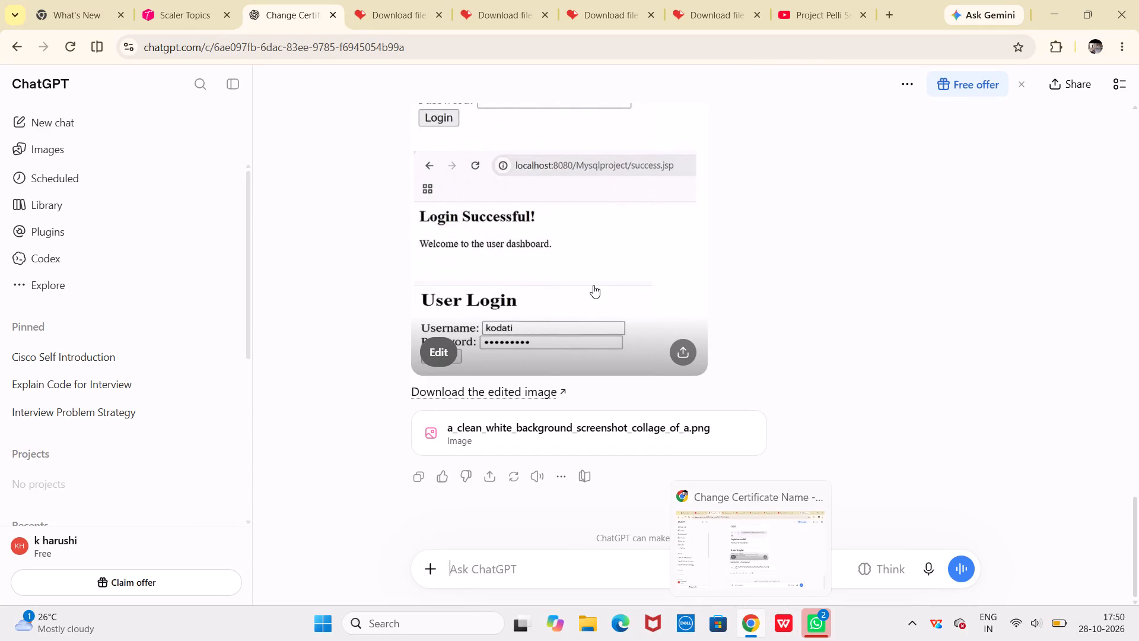
Switch to the first iLovePDF download tab and bring it back to the PDF to Word converter's start page, reloading as needed.
{"action": "left_click", "coordinate": [391, 17]}
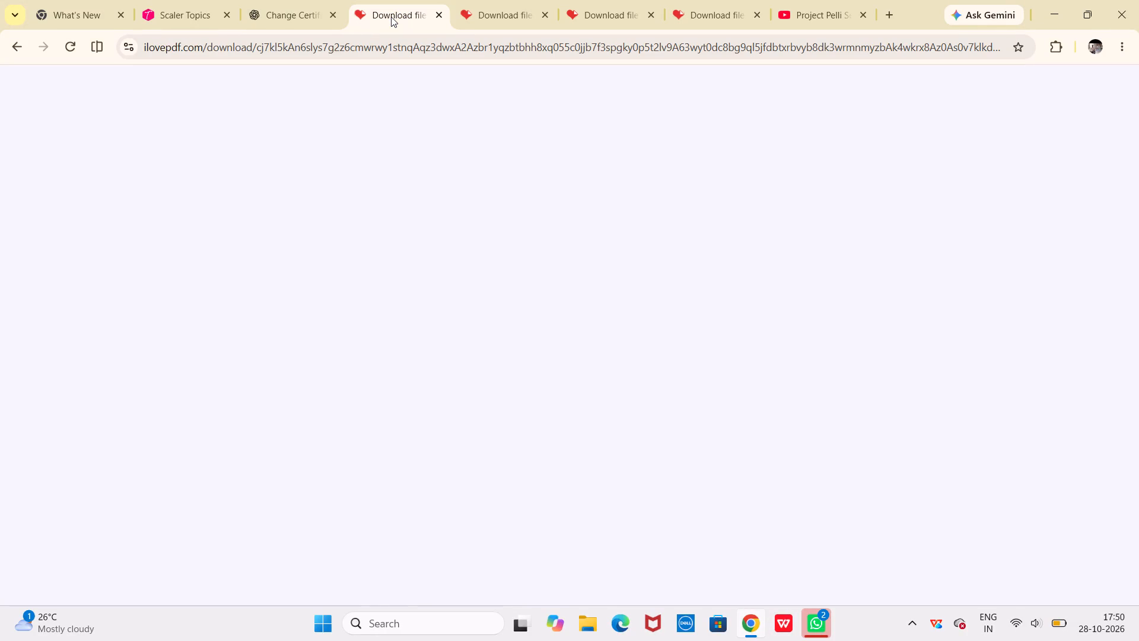
{"action": "left_click", "coordinate": [411, 208]}
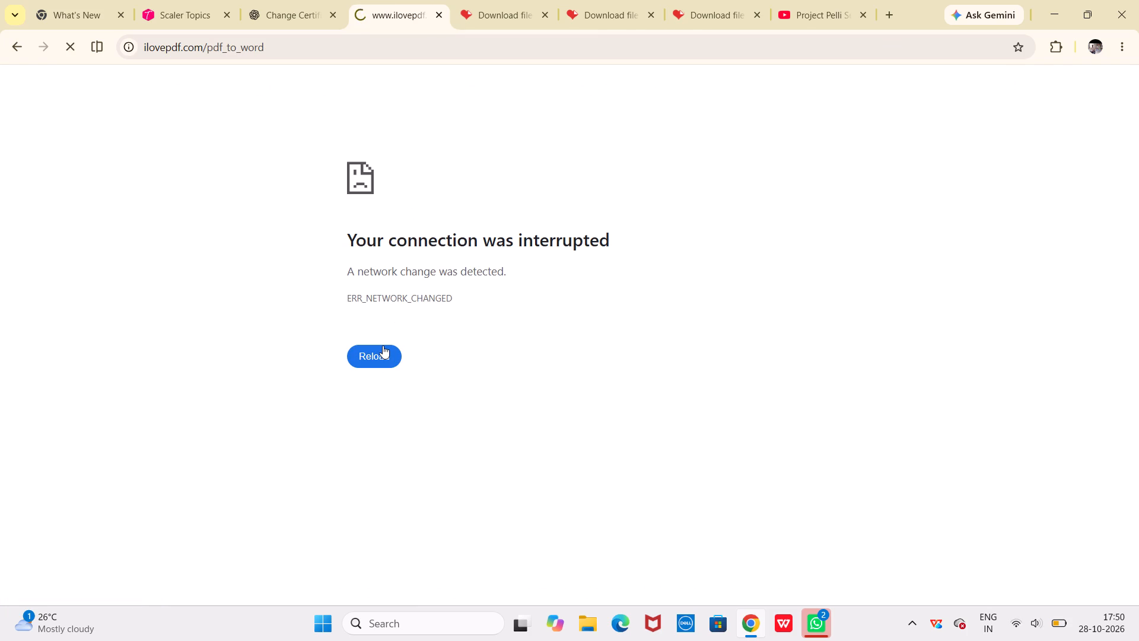
{"action": "left_click", "coordinate": [383, 345]}
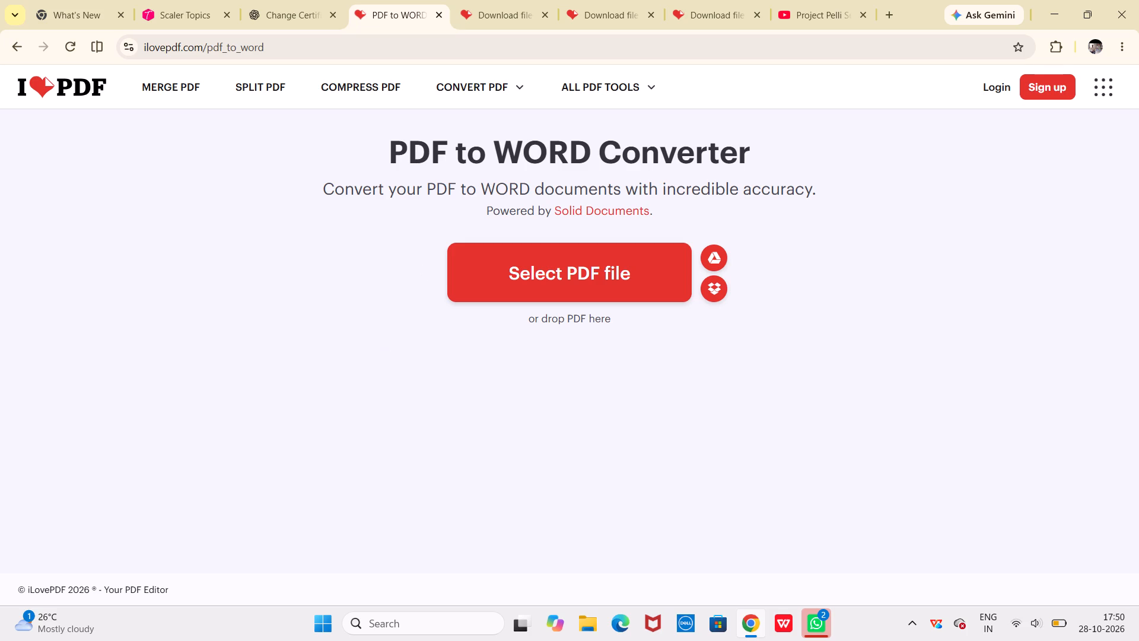
Open the Word to PDF converter's start page in the second iLovePDF download tab.
{"action": "left_click", "coordinate": [500, 15]}
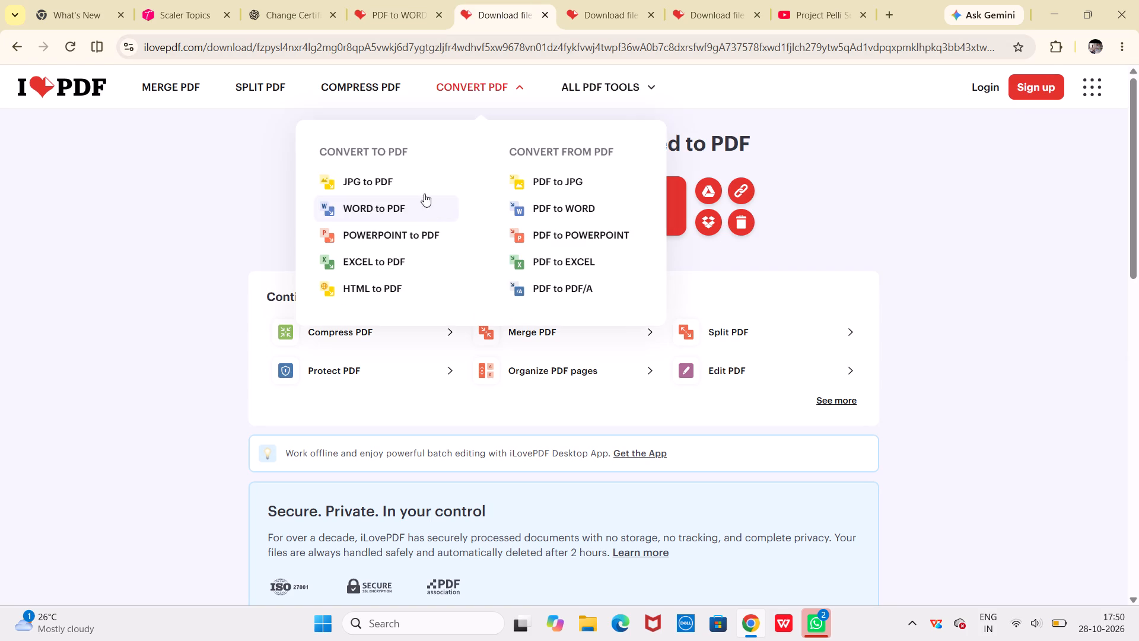
{"action": "left_click", "coordinate": [428, 212]}
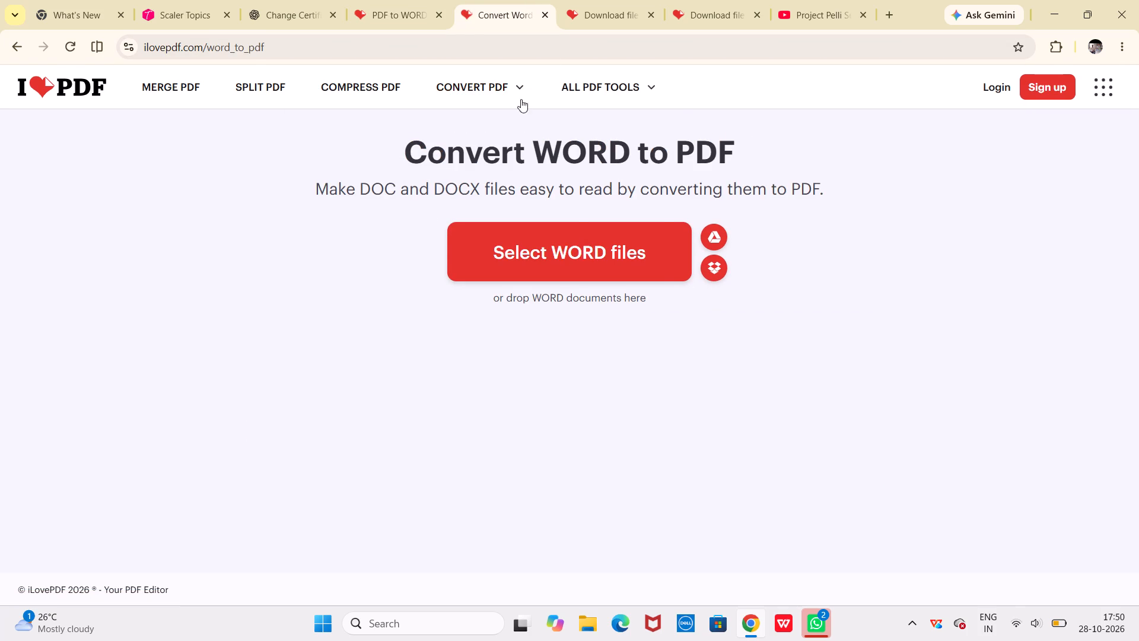
Return the third iLovePDF tab to the Remove PDF pages tool and browse the PDFs in Downloads without selecting one.
{"action": "left_click", "coordinate": [591, 25]}
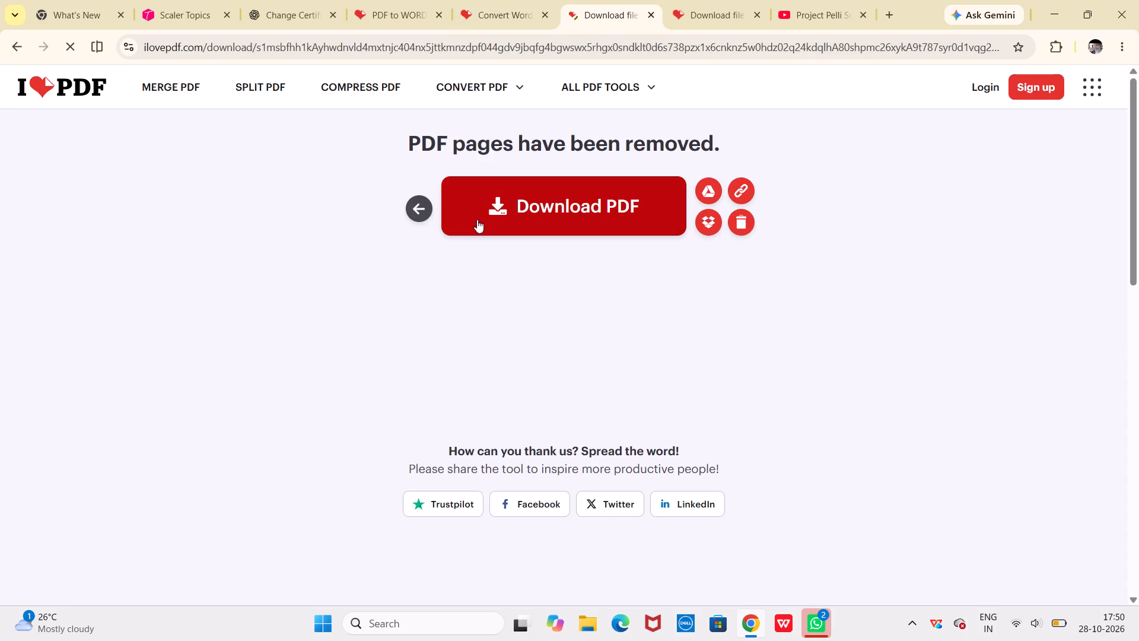
{"action": "left_click", "coordinate": [417, 208]}
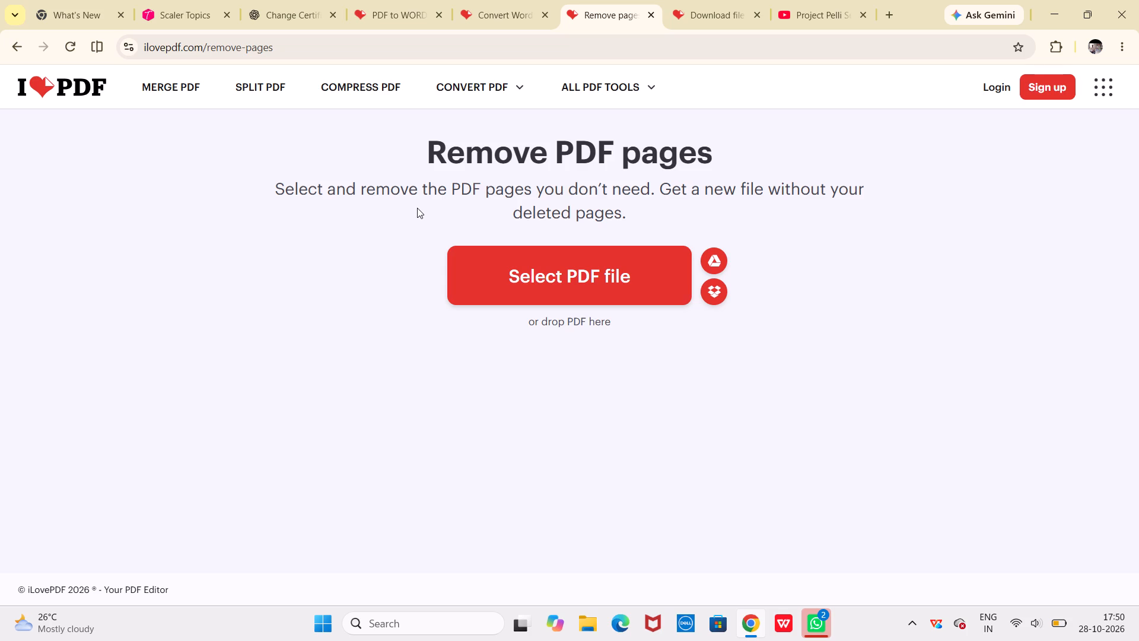
{"action": "left_click", "coordinate": [517, 266]}
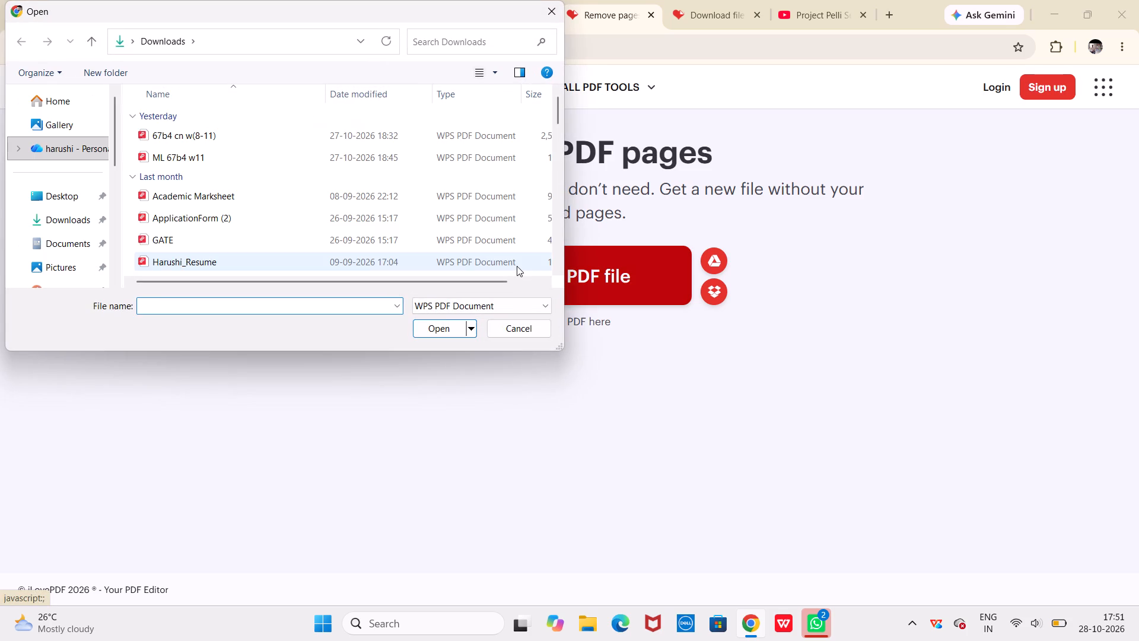
{"action": "left_click", "coordinate": [545, 12]}
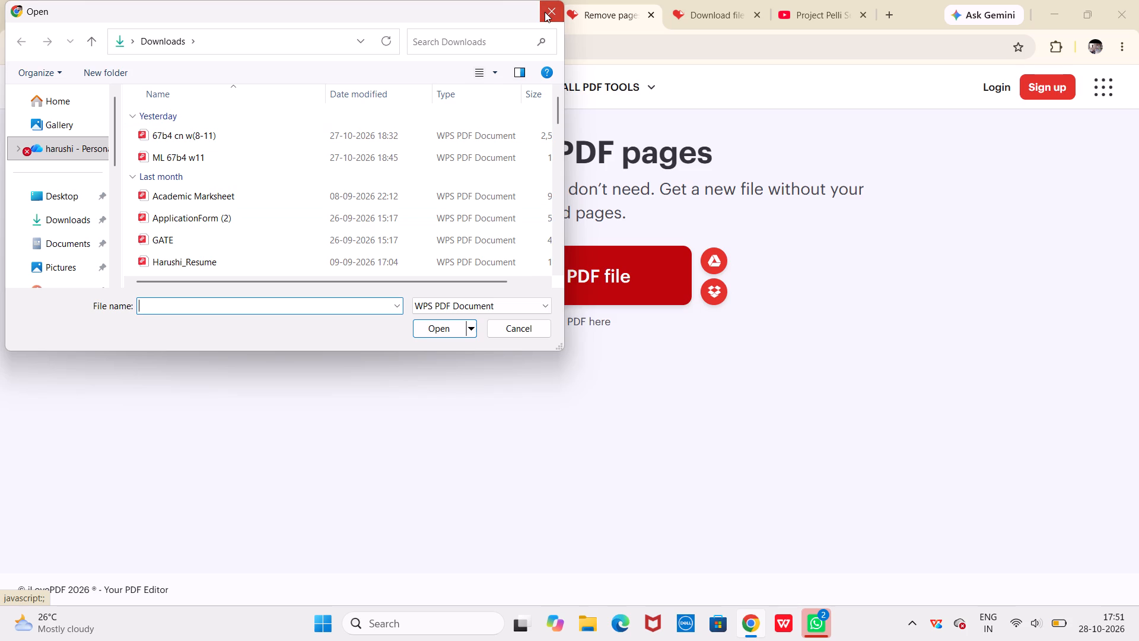
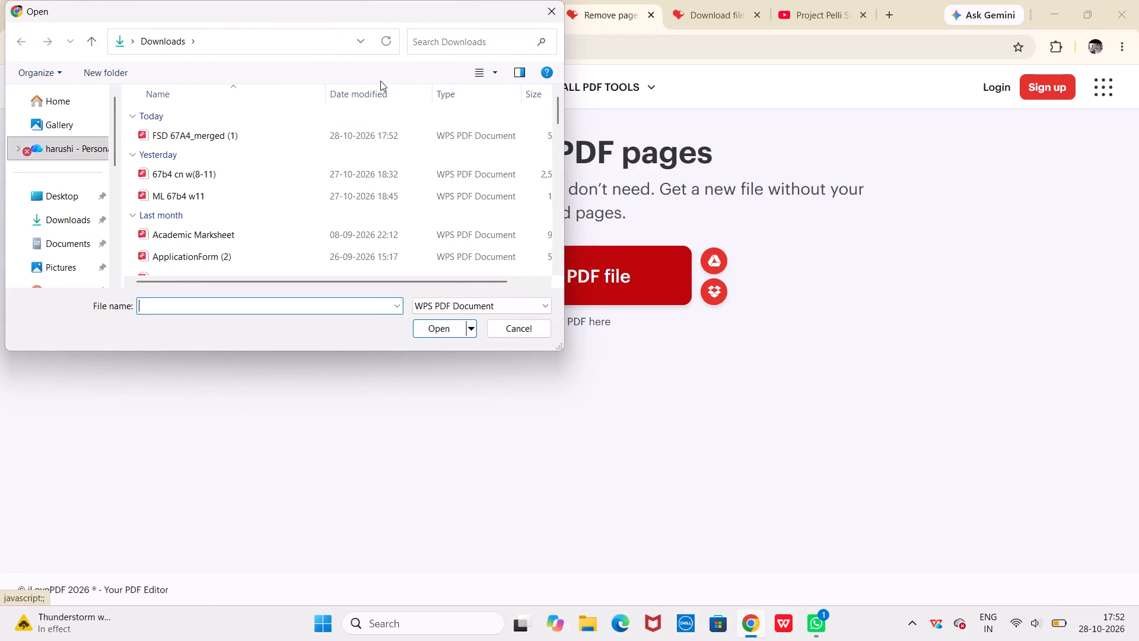
Load the PDF FSD 67A4_merged (1) from Downloads into the Remove PDF pages tool.
{"action": "left_click", "coordinate": [314, 141]}
{"action": "left_click", "coordinate": [454, 335]}
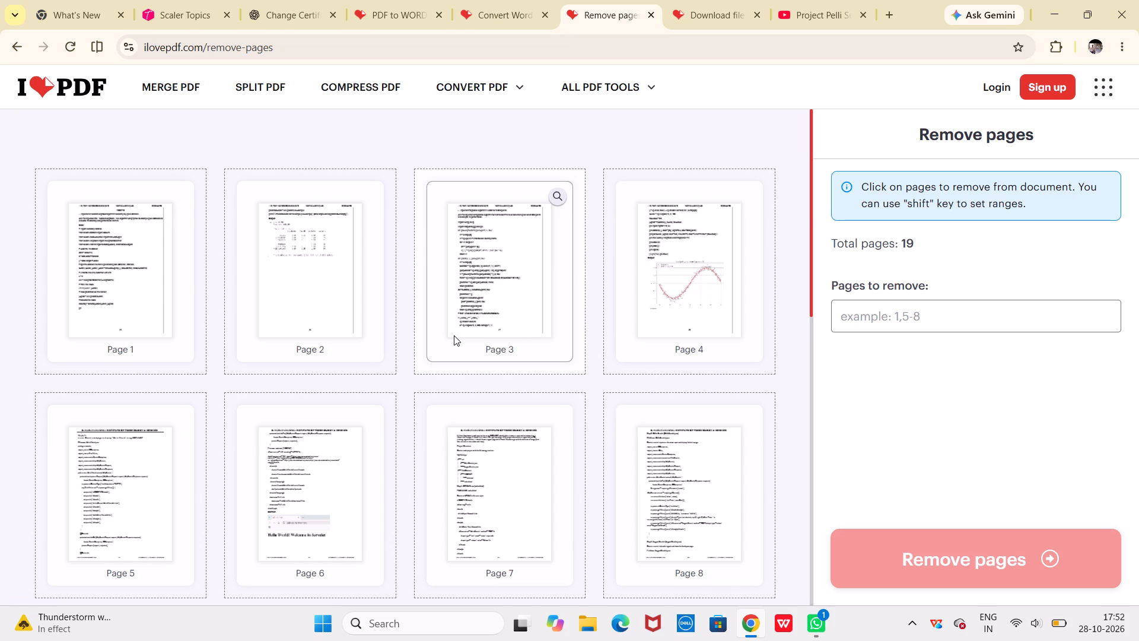
Mark pages 1 to 8 of the loaded PDF for removal.
{"action": "left_click", "coordinate": [108, 341]}
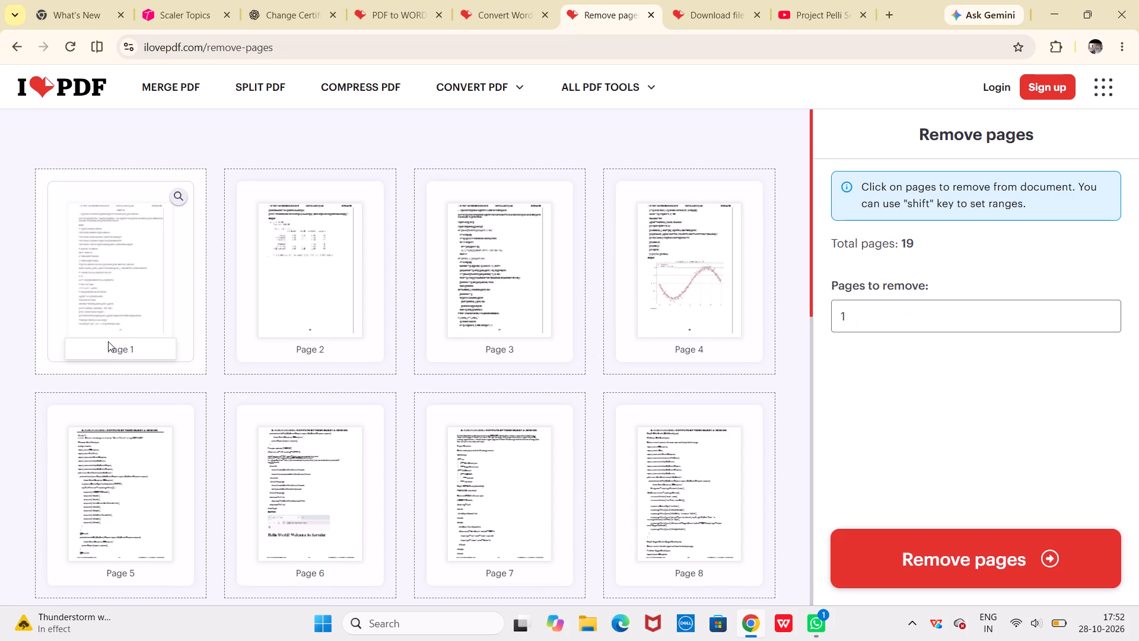
{"action": "left_click", "coordinate": [310, 303]}
{"action": "left_click", "coordinate": [498, 296]}
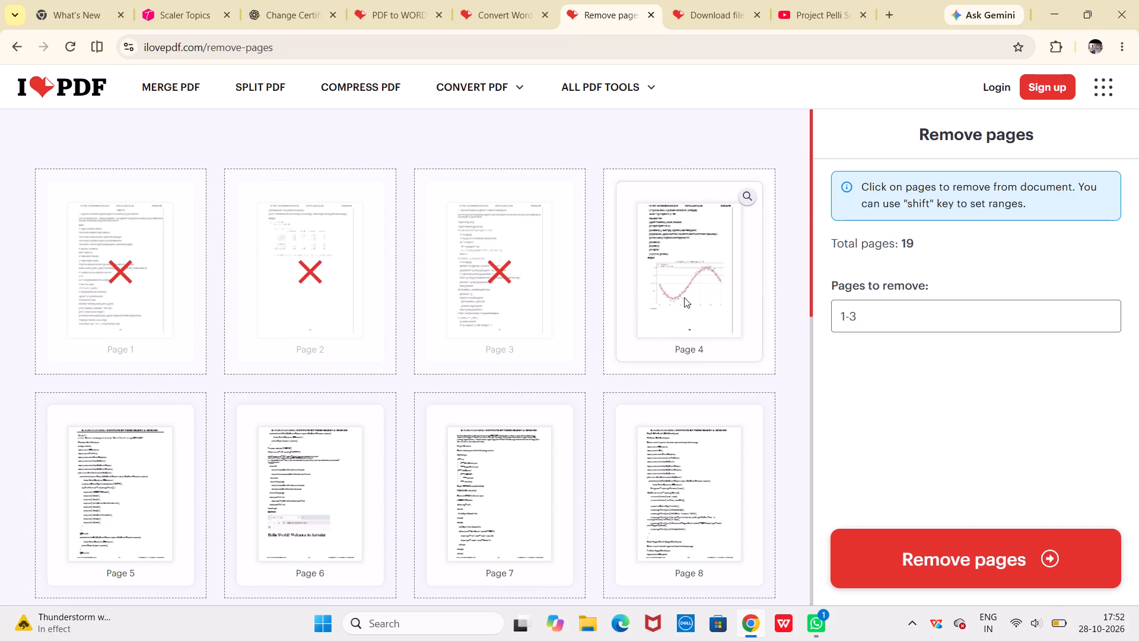
{"action": "left_click", "coordinate": [684, 297]}
{"action": "left_click", "coordinate": [154, 519]}
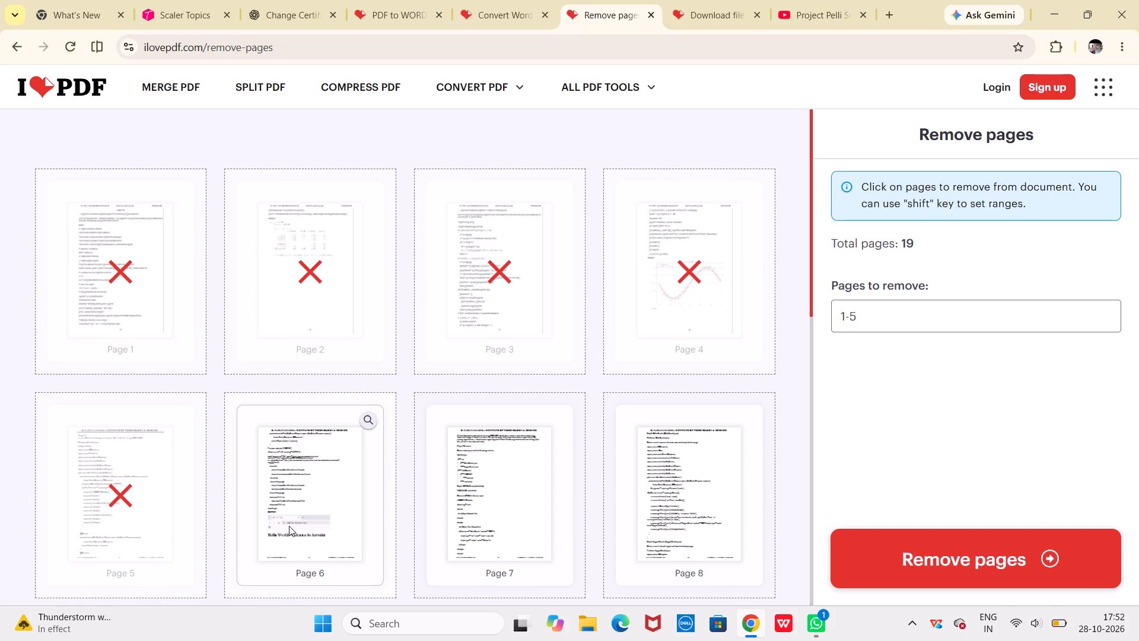
{"action": "left_click", "coordinate": [289, 526]}
{"action": "left_click", "coordinate": [530, 504]}
{"action": "left_click", "coordinate": [686, 485]}
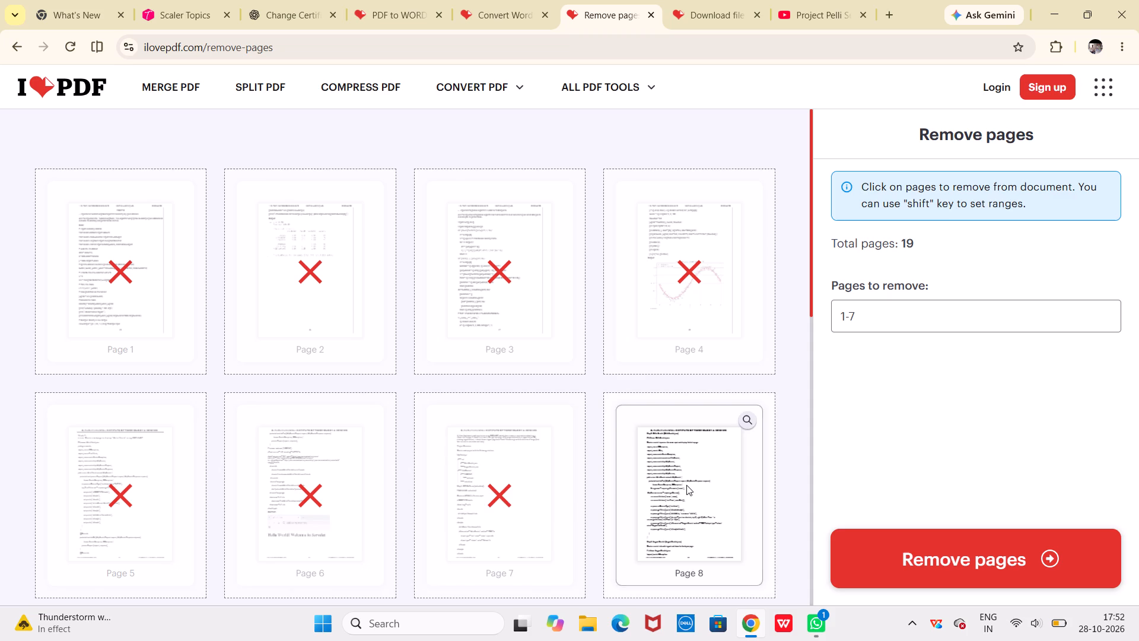
Add pages 9 to 13 to the pages marked for removal.
{"action": "scroll", "coordinate": [686, 485], "scroll_direction": "down", "scroll_amount": 5}
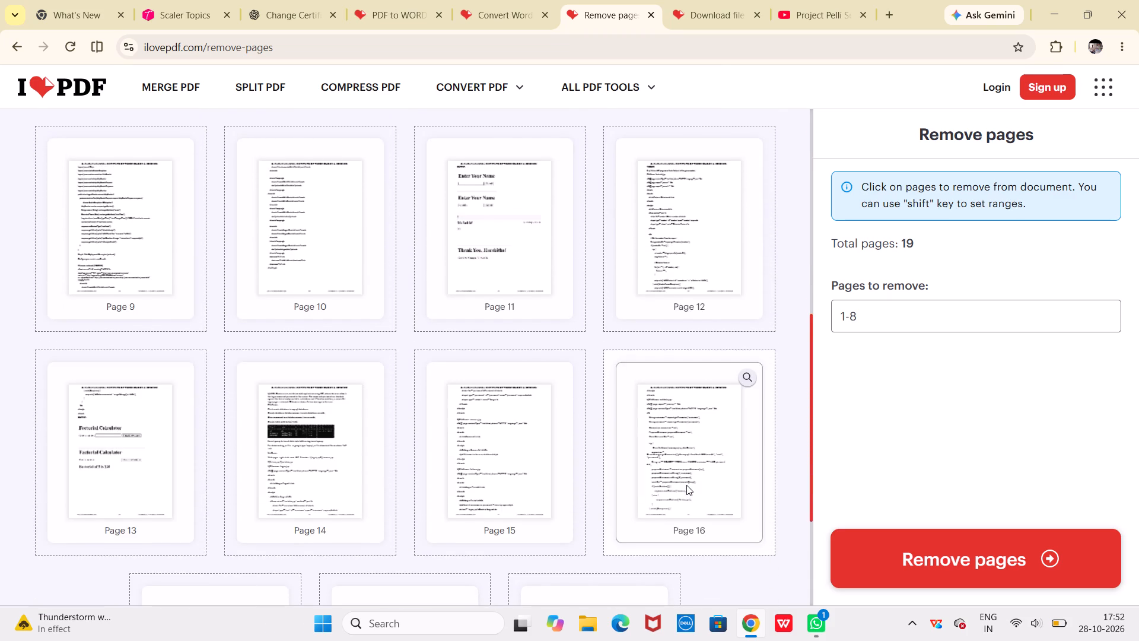
{"action": "scroll", "coordinate": [686, 485], "scroll_direction": "down", "scroll_amount": 2}
{"action": "scroll", "coordinate": [552, 404], "scroll_direction": "up", "scroll_amount": 1}
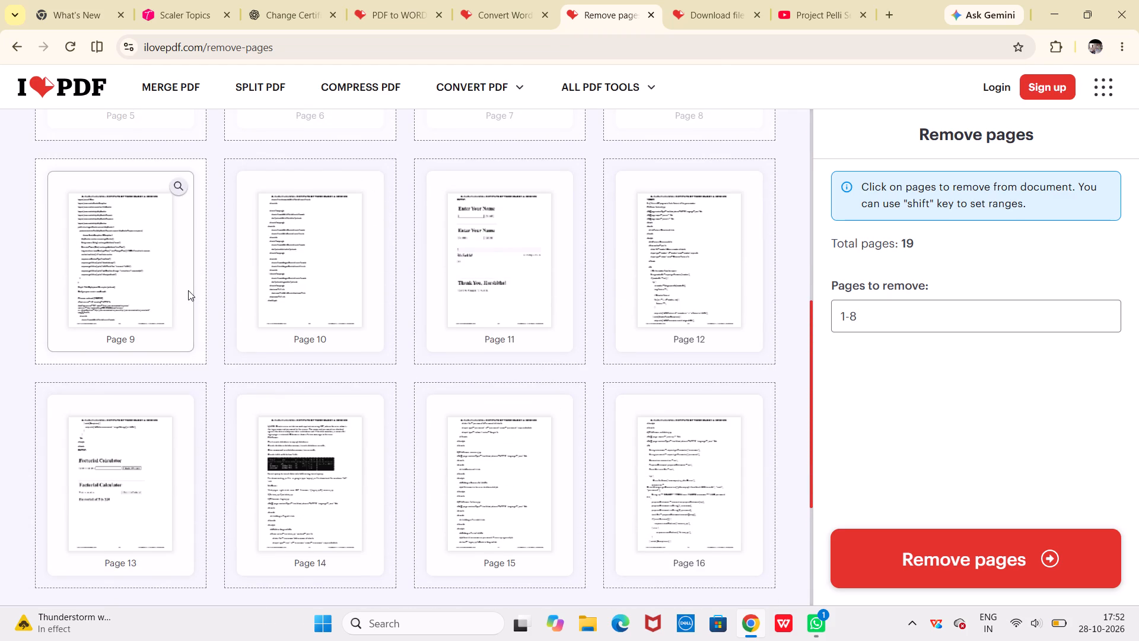
{"action": "left_click", "coordinate": [188, 290]}
{"action": "left_click", "coordinate": [266, 290]}
{"action": "left_click", "coordinate": [456, 303]}
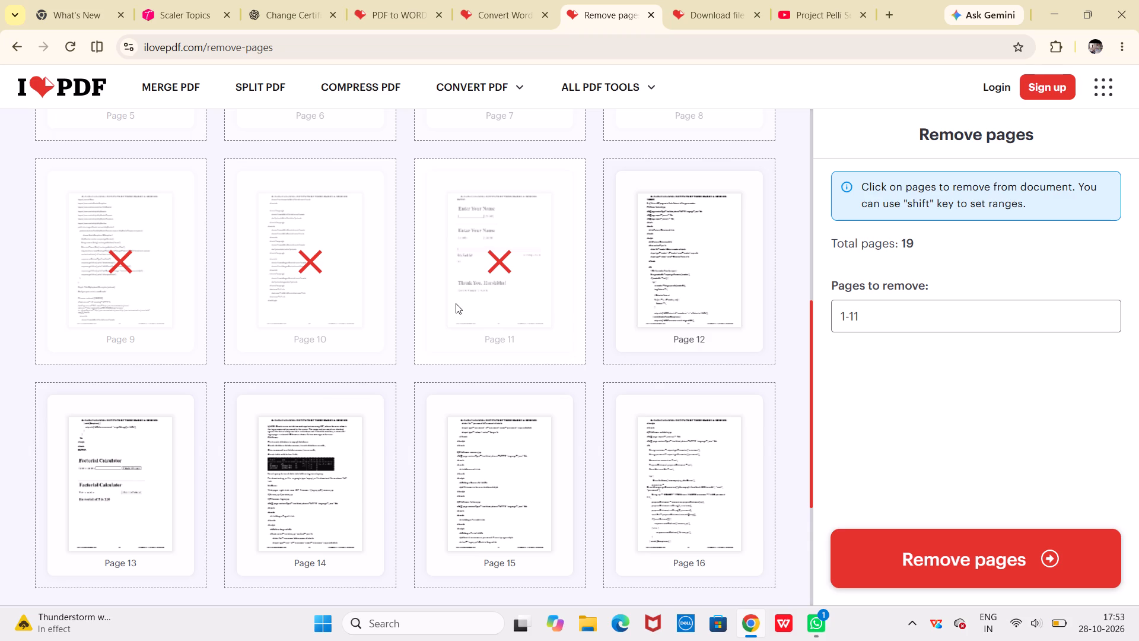
{"action": "left_click", "coordinate": [624, 320]}
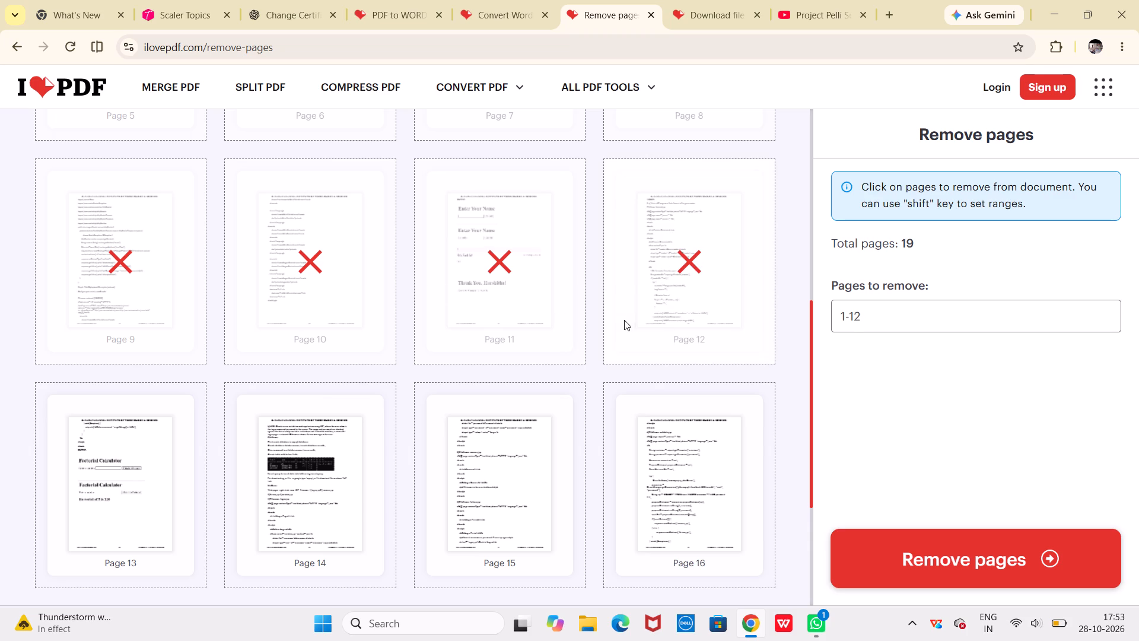
{"action": "left_click", "coordinate": [129, 474]}
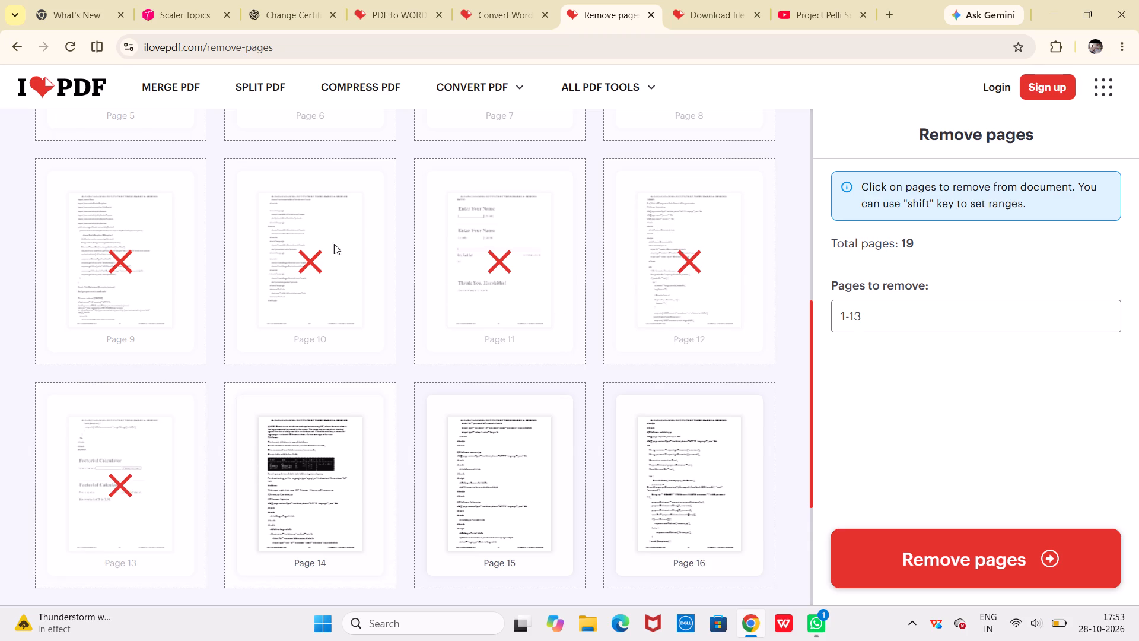
{"action": "scroll", "coordinate": [478, 338], "scroll_direction": "down", "scroll_amount": 3}
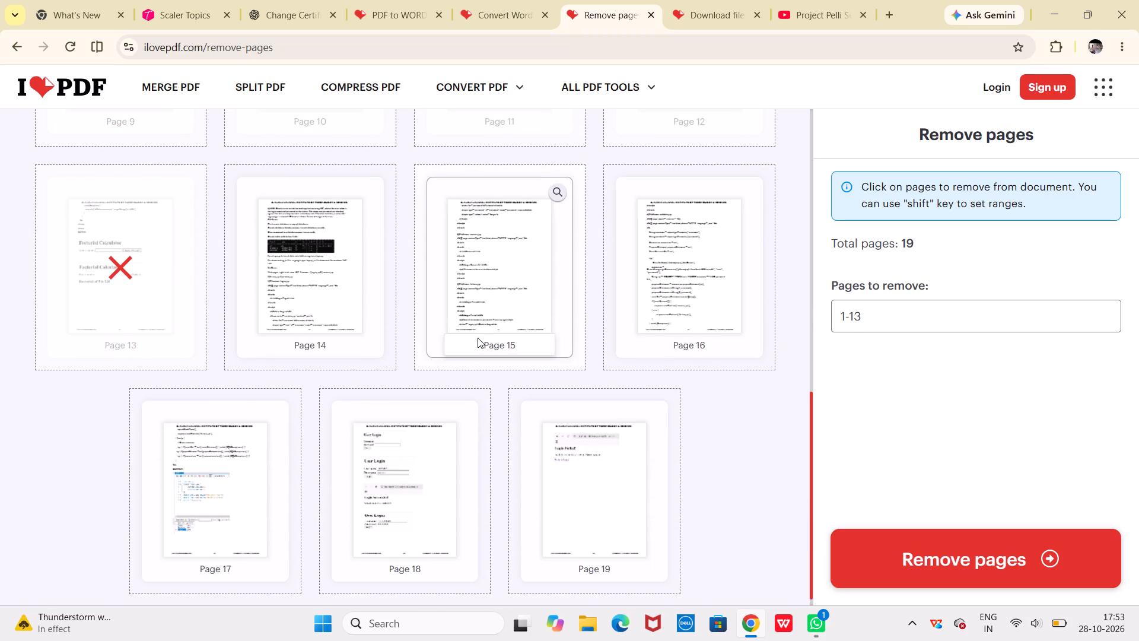
{"action": "left_click", "coordinate": [938, 574]}
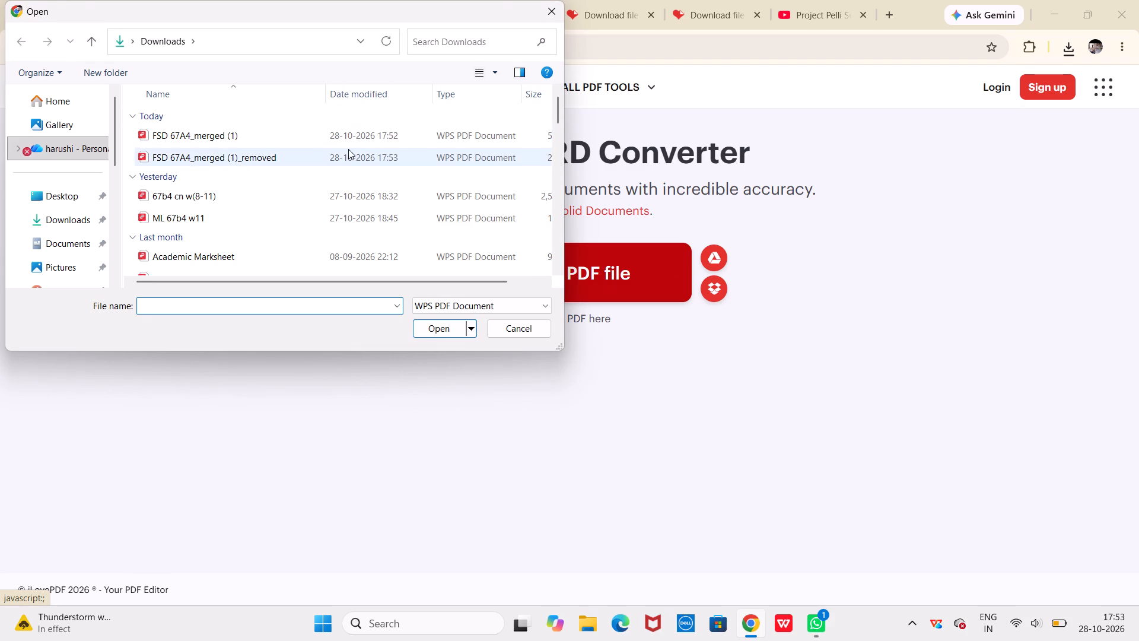
{"action": "left_click", "coordinate": [349, 151]}
{"action": "left_click", "coordinate": [428, 337]}
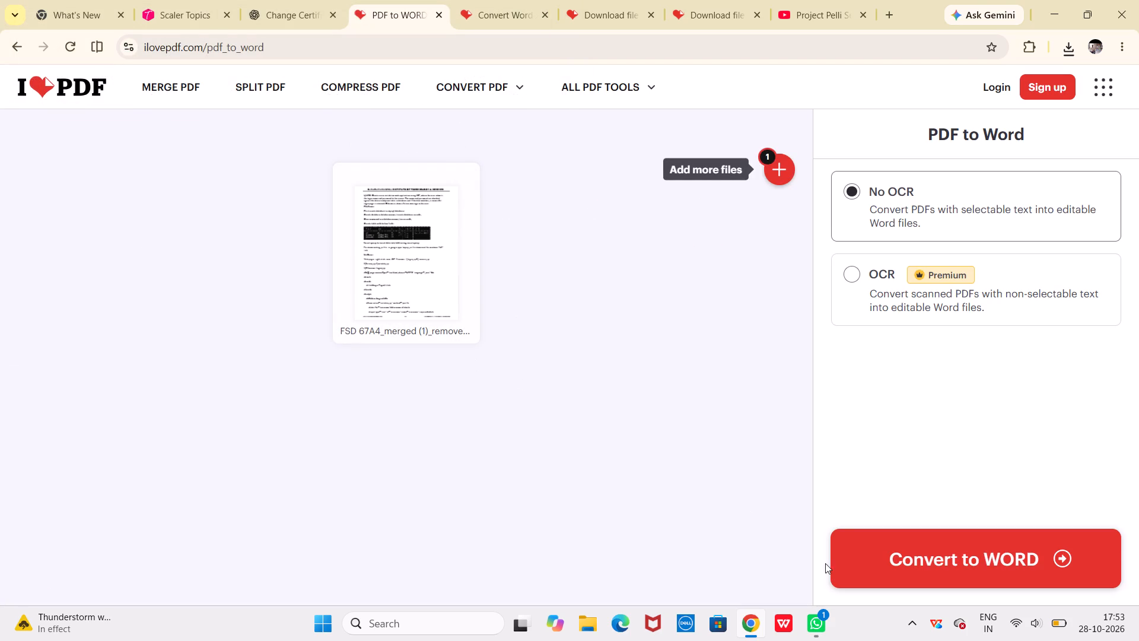
Convert the PDF to Word without OCR, download the document and open it in WPS Office.
{"action": "left_click", "coordinate": [898, 564]}
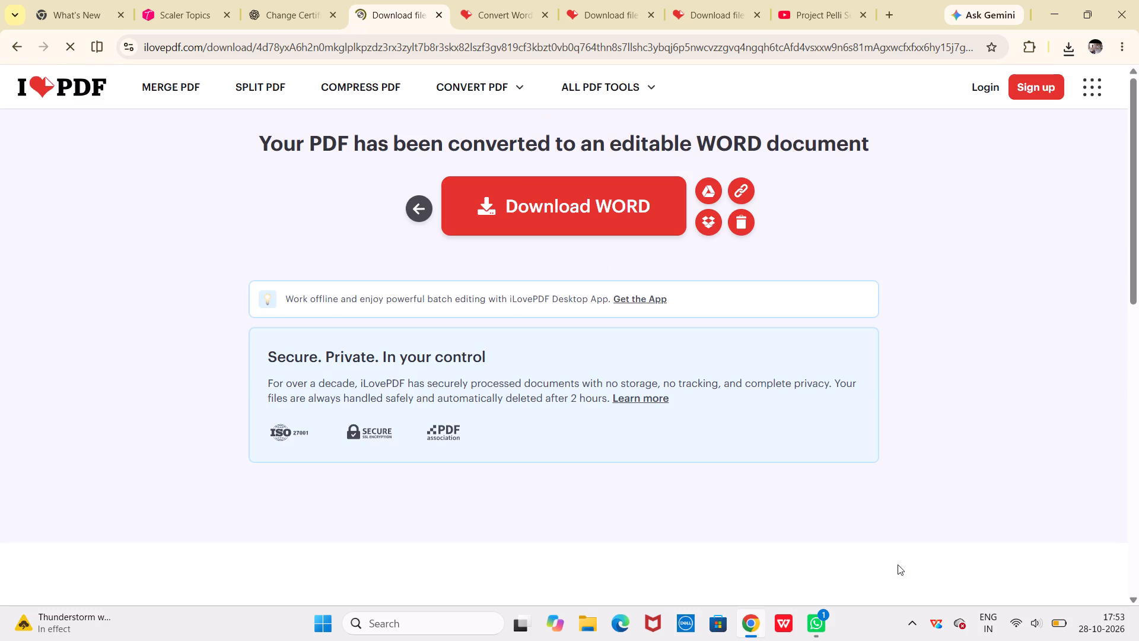
{"action": "left_click", "coordinate": [652, 193]}
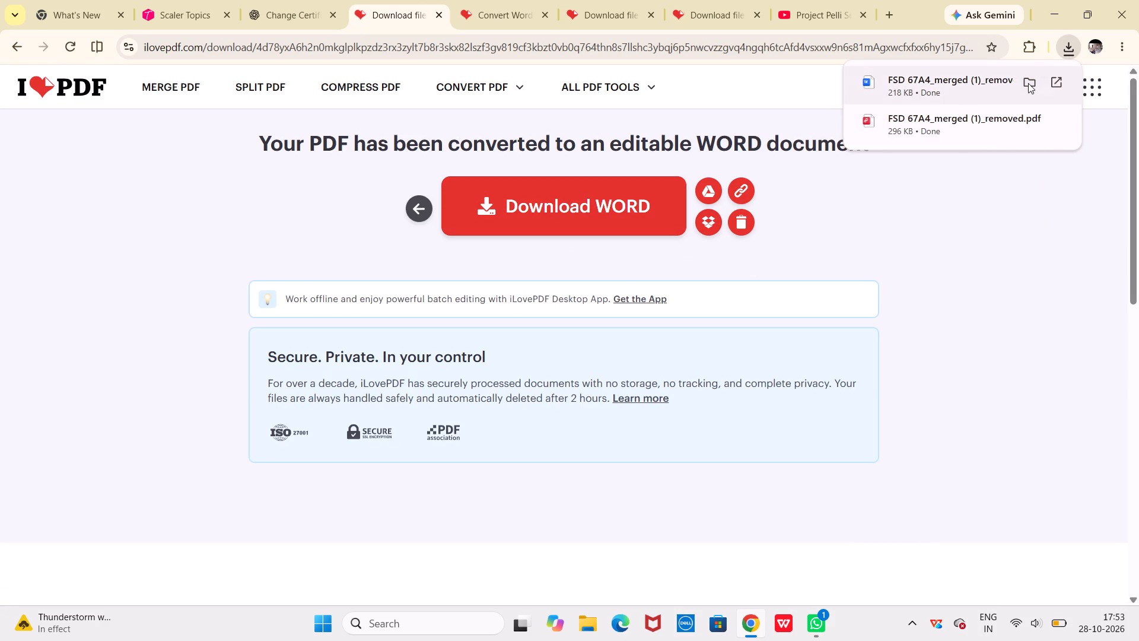
{"action": "left_click", "coordinate": [1052, 81]}
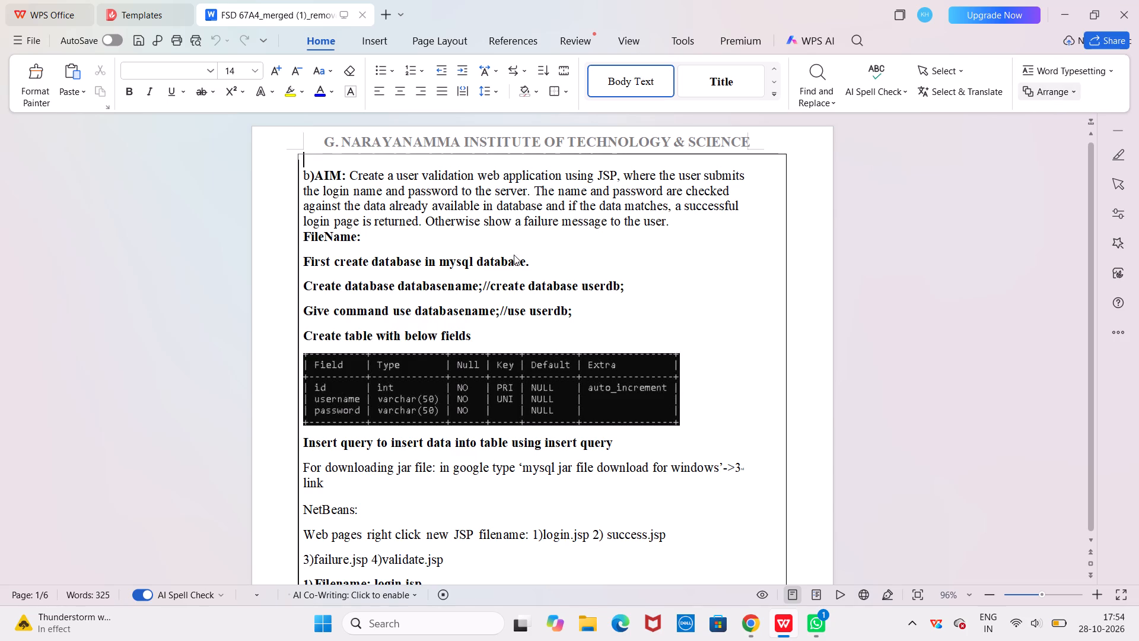
Insert 8 before "b)AIM:" at the start of the document so the heading reads "8b)AIM:".
{"action": "left_click", "coordinate": [303, 173]}
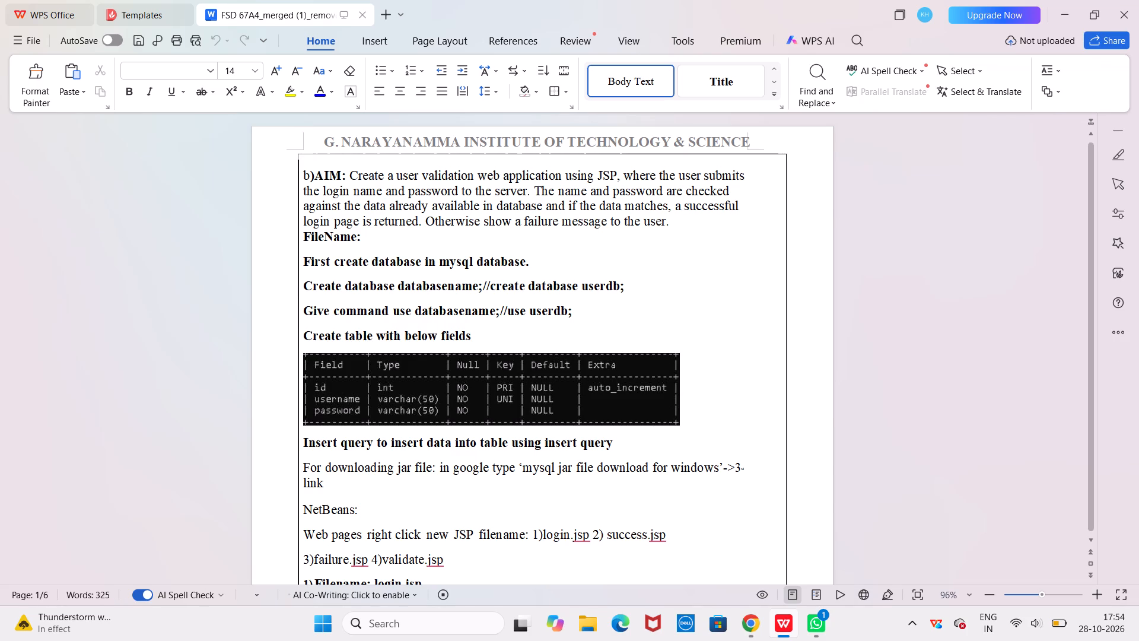
{"action": "left_click", "coordinate": [303, 173]}
{"action": "left_click", "coordinate": [306, 175]}
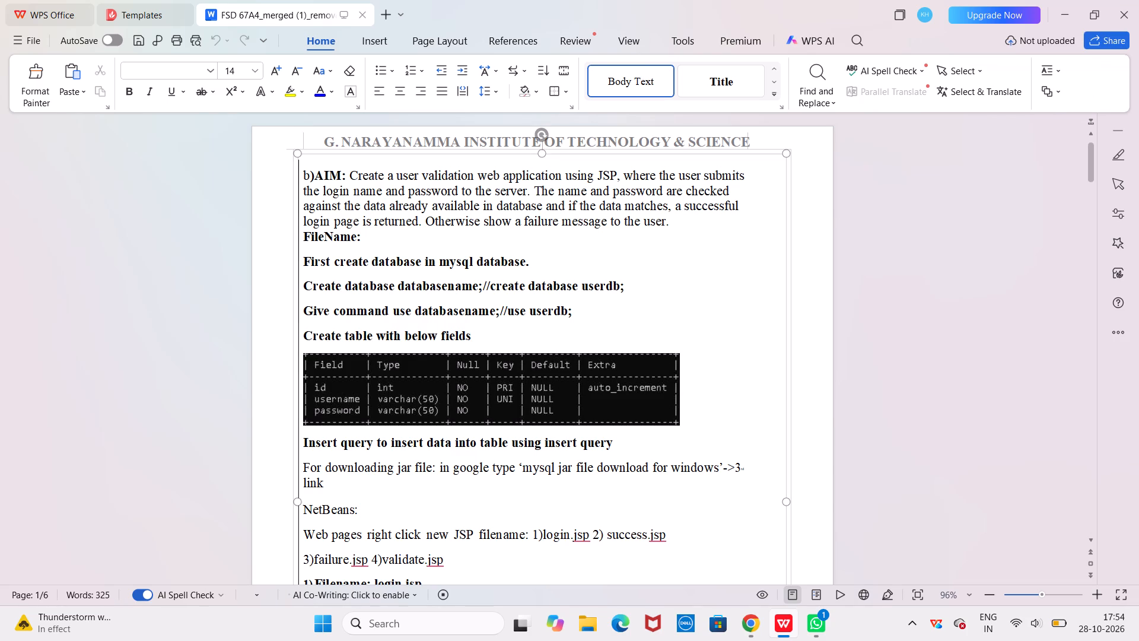
{"action": "double_click", "coordinate": [306, 175]}
{"action": "left_click", "coordinate": [302, 175]}
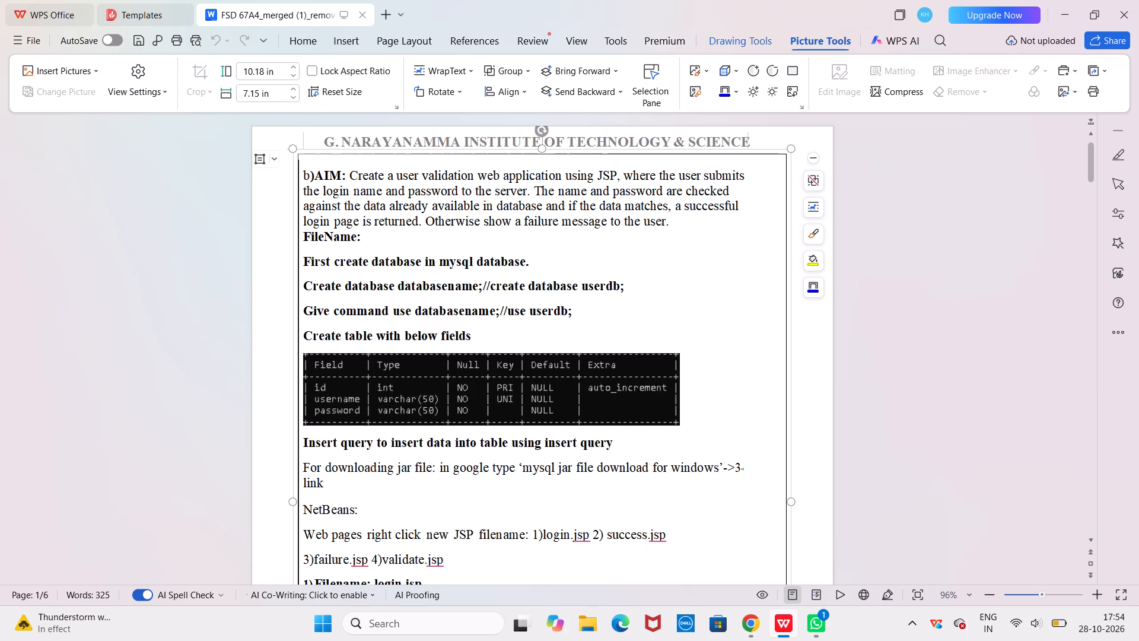
{"action": "left_click", "coordinate": [306, 170]}
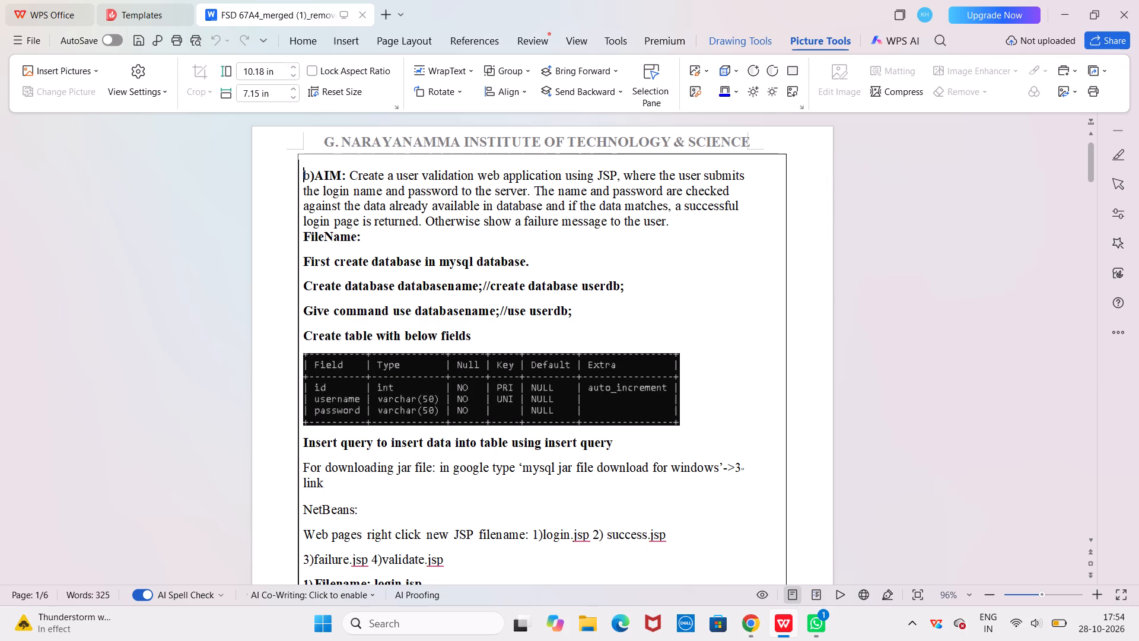
{"action": "key", "text": "8"}
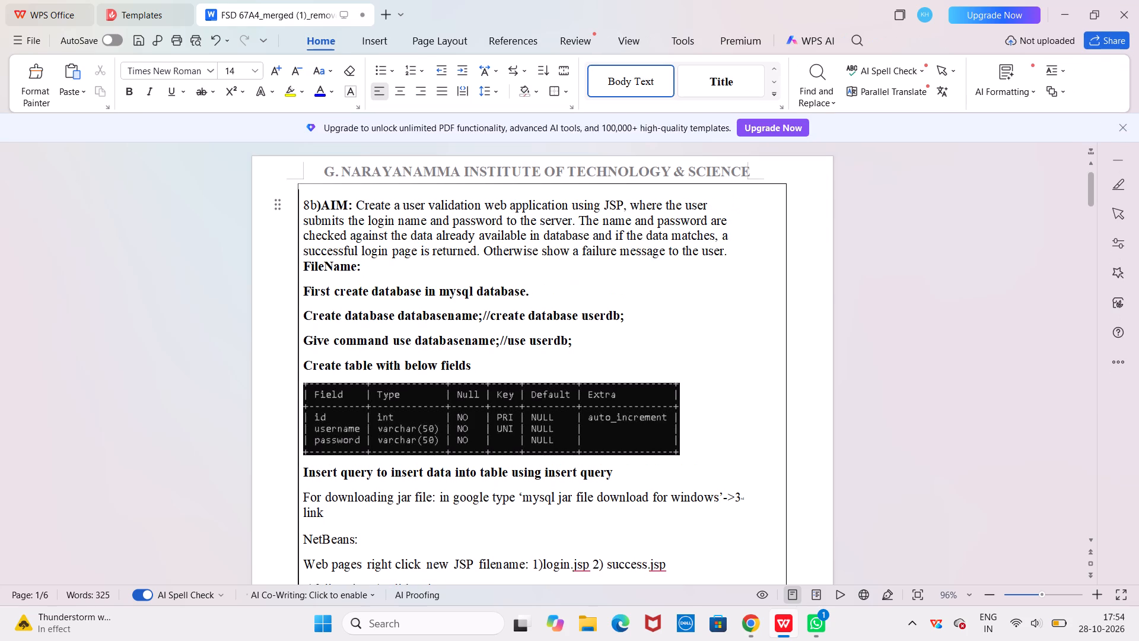
Look through the document's code pages and replace the last two characters of the roll number in the first page's footer with B4.
{"action": "scroll", "coordinate": [439, 255], "scroll_direction": "down", "scroll_amount": 4}
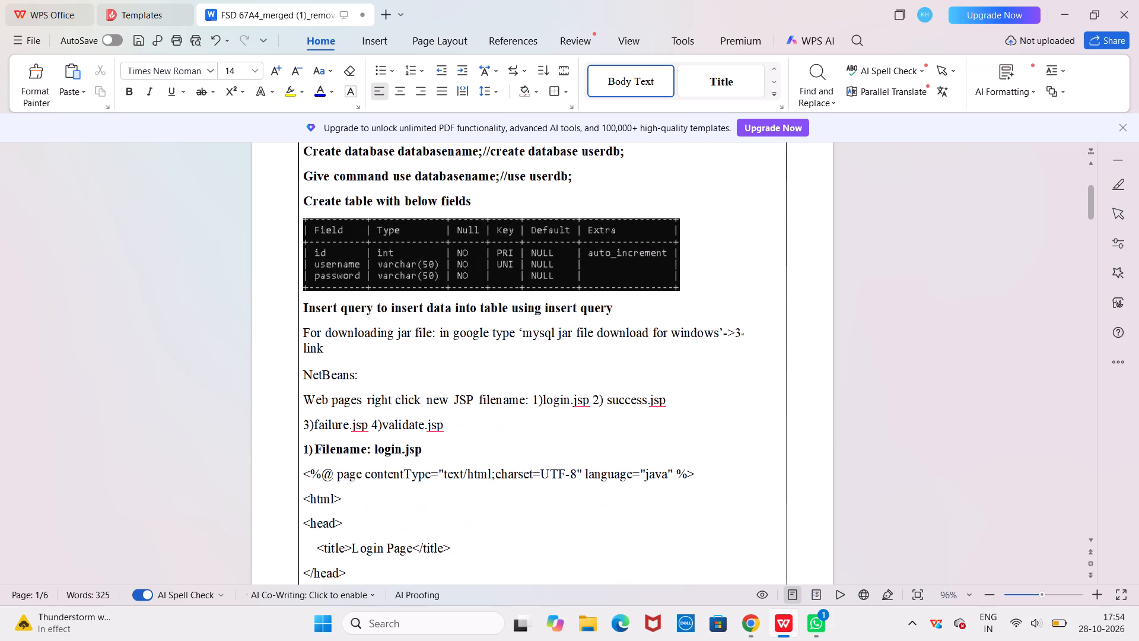
{"action": "scroll", "coordinate": [439, 255], "scroll_direction": "down", "scroll_amount": 6}
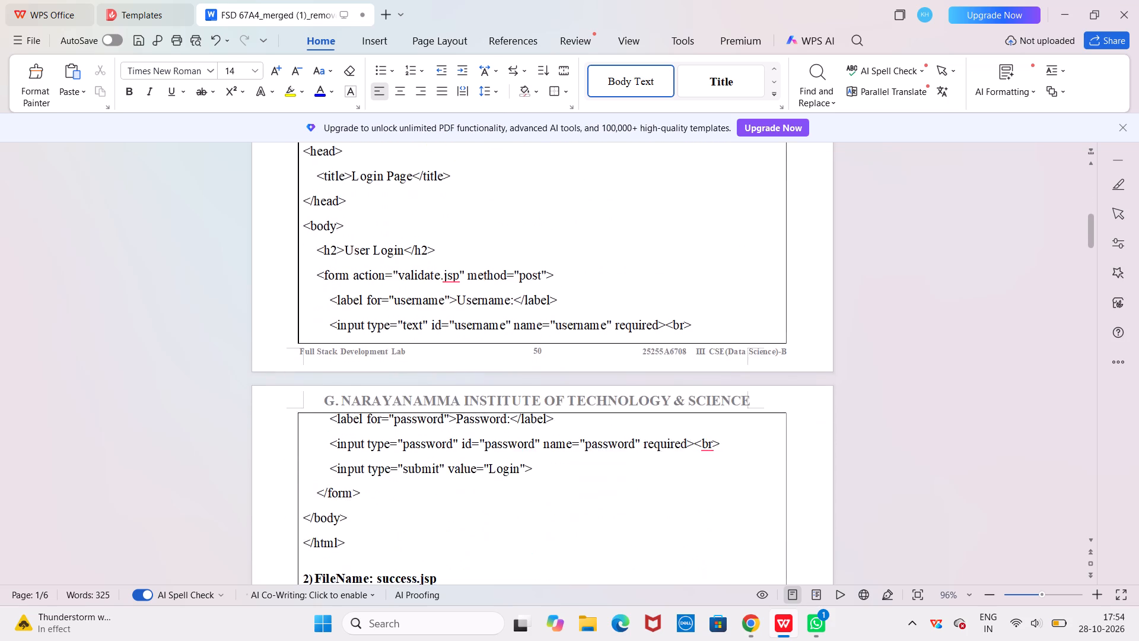
{"action": "scroll", "coordinate": [439, 255], "scroll_direction": "down", "scroll_amount": 8}
{"action": "scroll", "coordinate": [439, 255], "scroll_direction": "up", "scroll_amount": 1}
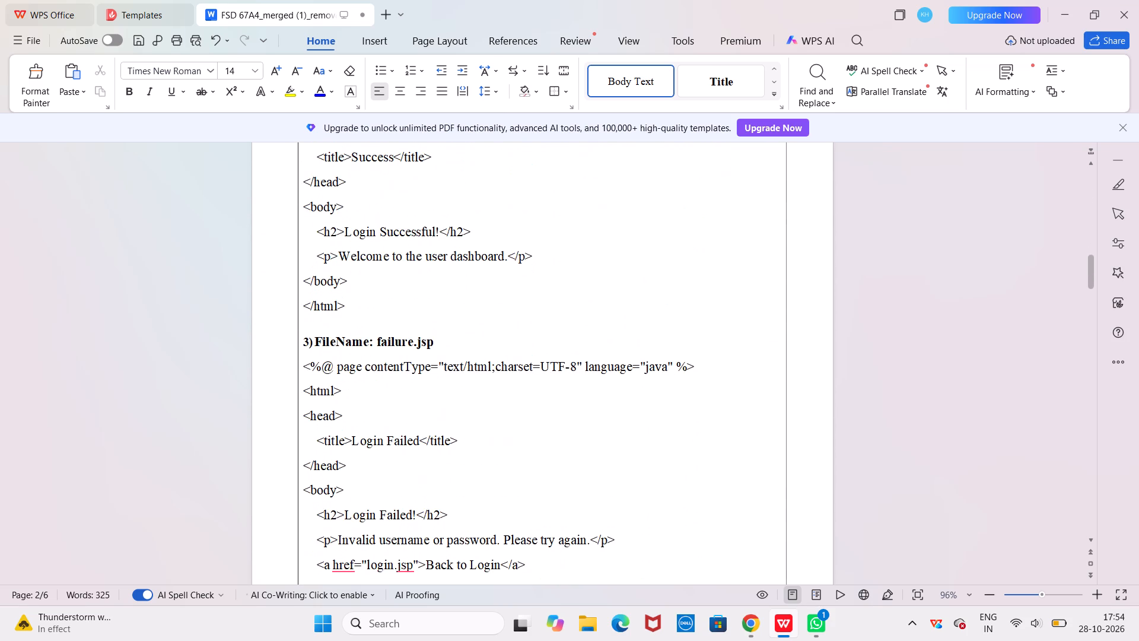
{"action": "scroll", "coordinate": [439, 255], "scroll_direction": "up", "scroll_amount": 1}
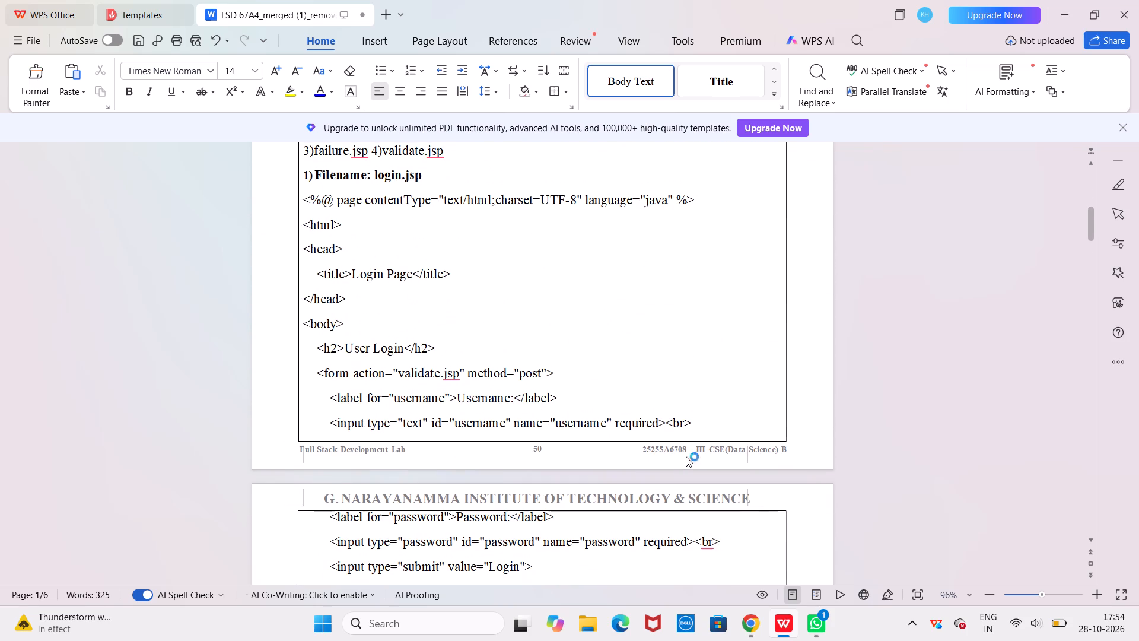
{"action": "double_click", "coordinate": [688, 447]}
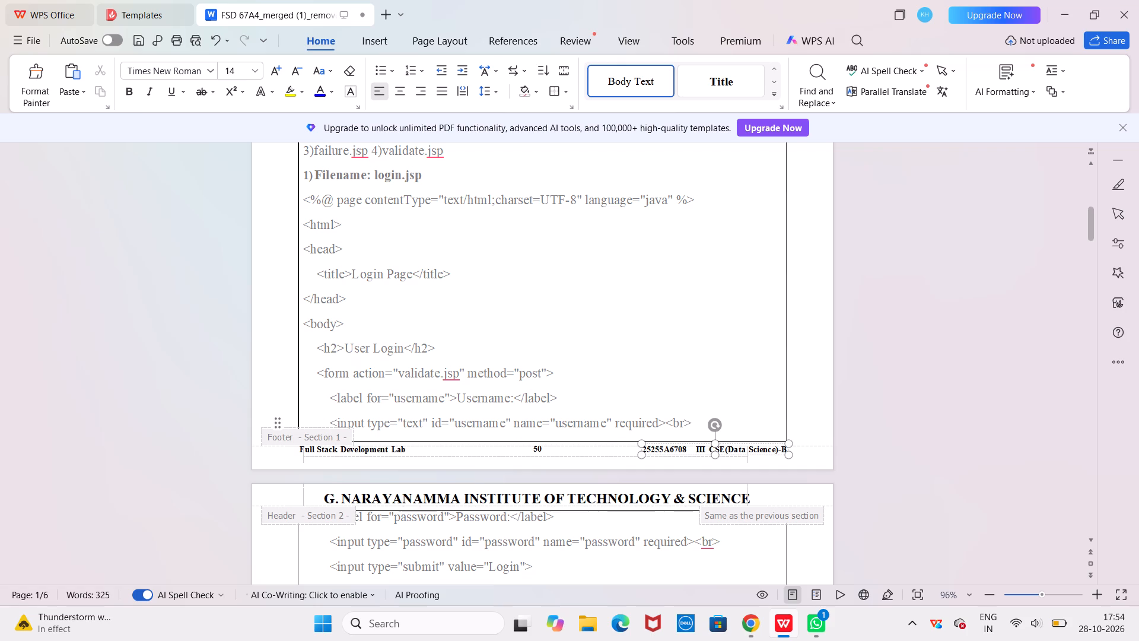
{"action": "left_click", "coordinate": [686, 448]}
{"action": "key", "text": "BackSpace"}
{"action": "key", "text": "BackSpace"}
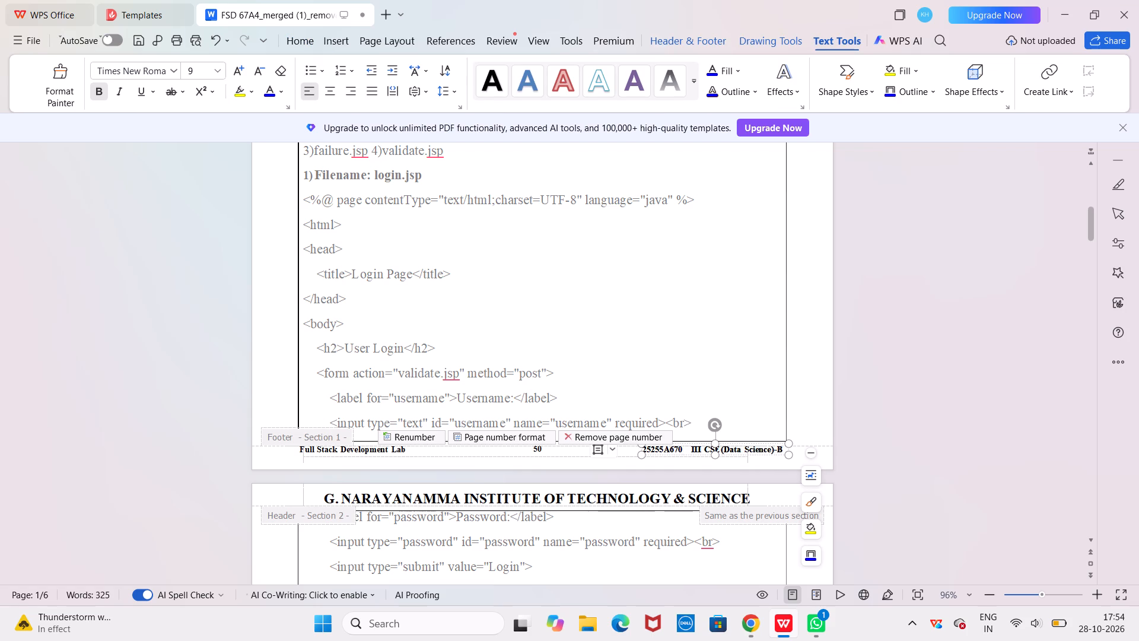
{"action": "type", "text": "B4"}
Change the second digit of the roll number in the first page's footer to 4.
{"action": "left_click", "coordinate": [652, 450]}
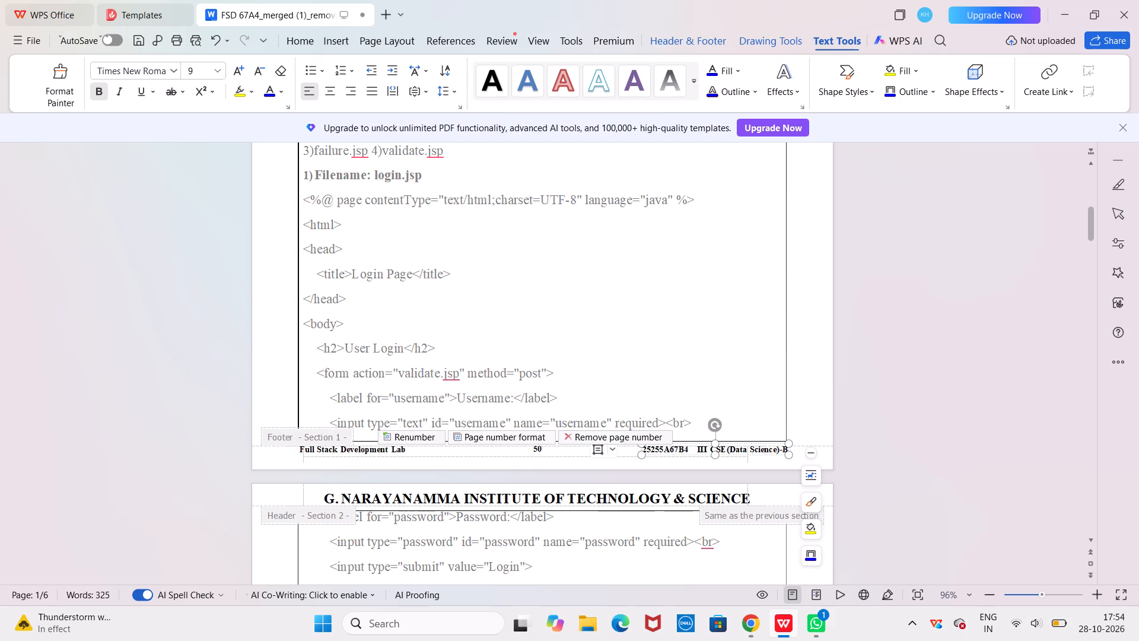
{"action": "key", "text": "BackSpace"}
{"action": "key", "text": "4"}
{"action": "left_click", "coordinate": [661, 449]}
Replace another digit of the roll number in the first page's footer with 1.
{"action": "key", "text": "Right"}
{"action": "key", "text": "BackSpace"}
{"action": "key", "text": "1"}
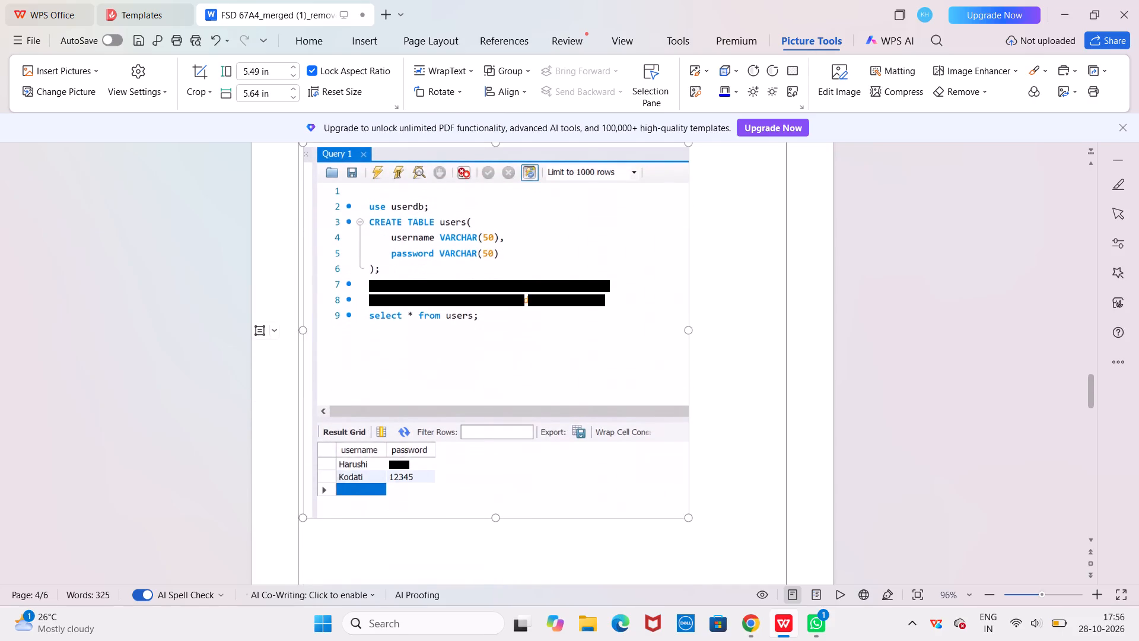
{"action": "scroll", "coordinate": [631, 229], "scroll_direction": "down", "scroll_amount": 4}
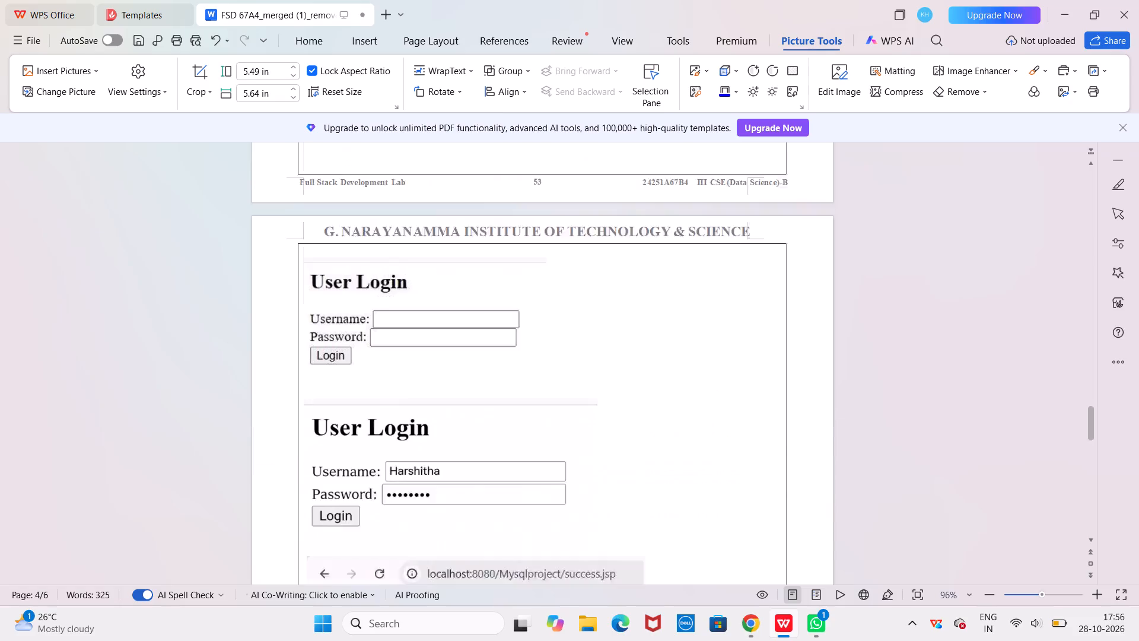
{"action": "scroll", "coordinate": [631, 229], "scroll_direction": "down", "scroll_amount": 3}
{"action": "left_click", "coordinate": [631, 229]}
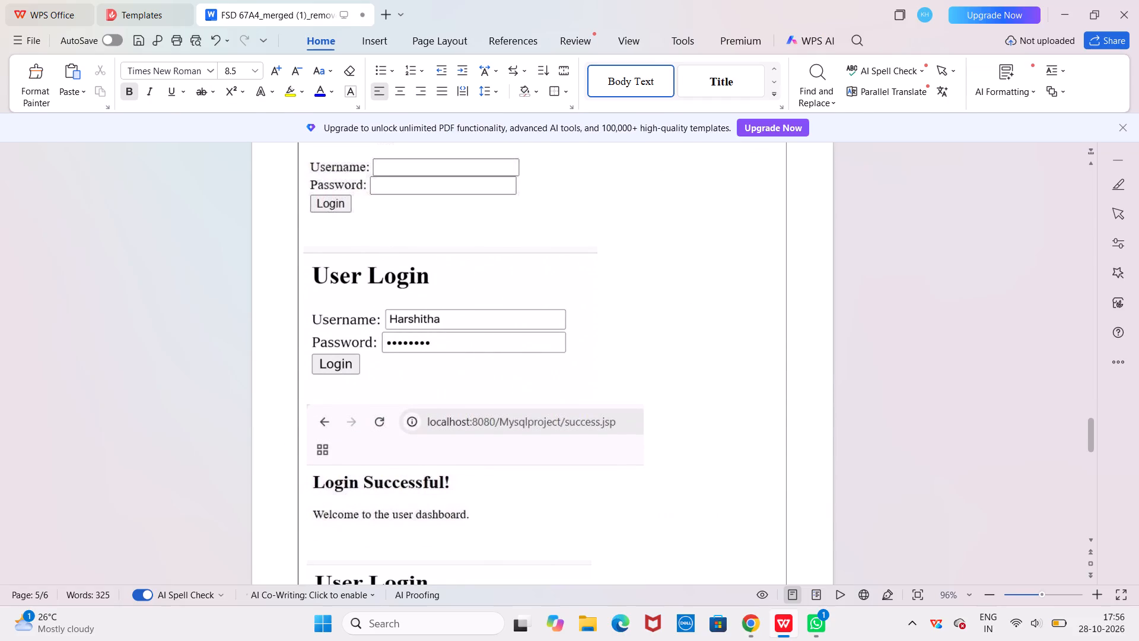
{"action": "left_click", "coordinate": [596, 269]}
{"action": "right_click", "coordinate": [596, 269]}
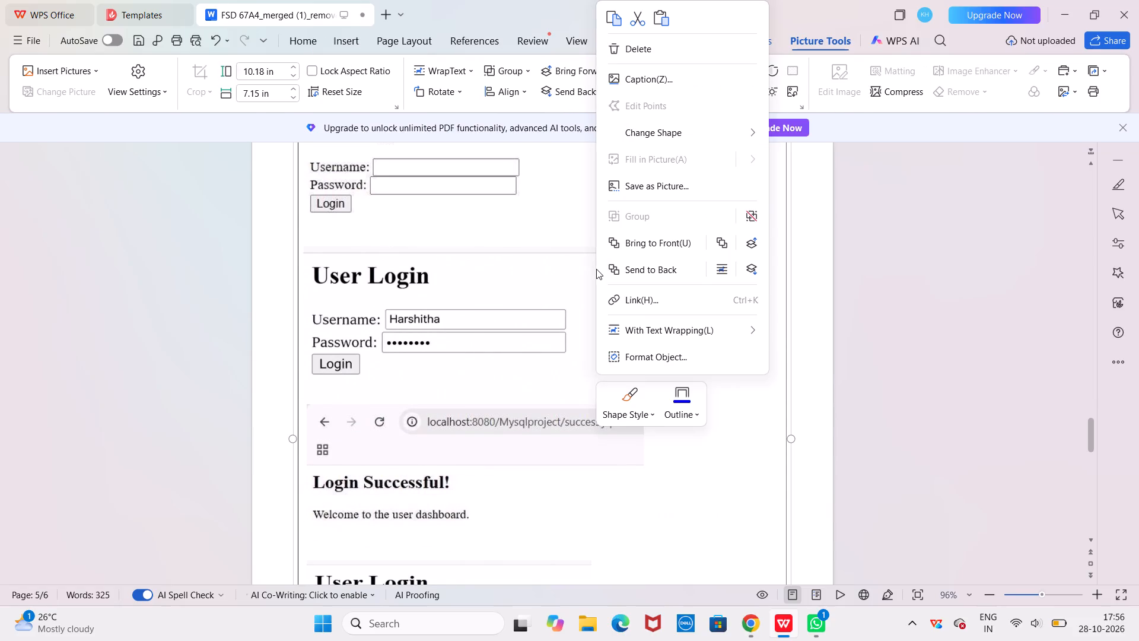
{"action": "right_click", "coordinate": [559, 278]}
{"action": "left_click", "coordinate": [530, 274]}
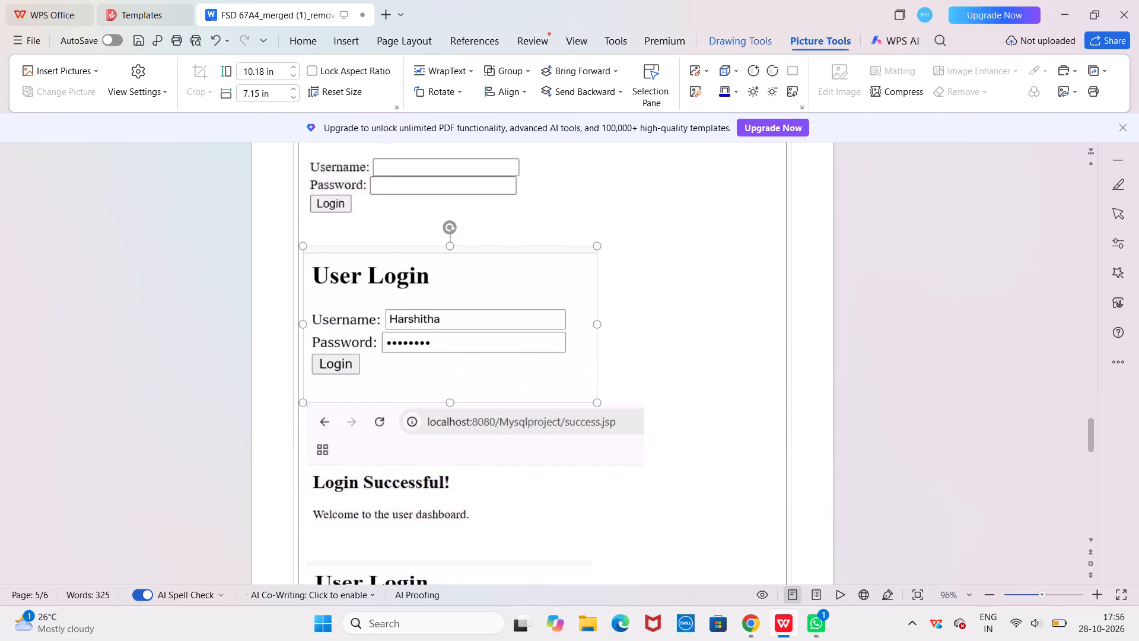
{"action": "scroll", "coordinate": [530, 274], "scroll_direction": "up", "scroll_amount": 3}
{"action": "left_click", "coordinate": [517, 267]}
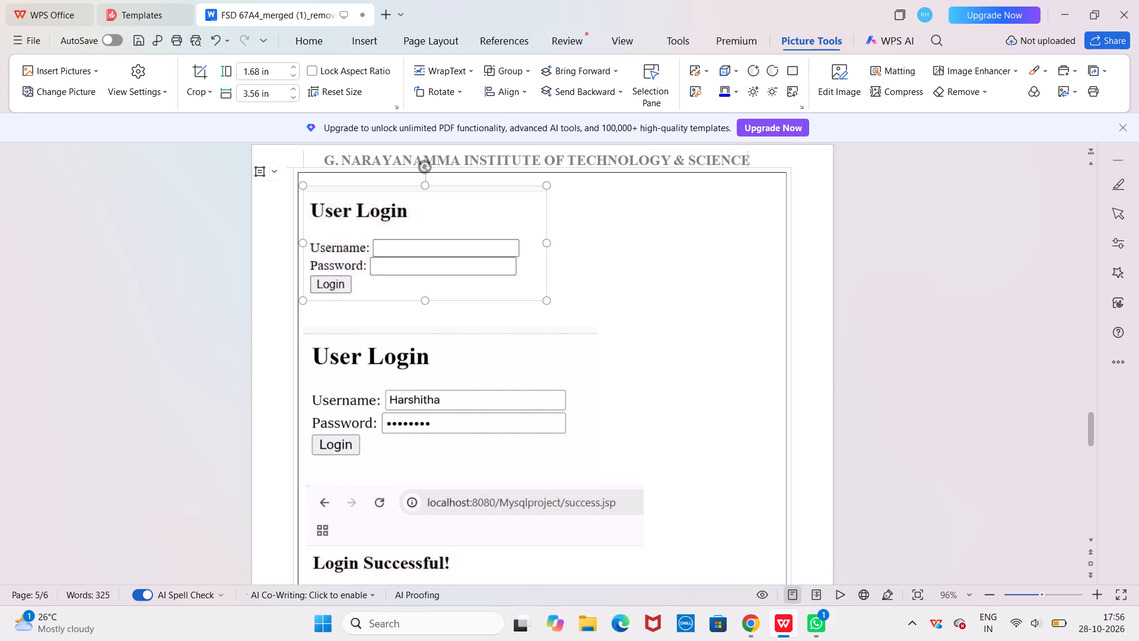
{"action": "right_click", "coordinate": [517, 267]}
{"action": "left_click", "coordinate": [580, 49]}
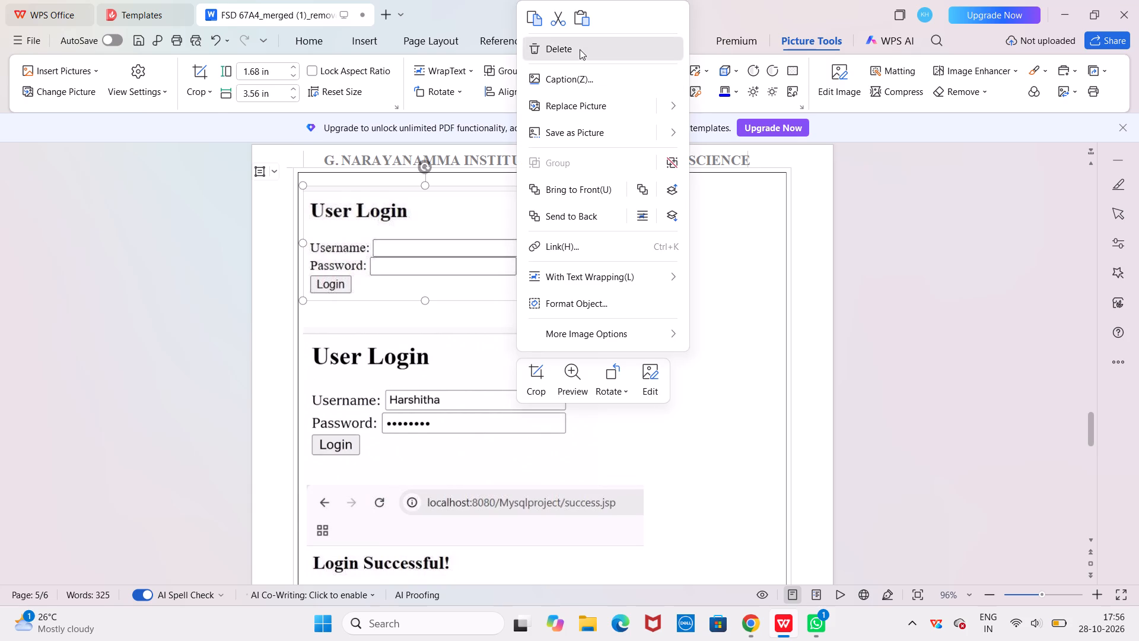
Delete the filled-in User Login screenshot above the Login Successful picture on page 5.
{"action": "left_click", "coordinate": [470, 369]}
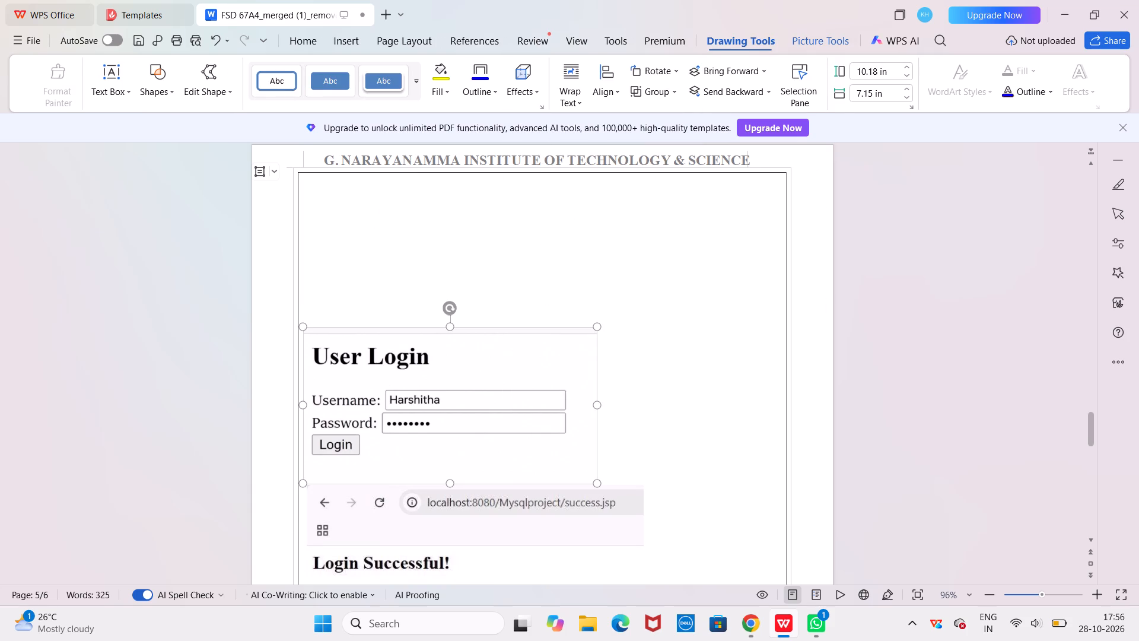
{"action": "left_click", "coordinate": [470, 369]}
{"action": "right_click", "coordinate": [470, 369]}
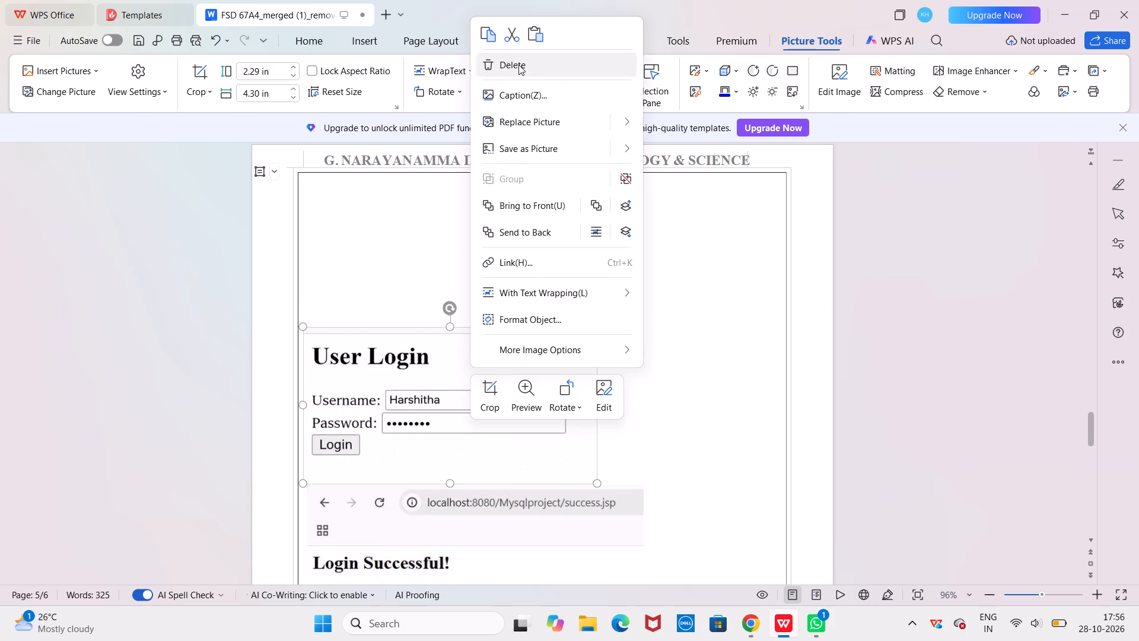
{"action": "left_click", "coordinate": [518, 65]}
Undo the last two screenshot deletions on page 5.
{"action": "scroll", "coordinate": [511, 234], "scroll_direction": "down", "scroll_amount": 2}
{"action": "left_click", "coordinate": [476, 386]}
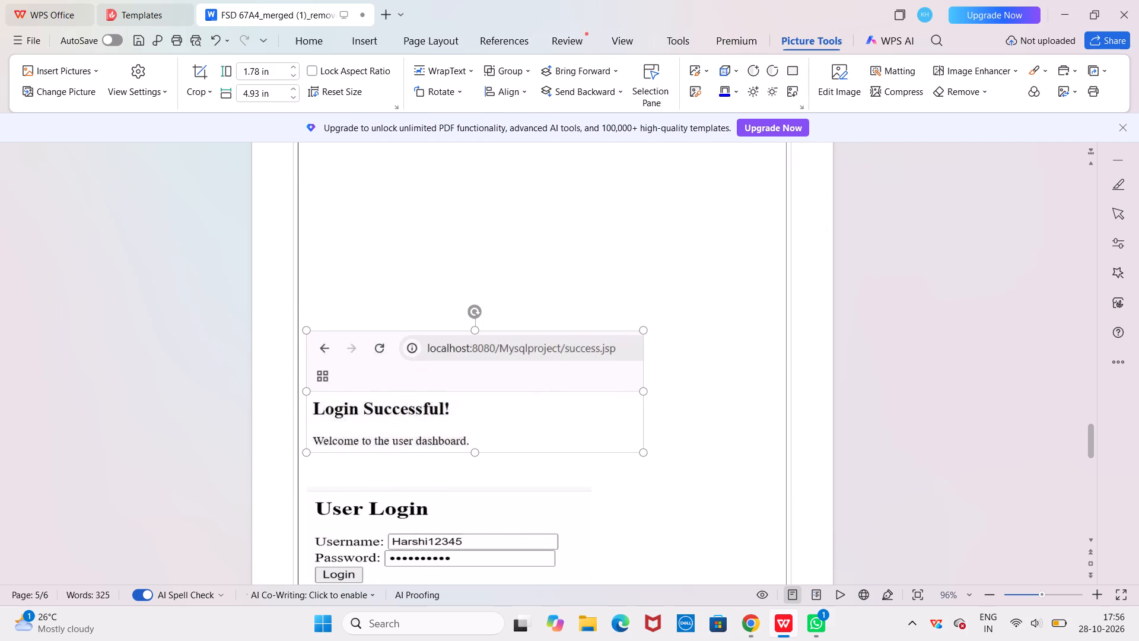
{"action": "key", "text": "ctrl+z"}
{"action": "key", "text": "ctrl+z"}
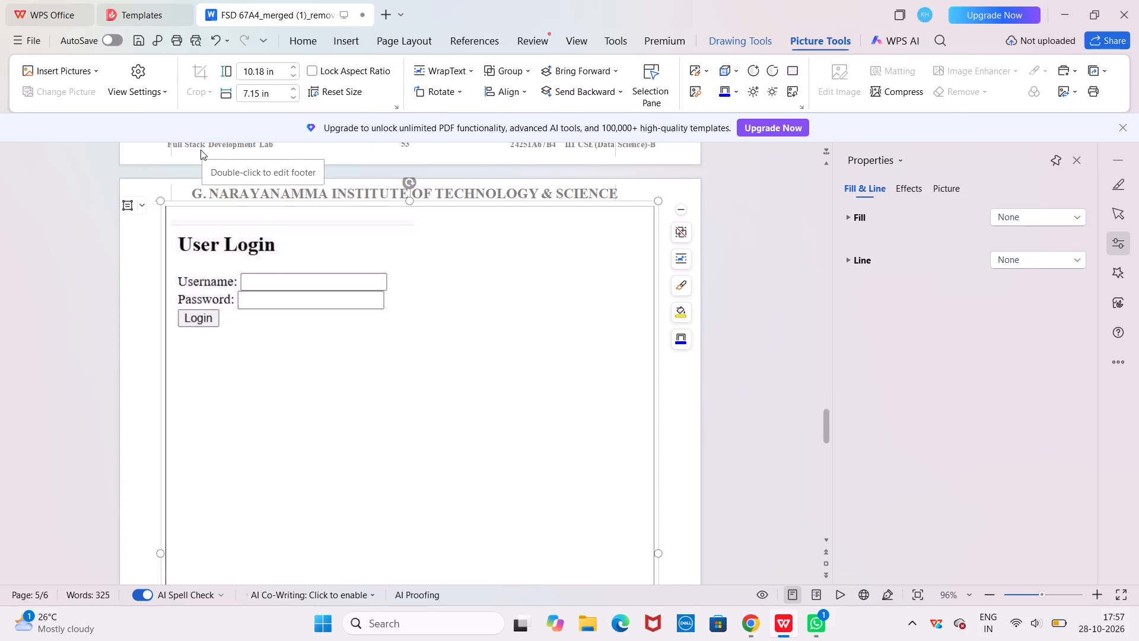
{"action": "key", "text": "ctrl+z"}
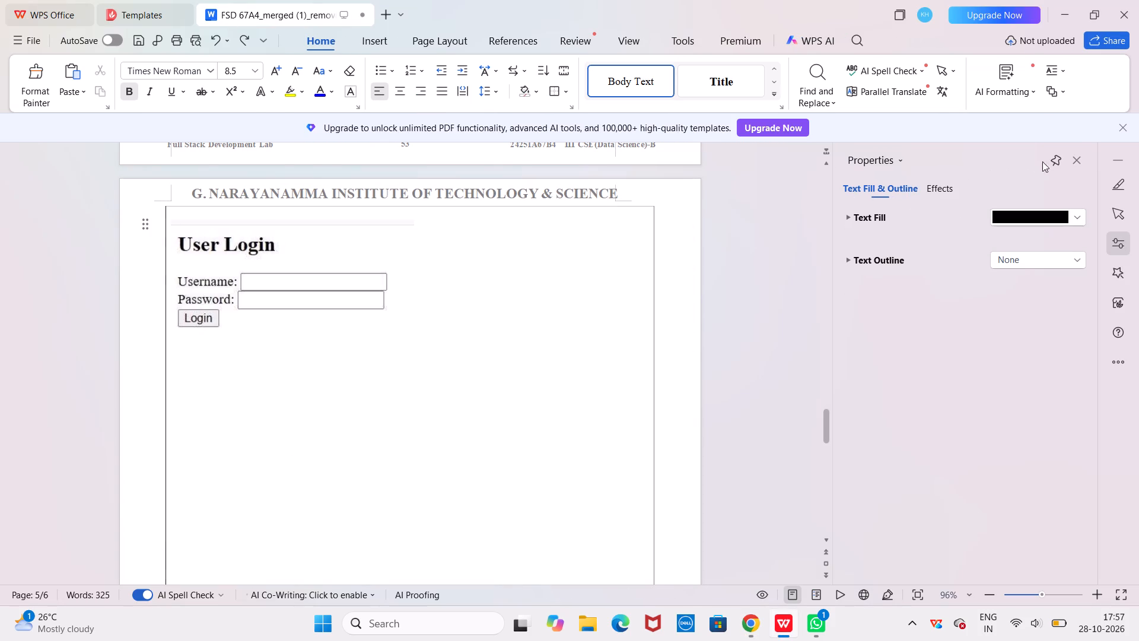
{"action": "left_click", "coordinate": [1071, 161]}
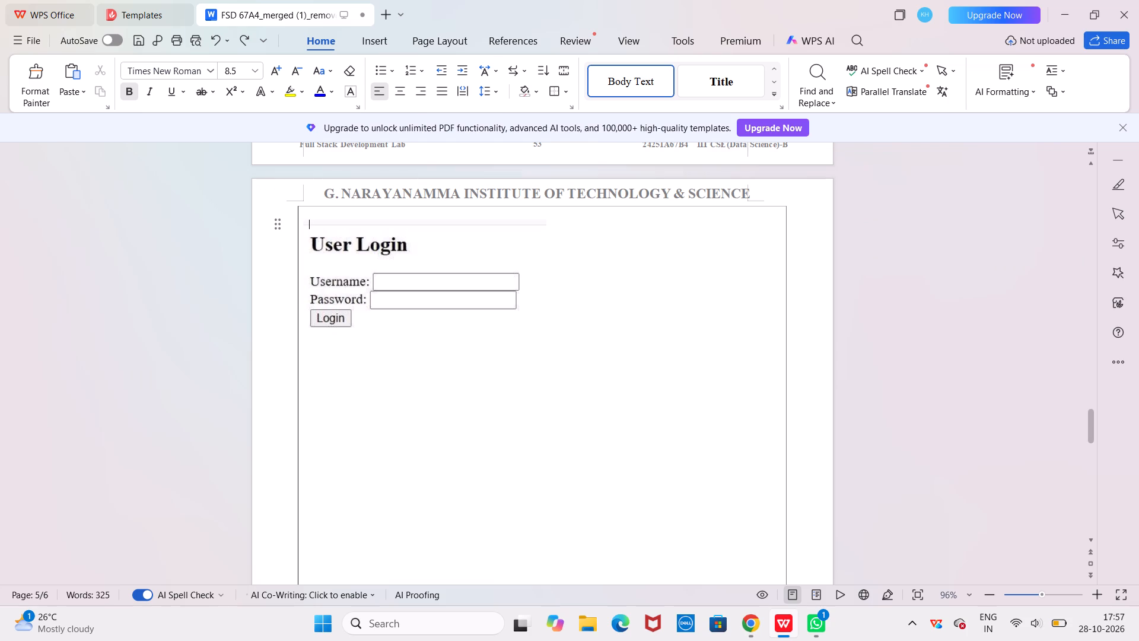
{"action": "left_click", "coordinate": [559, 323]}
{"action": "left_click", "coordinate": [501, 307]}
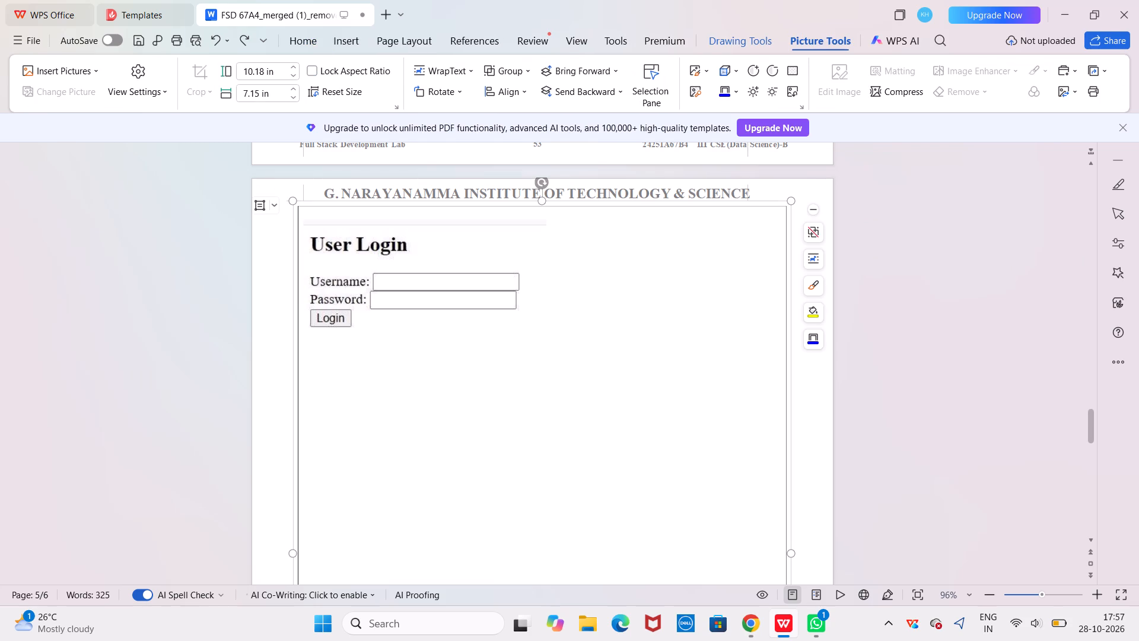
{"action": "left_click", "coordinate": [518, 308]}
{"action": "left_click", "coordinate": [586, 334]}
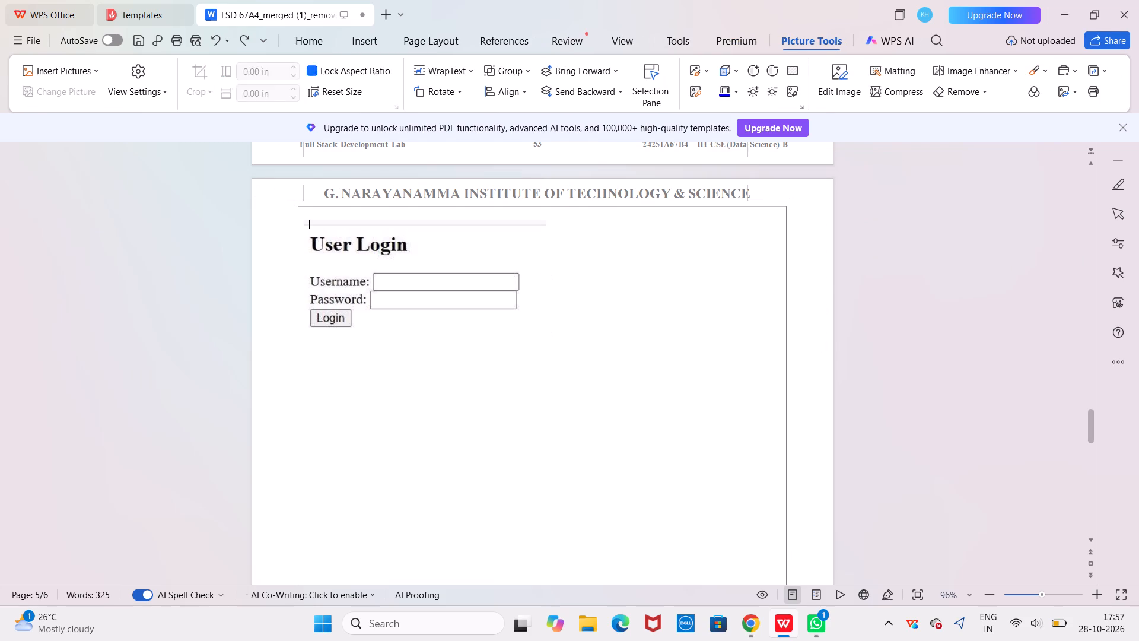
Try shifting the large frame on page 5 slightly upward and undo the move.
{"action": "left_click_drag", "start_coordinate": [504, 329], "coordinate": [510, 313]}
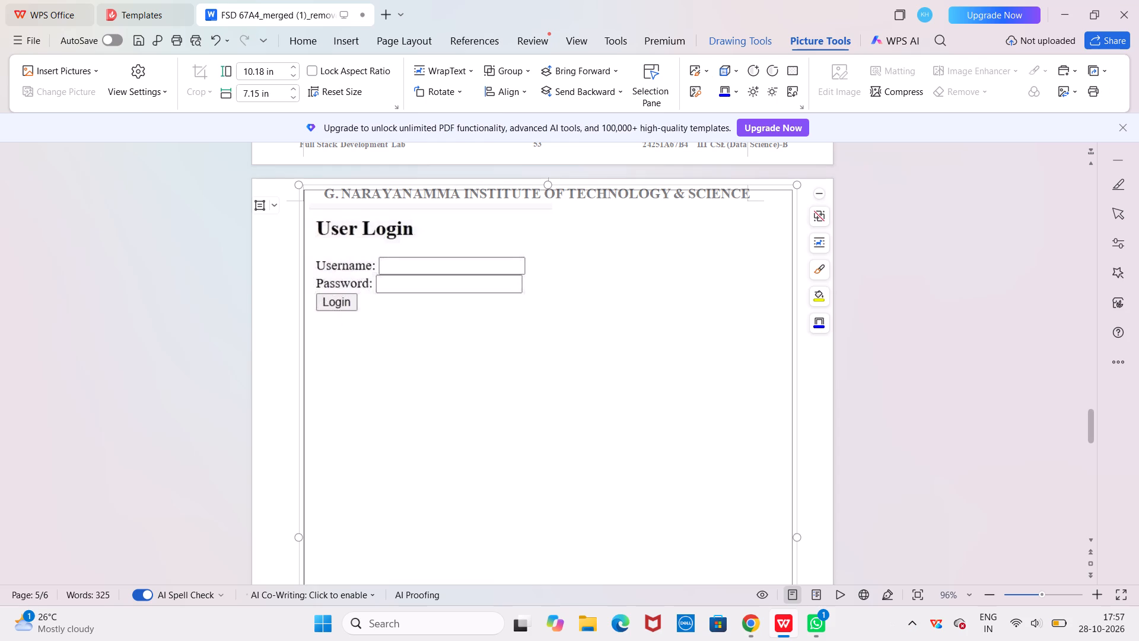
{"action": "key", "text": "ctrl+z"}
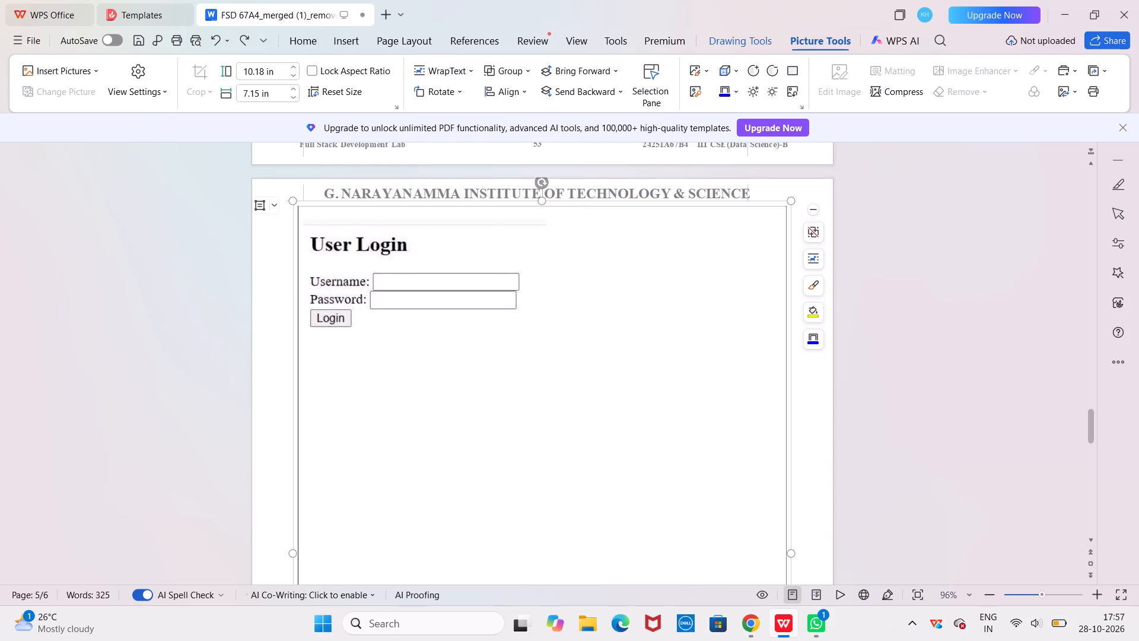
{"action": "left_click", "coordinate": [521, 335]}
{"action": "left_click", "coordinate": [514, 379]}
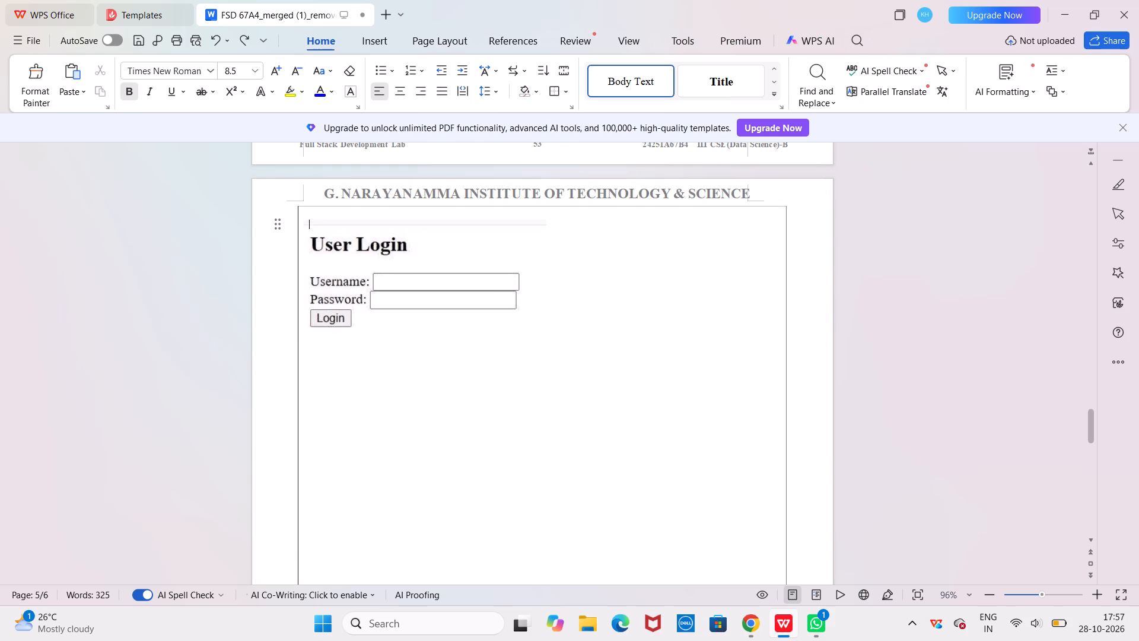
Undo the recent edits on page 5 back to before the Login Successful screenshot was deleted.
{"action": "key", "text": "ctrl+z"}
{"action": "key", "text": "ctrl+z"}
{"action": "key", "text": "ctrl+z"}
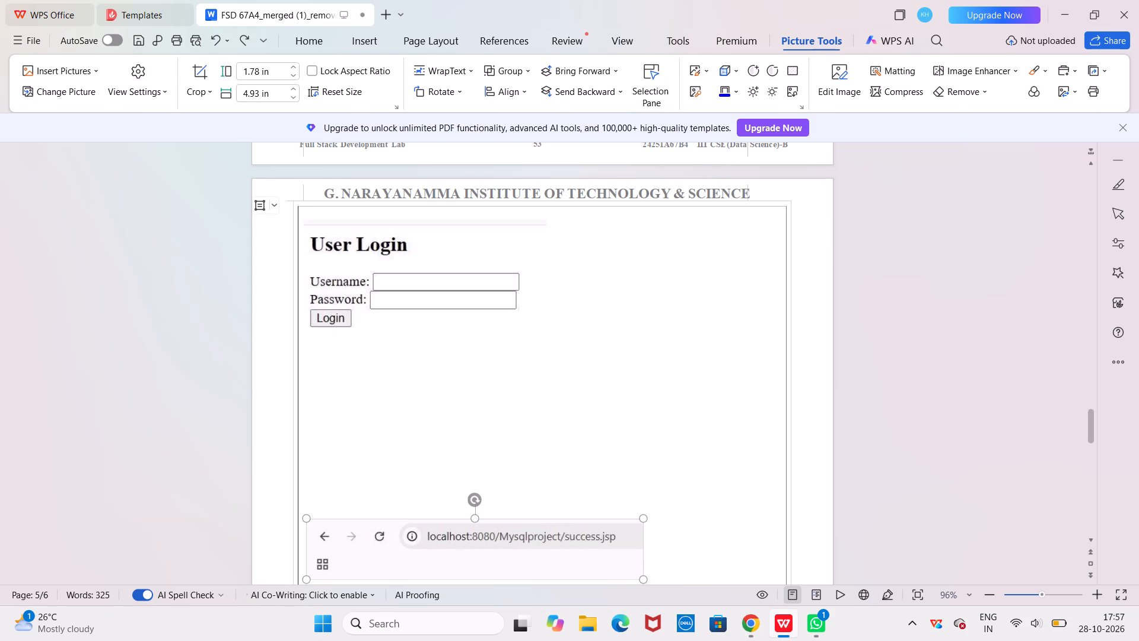
Delete the Login Successful screenshot on page 5.
{"action": "scroll", "coordinate": [514, 410], "scroll_direction": "down", "scroll_amount": 1}
{"action": "right_click", "coordinate": [508, 440]}
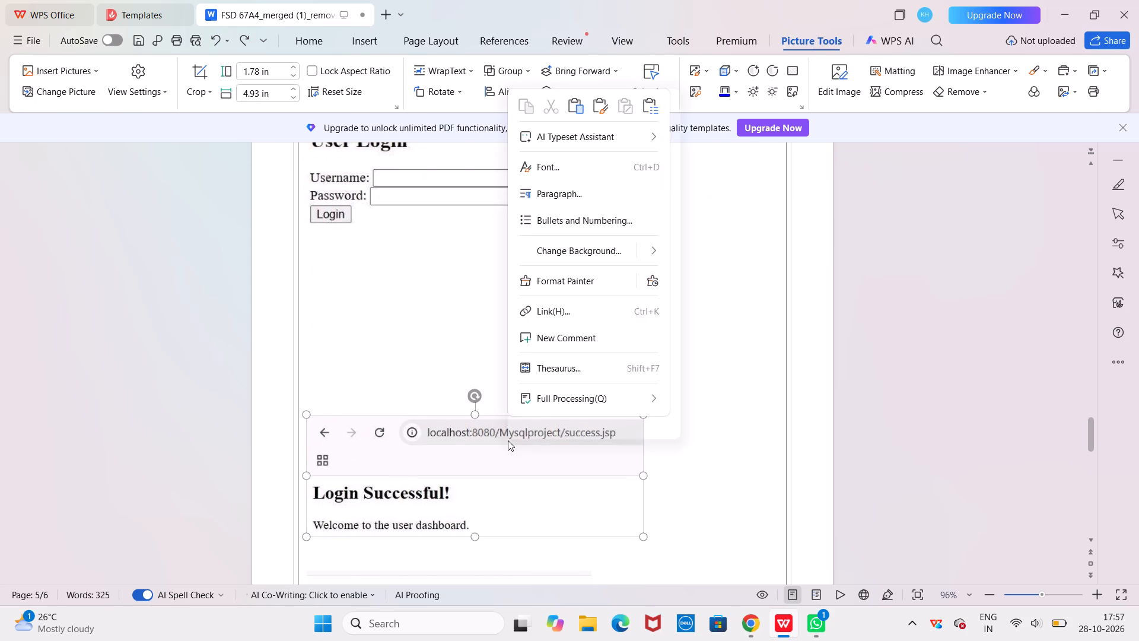
{"action": "left_click", "coordinate": [548, 141]}
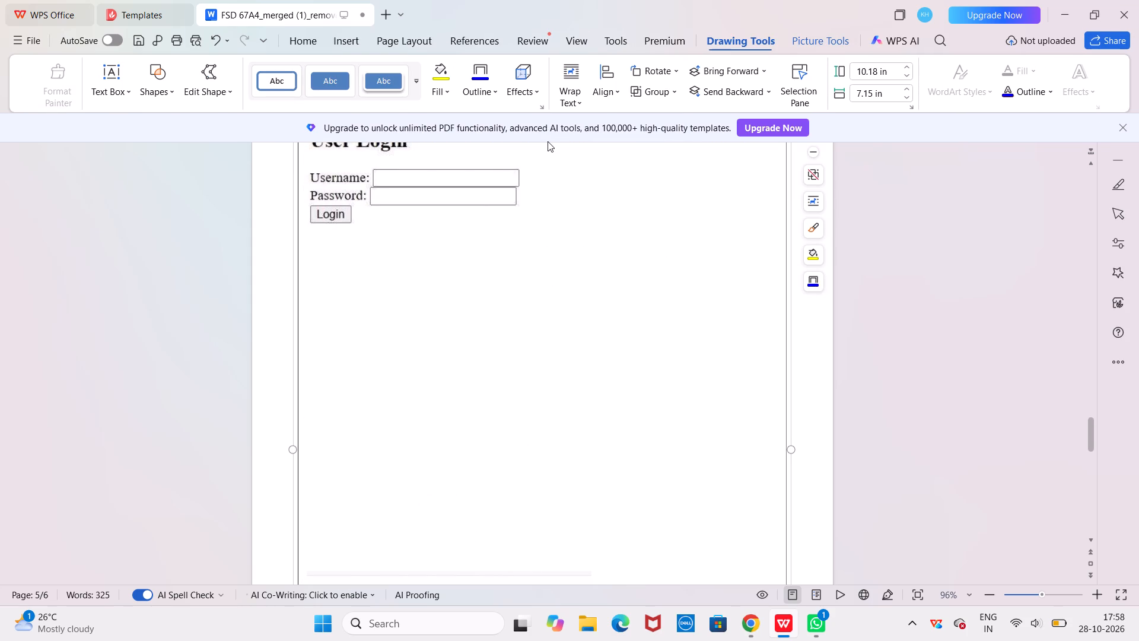
Paste the edited login screenshot from ChatGPT into page 5.
{"action": "key", "text": "ctrl+v"}
{"action": "scroll", "coordinate": [519, 357], "scroll_direction": "down", "scroll_amount": 1}
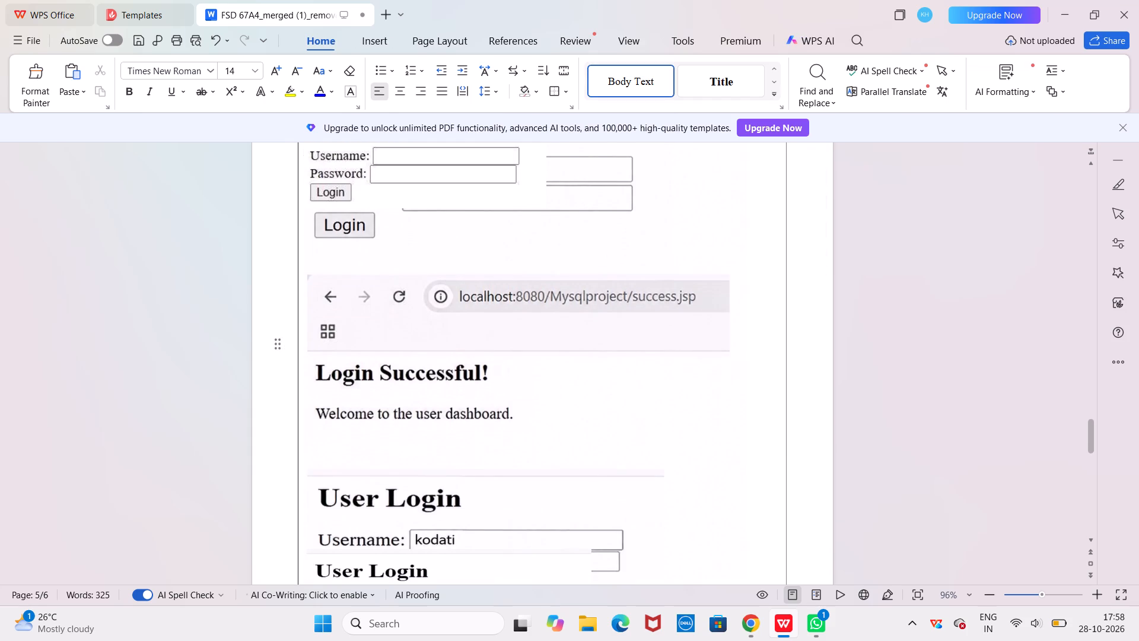
{"action": "scroll", "coordinate": [519, 357], "scroll_direction": "down", "scroll_amount": 2}
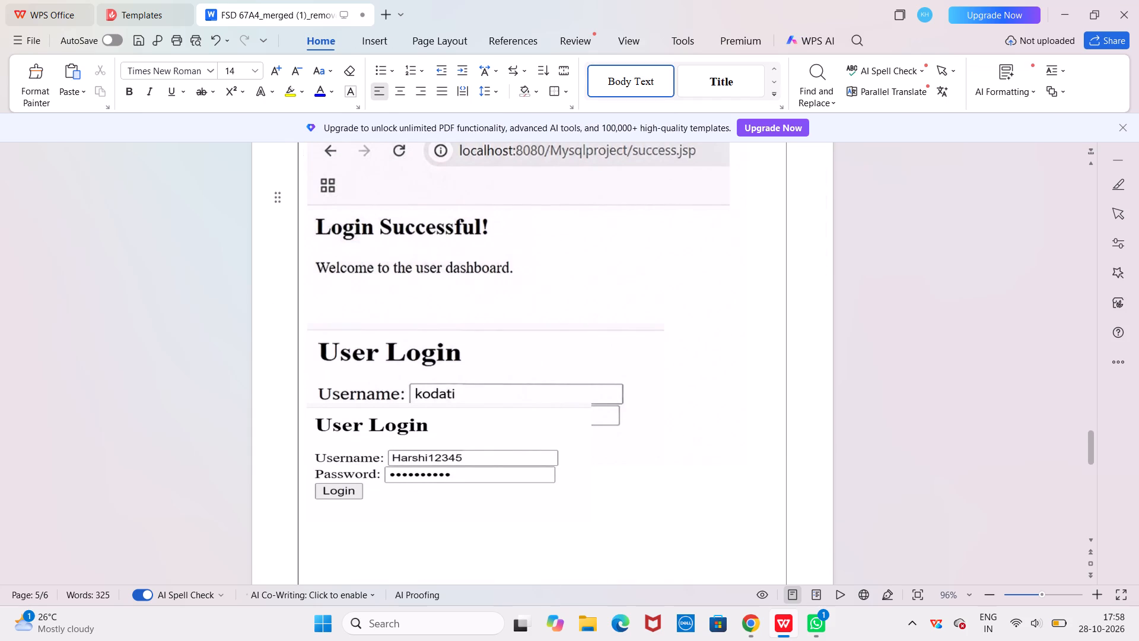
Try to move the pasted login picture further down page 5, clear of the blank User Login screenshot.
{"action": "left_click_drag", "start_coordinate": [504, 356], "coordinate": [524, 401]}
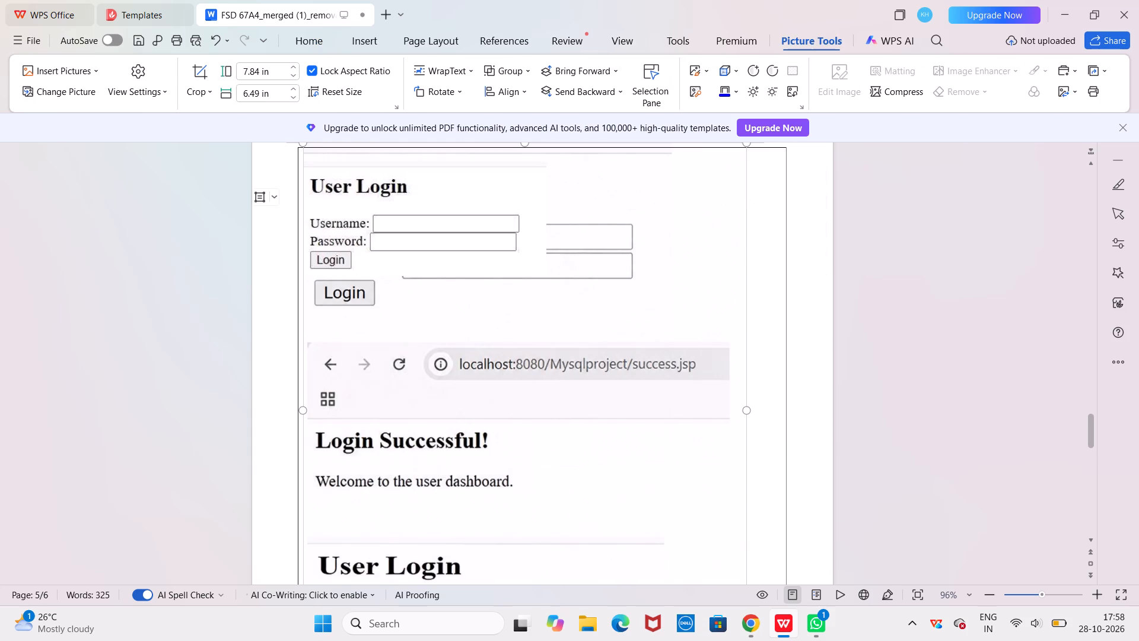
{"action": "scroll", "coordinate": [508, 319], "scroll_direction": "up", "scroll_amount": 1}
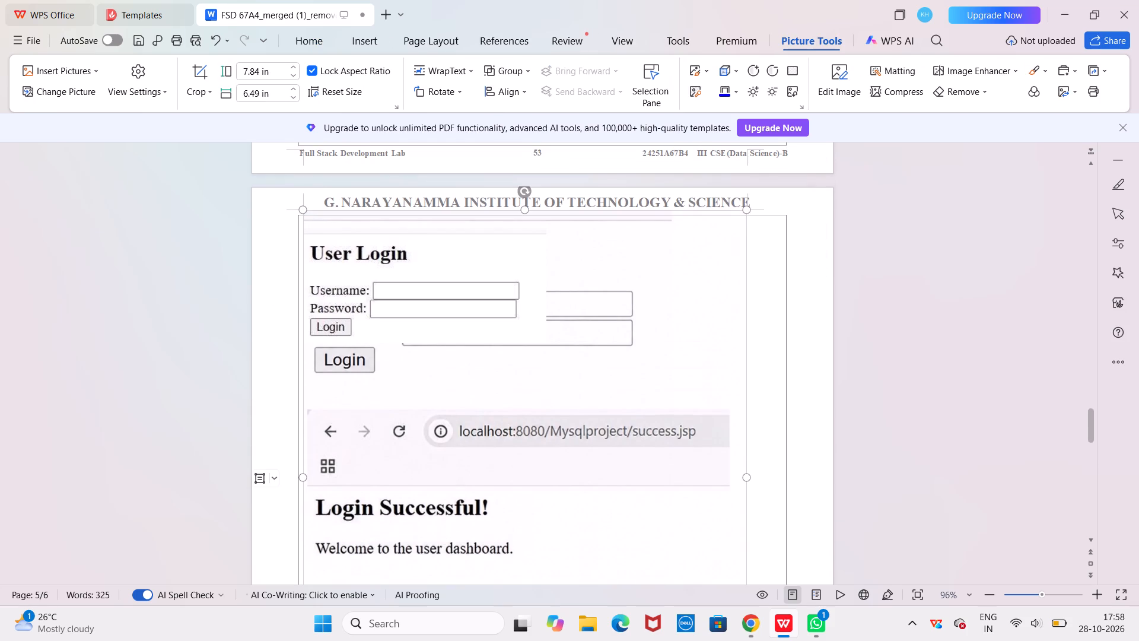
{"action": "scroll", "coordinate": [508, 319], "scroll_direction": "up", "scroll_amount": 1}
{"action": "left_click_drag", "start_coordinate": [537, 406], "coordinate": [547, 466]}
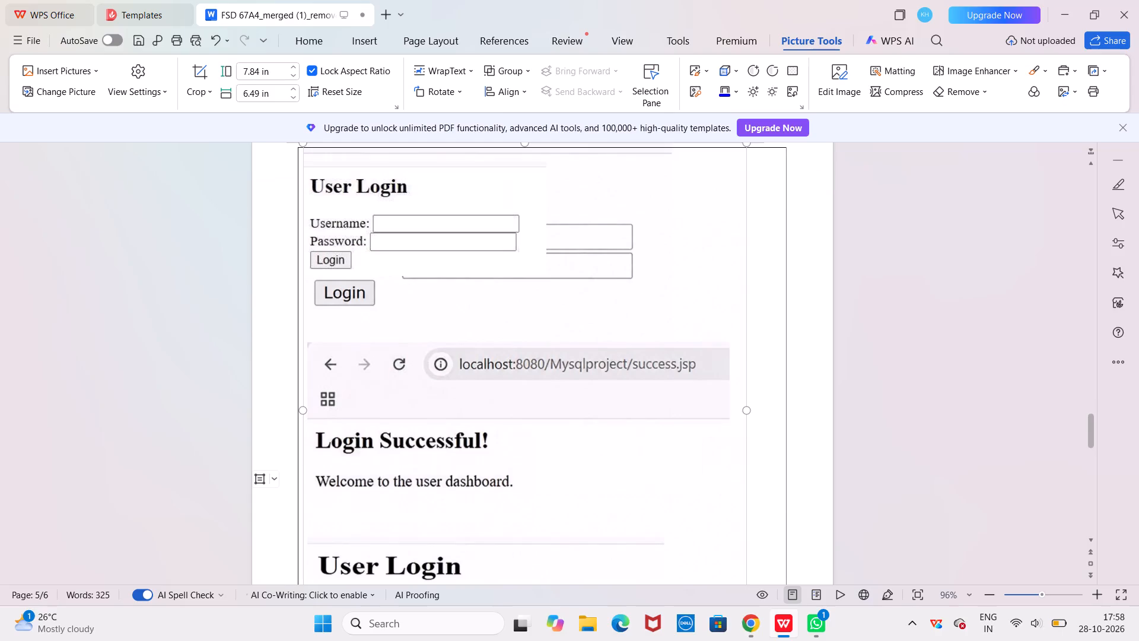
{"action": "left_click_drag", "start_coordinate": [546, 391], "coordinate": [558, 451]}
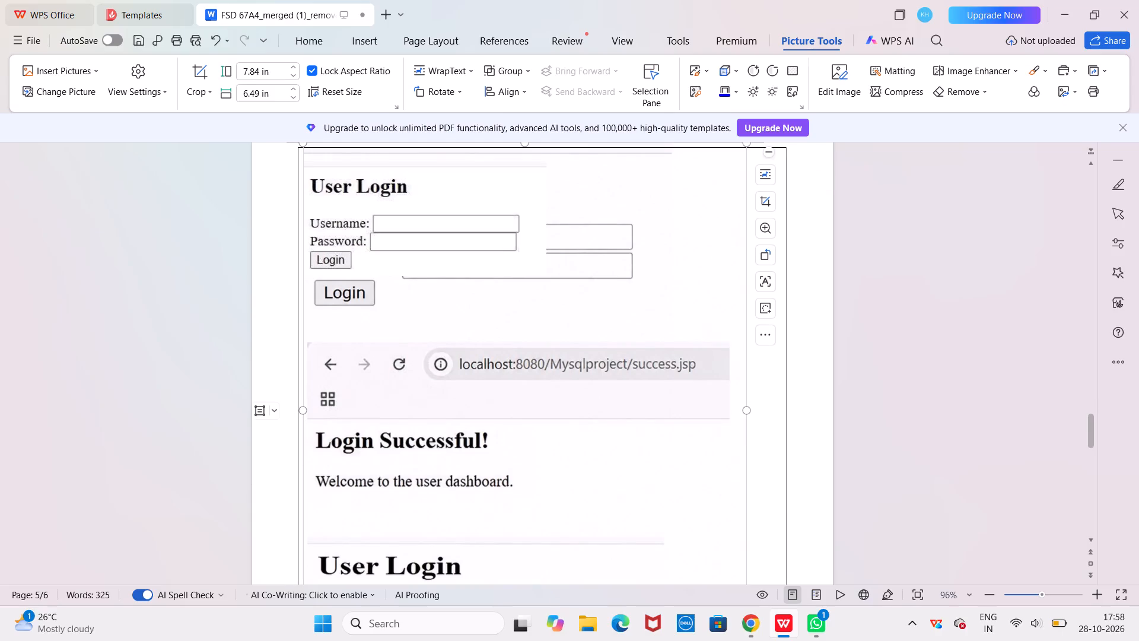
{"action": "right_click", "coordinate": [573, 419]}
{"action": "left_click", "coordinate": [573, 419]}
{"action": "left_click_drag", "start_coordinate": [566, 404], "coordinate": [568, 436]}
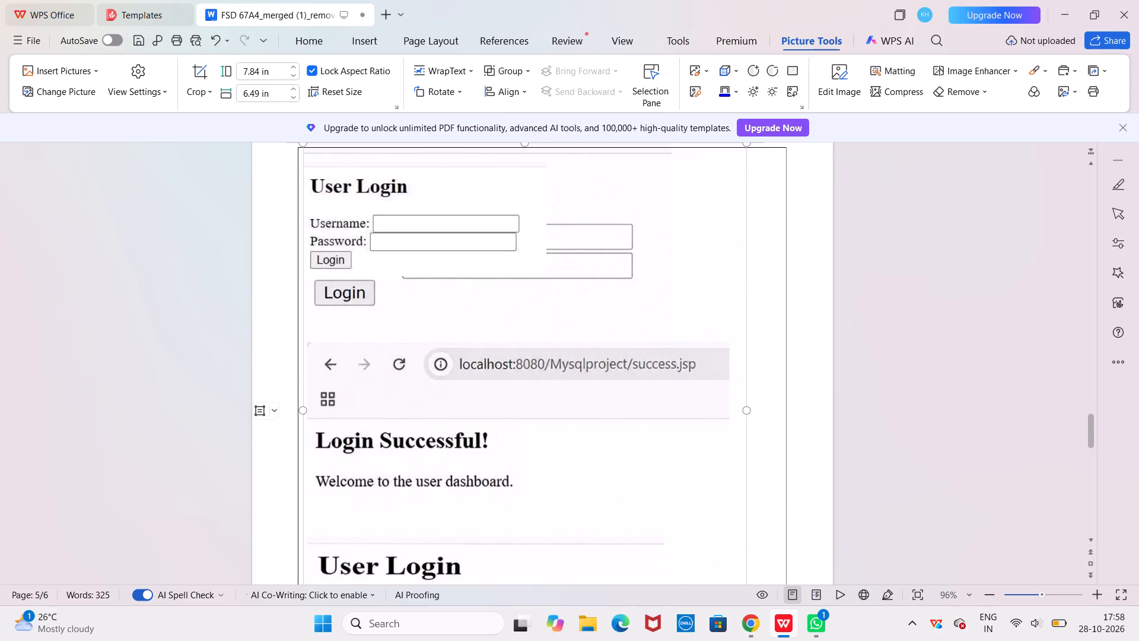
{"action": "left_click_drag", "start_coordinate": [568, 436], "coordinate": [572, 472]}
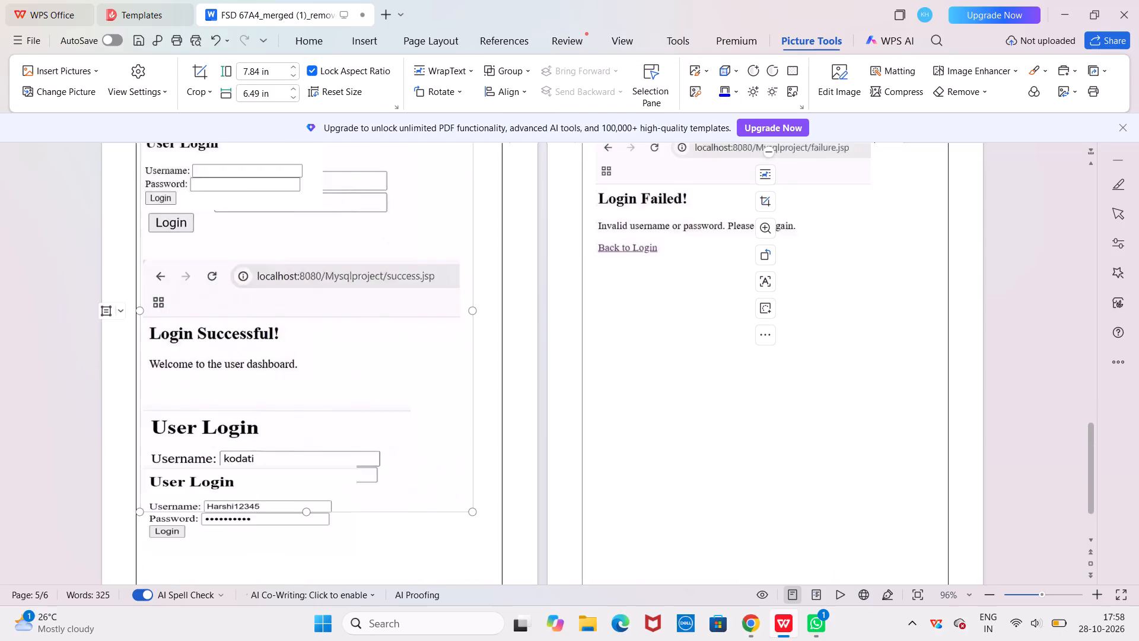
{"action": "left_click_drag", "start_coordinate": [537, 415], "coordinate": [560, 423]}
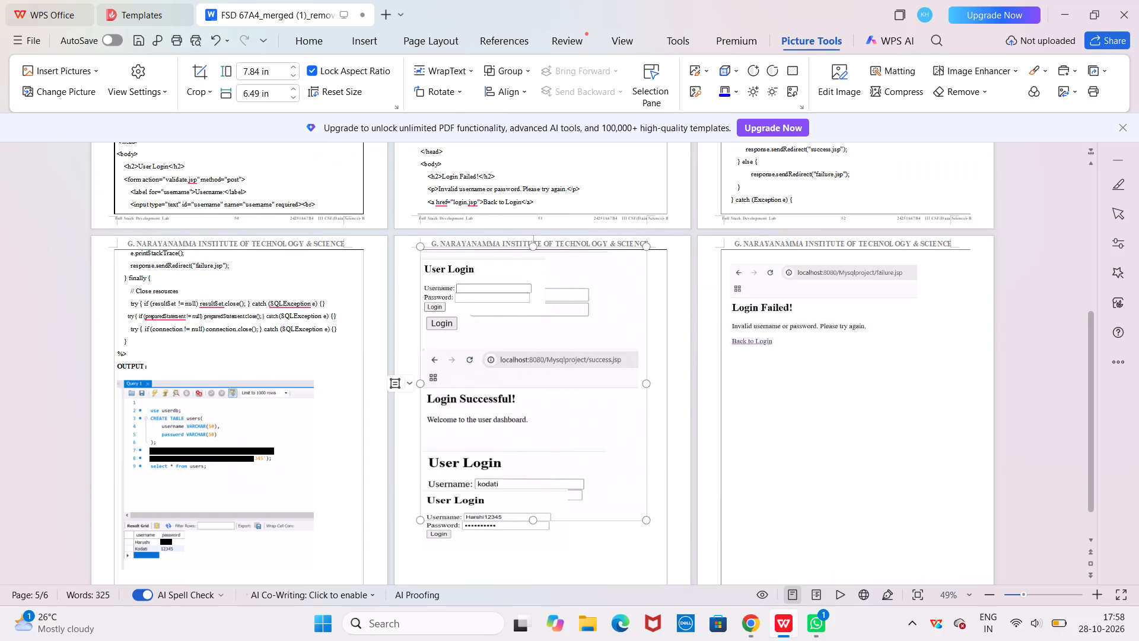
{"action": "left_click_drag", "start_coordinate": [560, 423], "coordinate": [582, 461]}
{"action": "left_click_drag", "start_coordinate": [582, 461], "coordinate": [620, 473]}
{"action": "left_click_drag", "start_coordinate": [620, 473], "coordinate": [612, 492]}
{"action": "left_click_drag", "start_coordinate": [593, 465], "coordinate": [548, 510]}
Stretch the pasted login picture downward to about 8.94 in high, keeping its width.
{"action": "left_click_drag", "start_coordinate": [535, 521], "coordinate": [534, 560]}
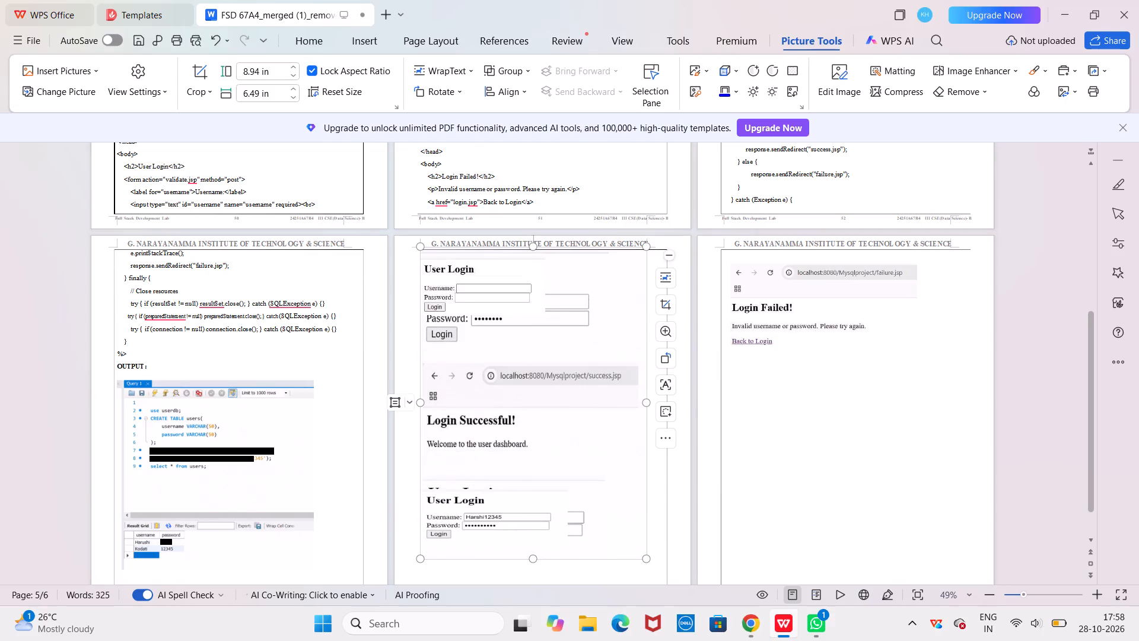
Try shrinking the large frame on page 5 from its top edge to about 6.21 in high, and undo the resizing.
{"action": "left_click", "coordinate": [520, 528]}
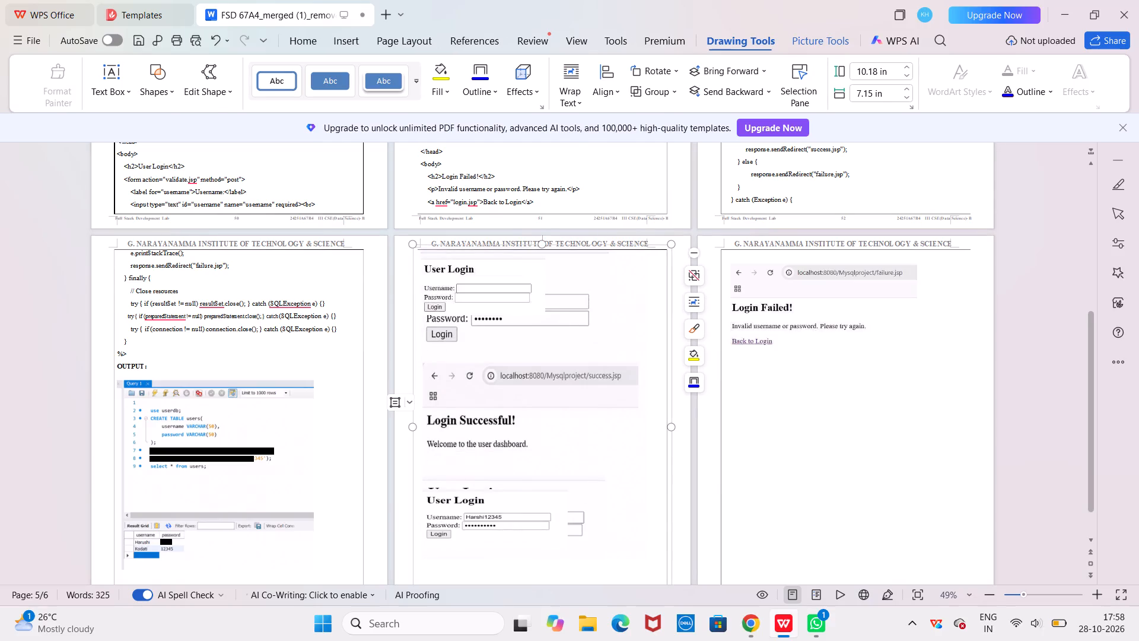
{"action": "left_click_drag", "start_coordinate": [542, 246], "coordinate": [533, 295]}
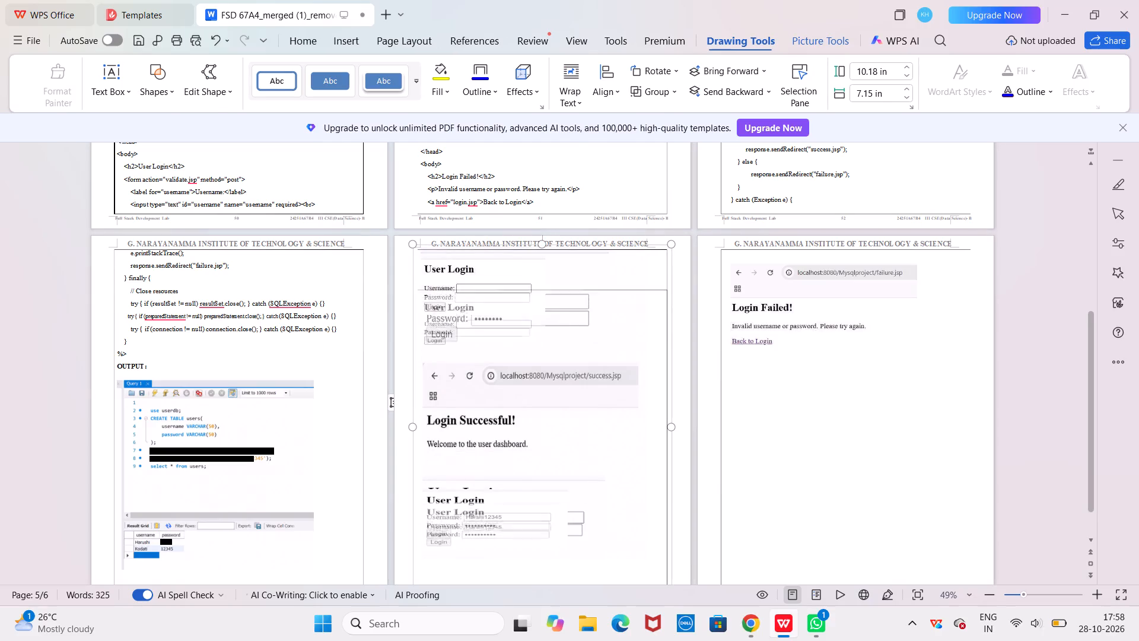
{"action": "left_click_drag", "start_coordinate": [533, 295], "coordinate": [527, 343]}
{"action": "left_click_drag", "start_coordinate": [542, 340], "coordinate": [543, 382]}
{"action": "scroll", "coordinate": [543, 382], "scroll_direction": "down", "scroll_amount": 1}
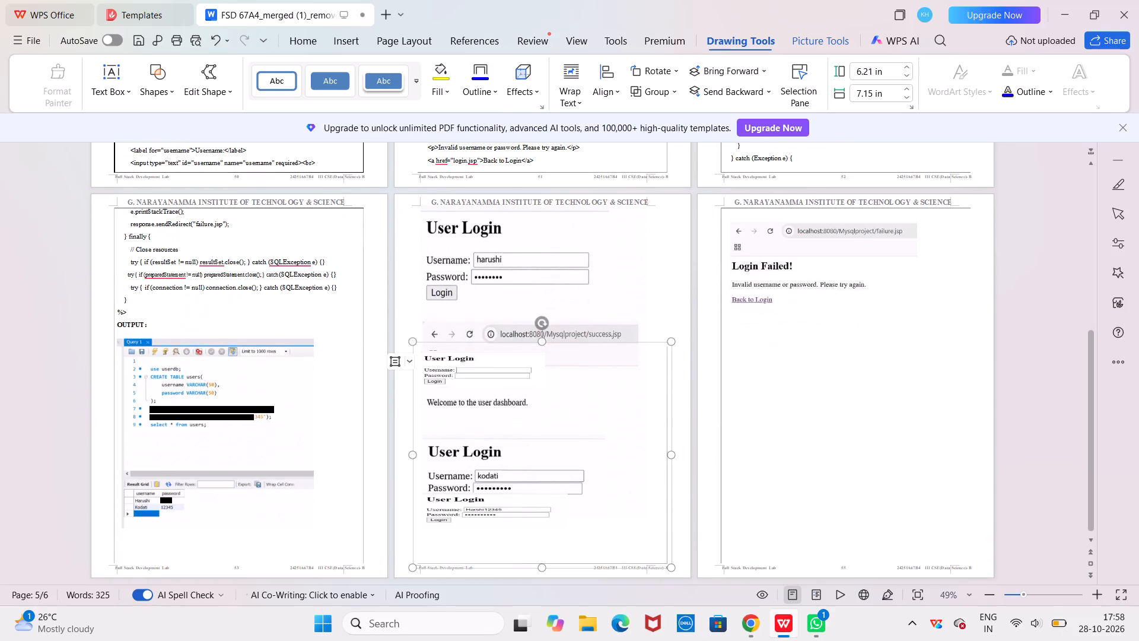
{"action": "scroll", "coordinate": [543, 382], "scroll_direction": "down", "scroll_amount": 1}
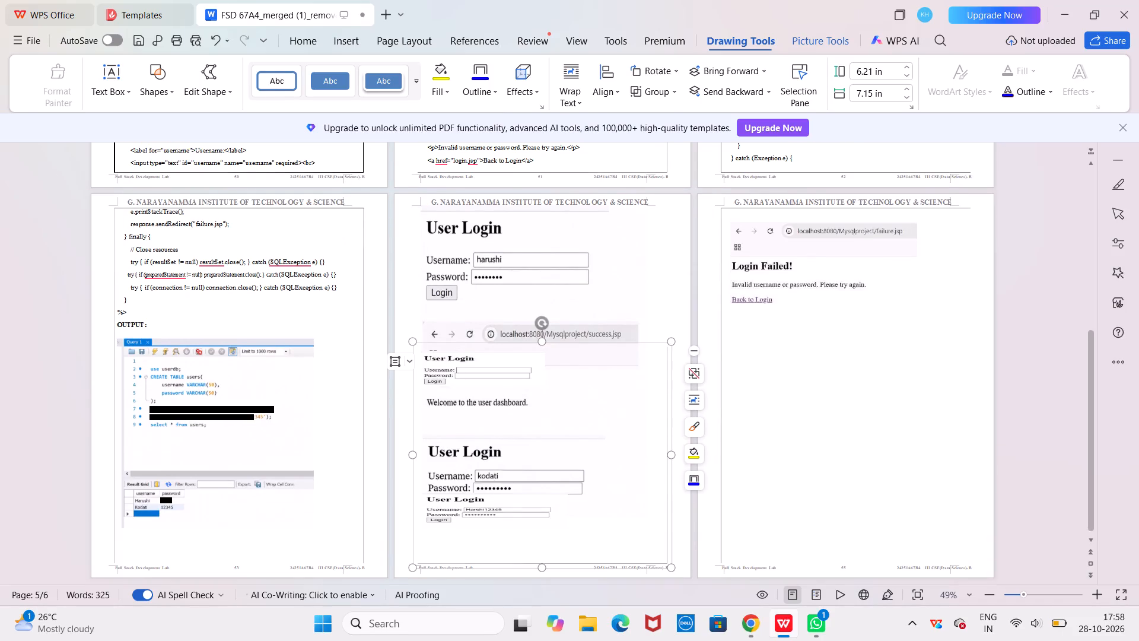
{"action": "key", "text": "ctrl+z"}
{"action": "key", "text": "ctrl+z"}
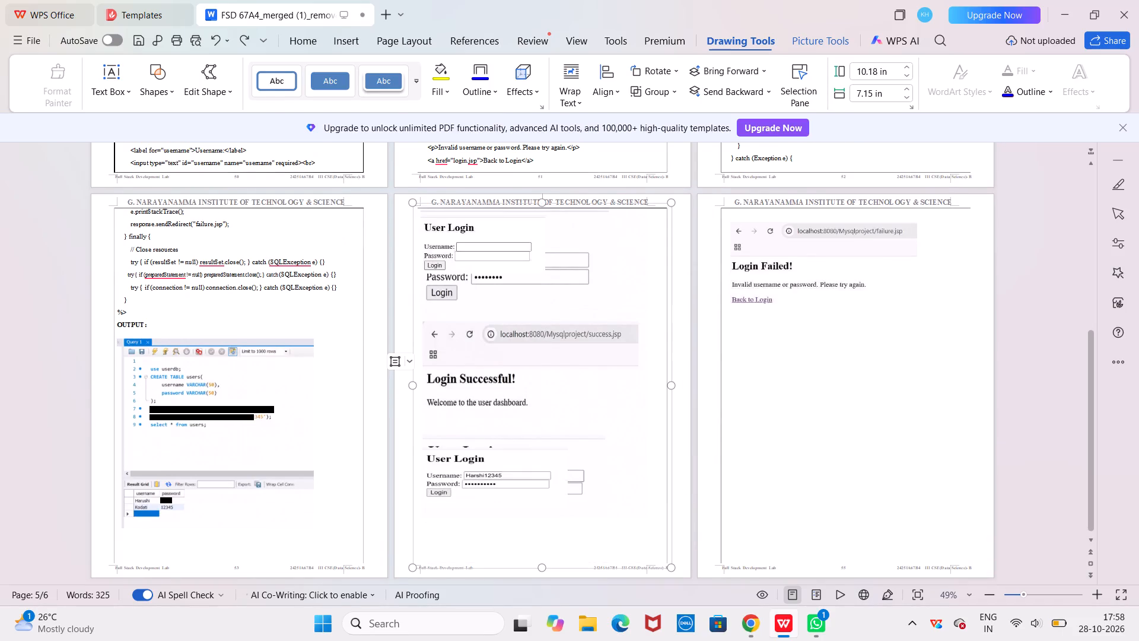
Undo the recent resizing, moving and pasting of the edited login picture on page 5.
{"action": "key", "text": "ctrl+z"}
{"action": "key", "text": "ctrl+z"}
{"action": "key", "text": "ctrl+z"}
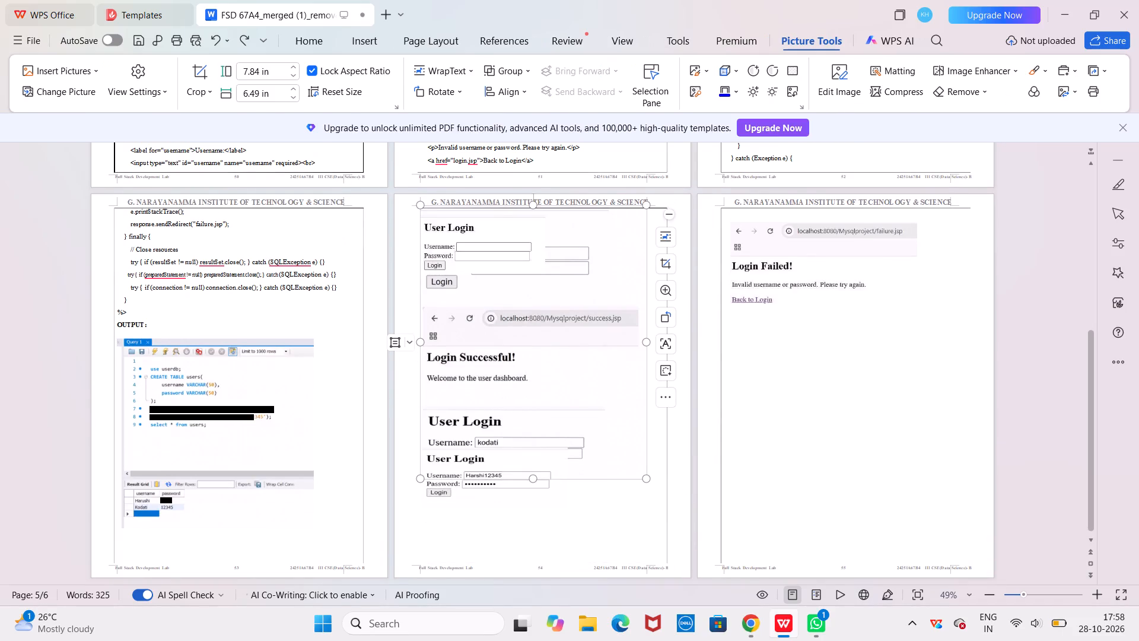
{"action": "key", "text": "ctrl+z"}
{"action": "key", "text": "ctrl+z"}
{"action": "key", "text": "ctrl+z"}
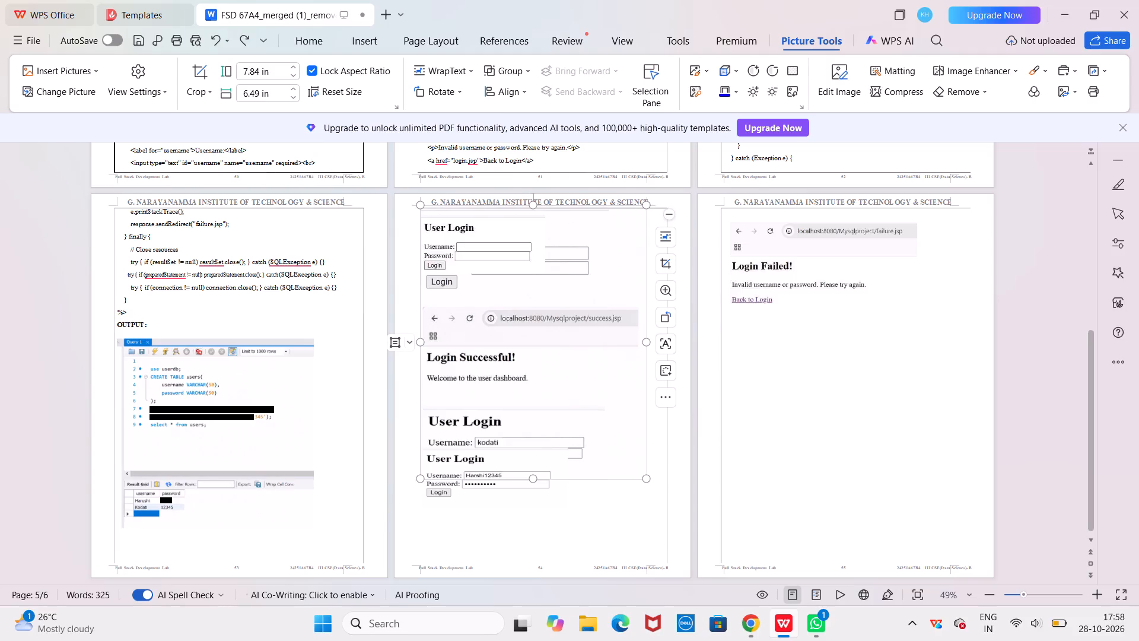
{"action": "key", "text": "ctrl+z"}
{"action": "key", "text": "ctrl+z"}
{"action": "key", "text": "ctrl+z"}
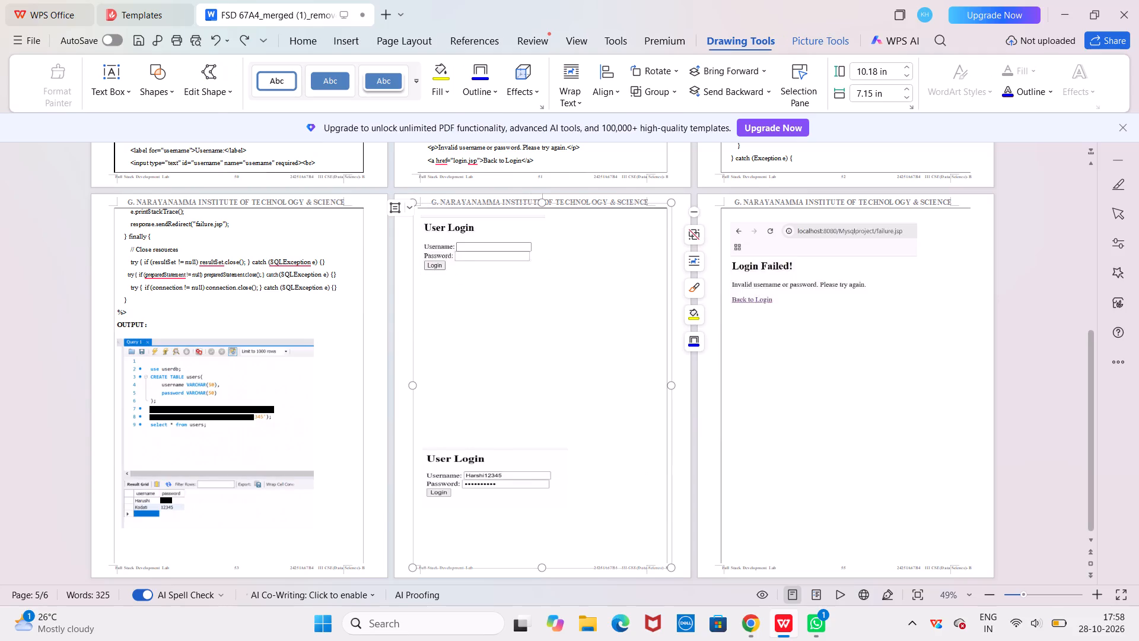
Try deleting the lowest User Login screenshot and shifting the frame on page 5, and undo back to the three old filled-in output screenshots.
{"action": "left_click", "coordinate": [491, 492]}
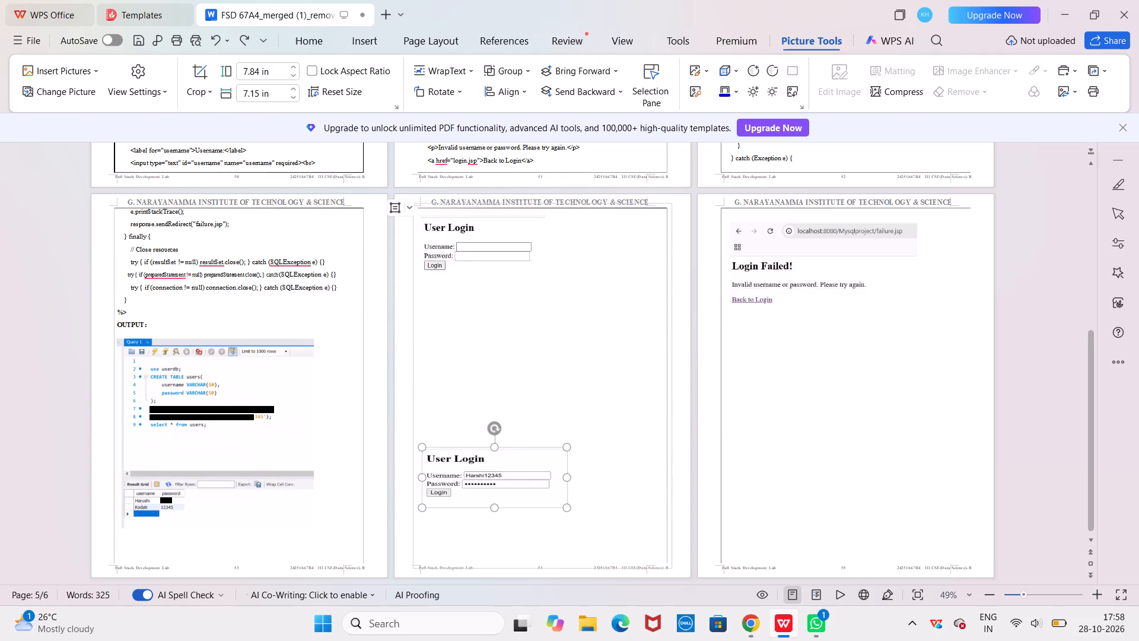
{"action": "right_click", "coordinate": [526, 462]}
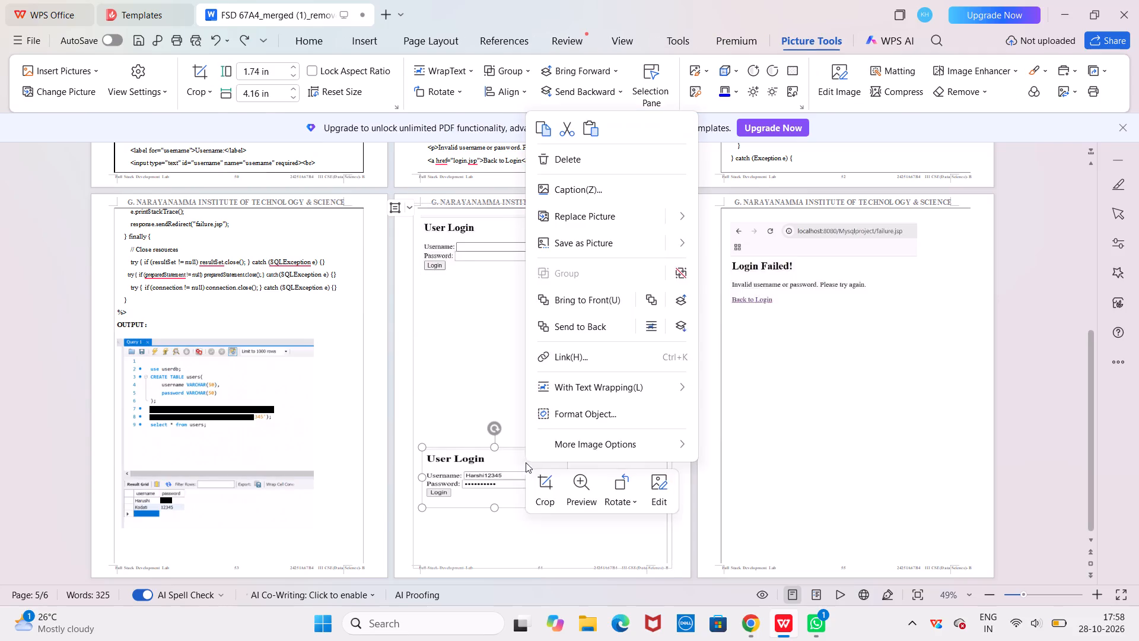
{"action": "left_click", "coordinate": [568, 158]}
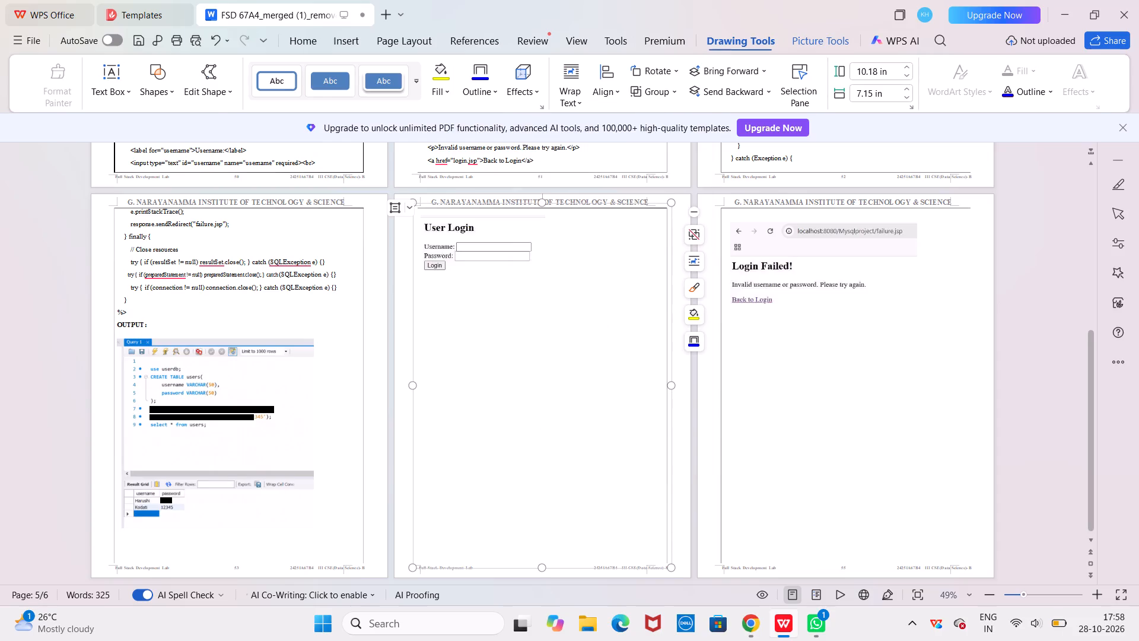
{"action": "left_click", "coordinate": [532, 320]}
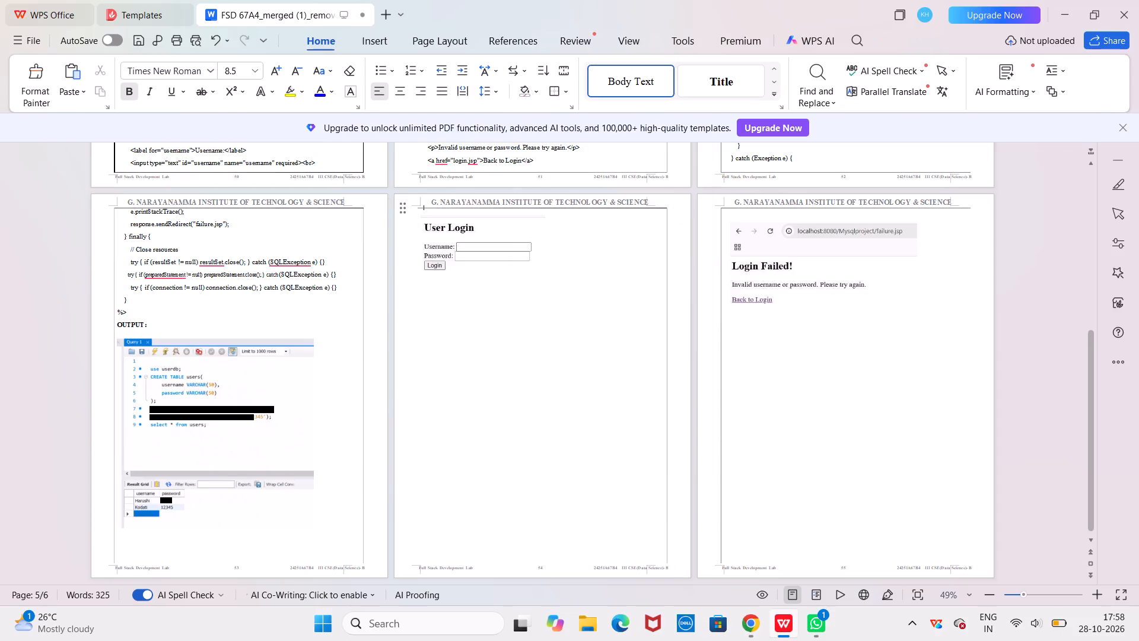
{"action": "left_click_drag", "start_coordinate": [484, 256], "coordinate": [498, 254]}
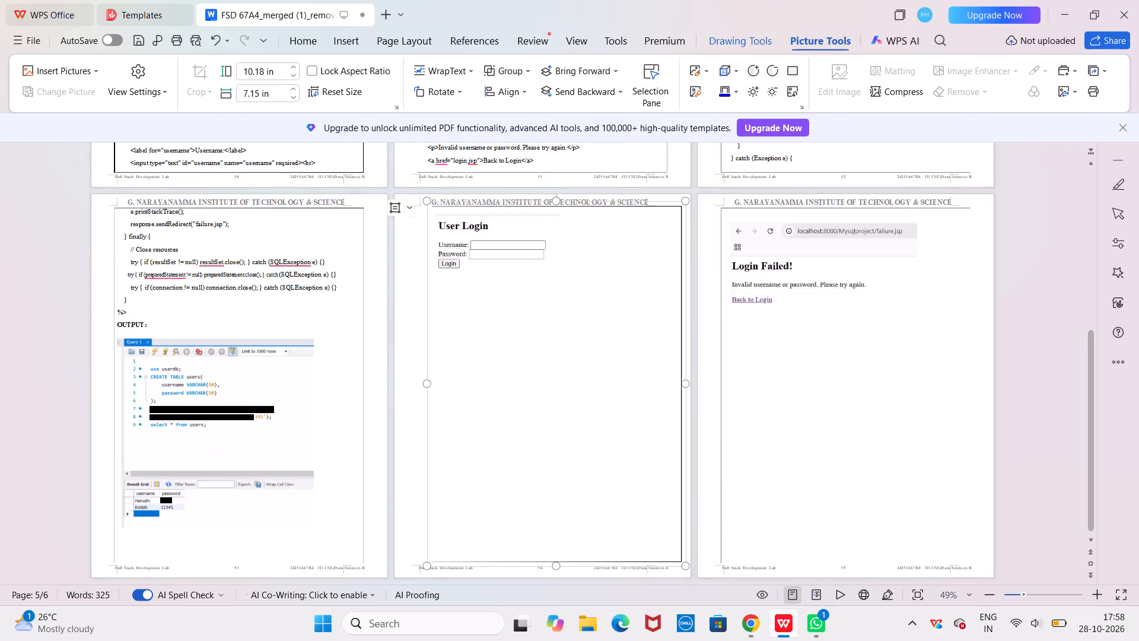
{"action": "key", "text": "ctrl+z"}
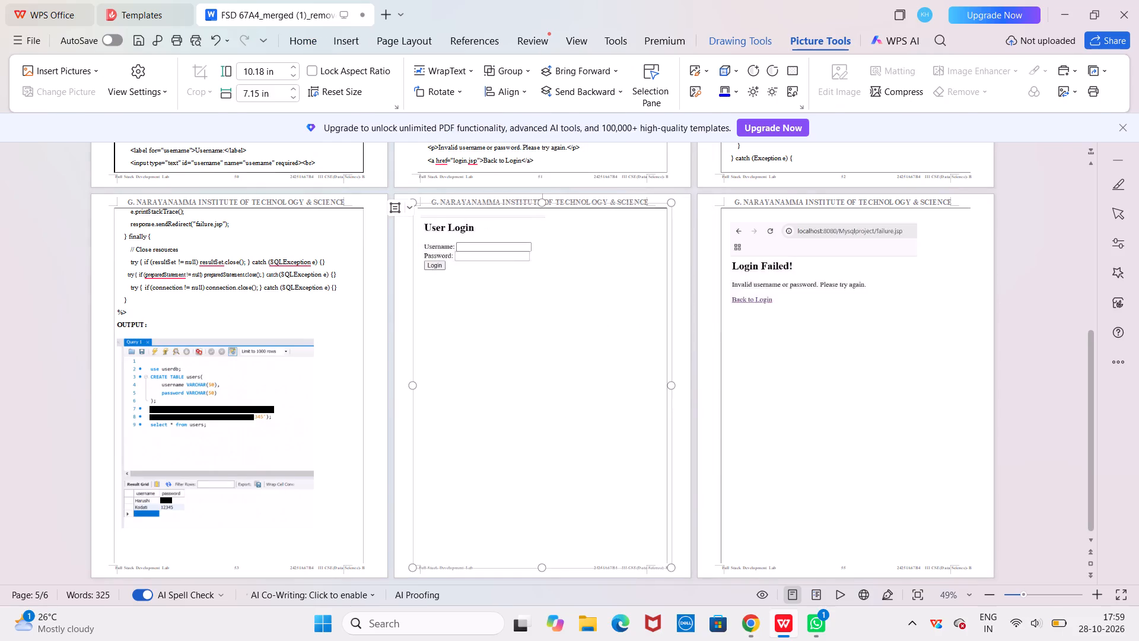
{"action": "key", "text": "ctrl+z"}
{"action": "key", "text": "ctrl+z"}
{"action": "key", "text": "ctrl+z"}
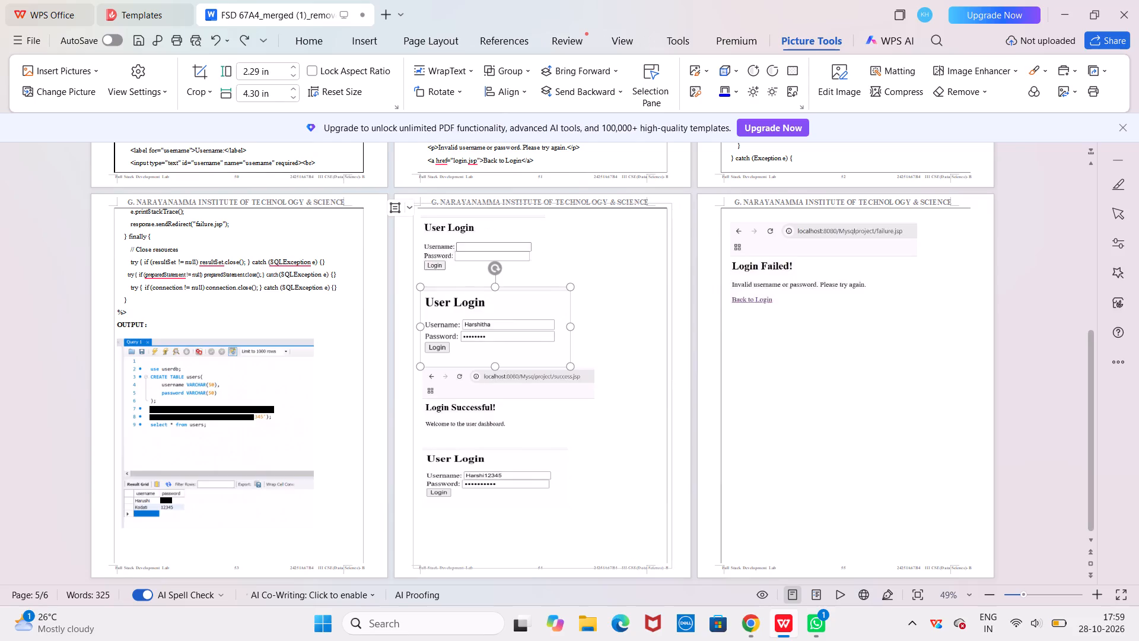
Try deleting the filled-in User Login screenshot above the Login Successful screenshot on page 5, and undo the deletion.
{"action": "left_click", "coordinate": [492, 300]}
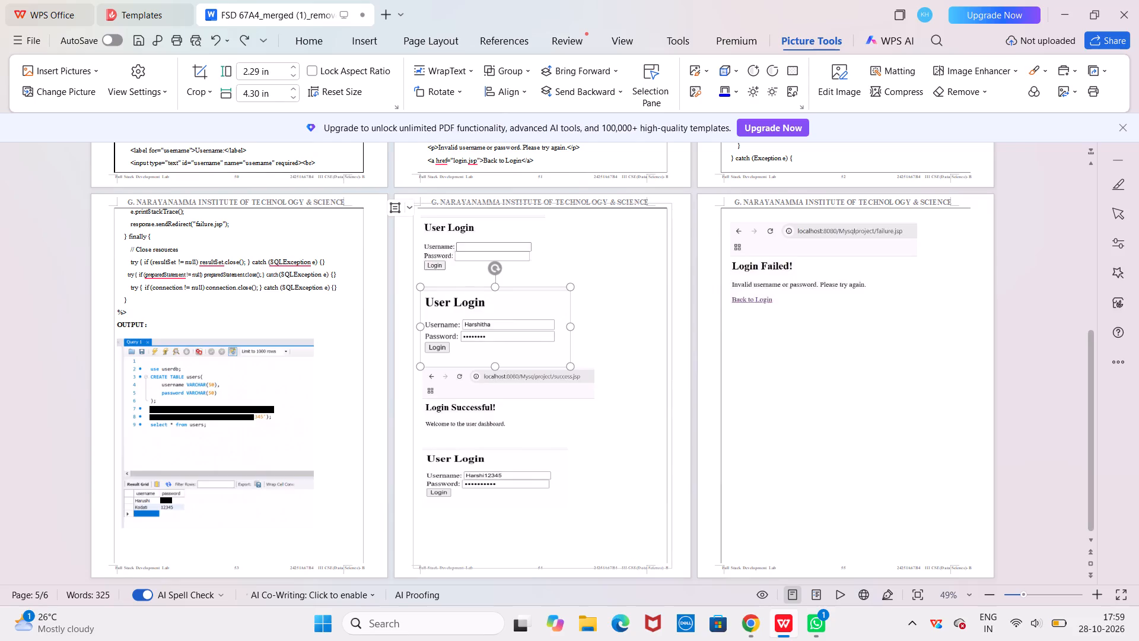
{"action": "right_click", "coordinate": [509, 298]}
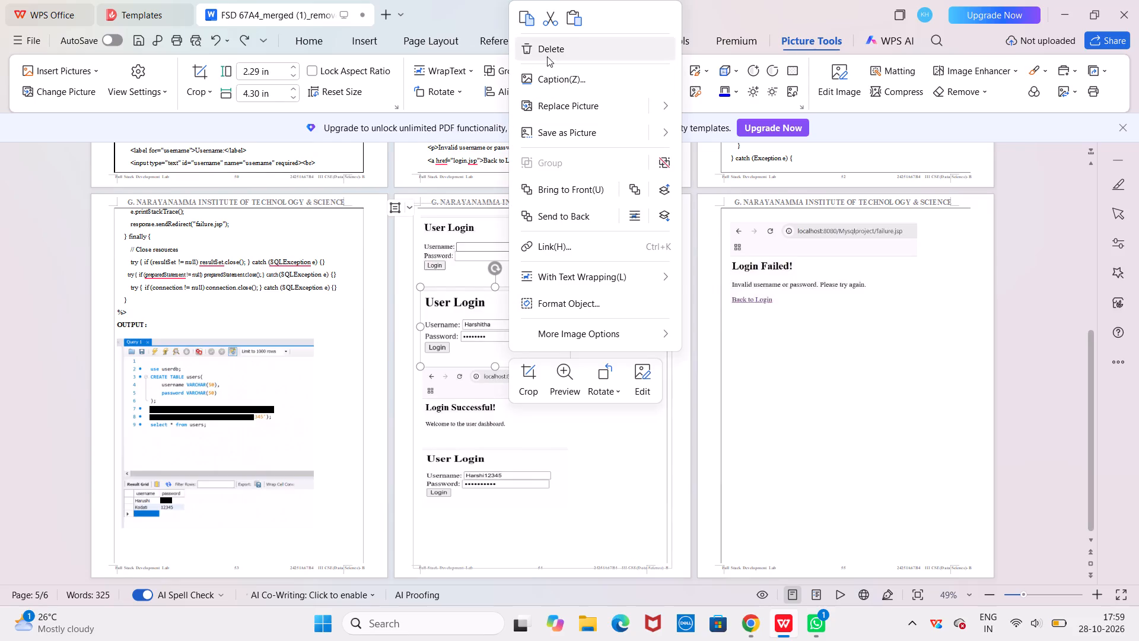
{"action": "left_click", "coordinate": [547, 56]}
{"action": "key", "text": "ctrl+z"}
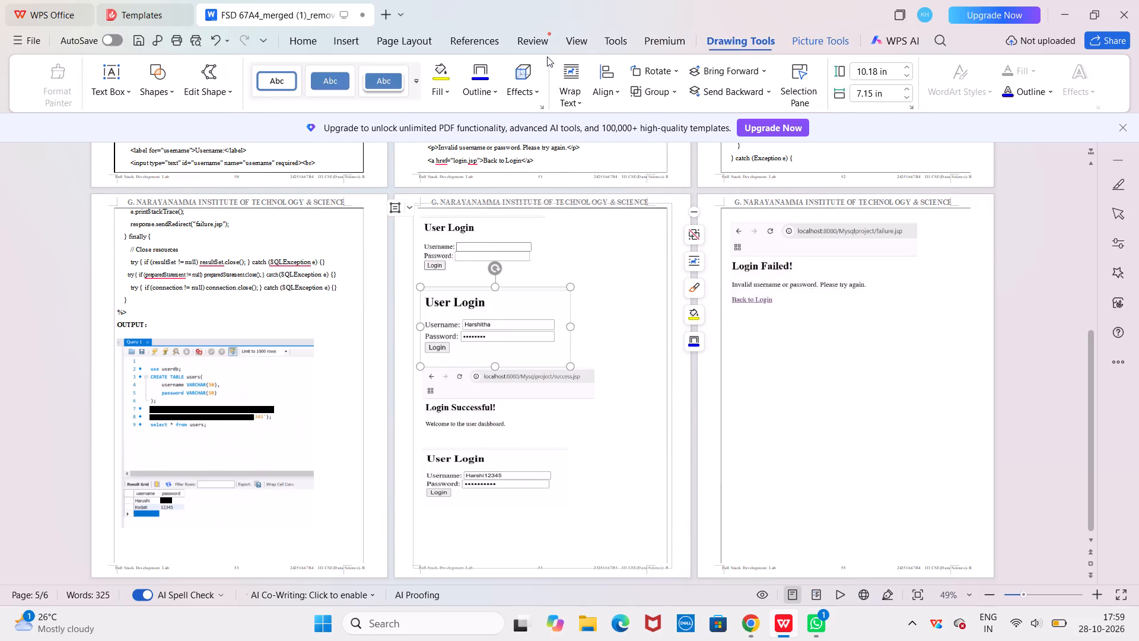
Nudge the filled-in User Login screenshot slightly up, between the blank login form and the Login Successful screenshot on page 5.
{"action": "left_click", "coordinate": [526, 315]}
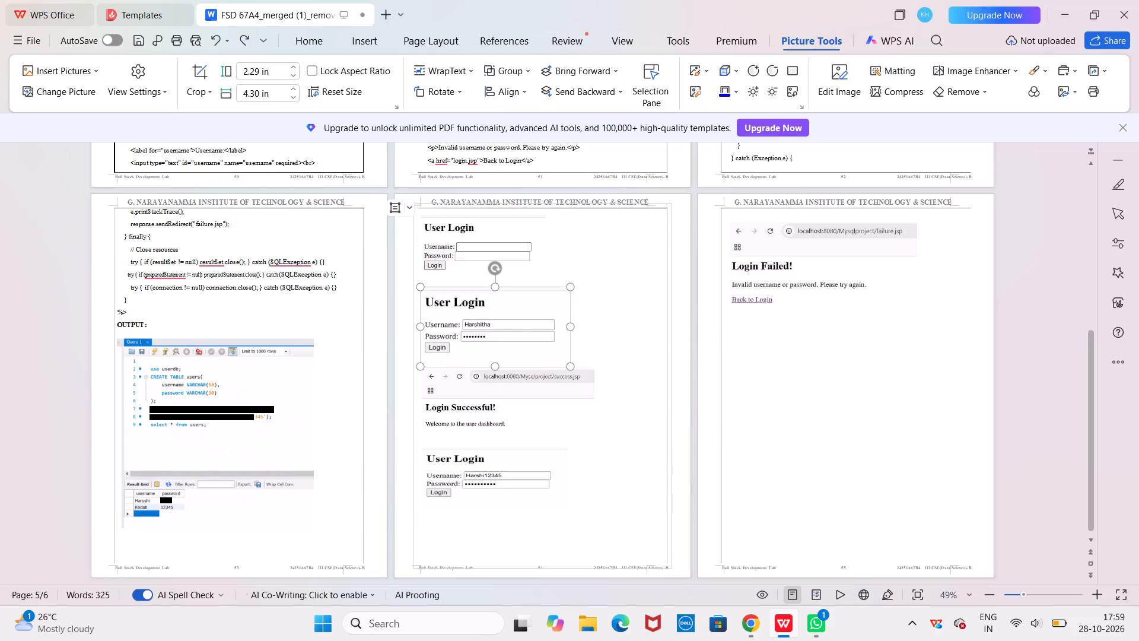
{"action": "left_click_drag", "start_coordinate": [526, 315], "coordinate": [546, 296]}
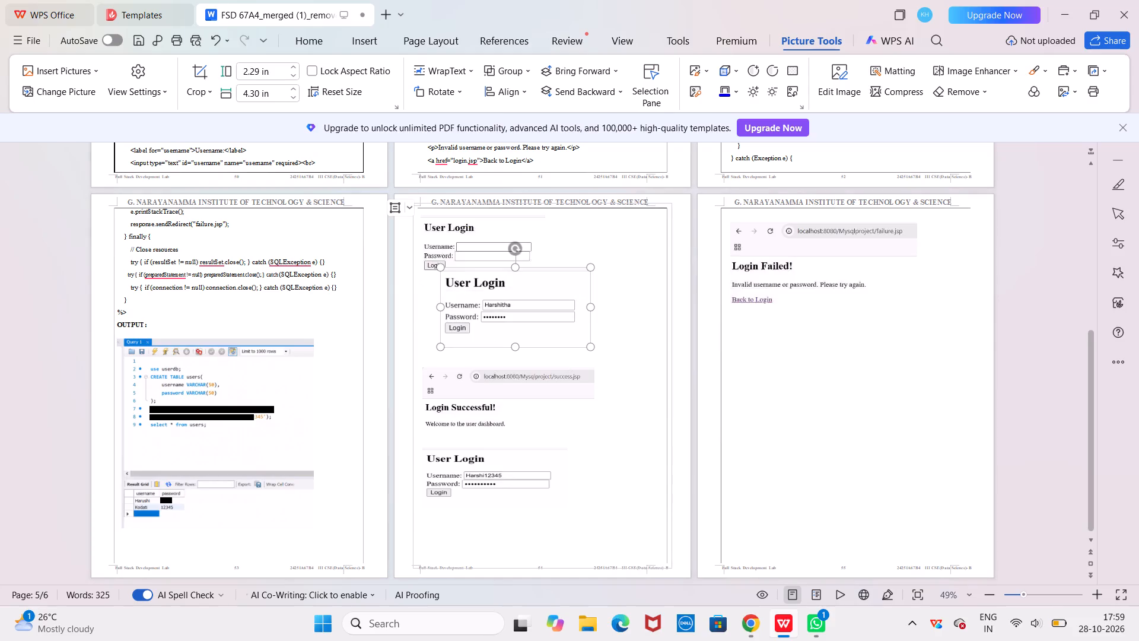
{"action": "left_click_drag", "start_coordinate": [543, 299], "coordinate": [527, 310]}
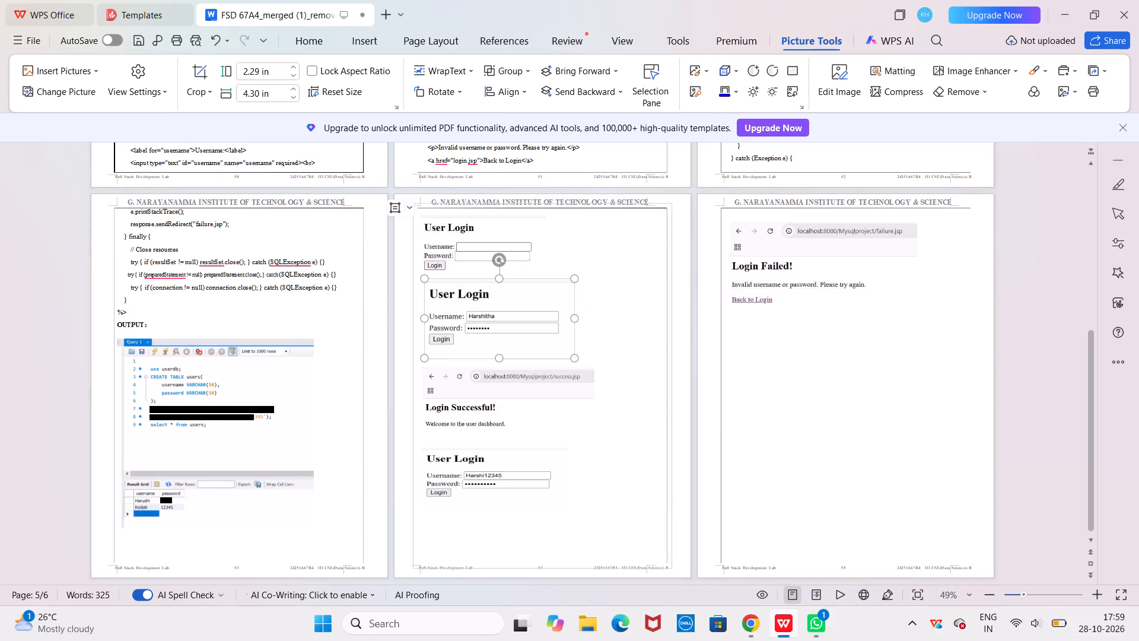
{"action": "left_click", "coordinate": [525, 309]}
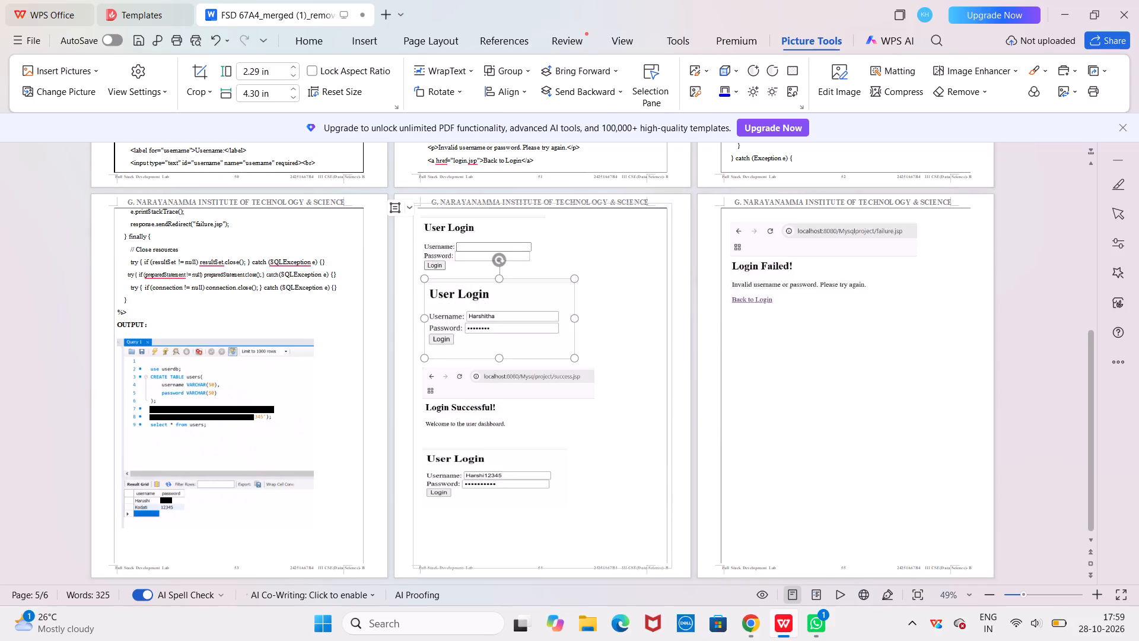
Delete the three old screenshots below the blank User Login form on page 5: both filled-in logins and the Login Successful page.
{"action": "left_click", "coordinate": [527, 303]}
{"action": "right_click", "coordinate": [527, 303]}
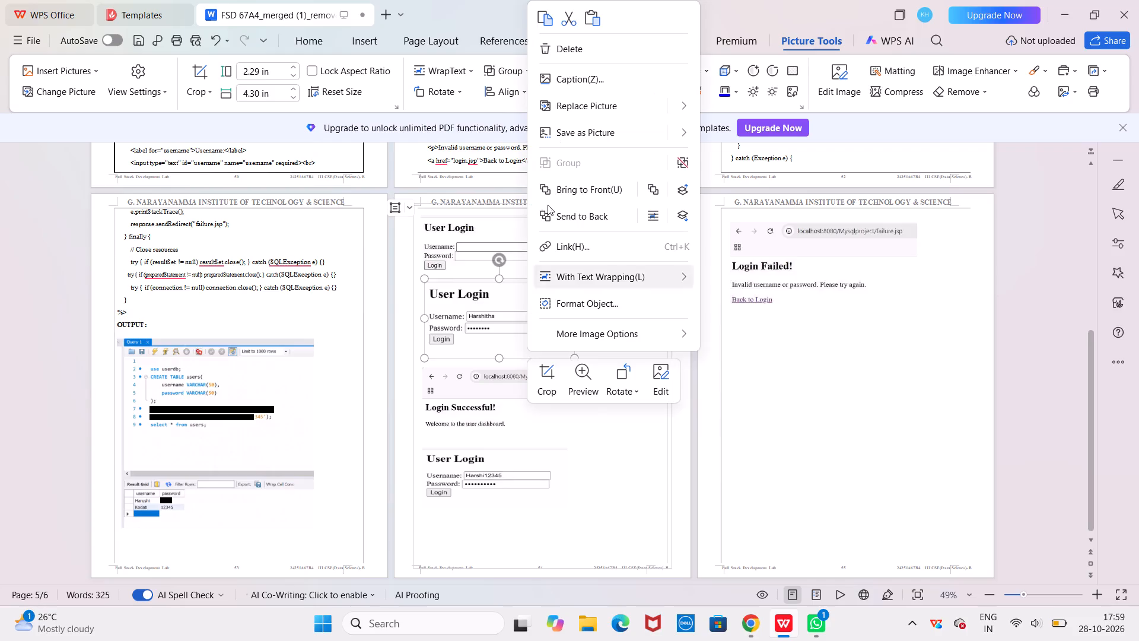
{"action": "left_click", "coordinate": [575, 52]}
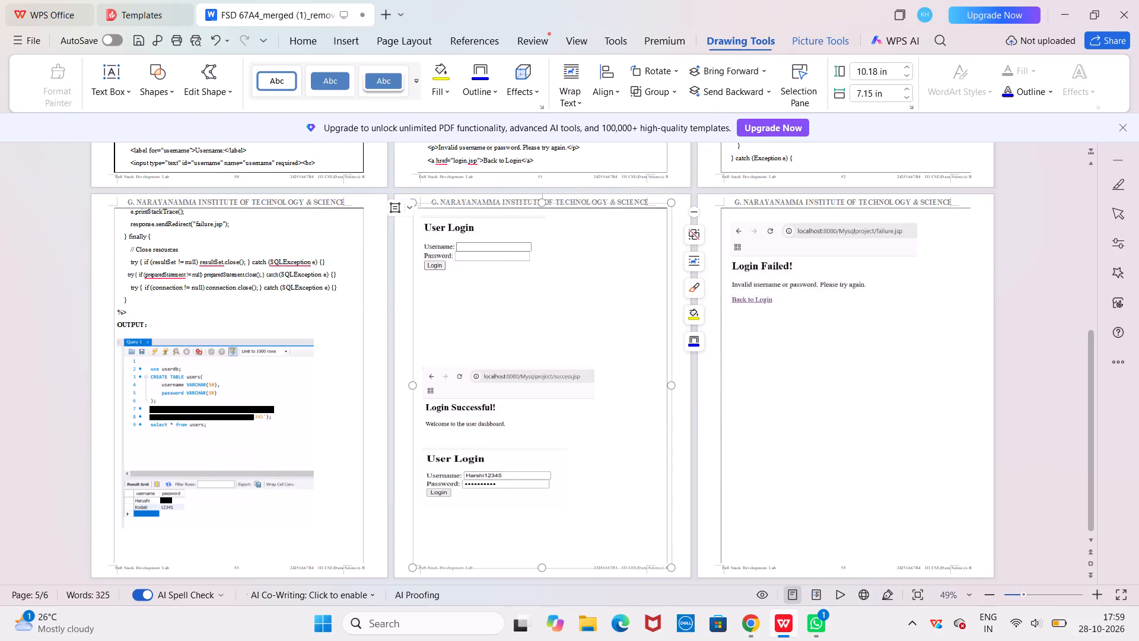
{"action": "left_click", "coordinate": [466, 418]}
{"action": "right_click", "coordinate": [495, 392]}
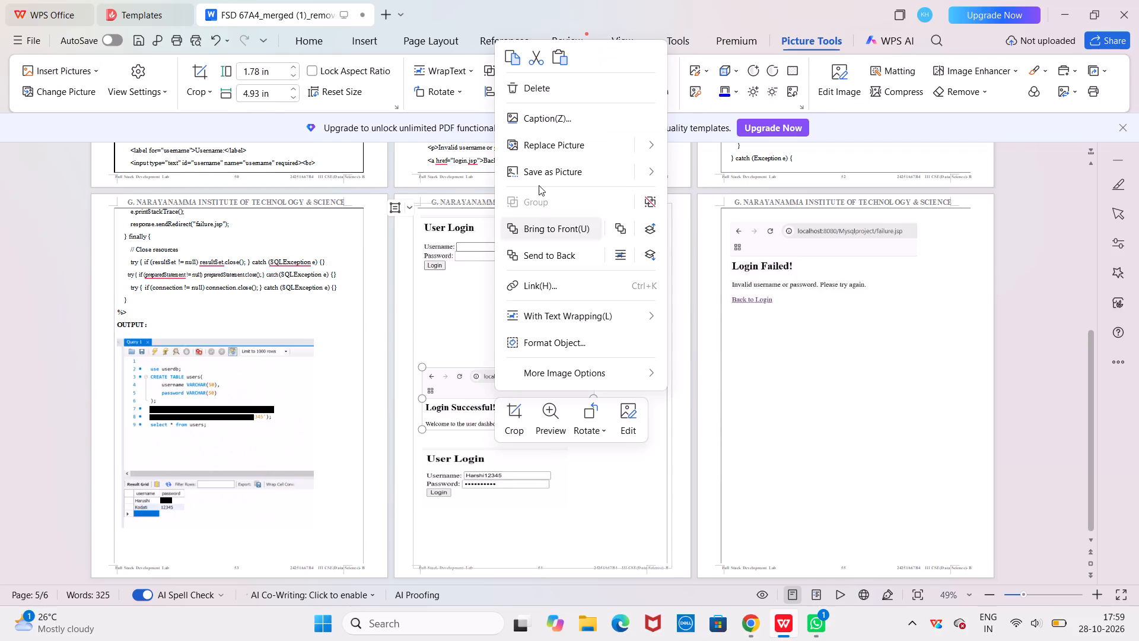
{"action": "left_click", "coordinate": [533, 94]}
{"action": "left_click", "coordinate": [516, 487]}
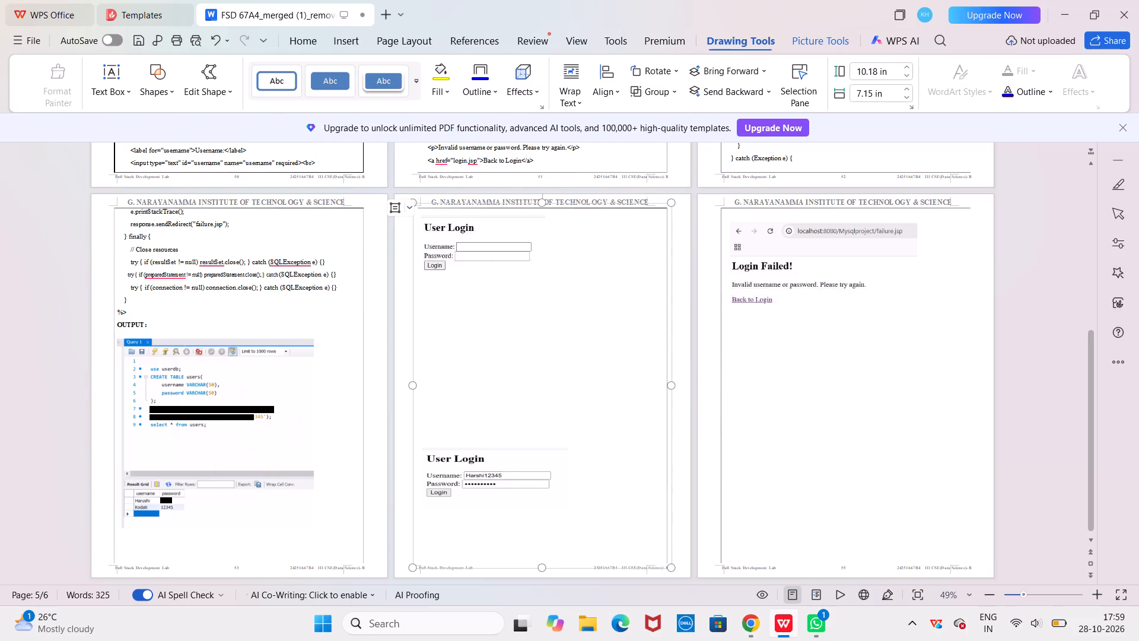
{"action": "right_click", "coordinate": [516, 487]}
{"action": "left_click", "coordinate": [564, 183]}
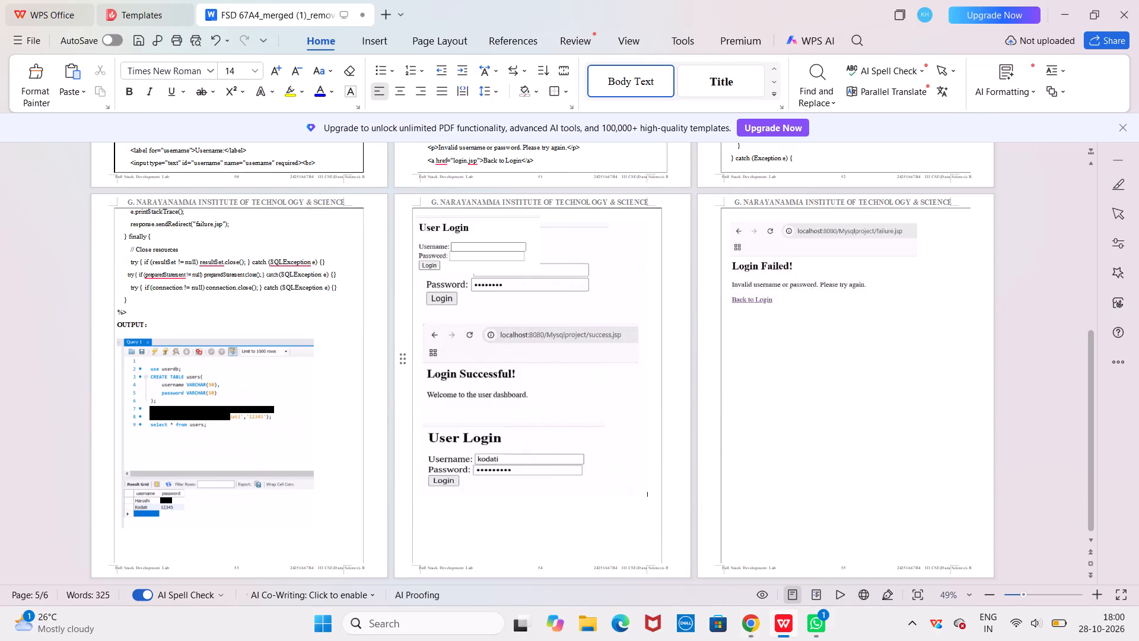
Resize the pasted login collage on page 5 to about 6.75 in high and 5.50 in wide.
{"action": "left_click", "coordinate": [534, 316]}
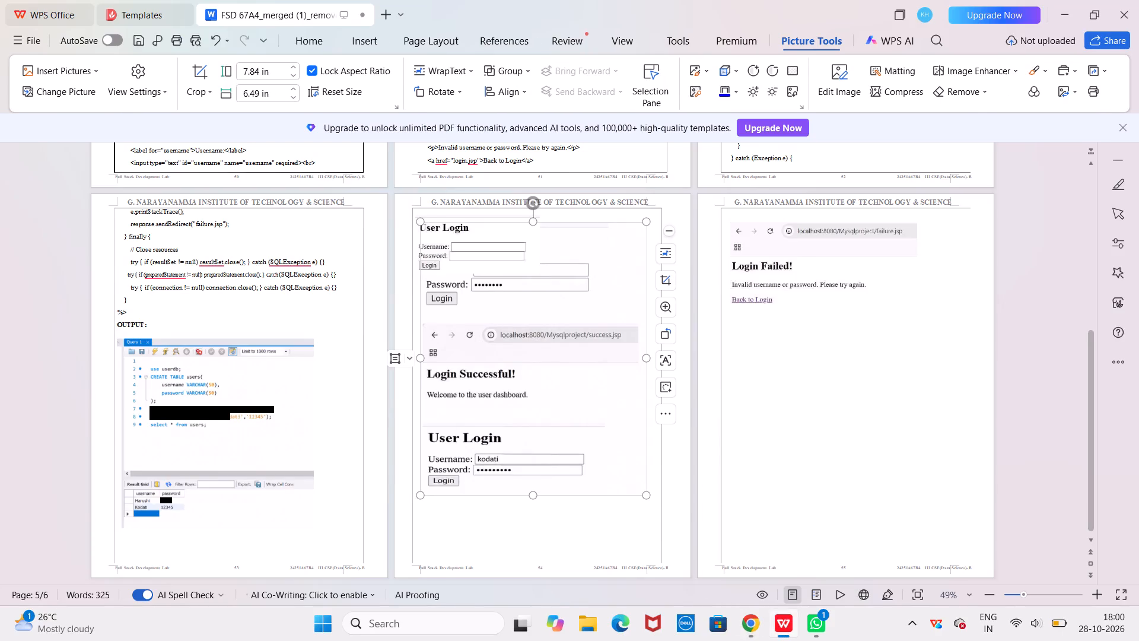
{"action": "left_click_drag", "start_coordinate": [534, 222], "coordinate": [532, 269]}
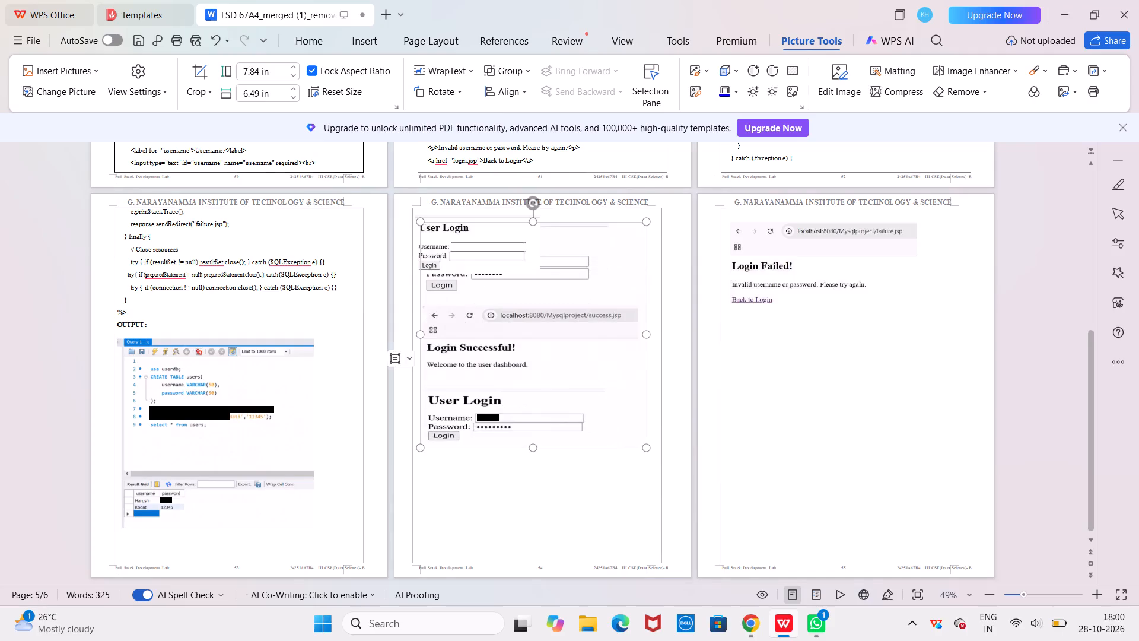
{"action": "left_click_drag", "start_coordinate": [521, 371], "coordinate": [519, 399]}
{"action": "left_click_drag", "start_coordinate": [526, 388], "coordinate": [529, 434]}
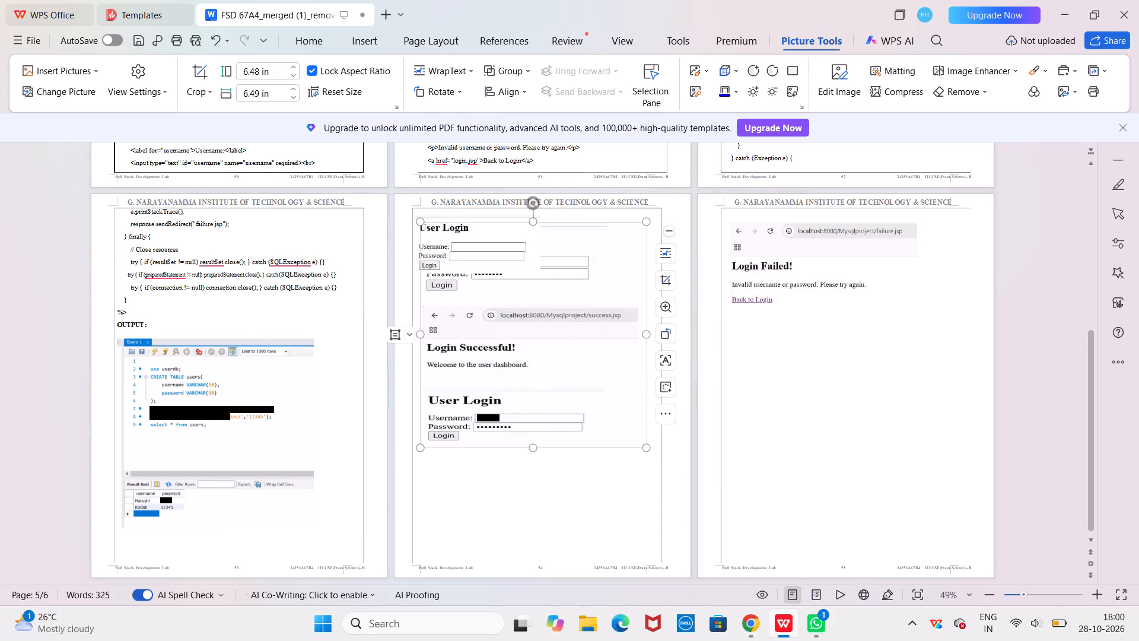
{"action": "left_click_drag", "start_coordinate": [533, 451], "coordinate": [537, 501]}
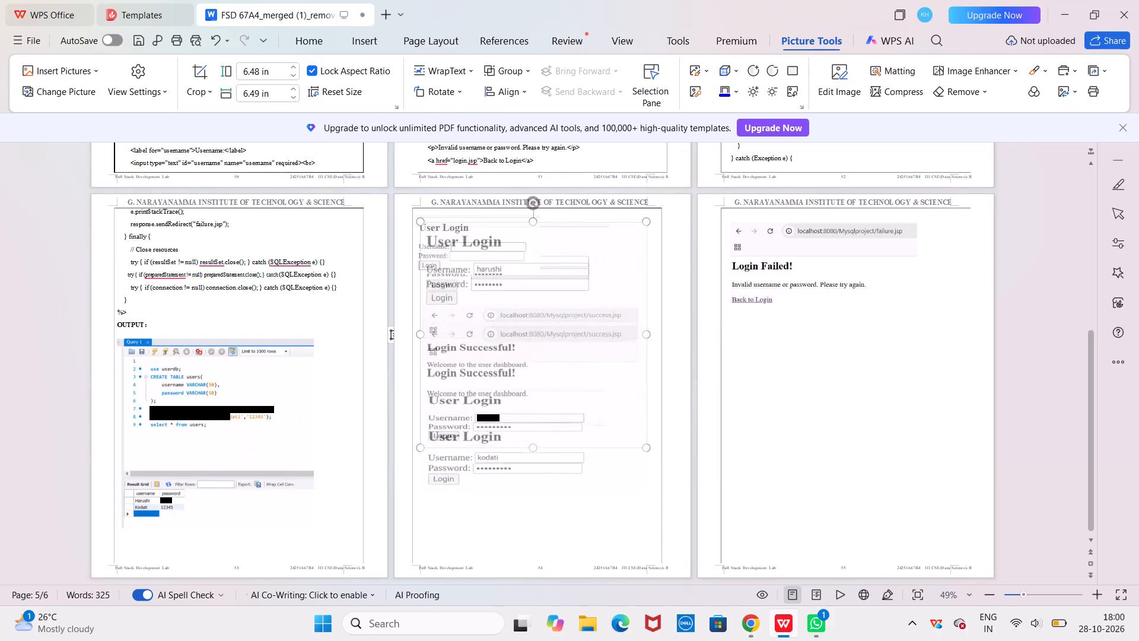
{"action": "left_click_drag", "start_coordinate": [537, 501], "coordinate": [538, 503]}
{"action": "left_click_drag", "start_coordinate": [536, 410], "coordinate": [555, 436]}
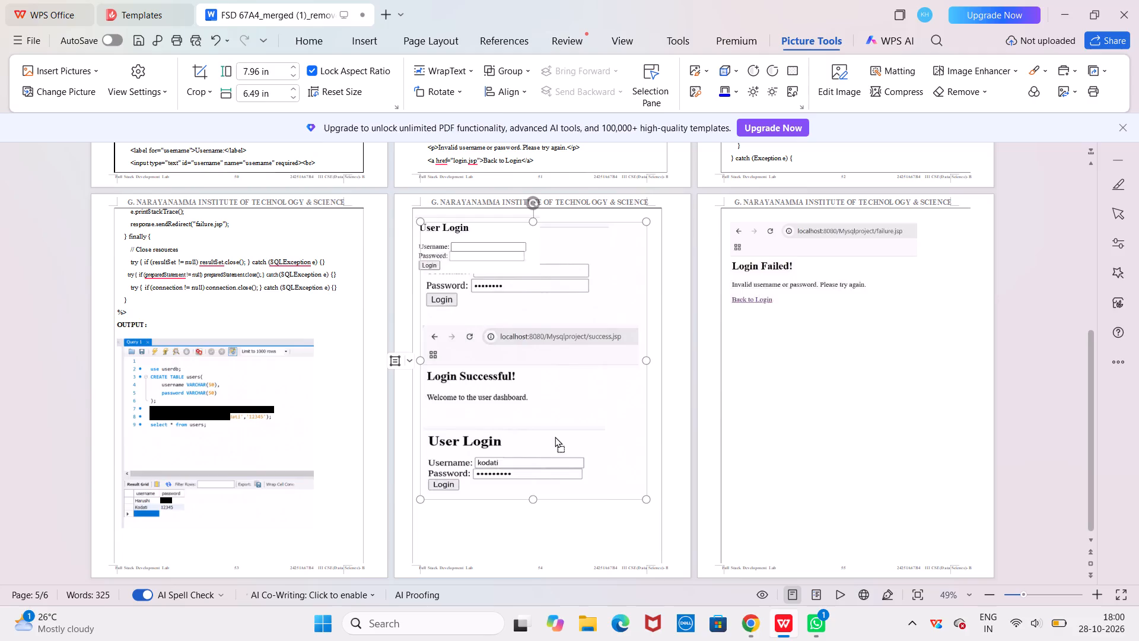
{"action": "left_click_drag", "start_coordinate": [645, 221], "coordinate": [621, 274]}
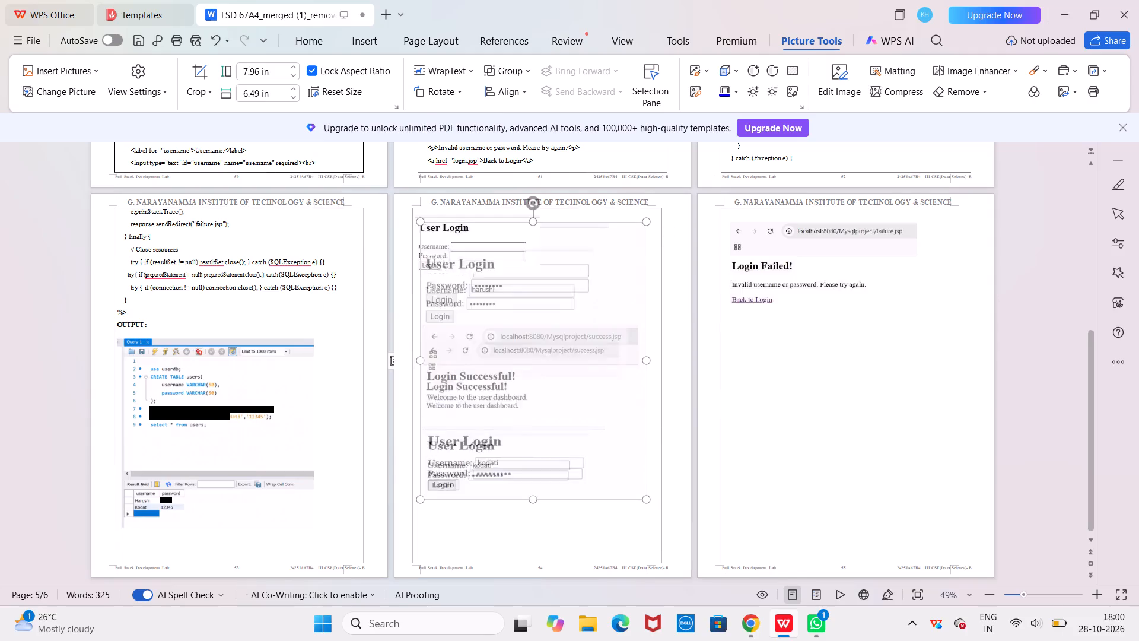
{"action": "left_click_drag", "start_coordinate": [621, 274], "coordinate": [611, 306]}
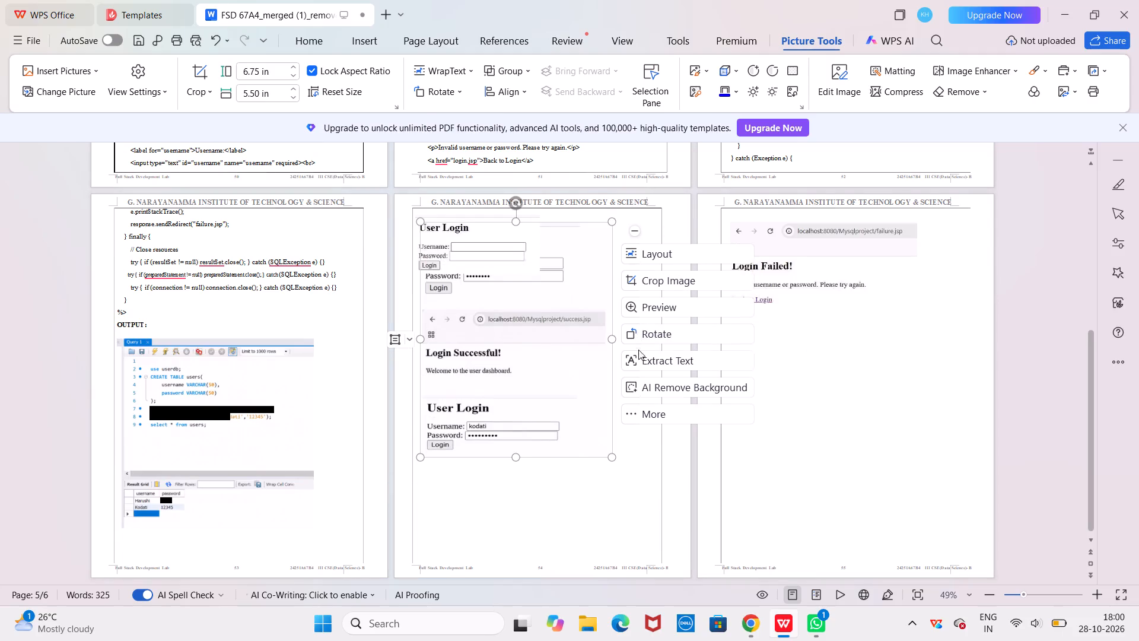
Apply square text wrapping to the collage and move it directly below the blank User Login form on page 5.
{"action": "left_click", "coordinate": [657, 254]}
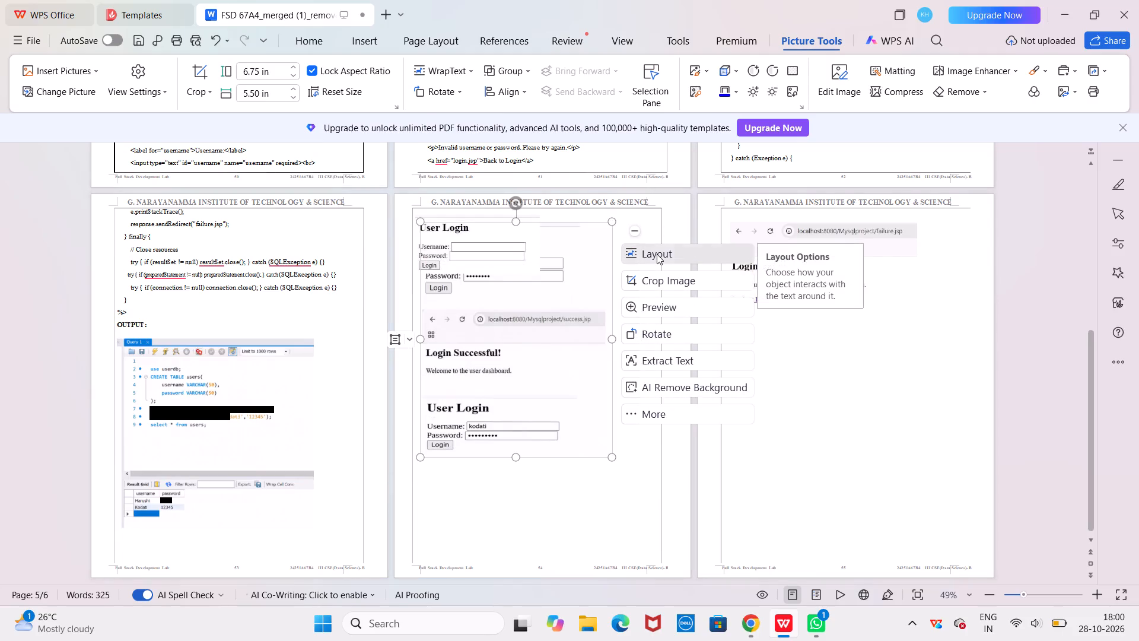
{"action": "left_click", "coordinate": [785, 357]}
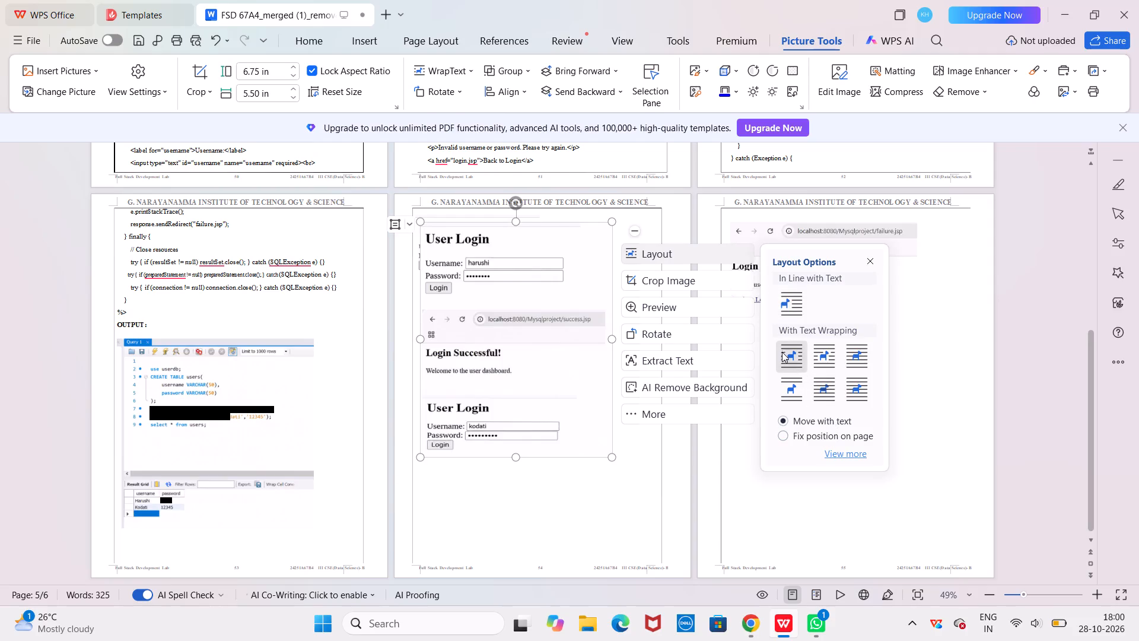
{"action": "left_click", "coordinate": [868, 260]}
{"action": "left_click_drag", "start_coordinate": [549, 322], "coordinate": [551, 357]}
{"action": "left_click_drag", "start_coordinate": [551, 357], "coordinate": [547, 381]}
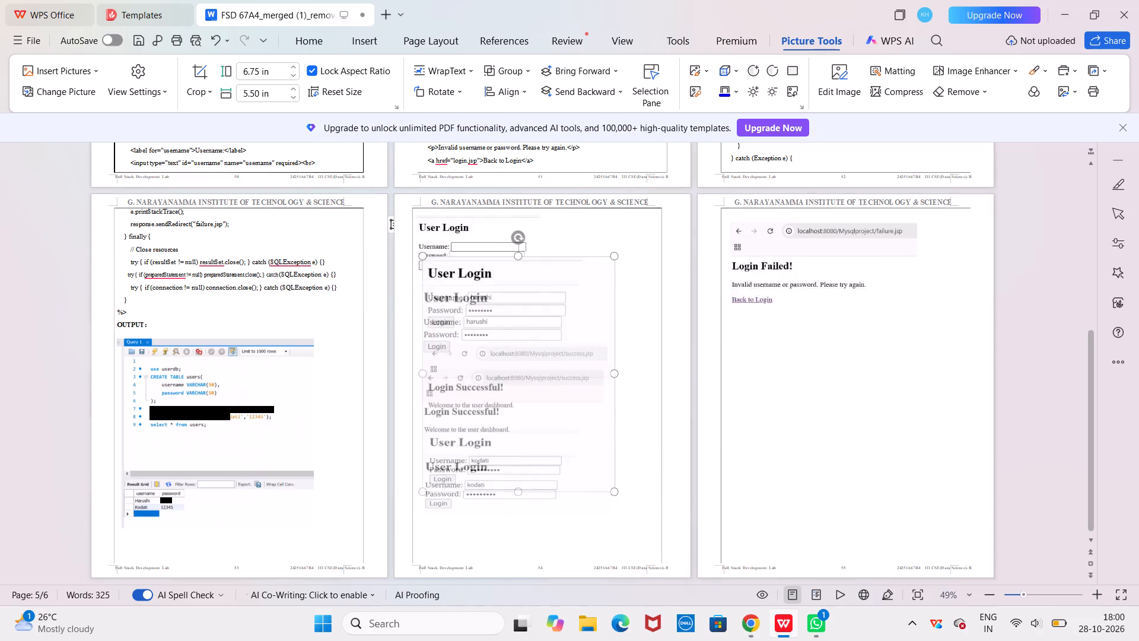
{"action": "left_click", "coordinate": [655, 275]}
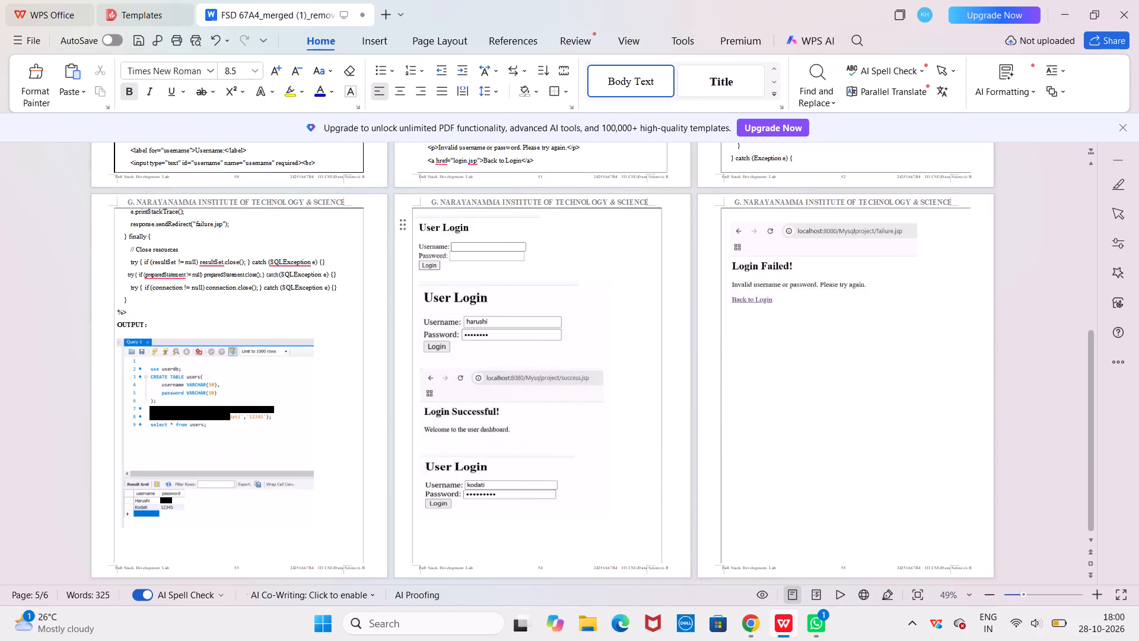
Review all six pages of the lab record, checking the code listings, footers and output screenshots.
{"action": "scroll", "coordinate": [597, 324], "scroll_direction": "down", "scroll_amount": 1}
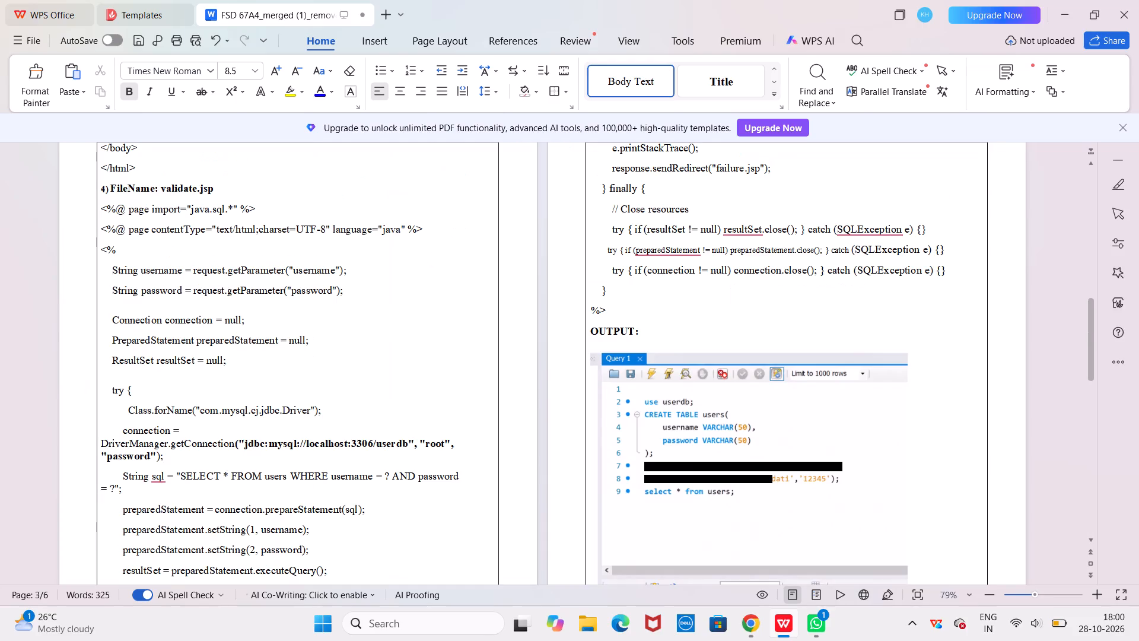
{"action": "scroll", "coordinate": [469, 304], "scroll_direction": "up", "scroll_amount": 4}
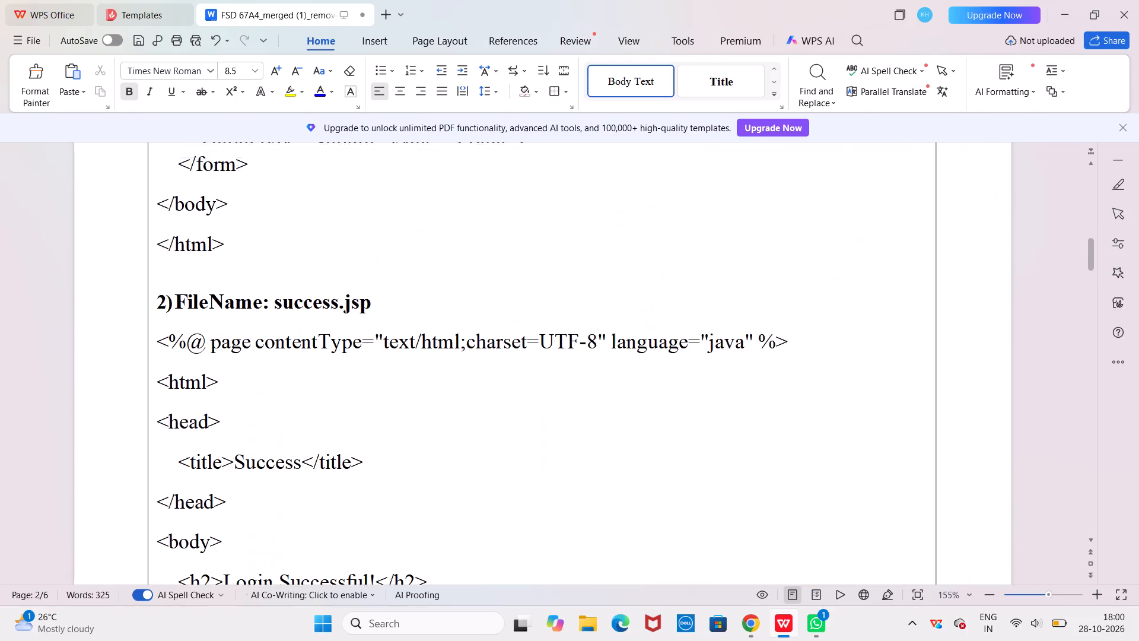
{"action": "scroll", "coordinate": [469, 304], "scroll_direction": "up", "scroll_amount": 5}
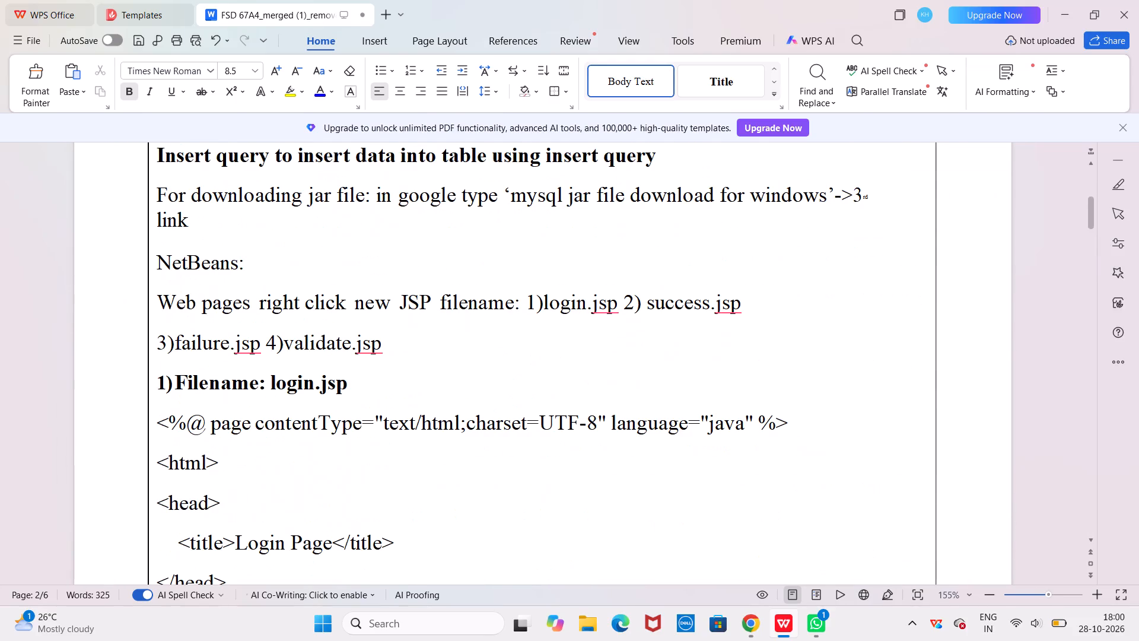
{"action": "scroll", "coordinate": [469, 304], "scroll_direction": "up", "scroll_amount": 3}
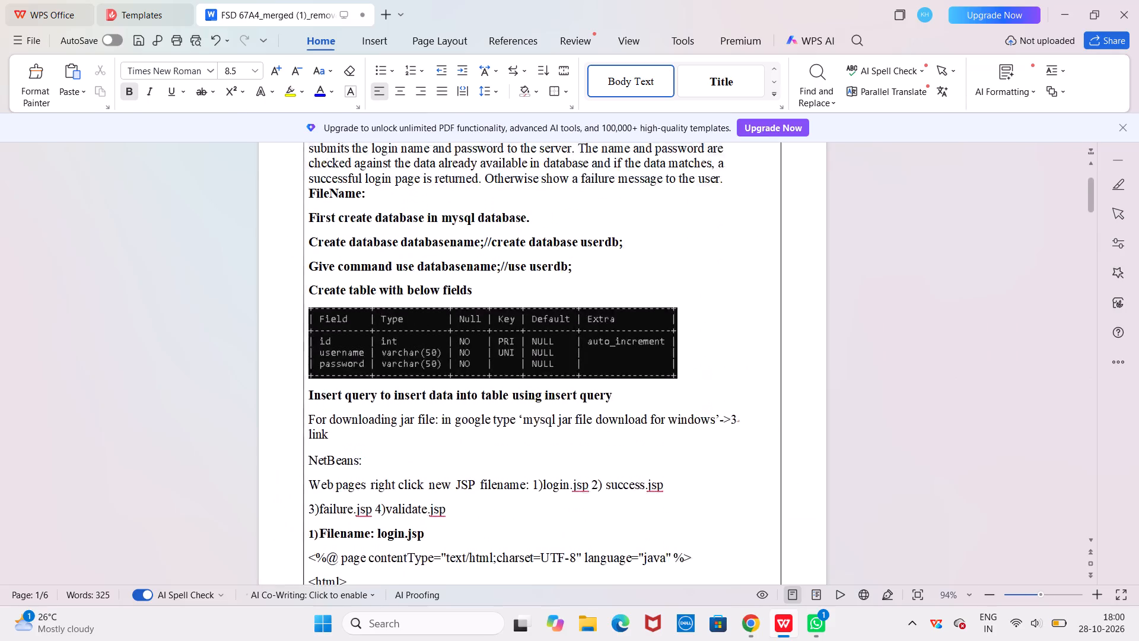
{"action": "scroll", "coordinate": [469, 304], "scroll_direction": "up", "scroll_amount": 1}
{"action": "scroll", "coordinate": [469, 304], "scroll_direction": "down", "scroll_amount": 7}
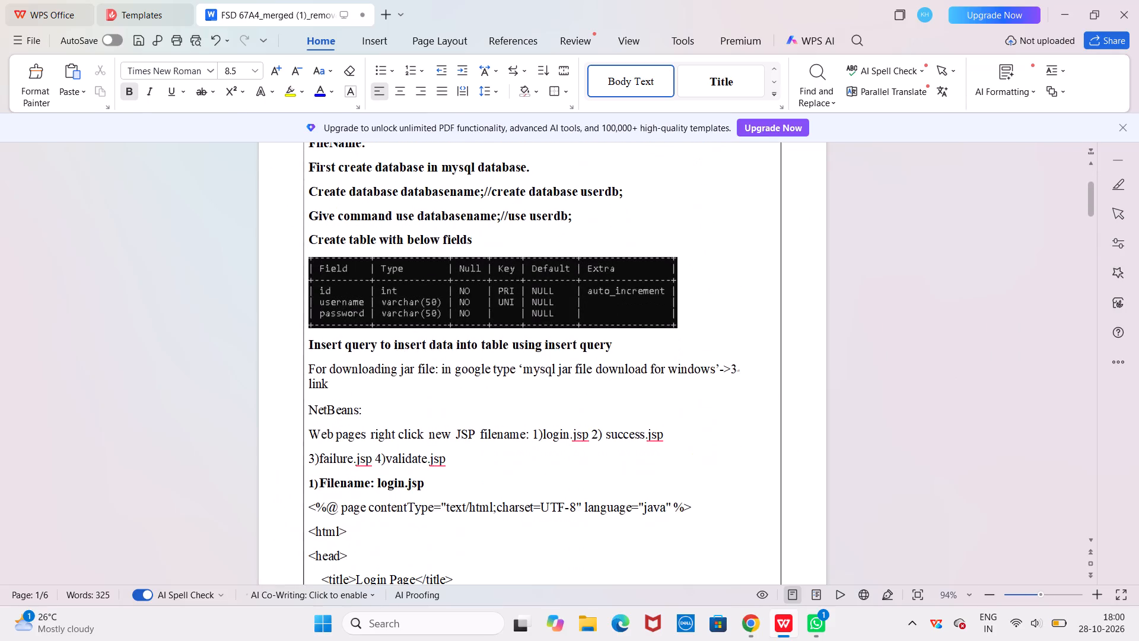
{"action": "scroll", "coordinate": [469, 304], "scroll_direction": "down", "scroll_amount": 9}
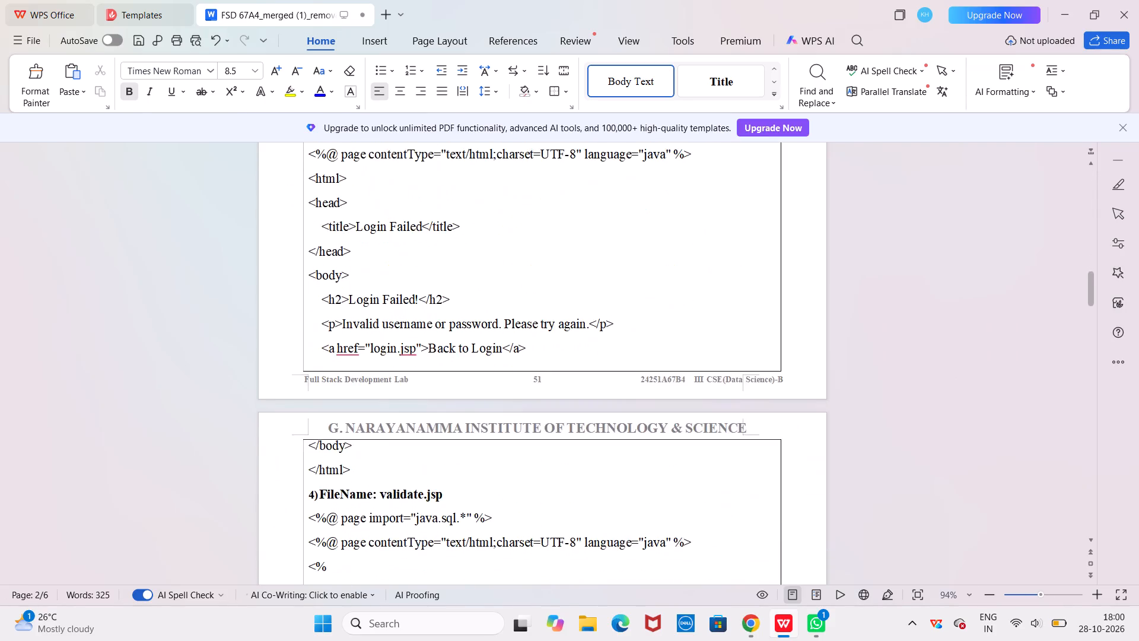
{"action": "scroll", "coordinate": [469, 304], "scroll_direction": "down", "scroll_amount": 4}
{"action": "scroll", "coordinate": [469, 304], "scroll_direction": "up", "scroll_amount": 1}
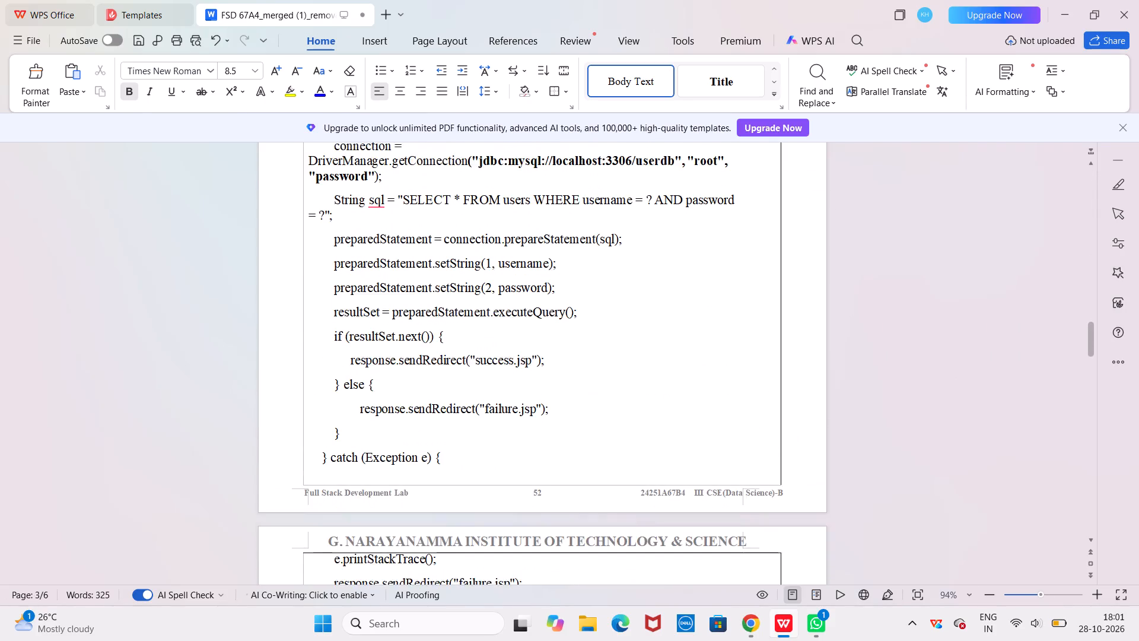
{"action": "scroll", "coordinate": [469, 304], "scroll_direction": "up", "scroll_amount": 4}
{"action": "scroll", "coordinate": [469, 304], "scroll_direction": "down", "scroll_amount": 4}
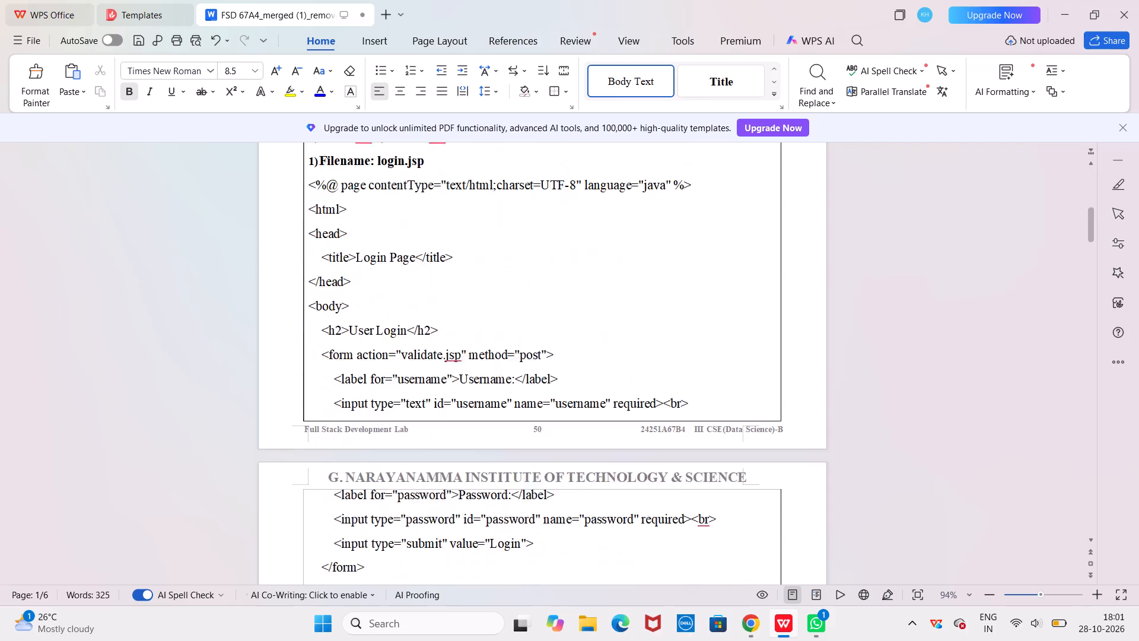
{"action": "scroll", "coordinate": [469, 304], "scroll_direction": "down", "scroll_amount": 9}
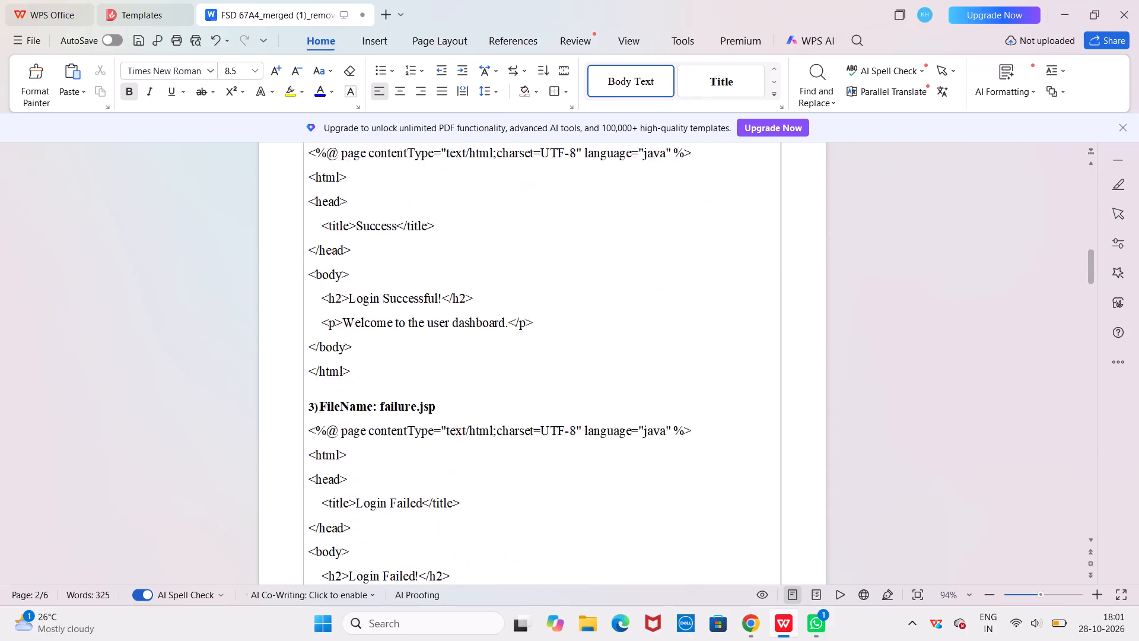
{"action": "scroll", "coordinate": [469, 304], "scroll_direction": "down", "scroll_amount": 9}
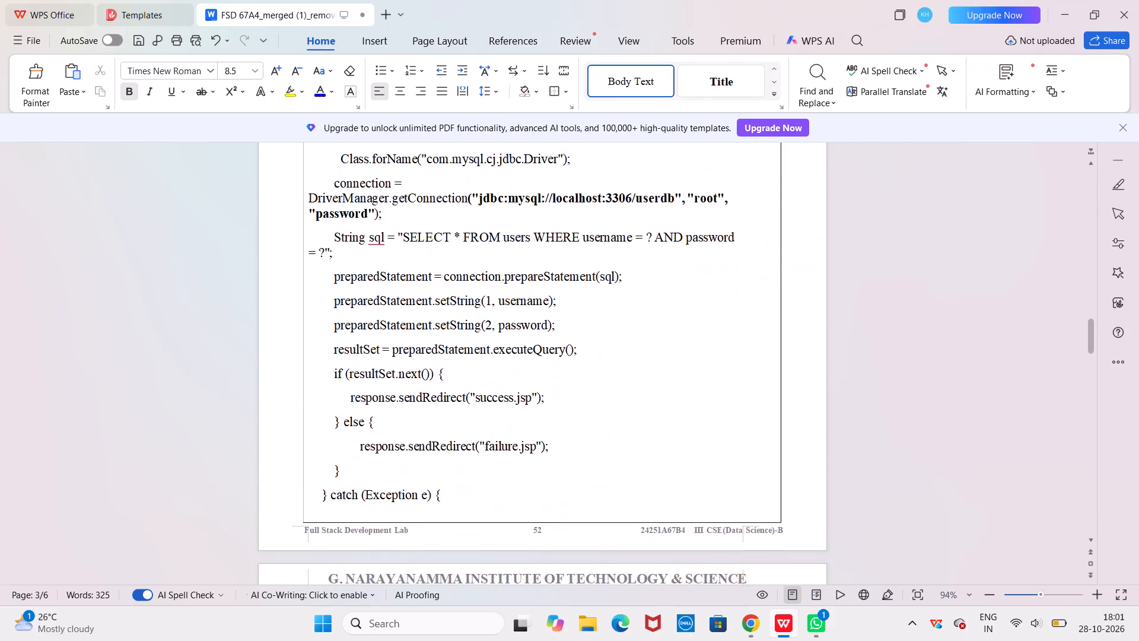
{"action": "scroll", "coordinate": [469, 304], "scroll_direction": "down", "scroll_amount": 9}
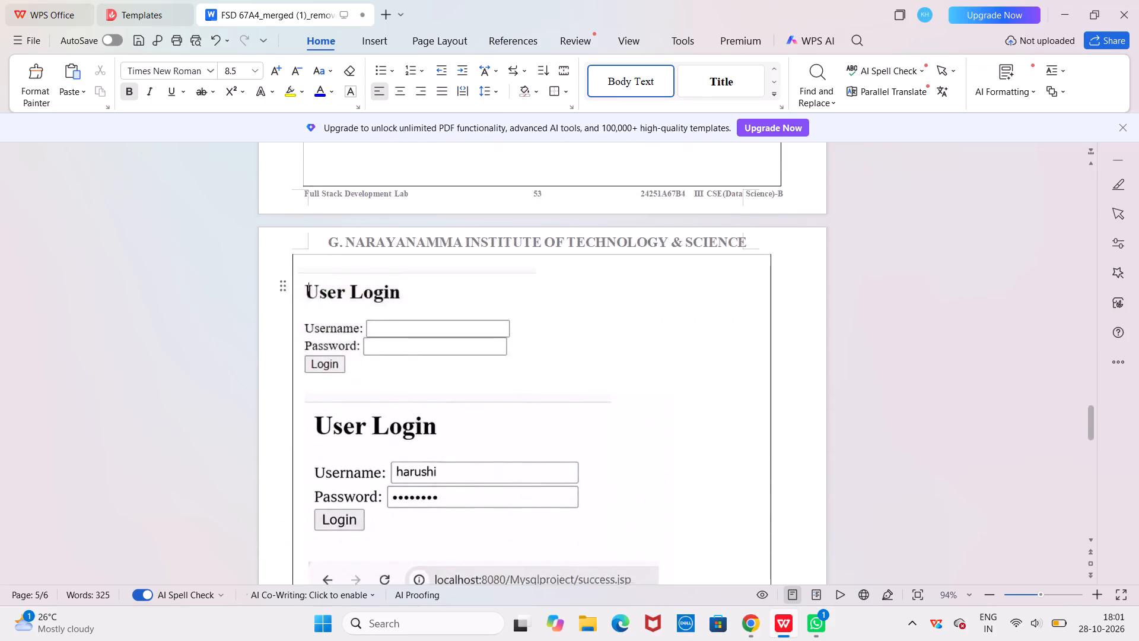
{"action": "scroll", "coordinate": [469, 304], "scroll_direction": "down", "scroll_amount": 5}
{"action": "scroll", "coordinate": [469, 304], "scroll_direction": "up", "scroll_amount": 2}
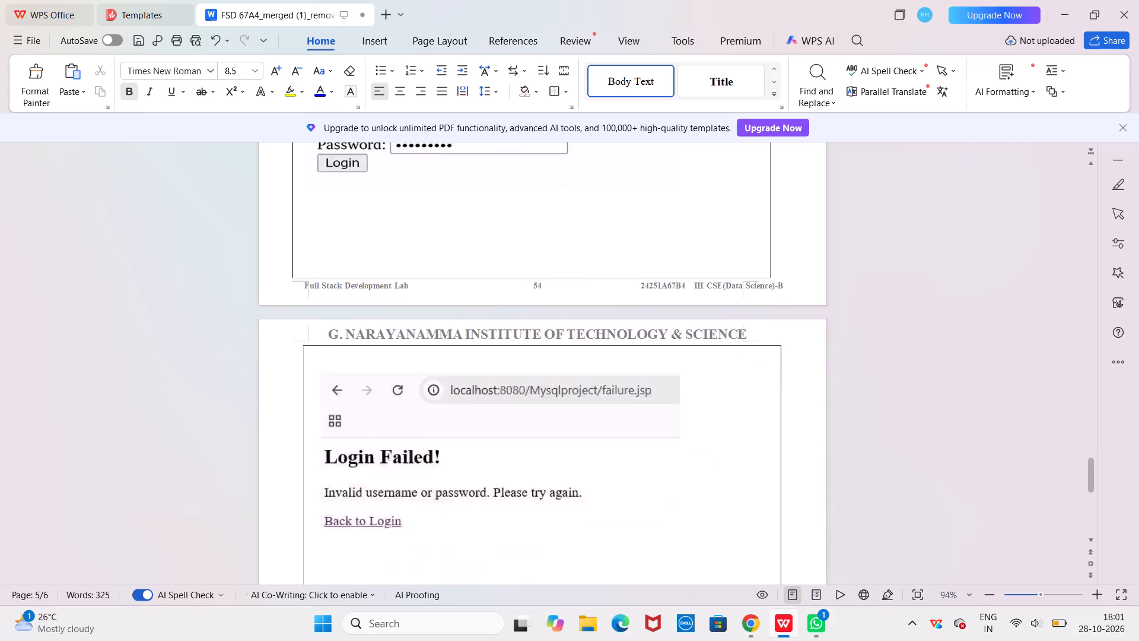
{"action": "scroll", "coordinate": [469, 304], "scroll_direction": "up", "scroll_amount": 3}
{"action": "scroll", "coordinate": [469, 304], "scroll_direction": "down", "scroll_amount": 3}
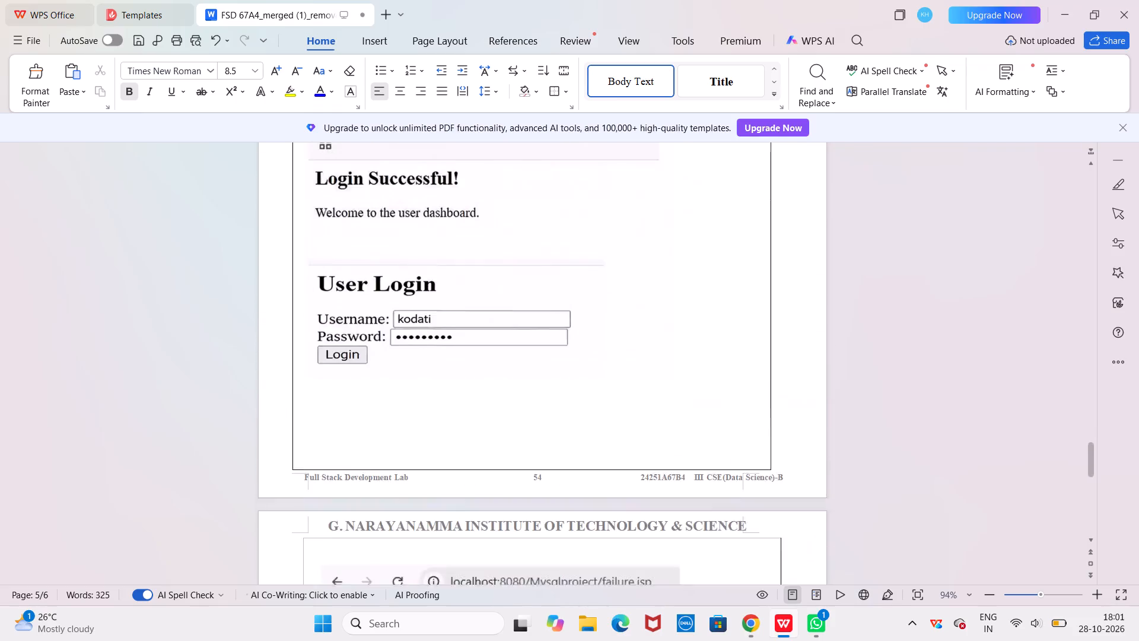
{"action": "scroll", "coordinate": [469, 304], "scroll_direction": "down", "scroll_amount": 4}
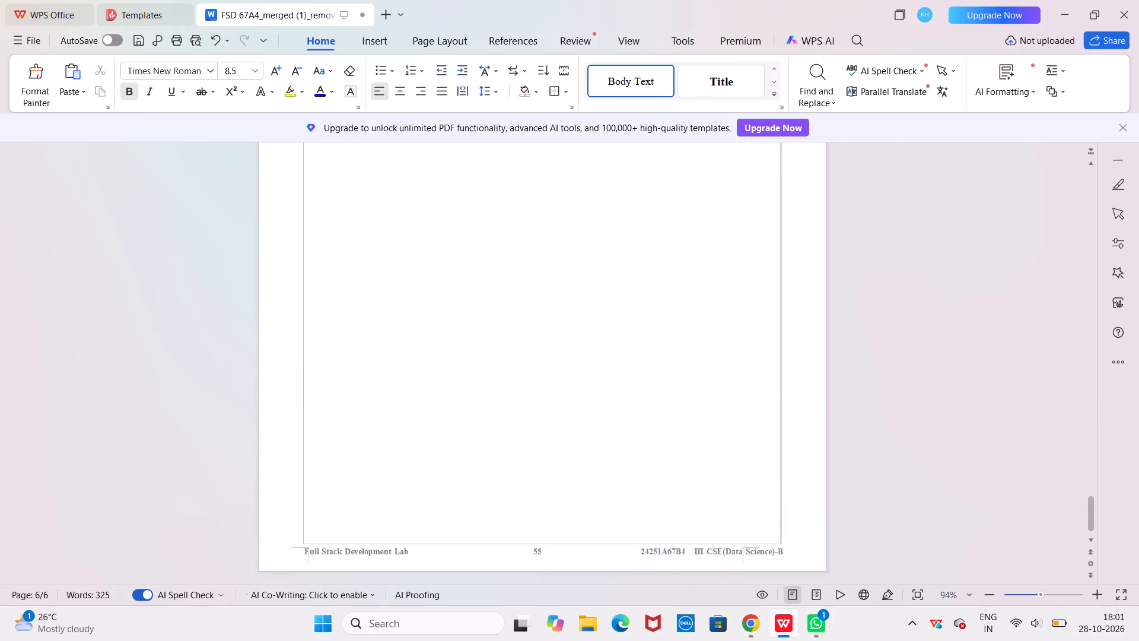
Save a copy of the lab record in the Downloads folder as a PDF named "fsd 8b 67b4".
{"action": "left_click", "coordinate": [15, 34]}
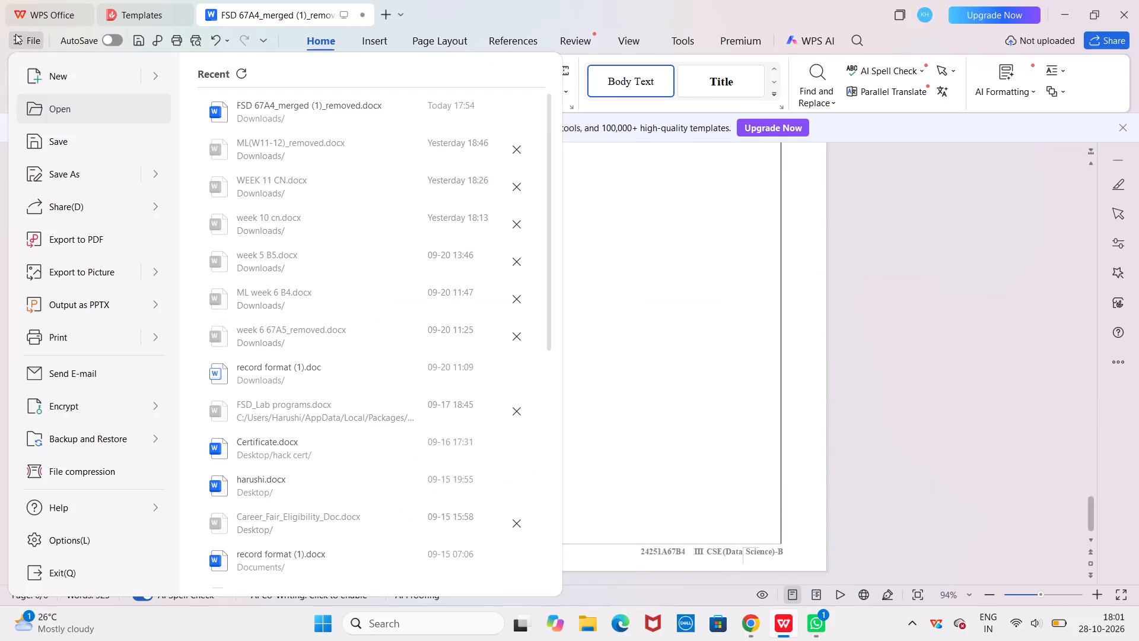
{"action": "left_click", "coordinate": [151, 176]}
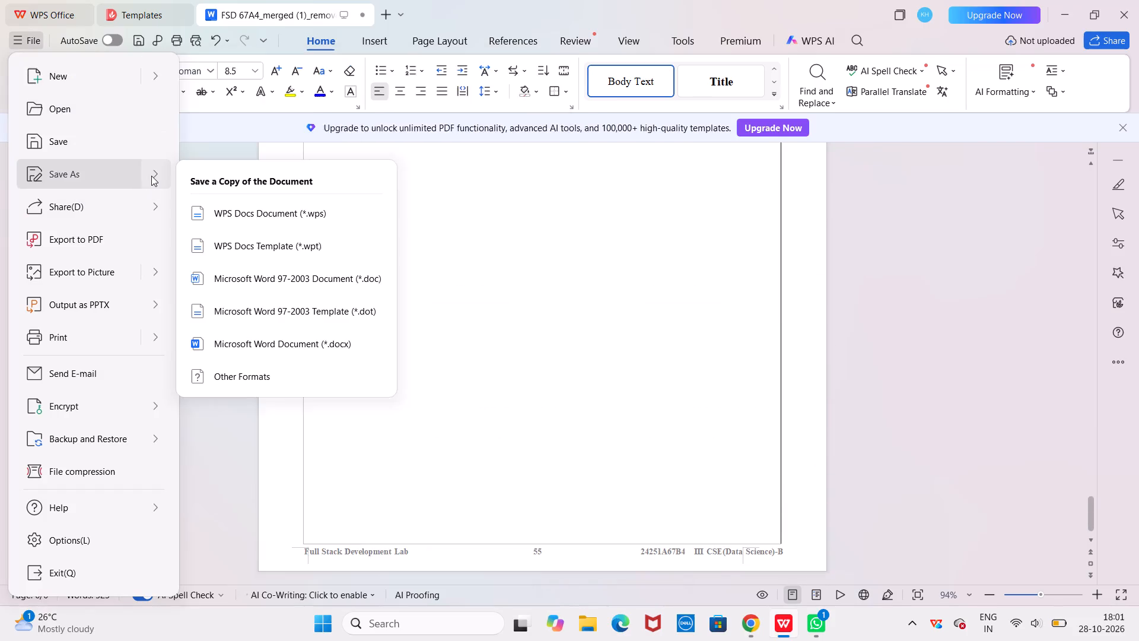
{"action": "left_click", "coordinate": [292, 375]}
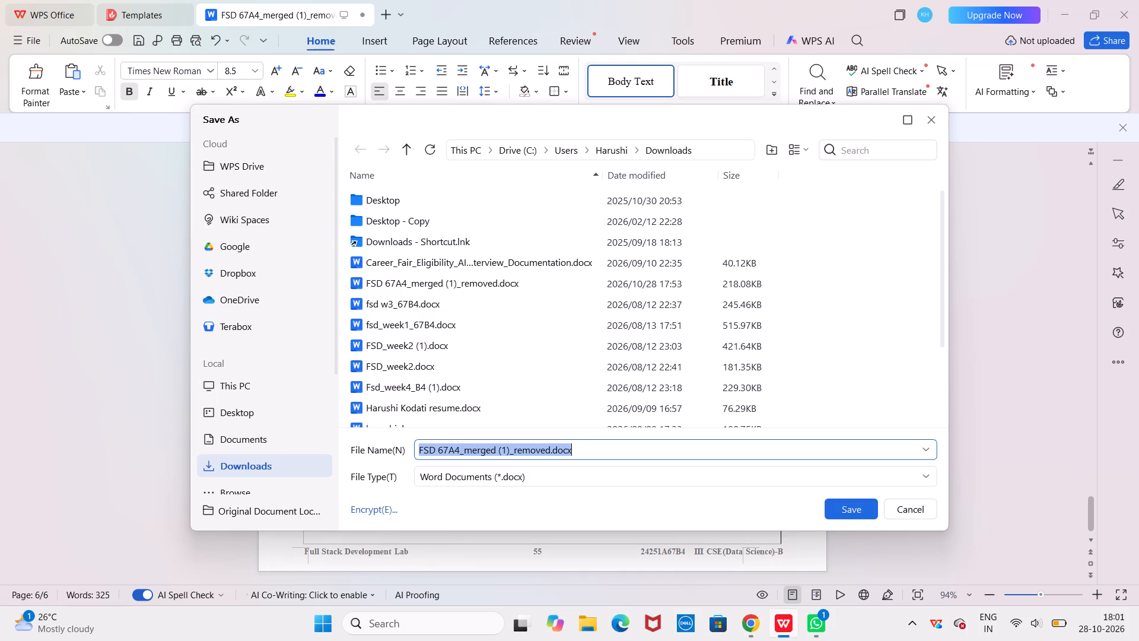
{"action": "key", "text": "BackSpace"}
{"action": "type", "text": "fsd"}
{"action": "key", "text": "space"}
{"action": "type", "text": "8b"}
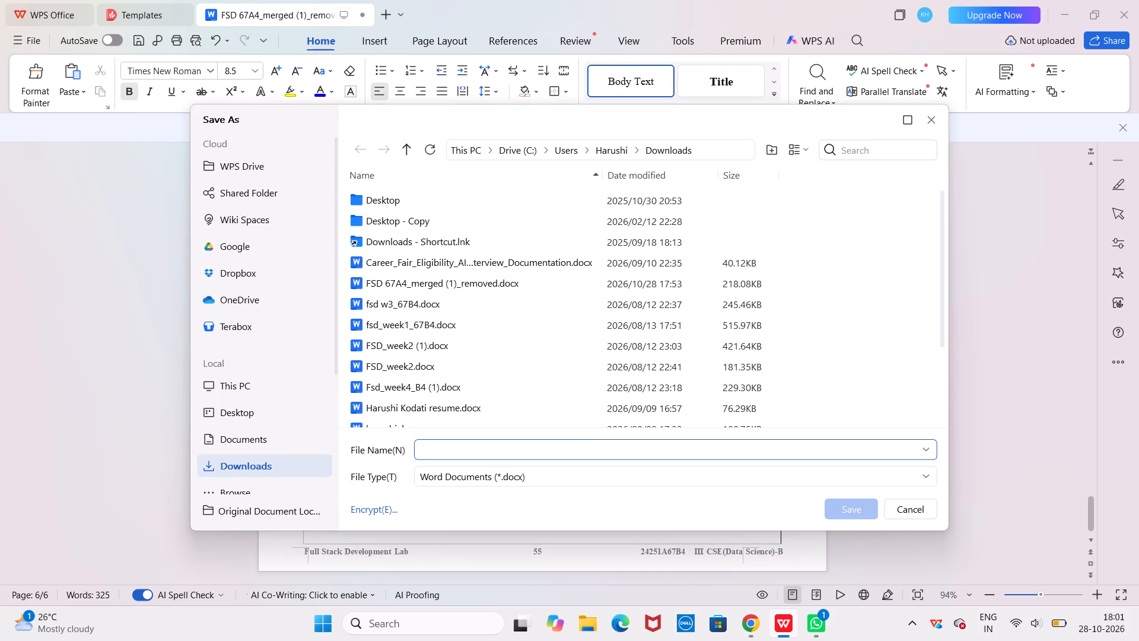
{"action": "key", "text": "space"}
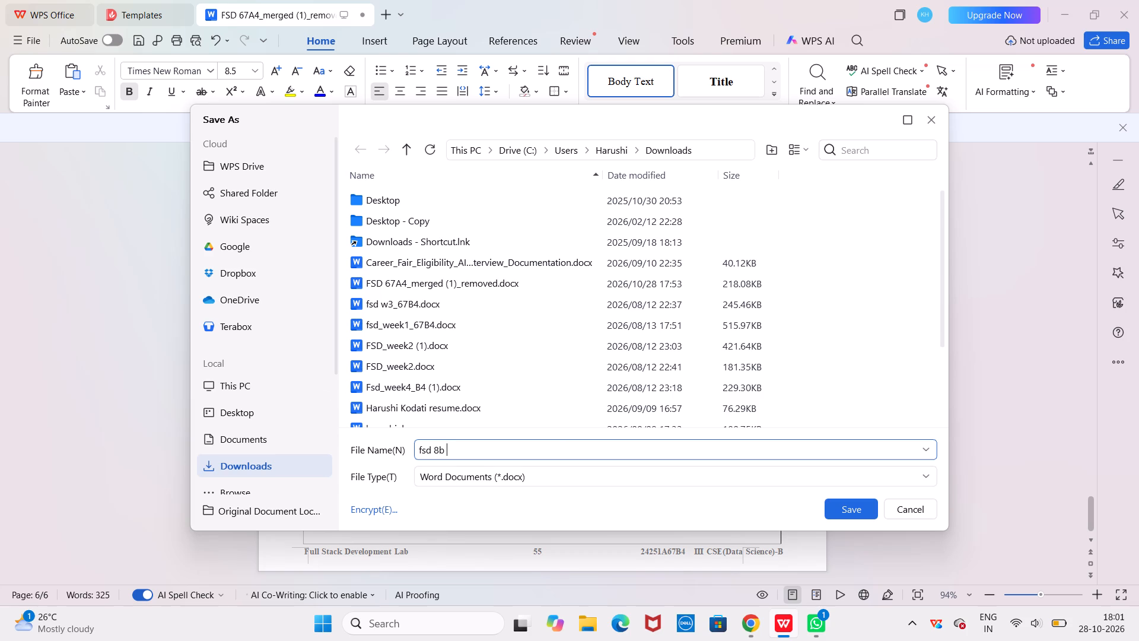
{"action": "type", "text": "67b4"}
{"action": "left_click", "coordinate": [558, 478]}
{"action": "scroll", "coordinate": [543, 396], "scroll_direction": "down", "scroll_amount": 4}
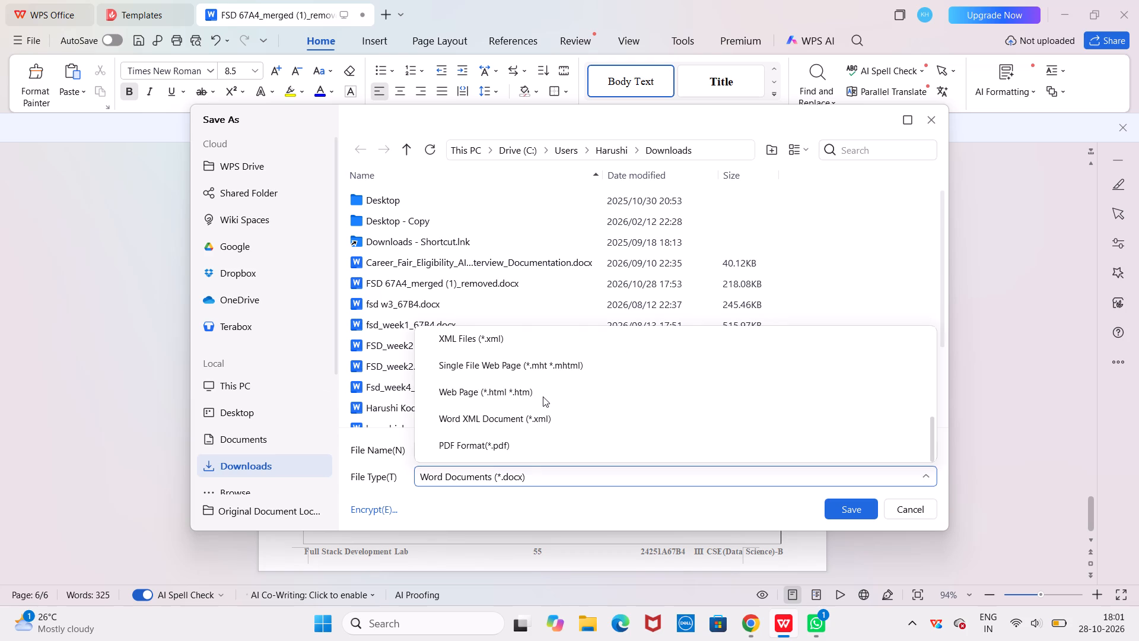
{"action": "left_click", "coordinate": [530, 458]}
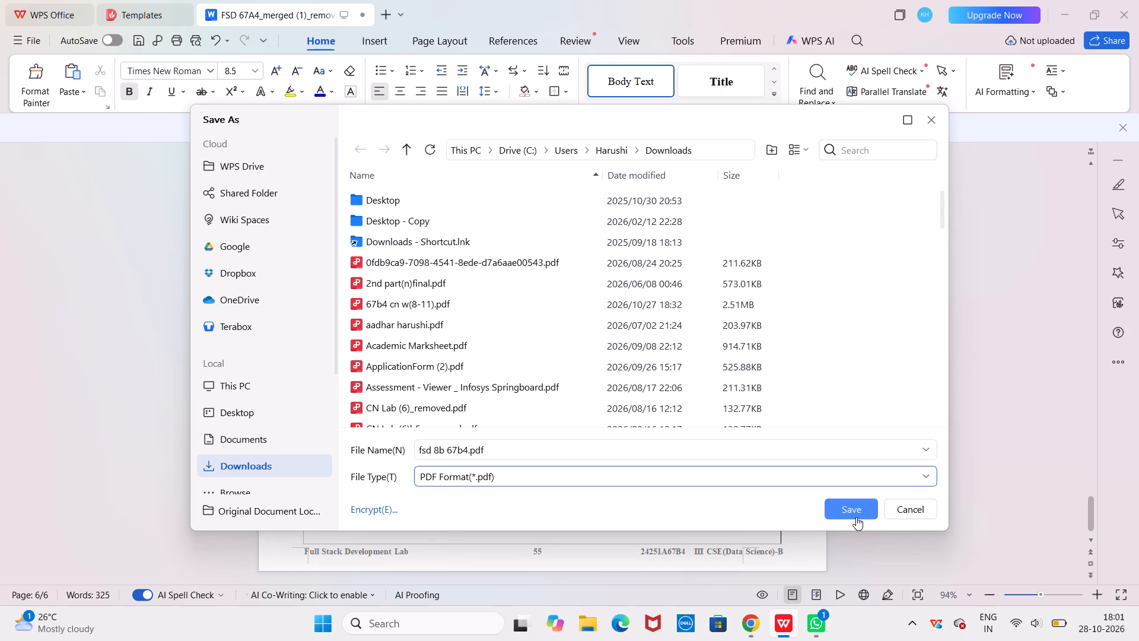
{"action": "left_click", "coordinate": [855, 517]}
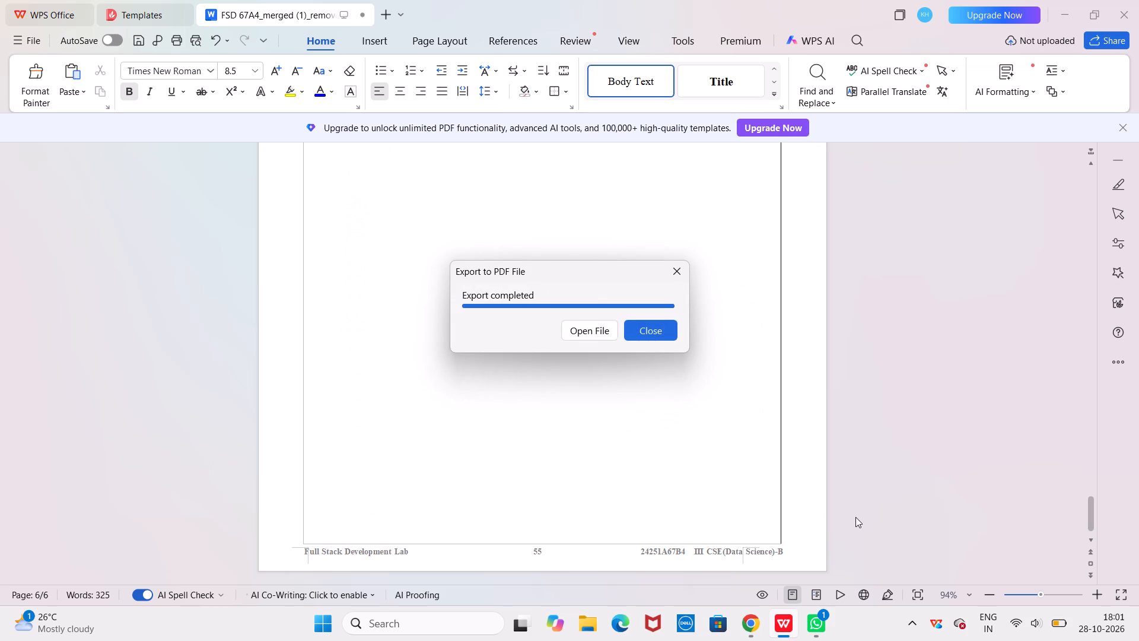
{"action": "left_click", "coordinate": [673, 268]}
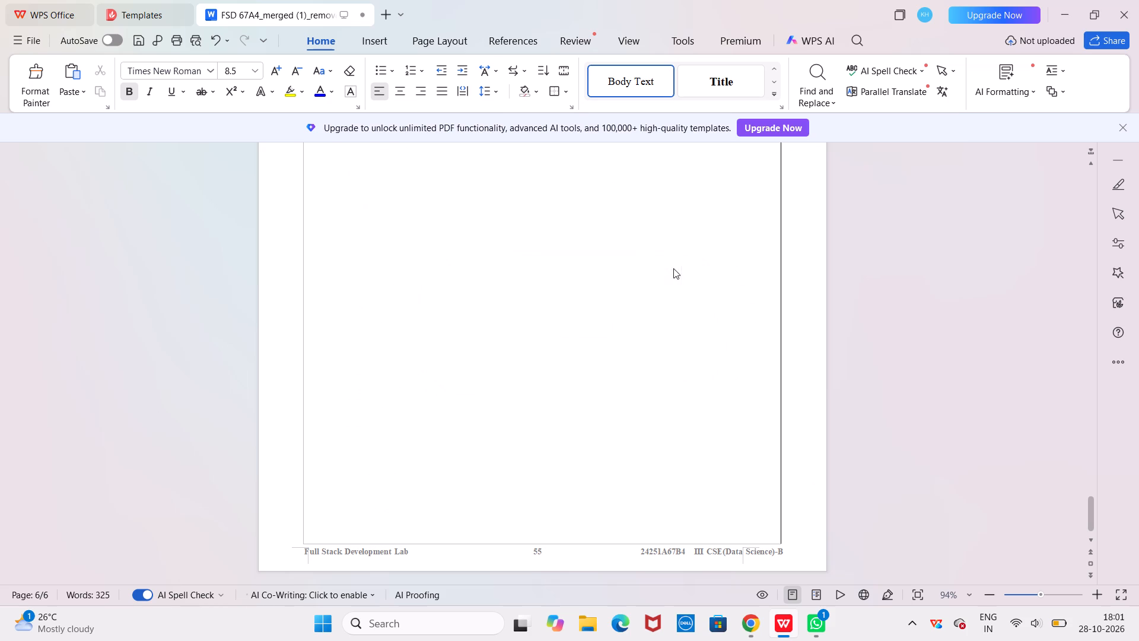
Close the FSD 67A4_merged (1)_removed.docx document, saving its changes.
{"action": "left_click", "coordinate": [361, 20]}
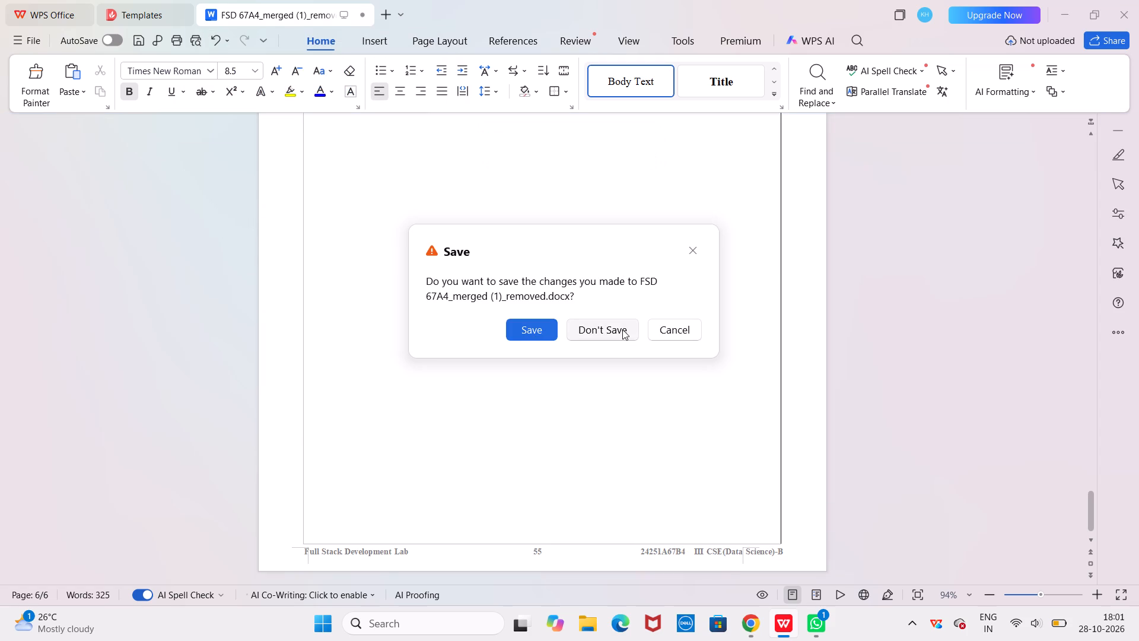
{"action": "left_click", "coordinate": [542, 323]}
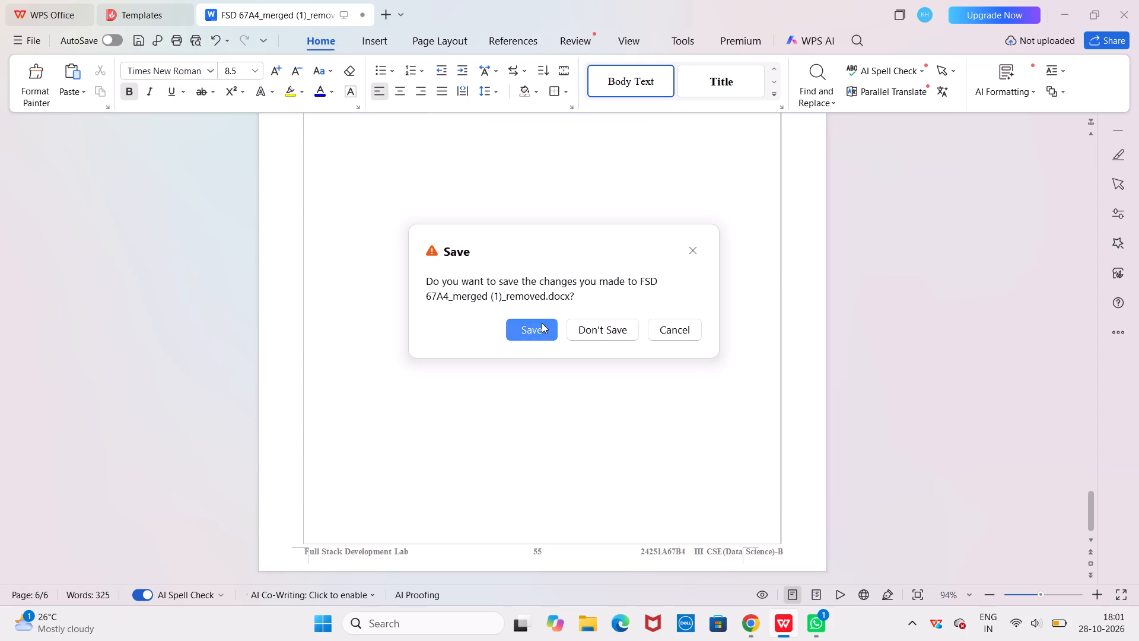
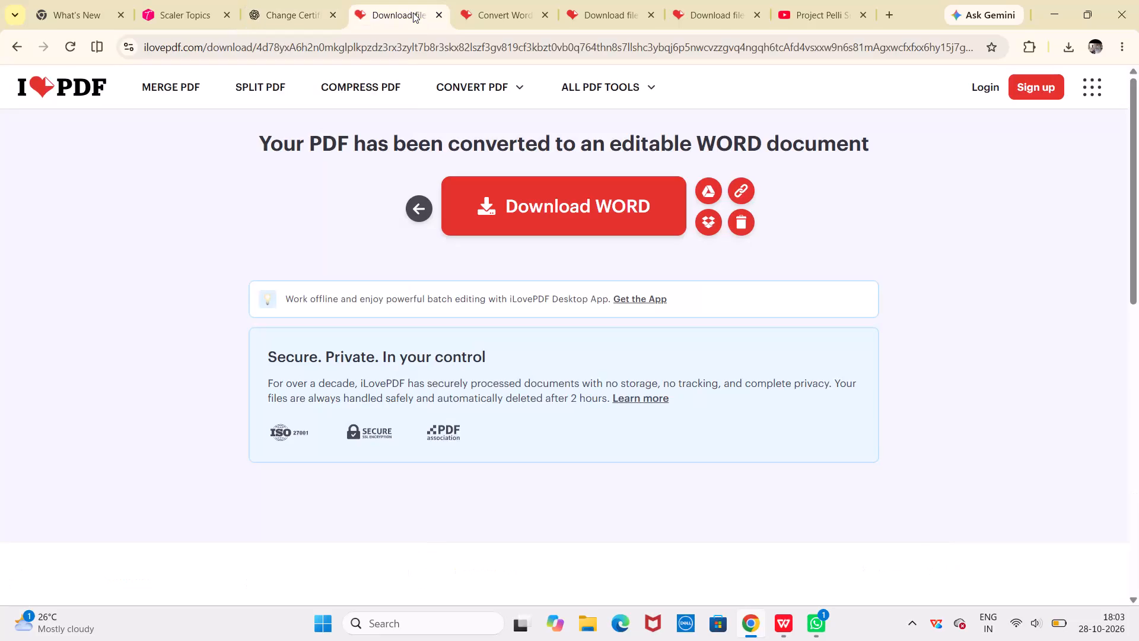
Return to the iLovePDF PDF to Word converter and start choosing a PDF file from the Downloads folder to convert.
{"action": "left_click", "coordinate": [416, 210]}
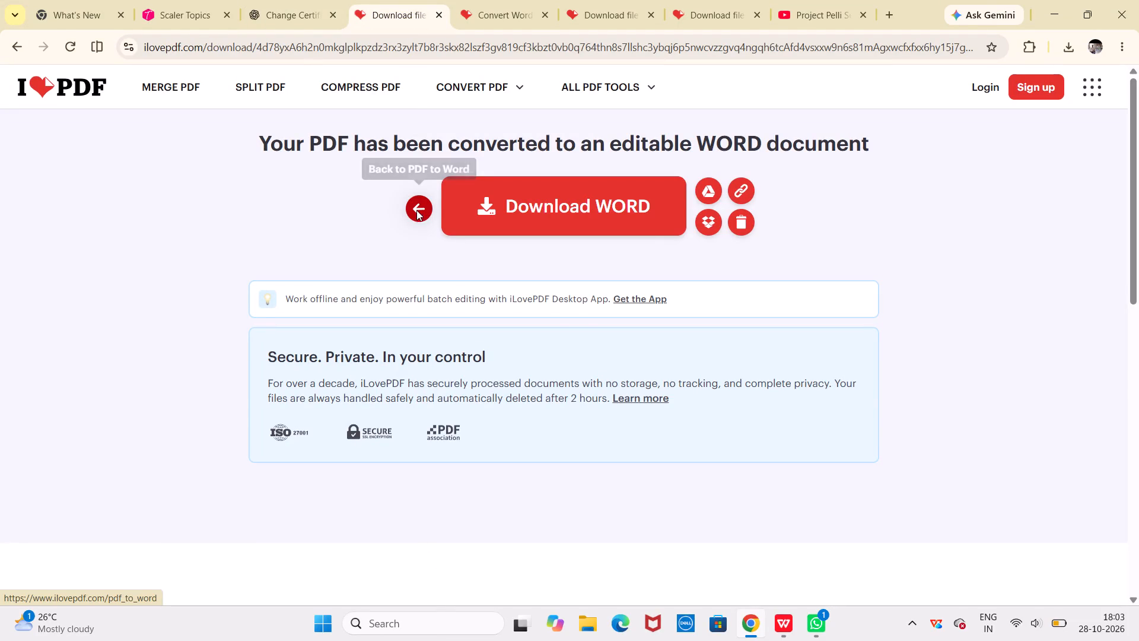
{"action": "left_click", "coordinate": [474, 252]}
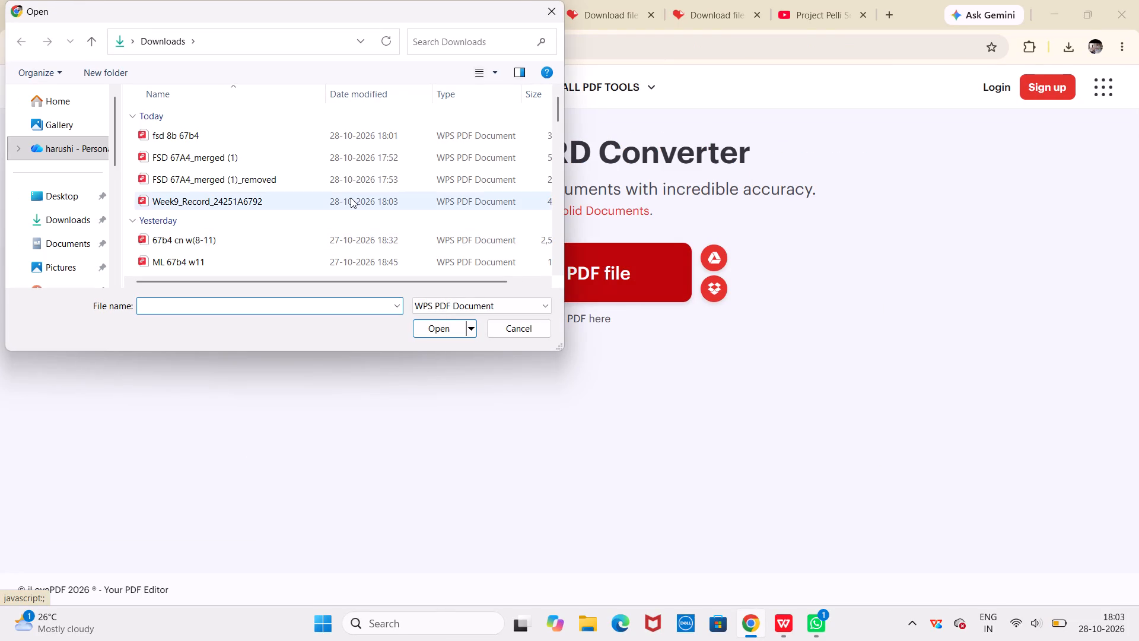
Convert the Week9_Record PDF from the Downloads folder to a Word document with iLovePDF, download it and open it in WPS Office.
{"action": "left_click", "coordinate": [306, 197]}
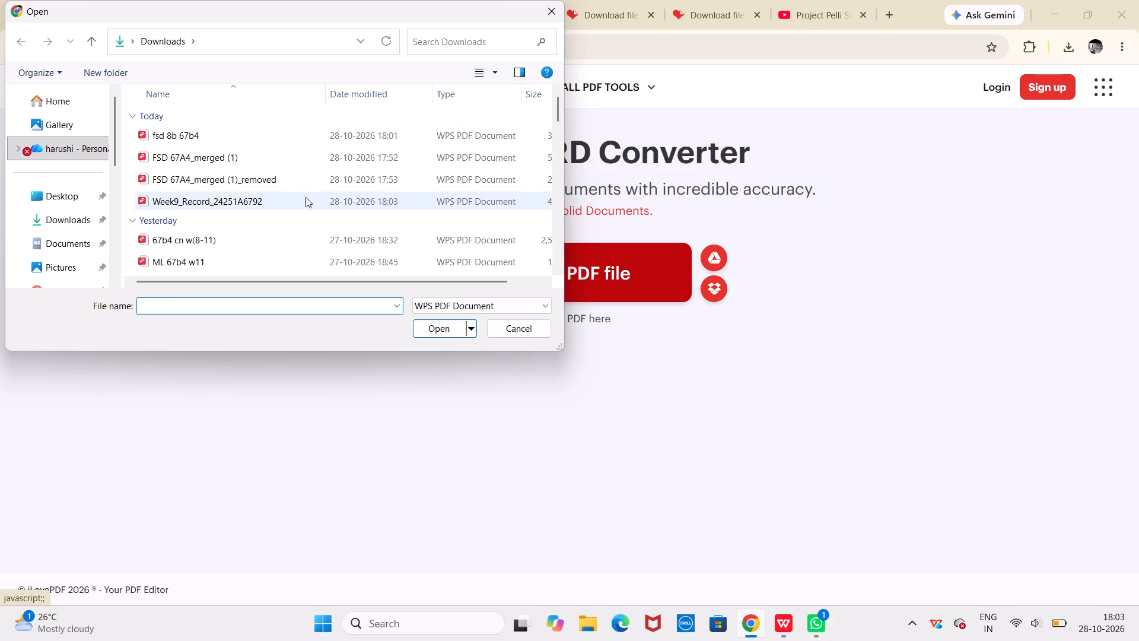
{"action": "left_click", "coordinate": [454, 329]}
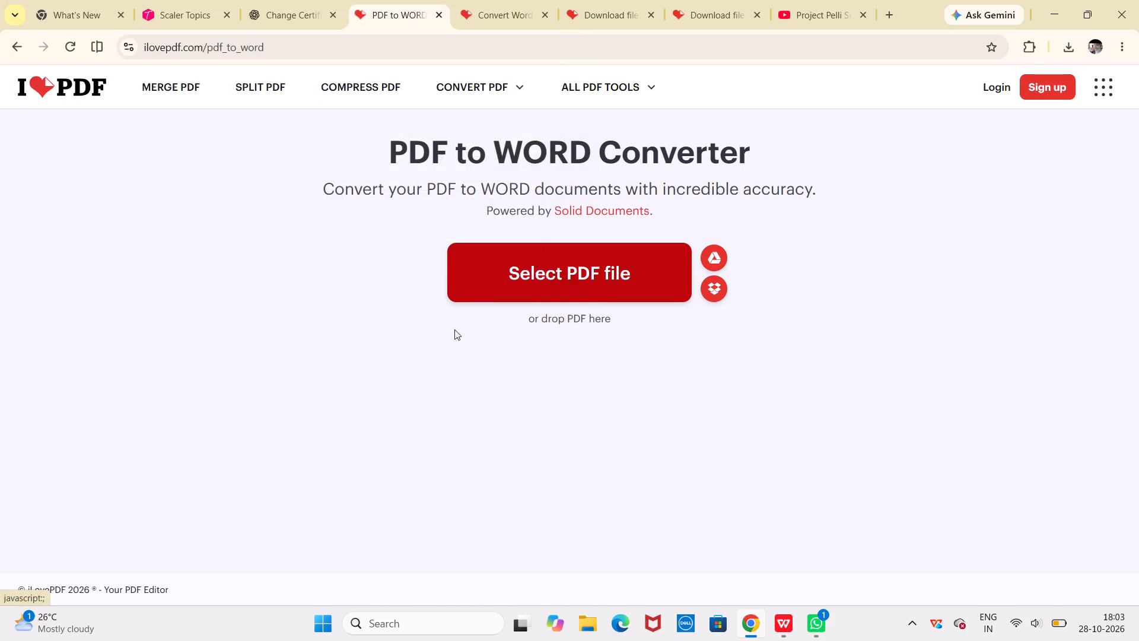
{"action": "left_click", "coordinate": [871, 547]}
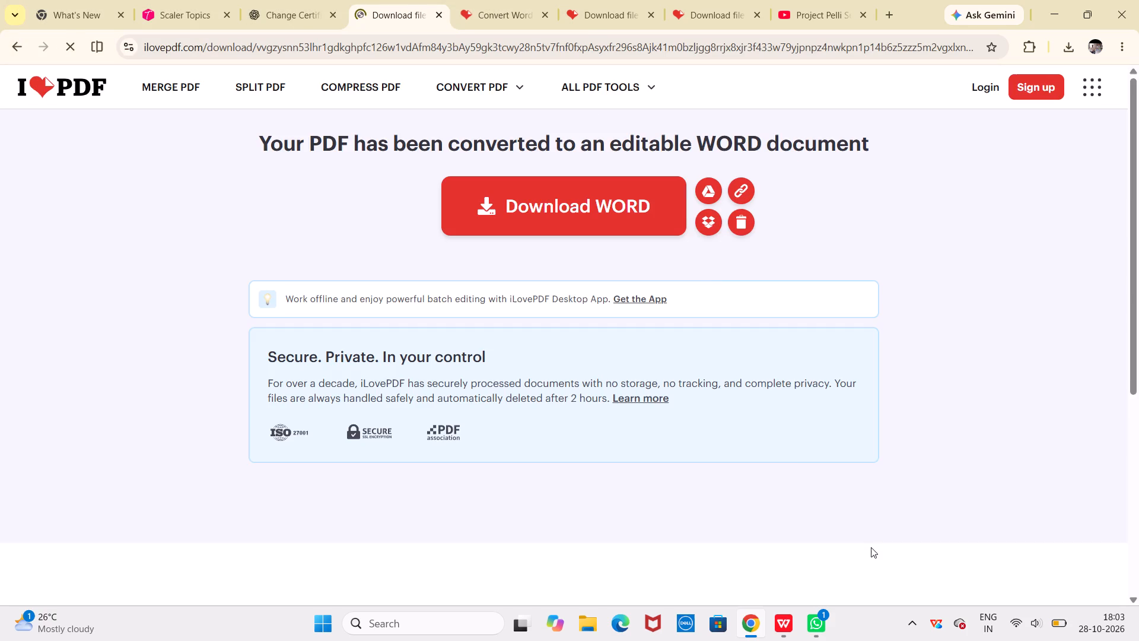
{"action": "left_click", "coordinate": [653, 206]}
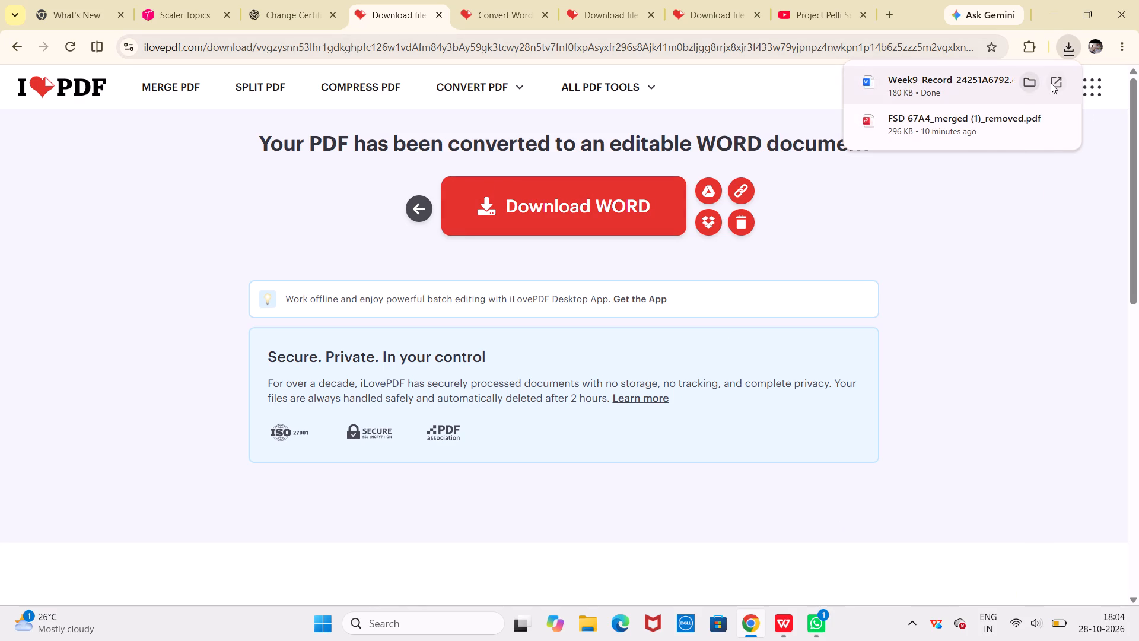
{"action": "left_click", "coordinate": [1051, 83]}
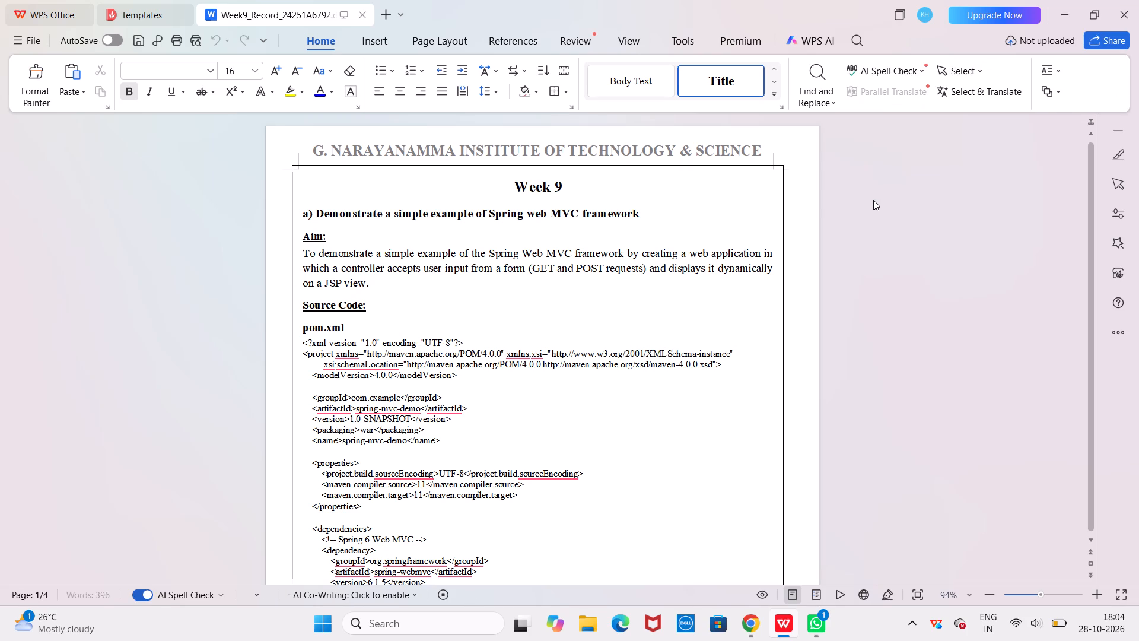
Change the last two characters of the roll number in the page 1 footer to B4 and leave footer editing.
{"action": "scroll", "coordinate": [785, 201], "scroll_direction": "down", "scroll_amount": 1}
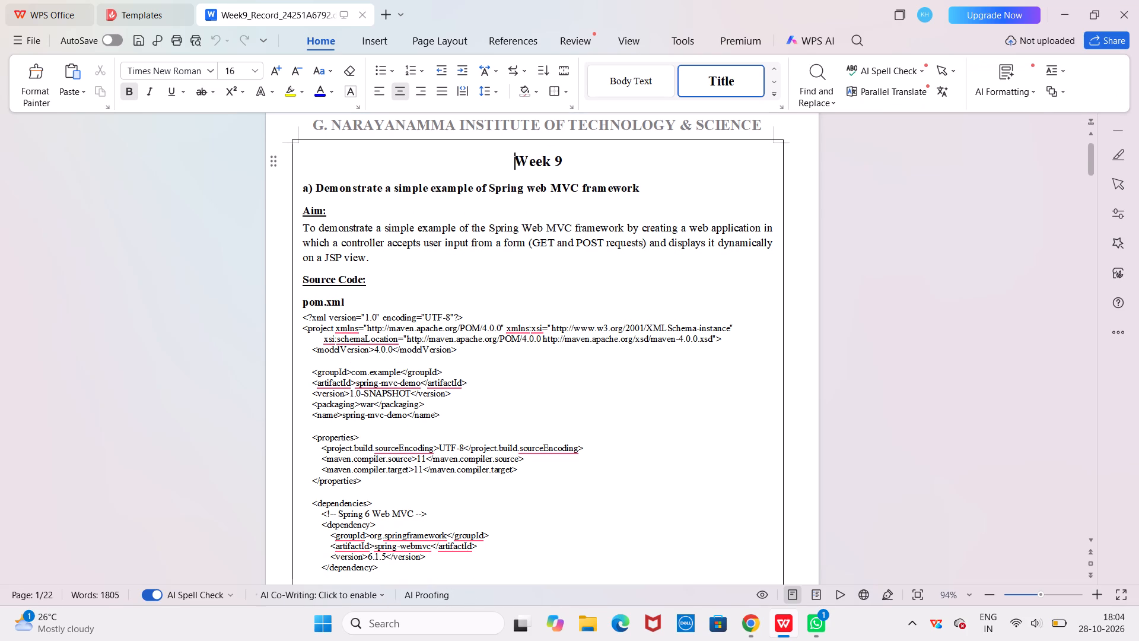
{"action": "scroll", "coordinate": [693, 218], "scroll_direction": "down", "scroll_amount": 2}
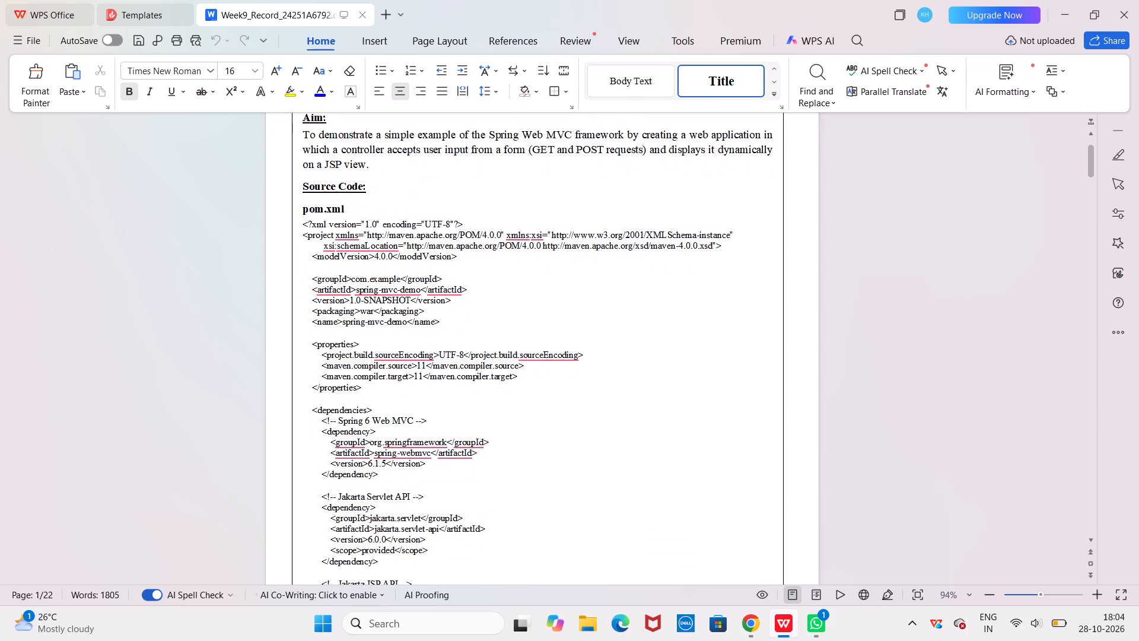
{"action": "scroll", "coordinate": [693, 218], "scroll_direction": "down", "scroll_amount": 1}
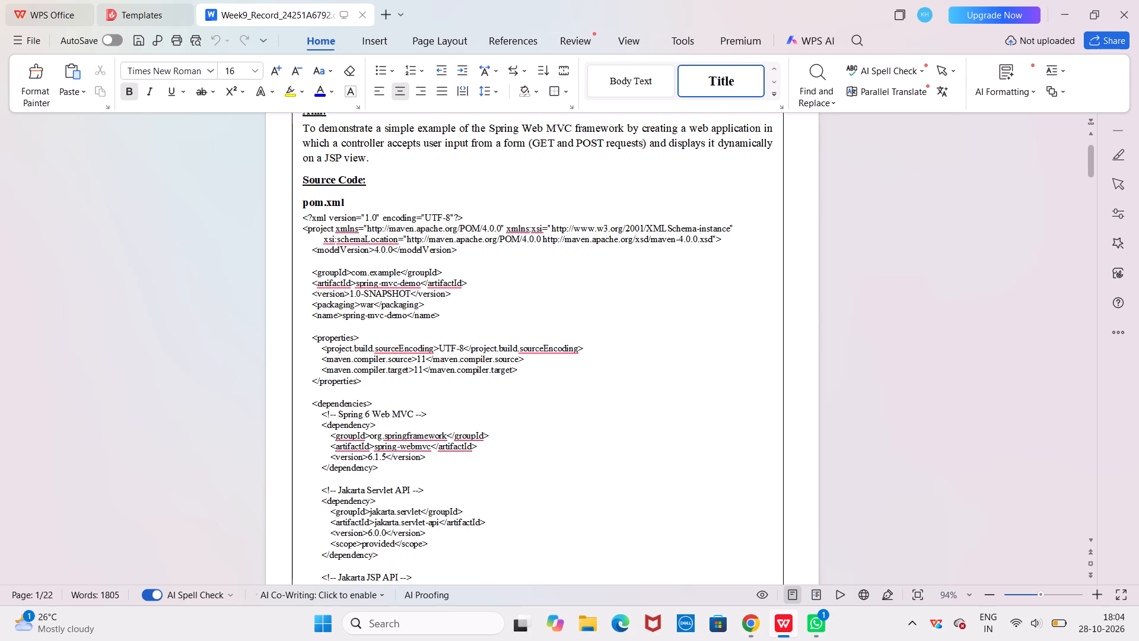
{"action": "scroll", "coordinate": [665, 250], "scroll_direction": "down", "scroll_amount": 1}
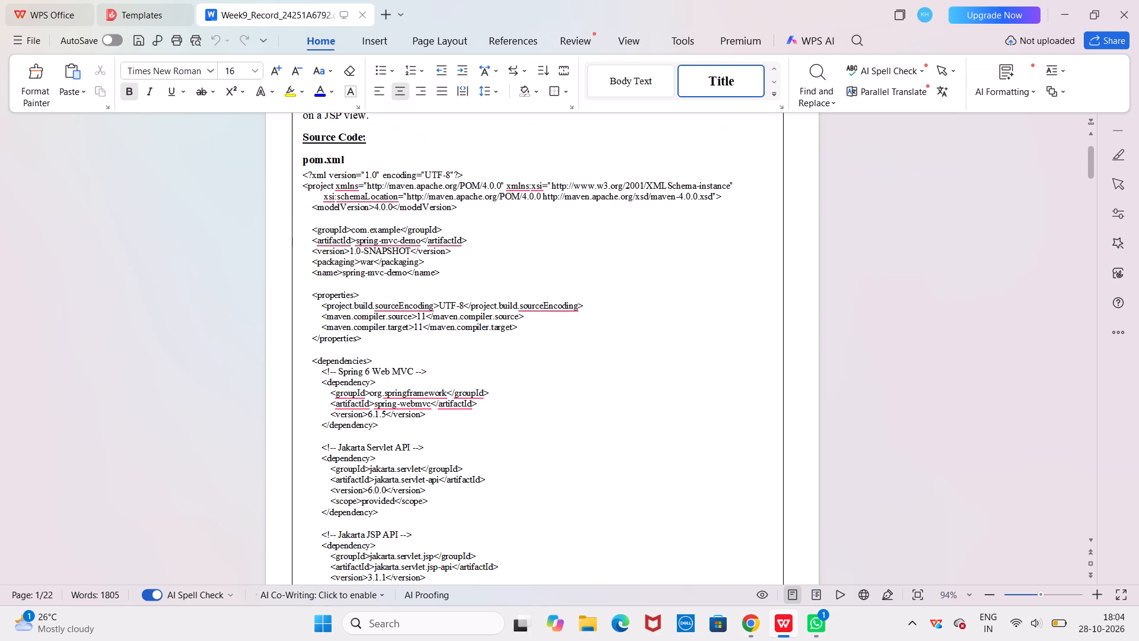
{"action": "scroll", "coordinate": [665, 250], "scroll_direction": "down", "scroll_amount": 4}
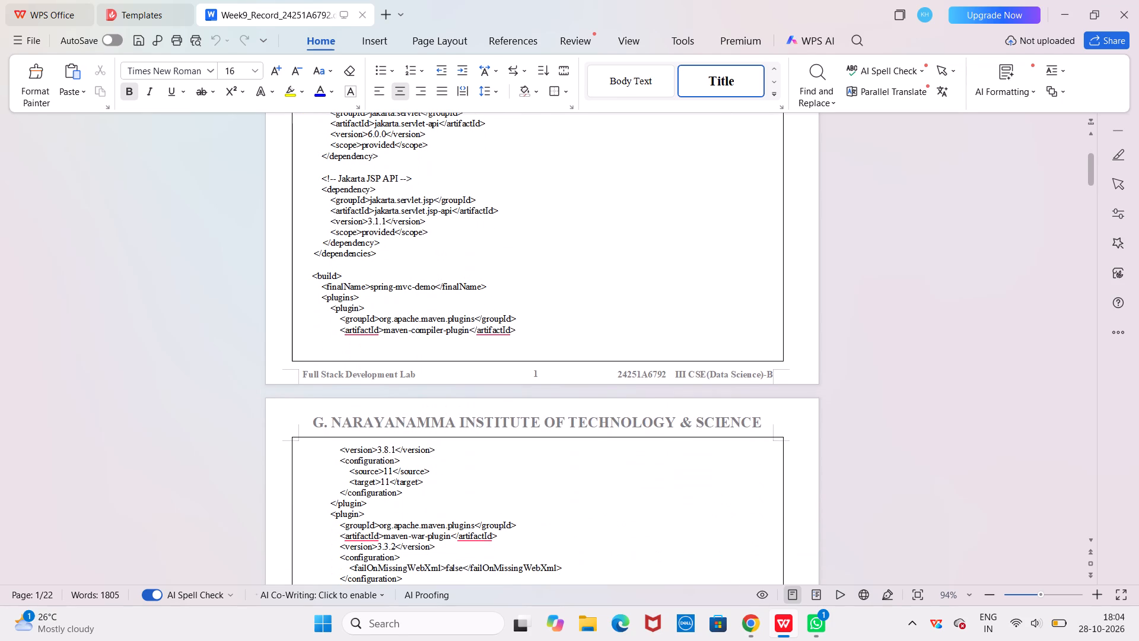
{"action": "scroll", "coordinate": [665, 250], "scroll_direction": "down", "scroll_amount": 1}
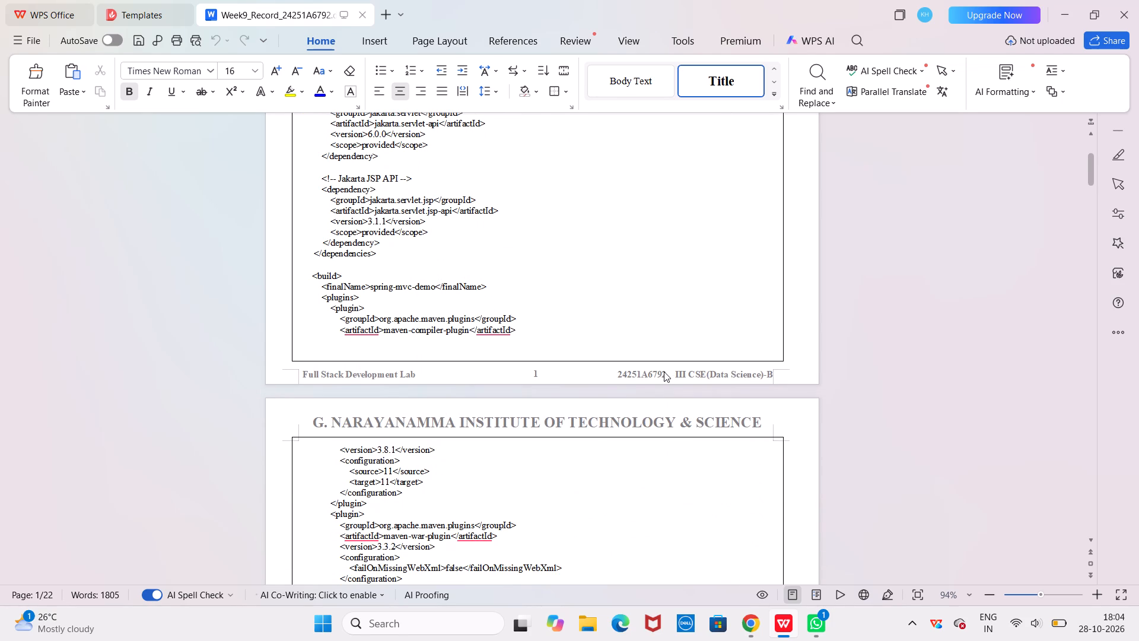
{"action": "double_click", "coordinate": [664, 372]}
{"action": "left_click", "coordinate": [664, 373]}
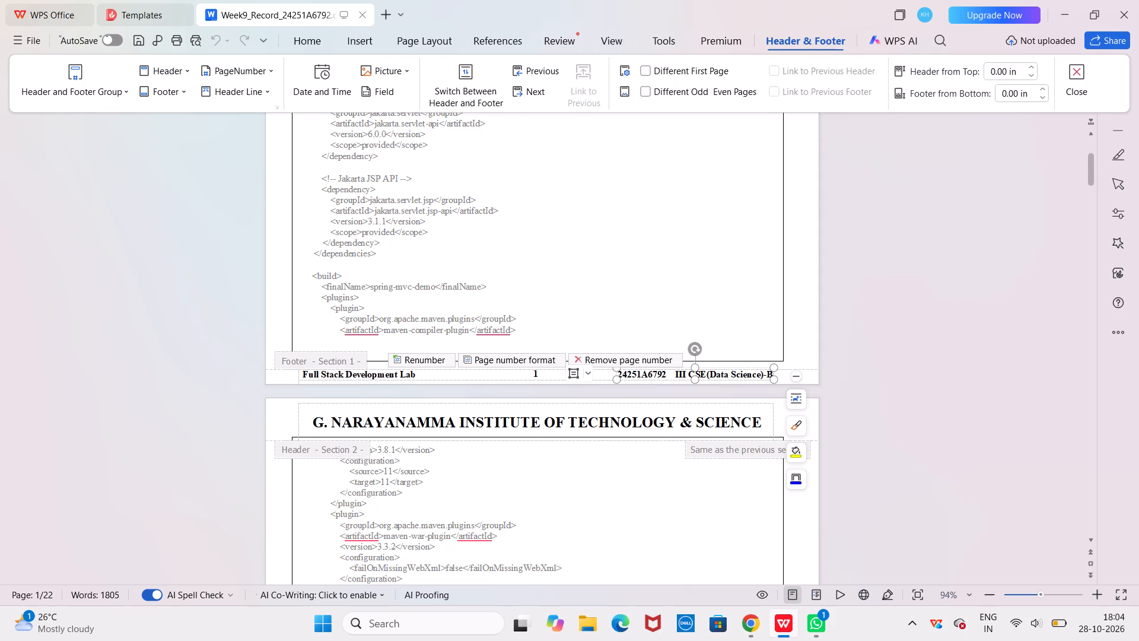
{"action": "key", "text": "BackSpace"}
{"action": "key", "text": "BackSpace"}
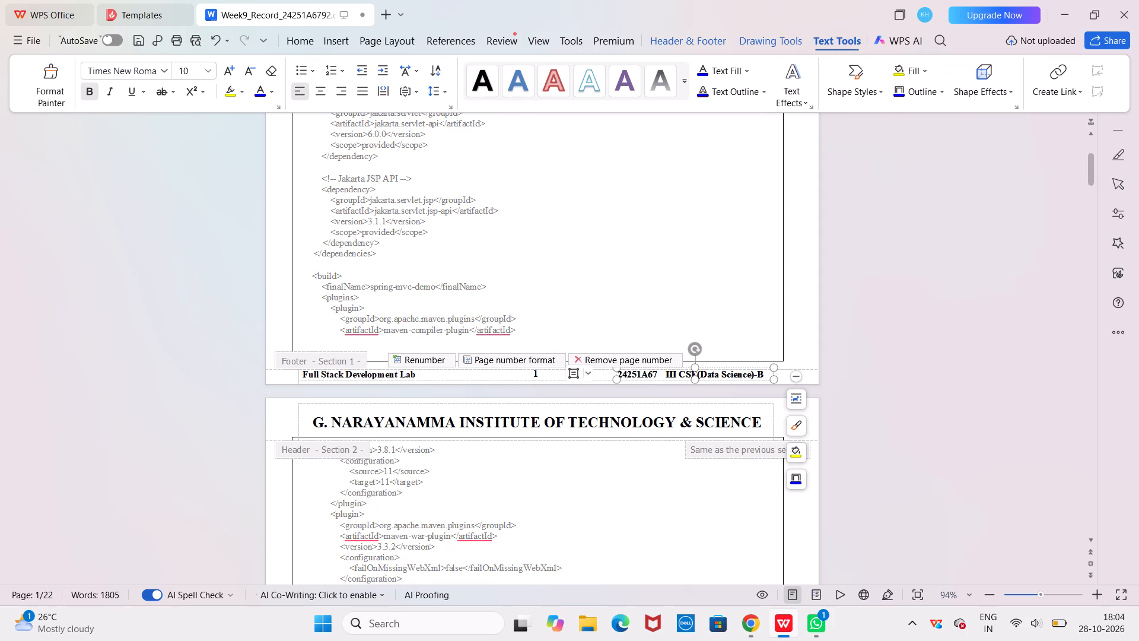
{"action": "type", "text": "B4"}
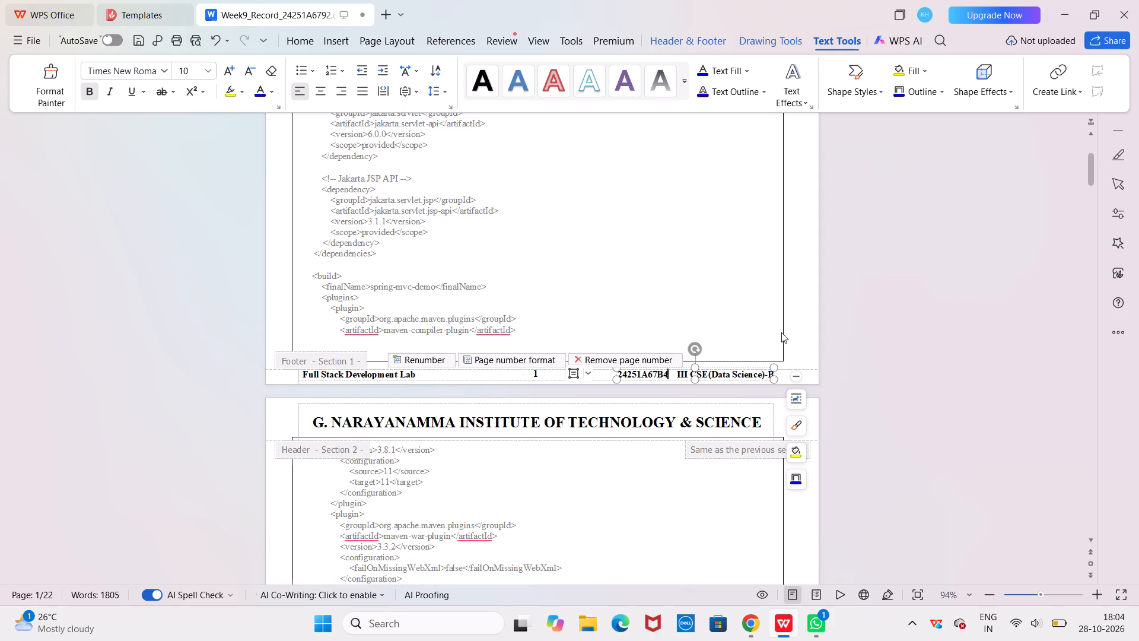
{"action": "double_click", "coordinate": [764, 329]}
Review the footers and code listings on pages 1 to 3, from pom.xml through WebInitializer, AppConfig, HelloController and form.jsp.
{"action": "scroll", "coordinate": [764, 329], "scroll_direction": "down", "scroll_amount": 2}
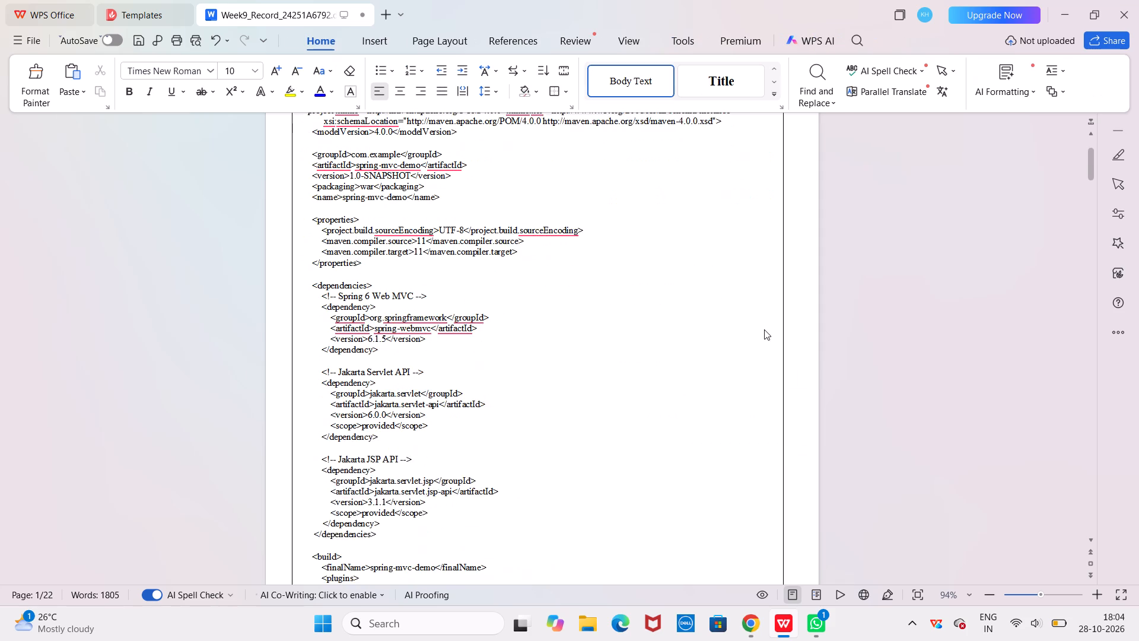
{"action": "scroll", "coordinate": [764, 329], "scroll_direction": "down", "scroll_amount": 2}
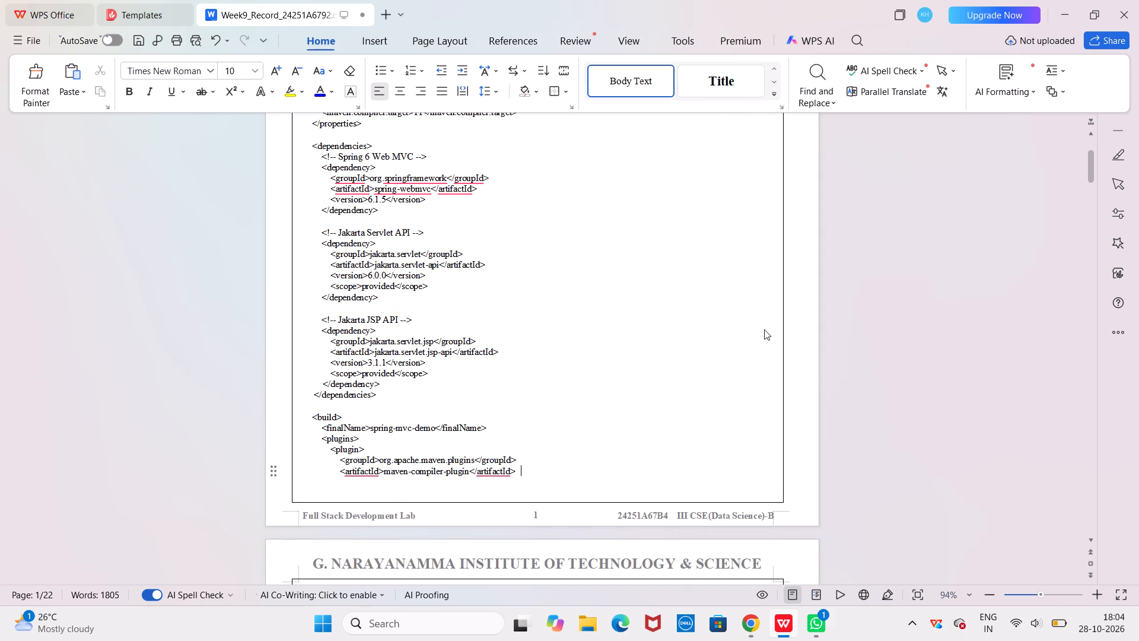
{"action": "scroll", "coordinate": [764, 329], "scroll_direction": "down", "scroll_amount": 1}
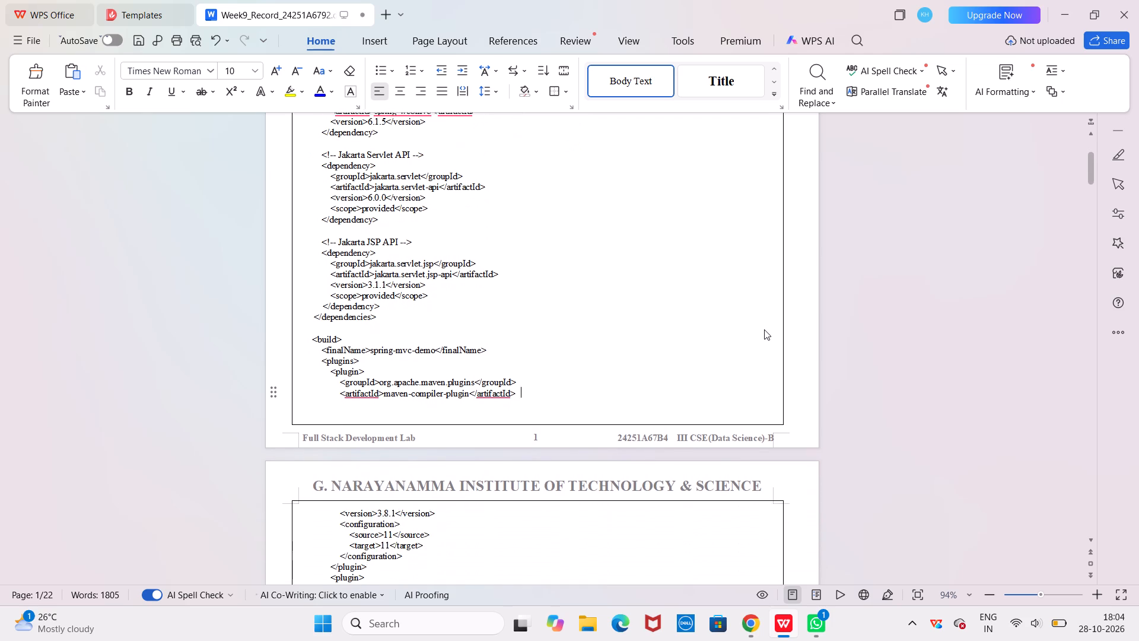
{"action": "scroll", "coordinate": [764, 329], "scroll_direction": "down", "scroll_amount": 2}
{"action": "scroll", "coordinate": [711, 339], "scroll_direction": "down", "scroll_amount": 1}
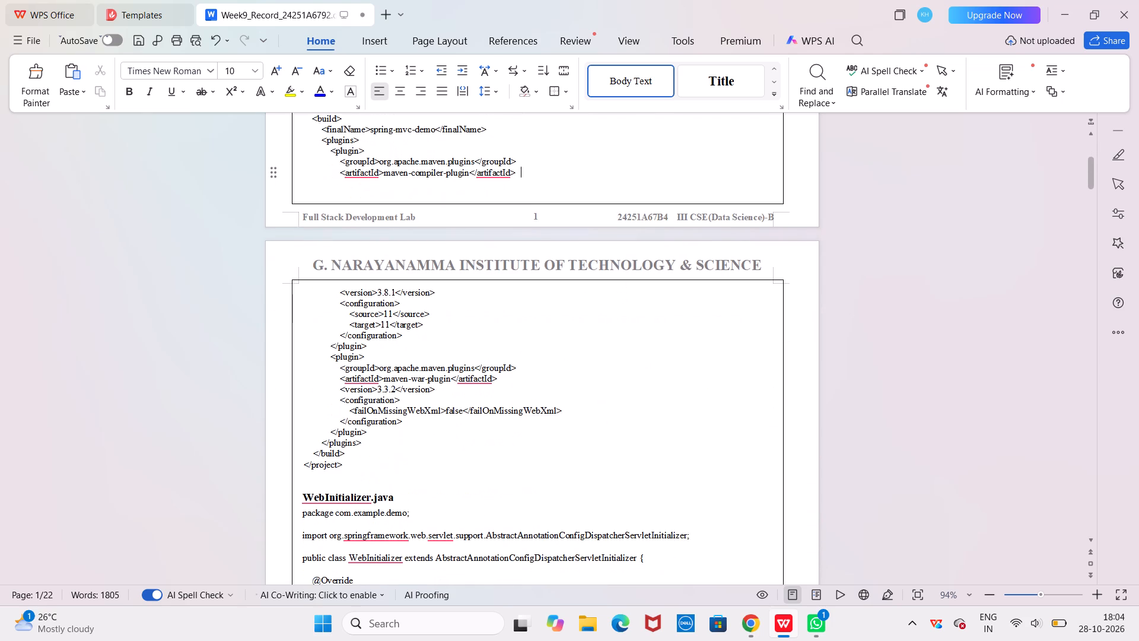
{"action": "scroll", "coordinate": [711, 339], "scroll_direction": "down", "scroll_amount": 4}
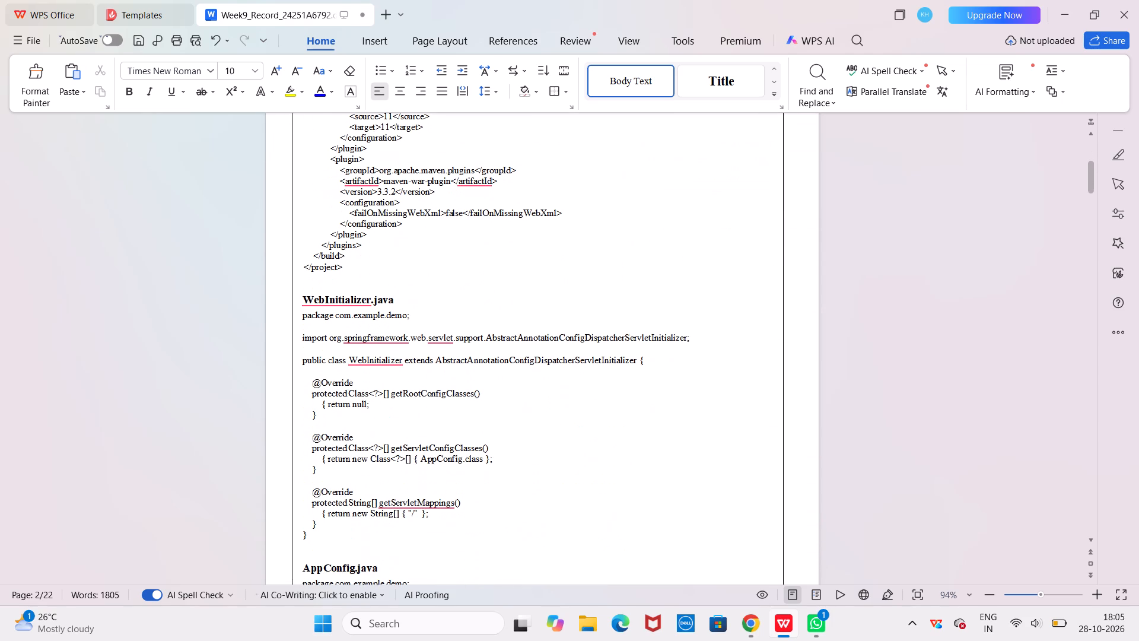
{"action": "scroll", "coordinate": [711, 339], "scroll_direction": "down", "scroll_amount": 3}
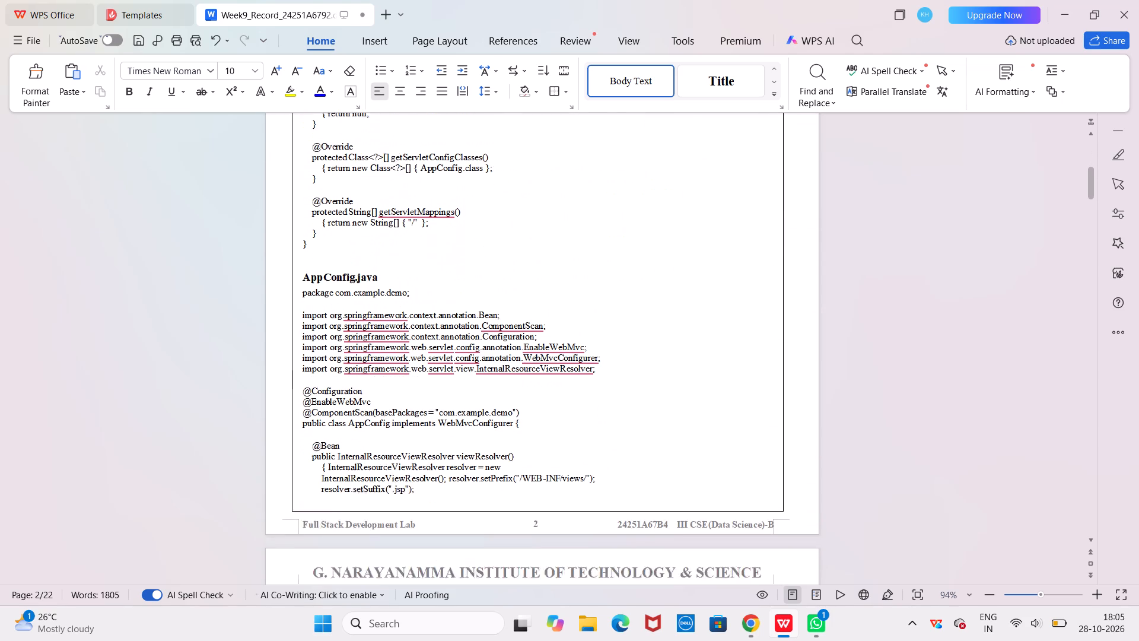
{"action": "scroll", "coordinate": [711, 339], "scroll_direction": "down", "scroll_amount": 2}
{"action": "scroll", "coordinate": [701, 480], "scroll_direction": "down", "scroll_amount": 1}
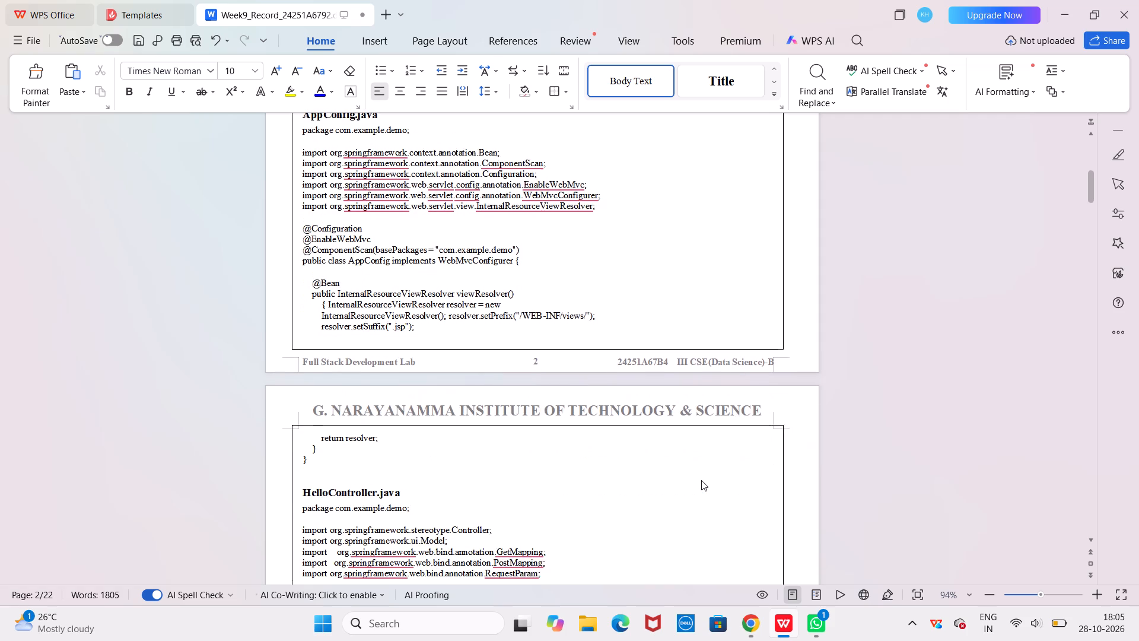
{"action": "scroll", "coordinate": [701, 480], "scroll_direction": "down", "scroll_amount": 1}
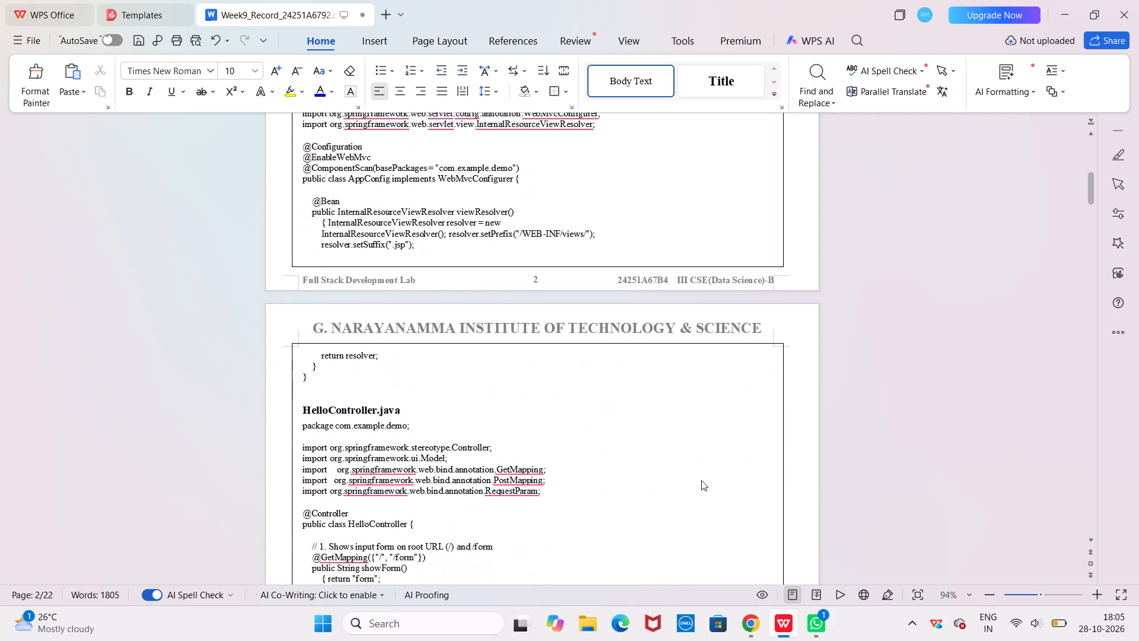
{"action": "scroll", "coordinate": [701, 480], "scroll_direction": "down", "scroll_amount": 2}
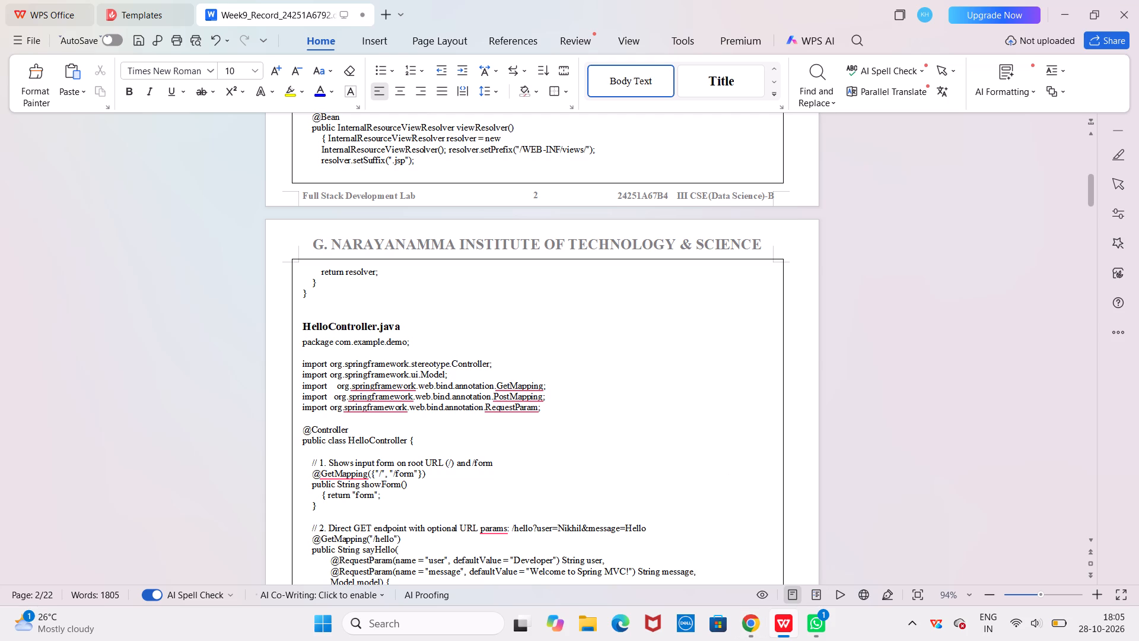
{"action": "scroll", "coordinate": [731, 284], "scroll_direction": "down", "scroll_amount": 4}
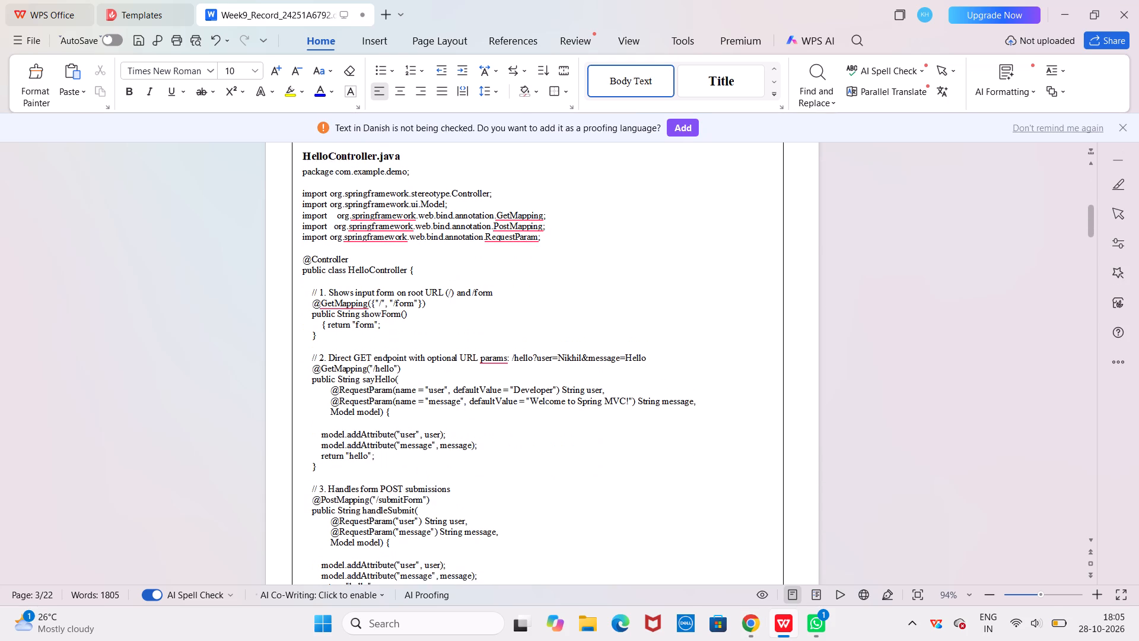
{"action": "scroll", "coordinate": [731, 284], "scroll_direction": "down", "scroll_amount": 2}
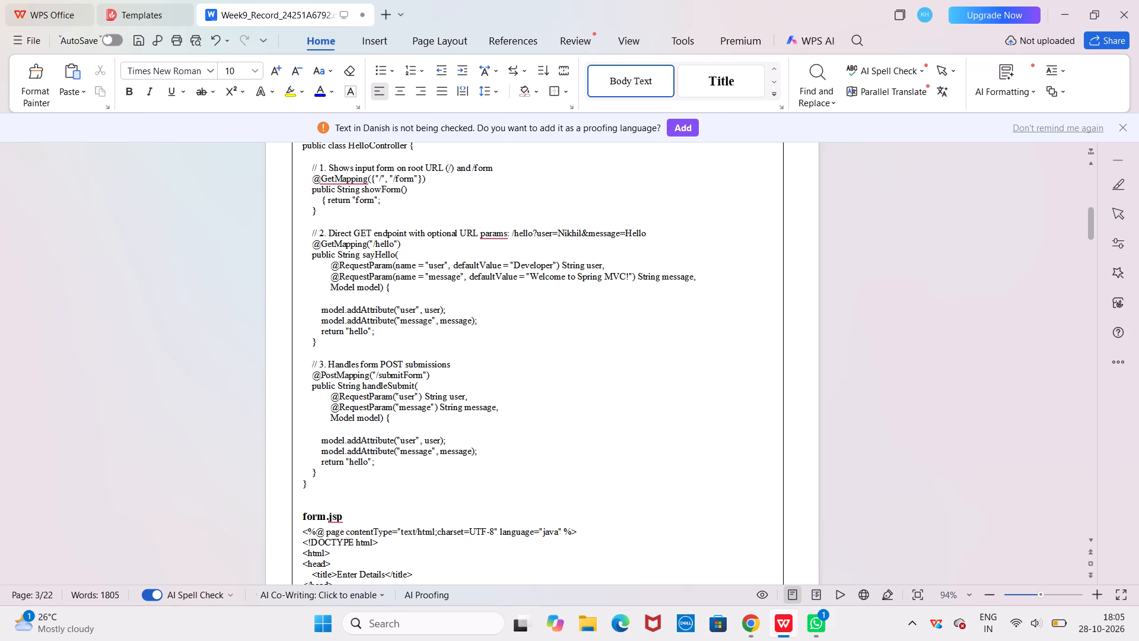
{"action": "scroll", "coordinate": [634, 472], "scroll_direction": "up", "scroll_amount": 2}
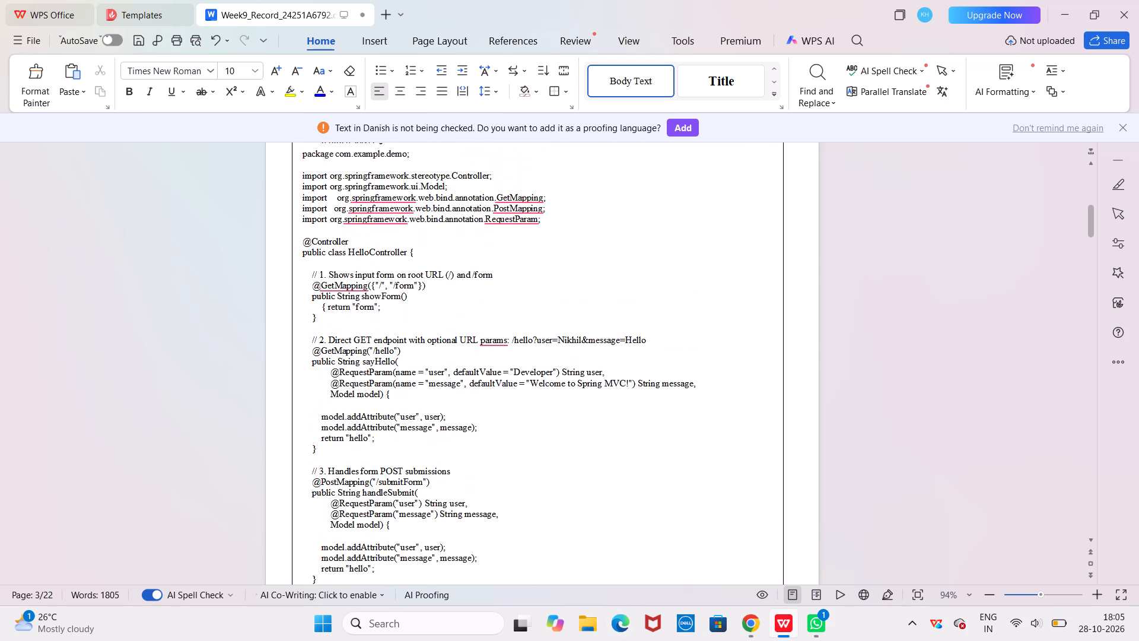
{"action": "scroll", "coordinate": [634, 472], "scroll_direction": "up", "scroll_amount": 3}
{"action": "scroll", "coordinate": [634, 472], "scroll_direction": "down", "scroll_amount": 3}
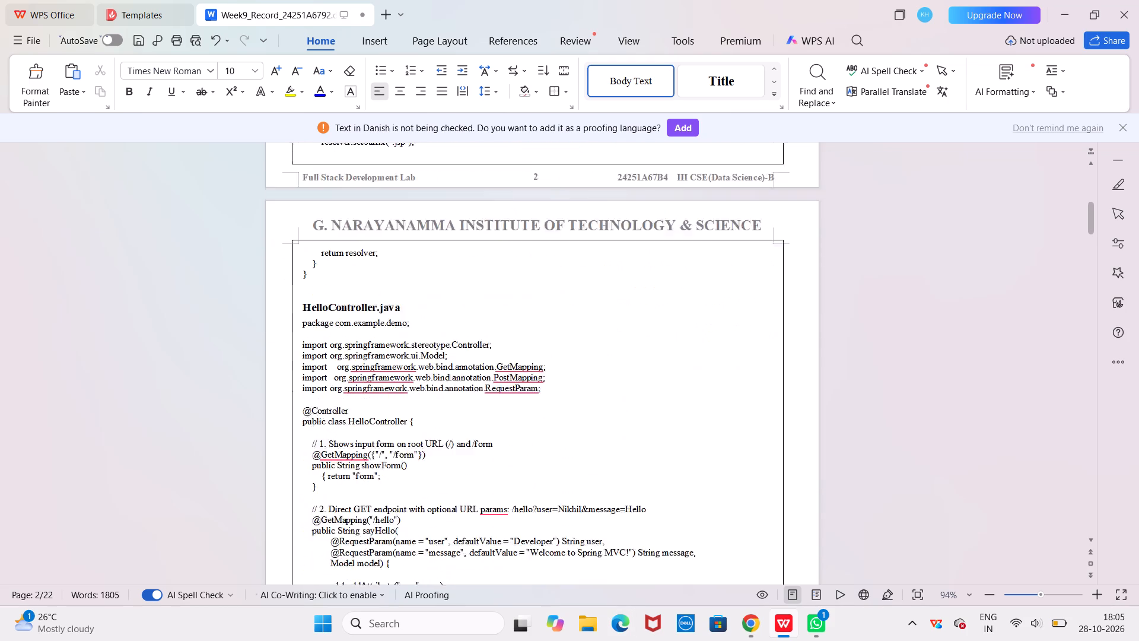
Examine the form.jsp and hello.jsp listings and the form page output screenshots on pages 3 to 5.
{"action": "scroll", "coordinate": [634, 472], "scroll_direction": "down", "scroll_amount": 8}
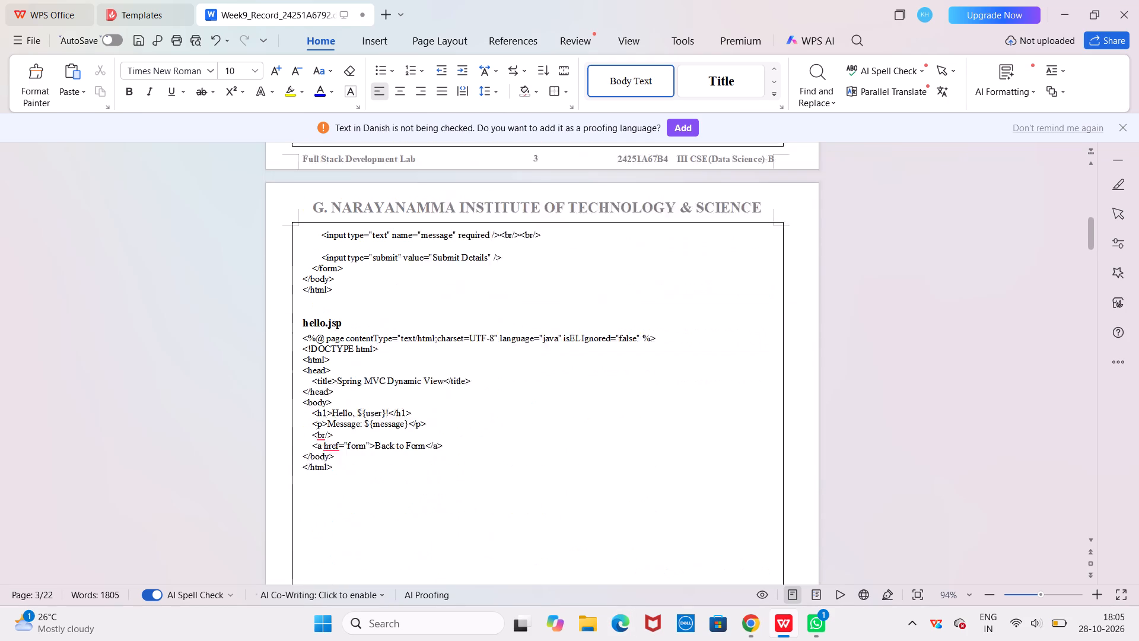
{"action": "scroll", "coordinate": [634, 472], "scroll_direction": "down", "scroll_amount": 5}
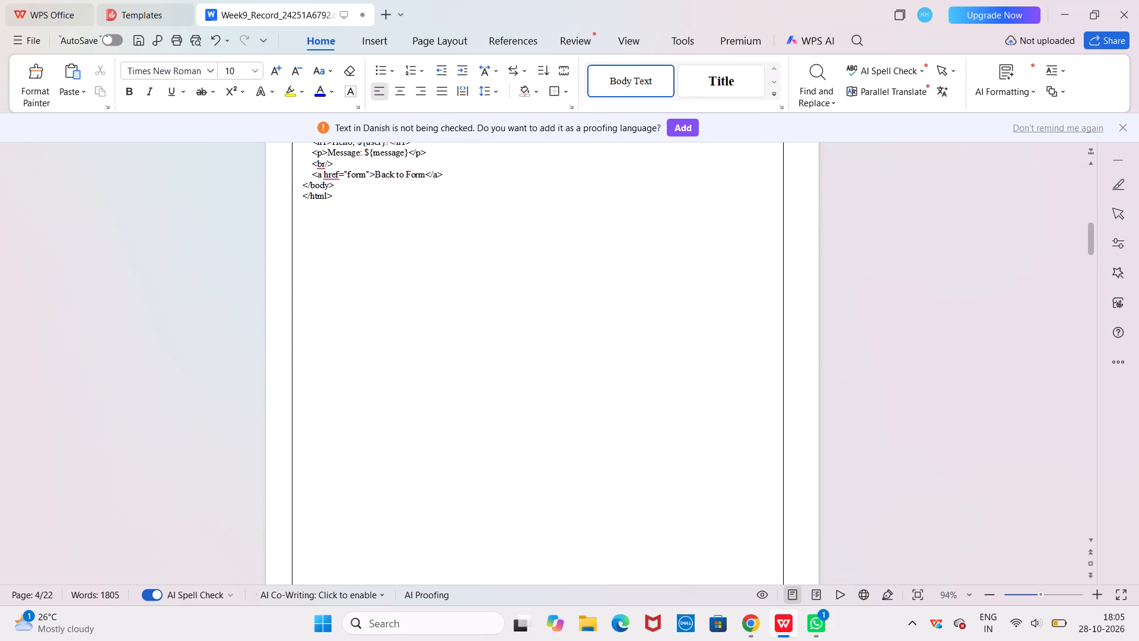
{"action": "scroll", "coordinate": [634, 472], "scroll_direction": "down", "scroll_amount": 7}
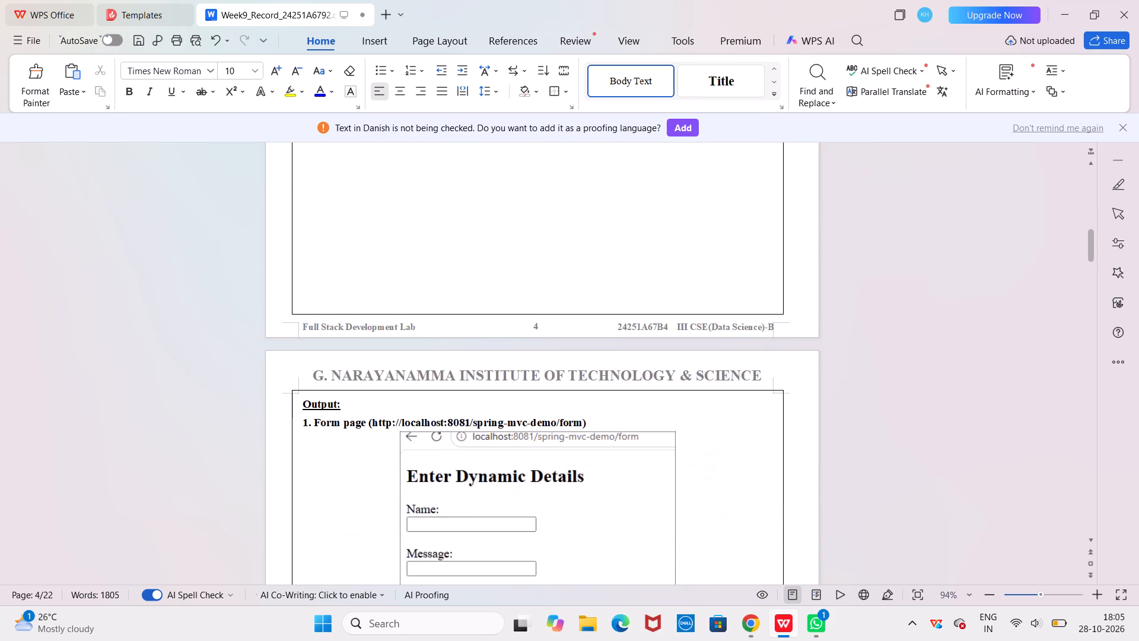
{"action": "scroll", "coordinate": [634, 472], "scroll_direction": "down", "scroll_amount": 2}
{"action": "scroll", "coordinate": [634, 472], "scroll_direction": "up", "scroll_amount": 7}
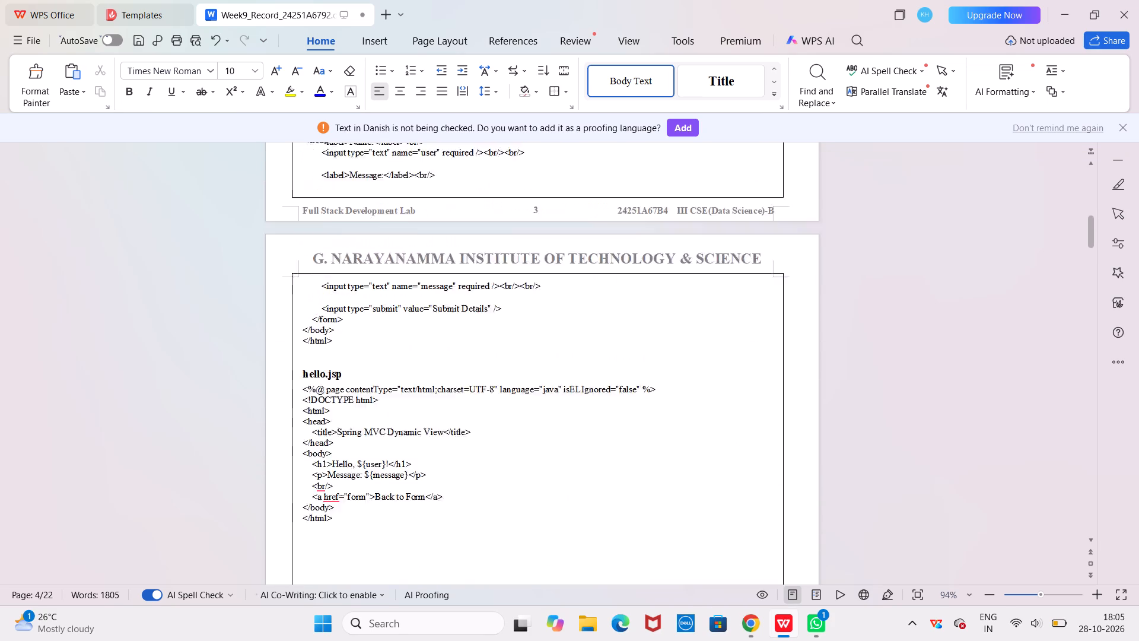
{"action": "scroll", "coordinate": [634, 472], "scroll_direction": "up", "scroll_amount": 4}
{"action": "scroll", "coordinate": [634, 472], "scroll_direction": "down", "scroll_amount": 2}
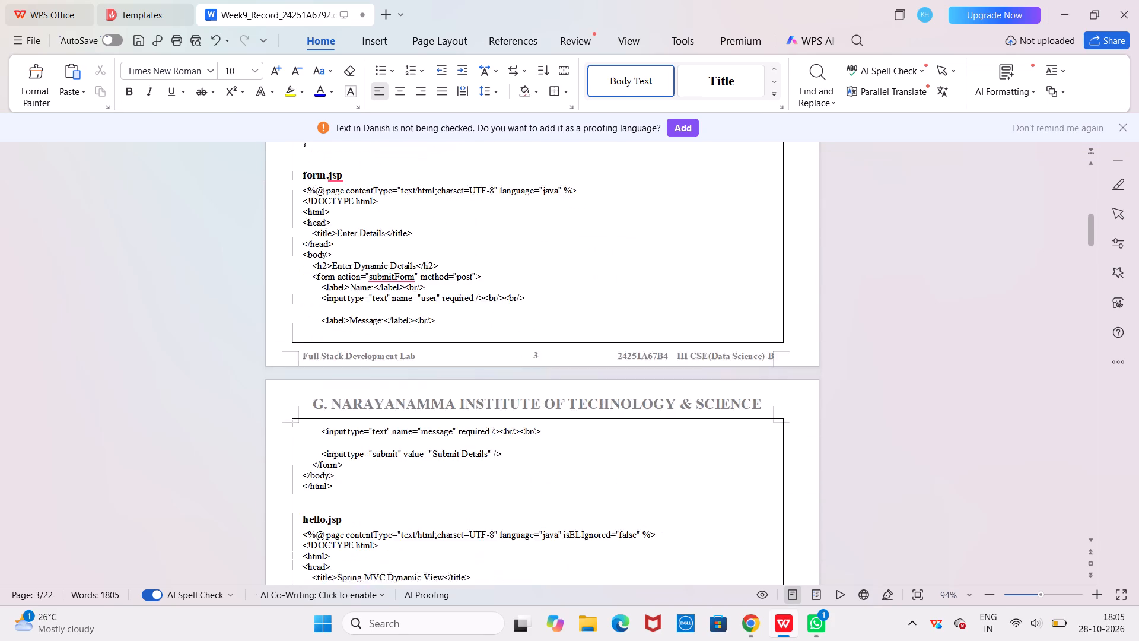
{"action": "scroll", "coordinate": [634, 472], "scroll_direction": "down", "scroll_amount": 8}
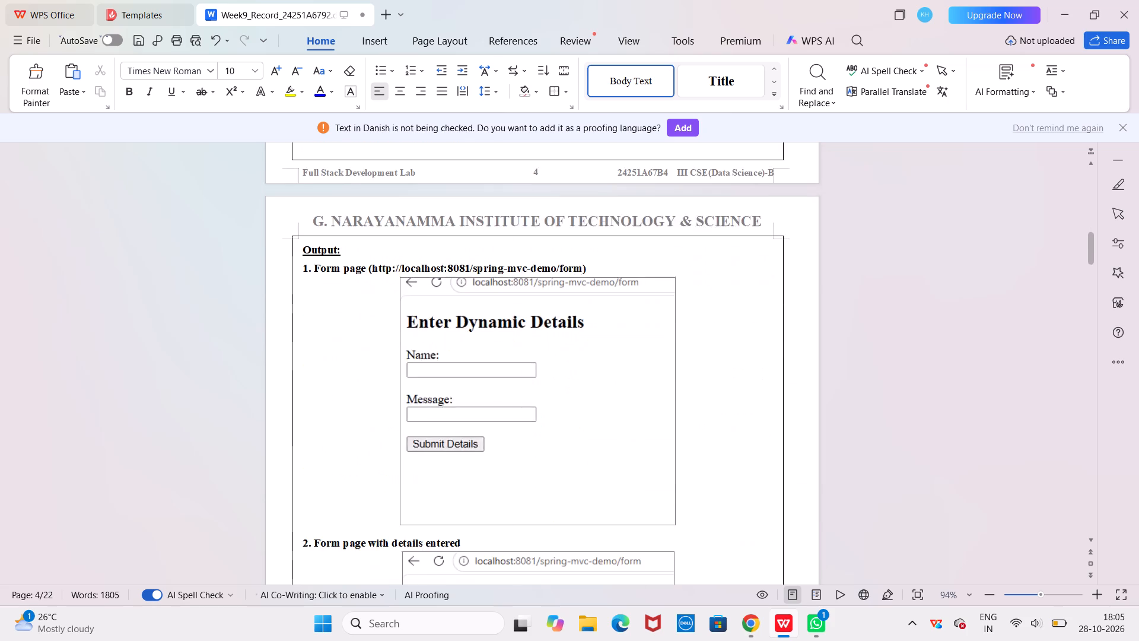
{"action": "scroll", "coordinate": [634, 472], "scroll_direction": "down", "scroll_amount": 6}
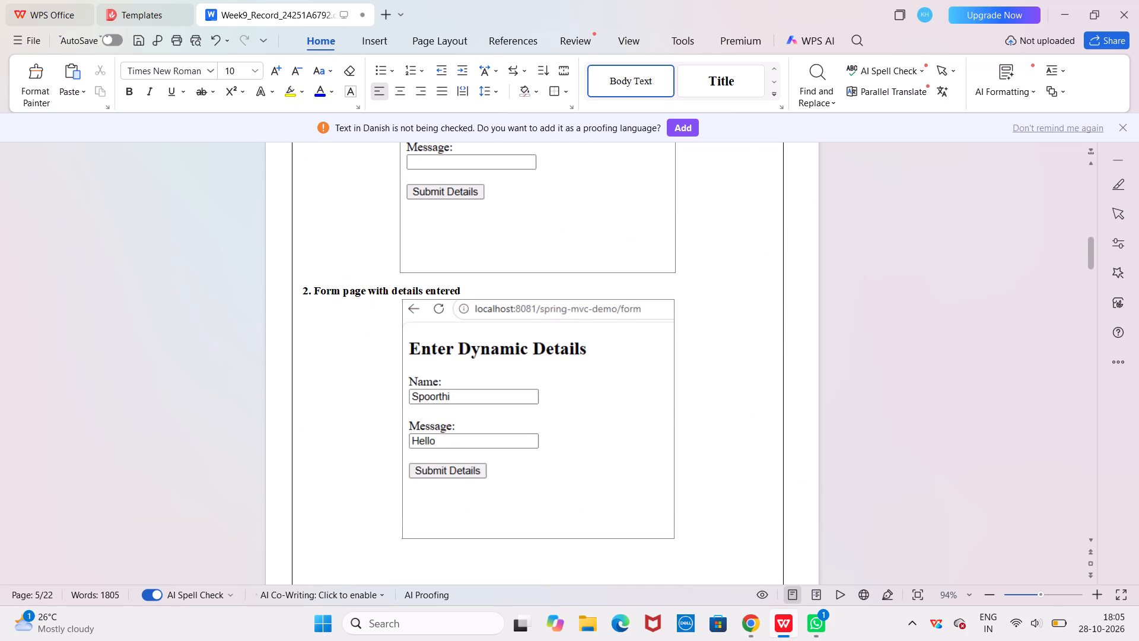
{"action": "scroll", "coordinate": [634, 472], "scroll_direction": "up", "scroll_amount": 3}
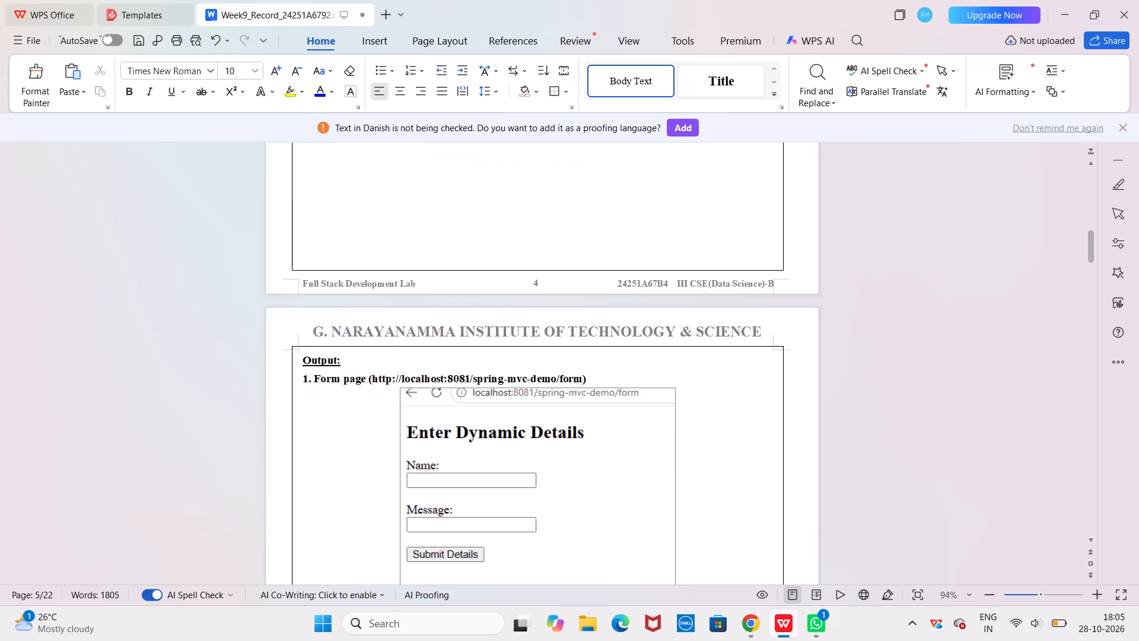
Re-examine the code listings on pages 1 to 4 and the form page output screenshots on page 5.
{"action": "scroll", "coordinate": [634, 472], "scroll_direction": "up", "scroll_amount": 8}
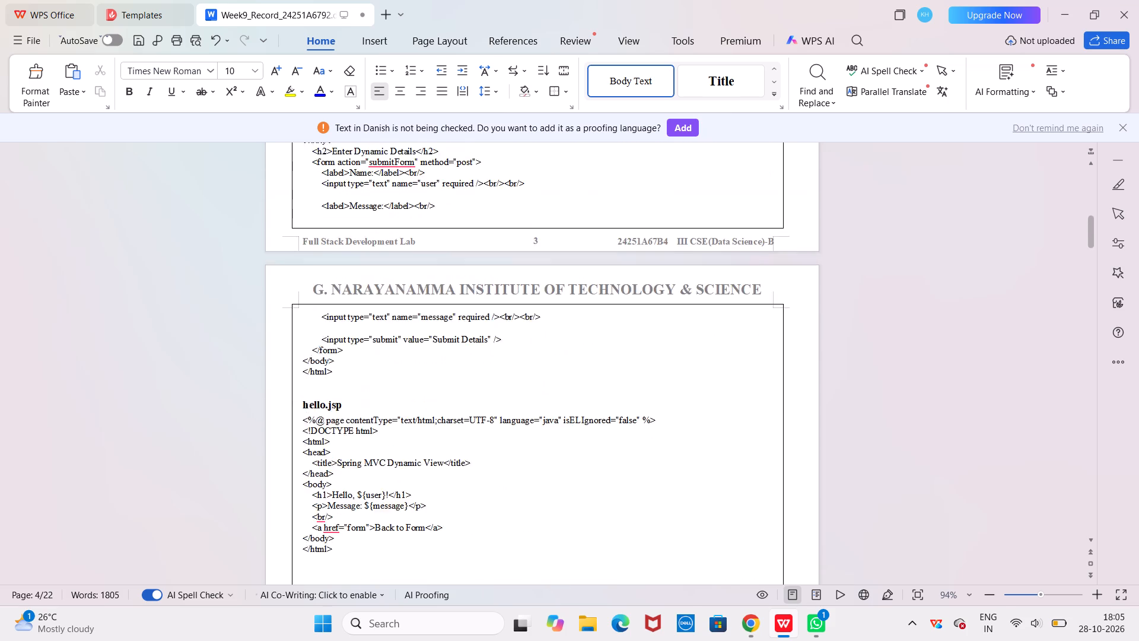
{"action": "scroll", "coordinate": [634, 472], "scroll_direction": "up", "scroll_amount": 10}
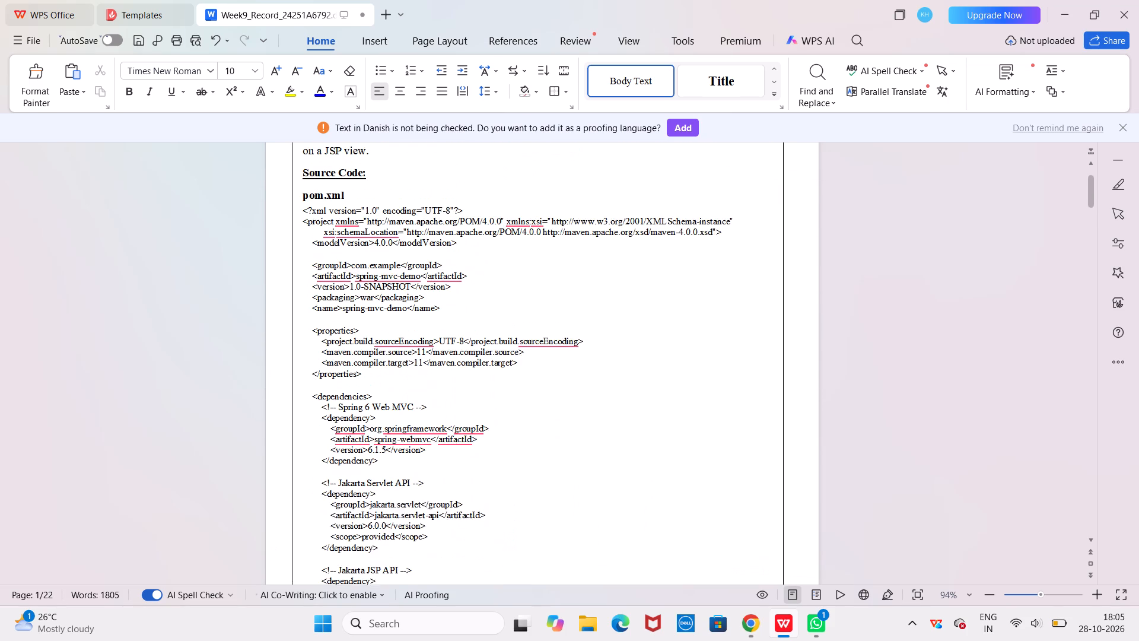
{"action": "scroll", "coordinate": [634, 472], "scroll_direction": "down", "scroll_amount": 10}
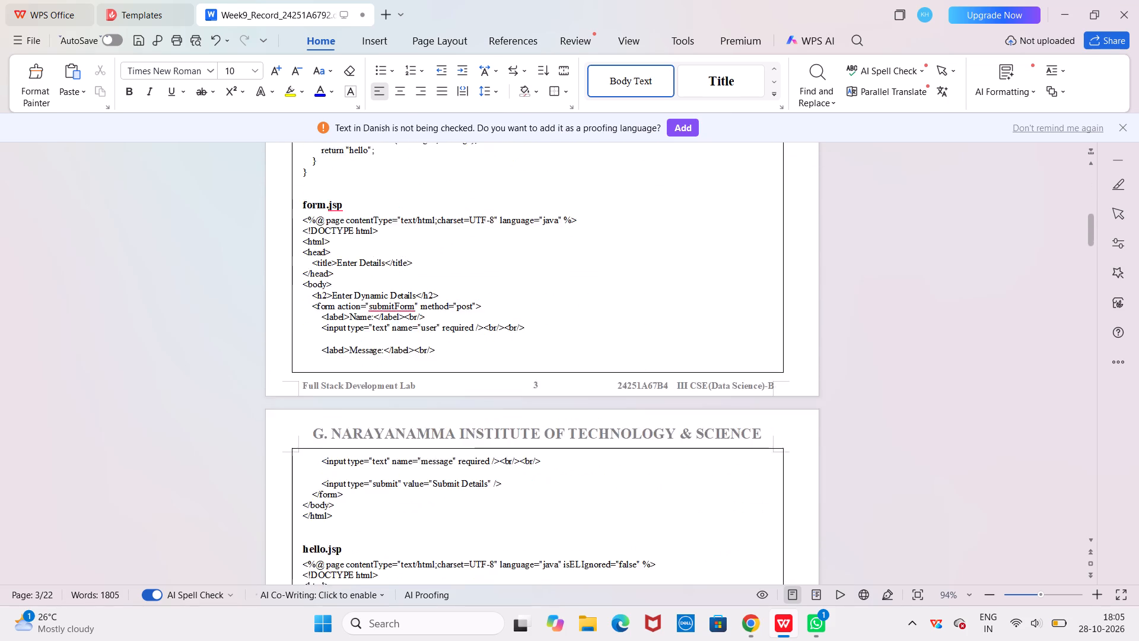
{"action": "scroll", "coordinate": [634, 472], "scroll_direction": "down", "scroll_amount": 7}
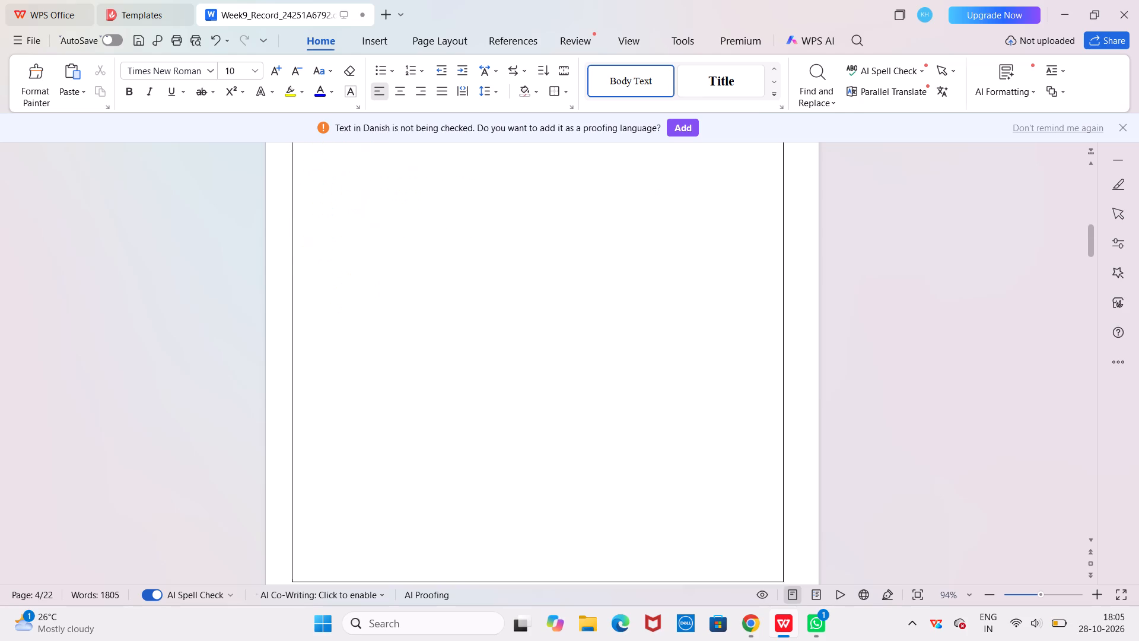
{"action": "scroll", "coordinate": [634, 472], "scroll_direction": "down", "scroll_amount": 7}
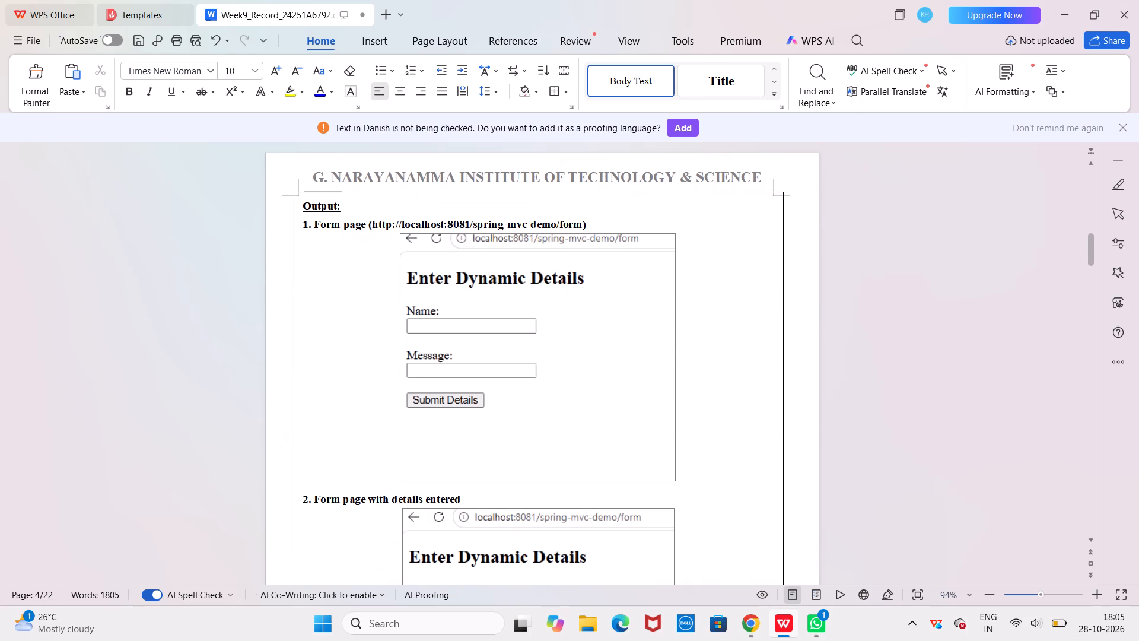
{"action": "left_click", "coordinate": [636, 447]}
{"action": "scroll", "coordinate": [636, 447], "scroll_direction": "down", "scroll_amount": 1}
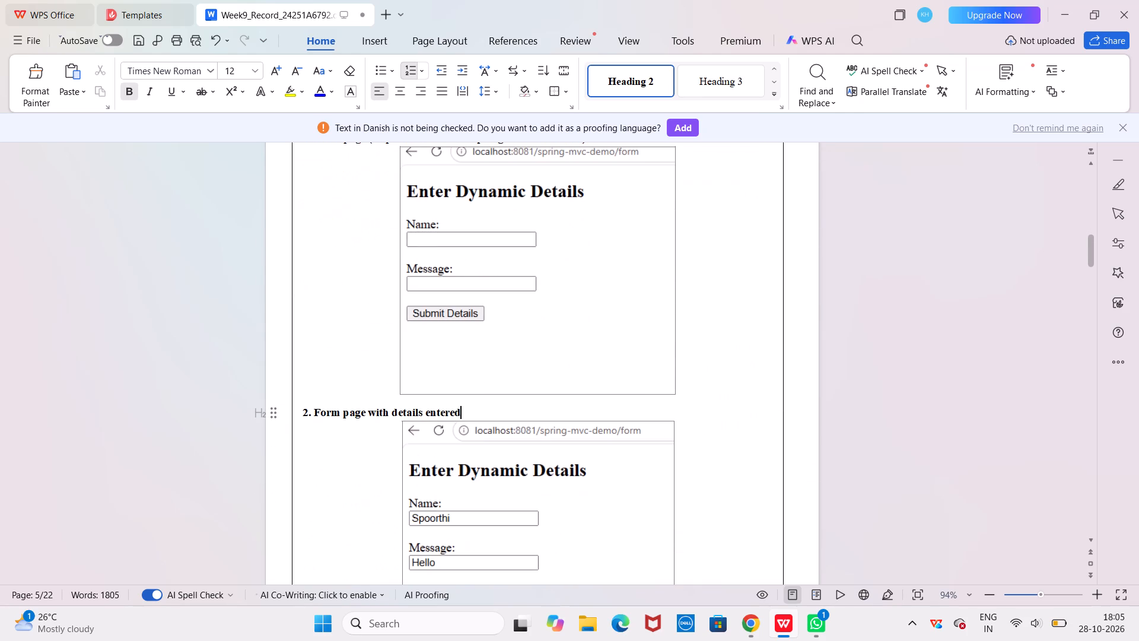
{"action": "left_click", "coordinate": [587, 468]}
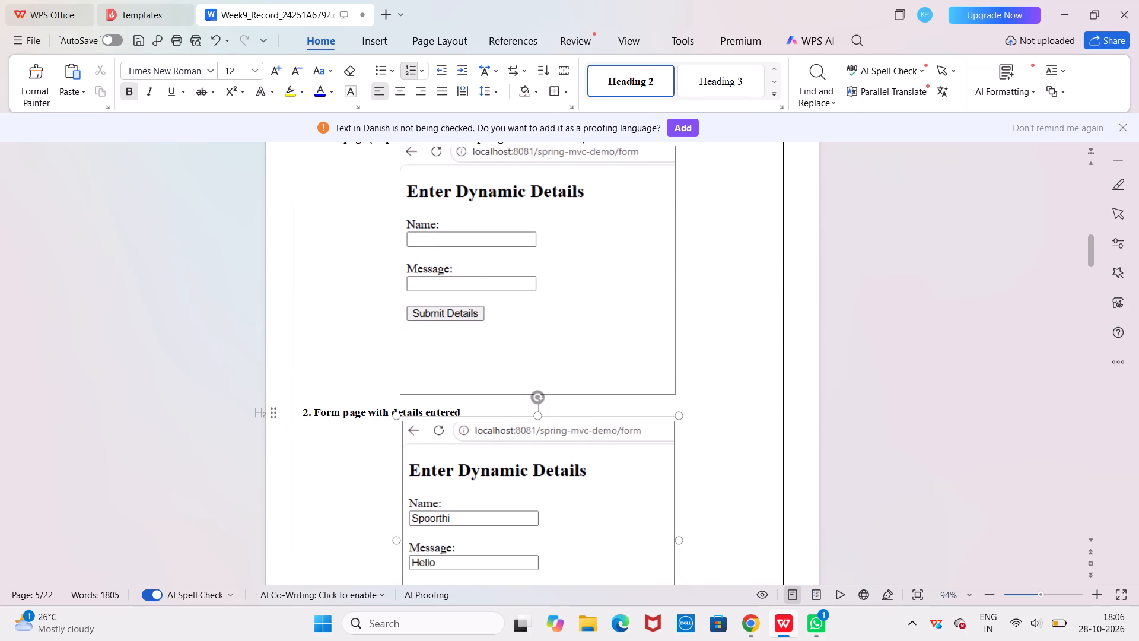
{"action": "scroll", "coordinate": [587, 450], "scroll_direction": "down", "scroll_amount": 2}
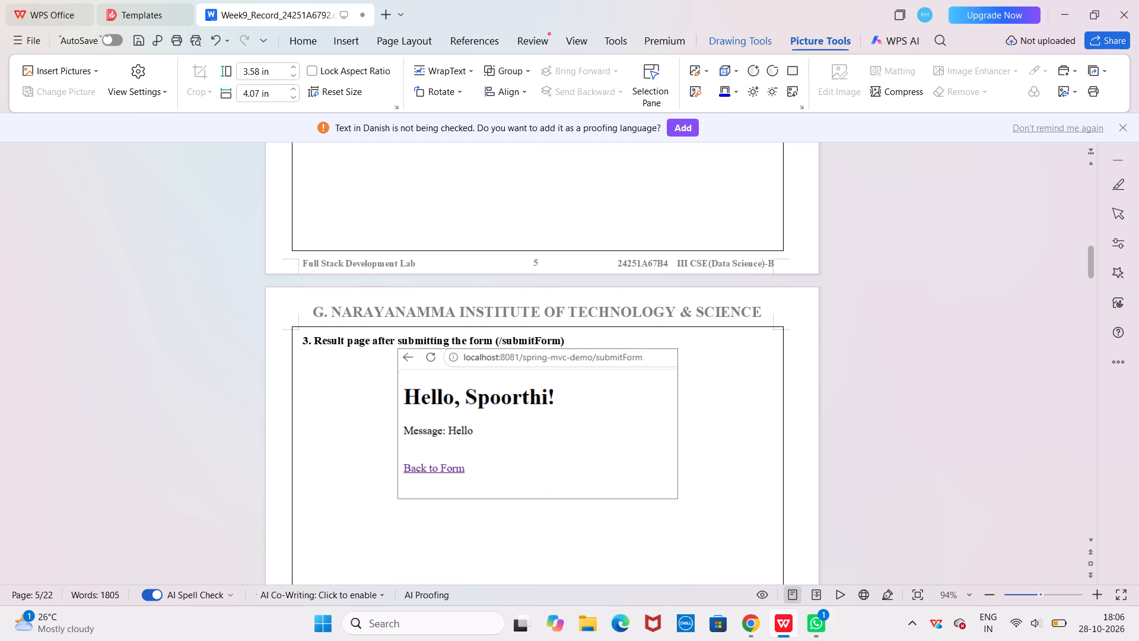
{"action": "scroll", "coordinate": [587, 450], "scroll_direction": "down", "scroll_amount": 1}
{"action": "scroll", "coordinate": [587, 450], "scroll_direction": "up", "scroll_amount": 6}
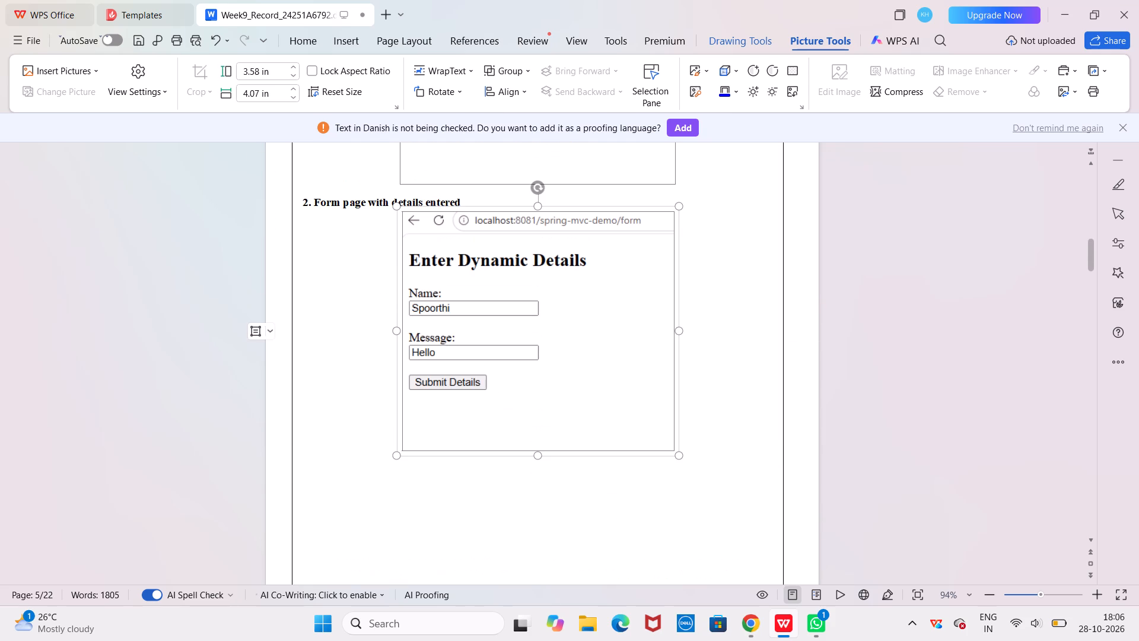
{"action": "right_click", "coordinate": [587, 410]}
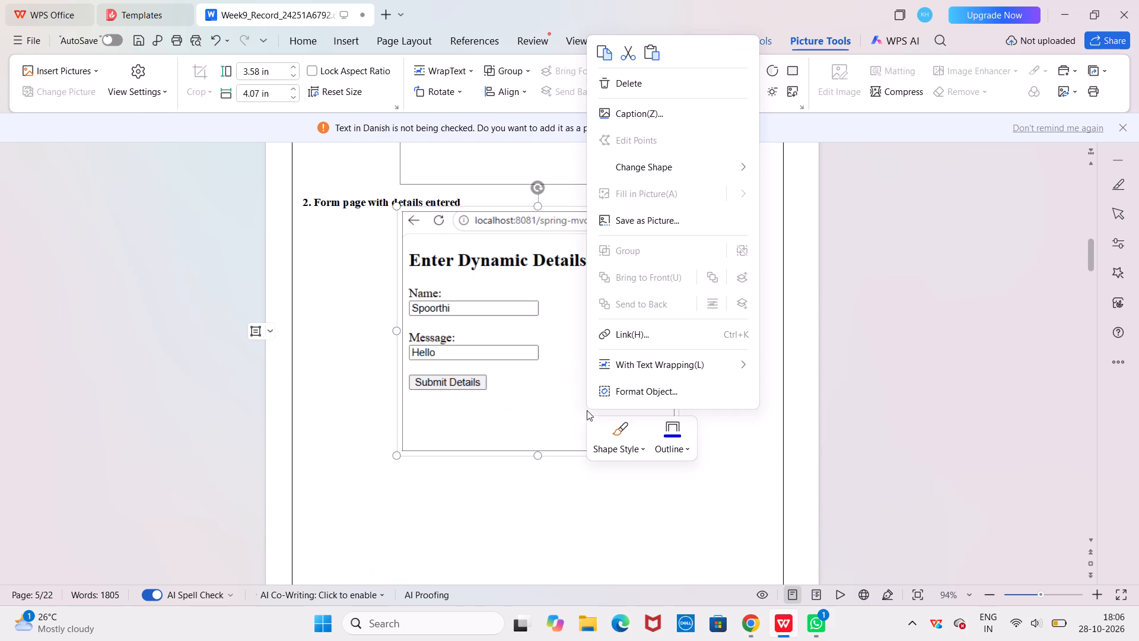
{"action": "left_click", "coordinate": [603, 54]}
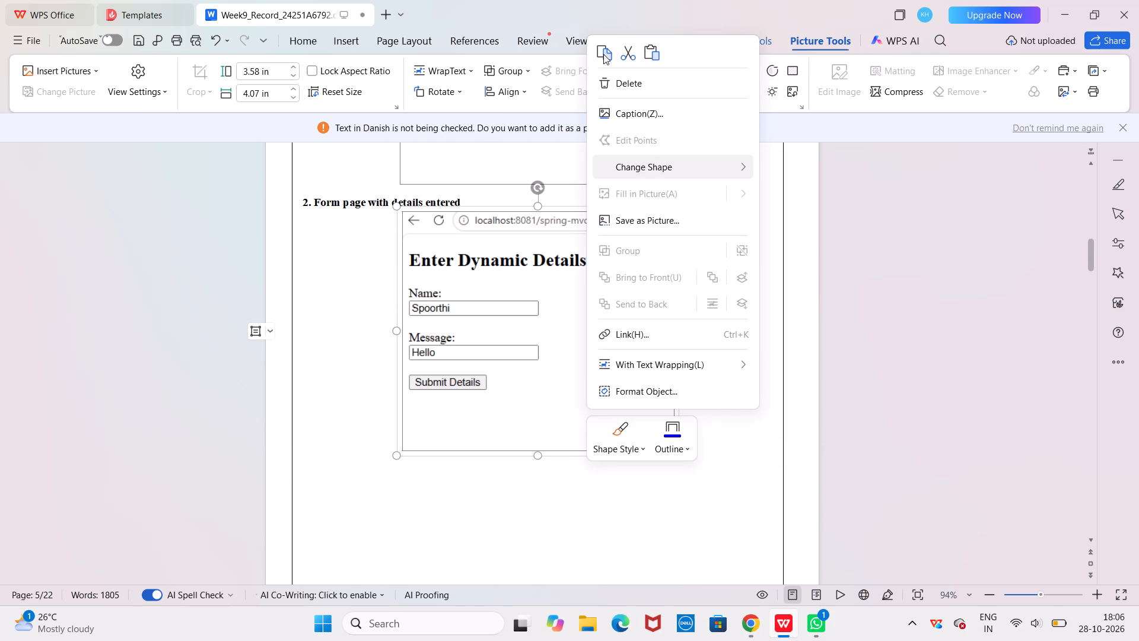
{"action": "left_click", "coordinate": [605, 49]}
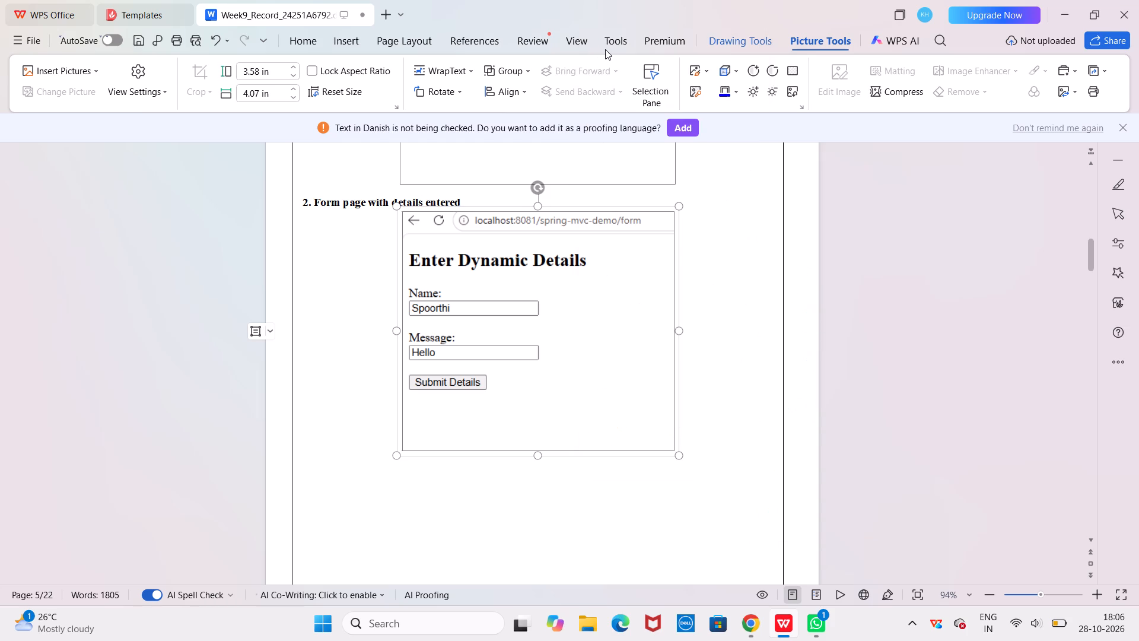
{"action": "right_click", "coordinate": [569, 291]}
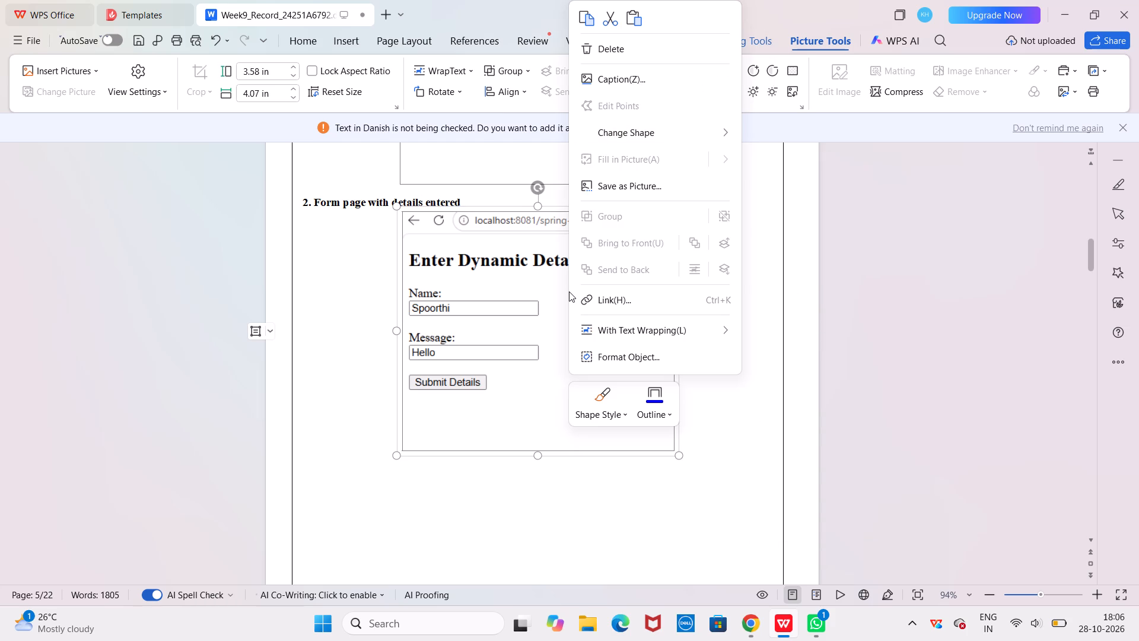
{"action": "left_click", "coordinate": [586, 21]}
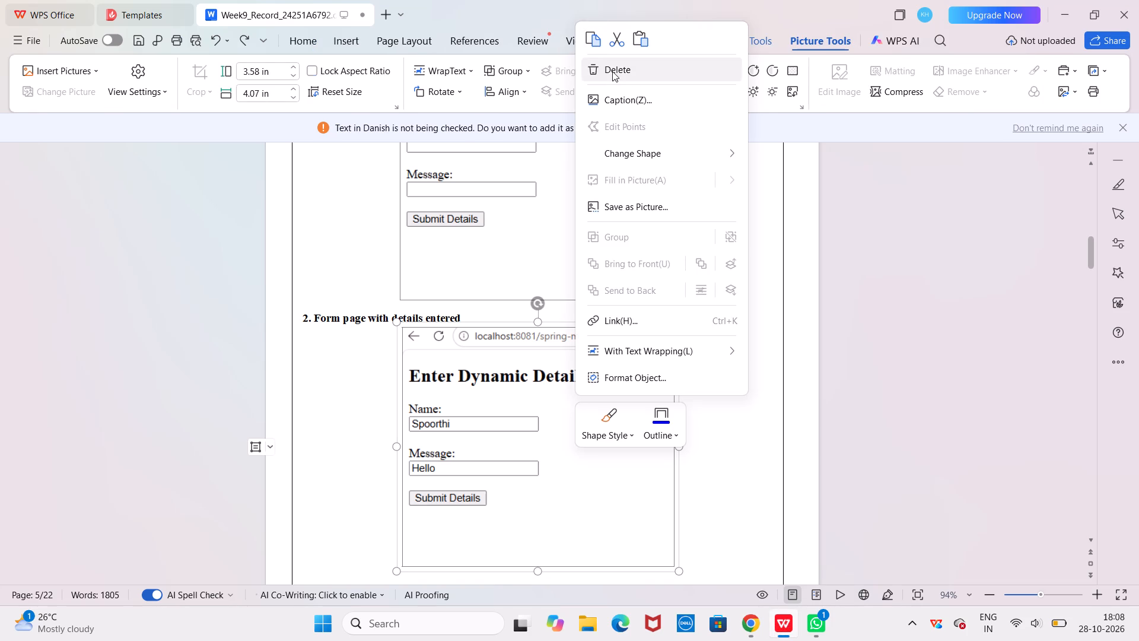
{"action": "left_click", "coordinate": [612, 71]}
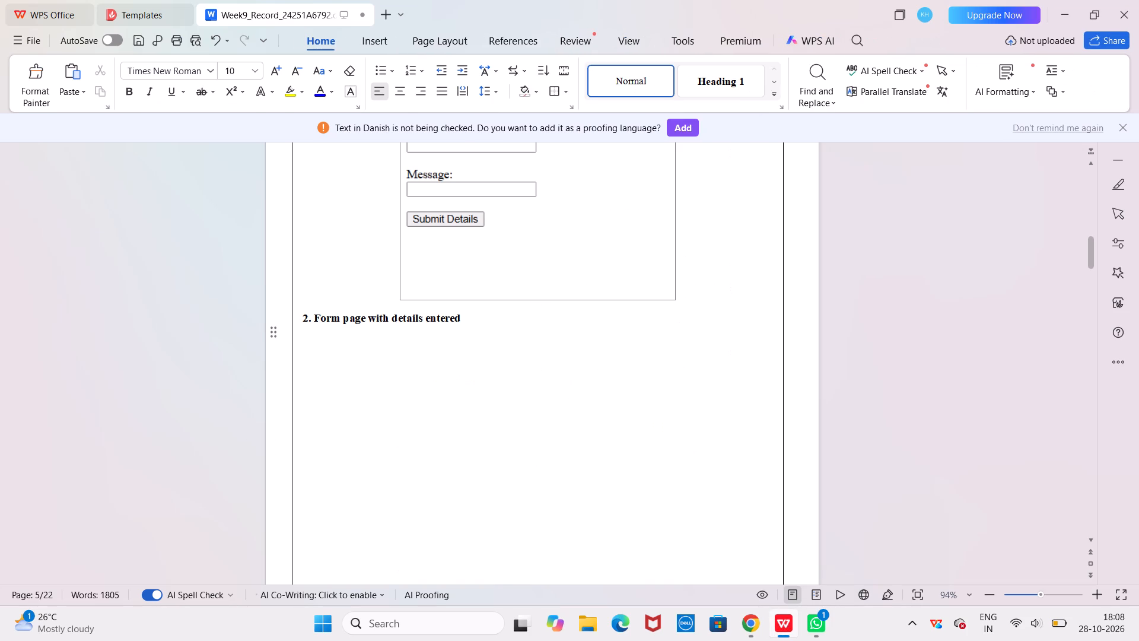
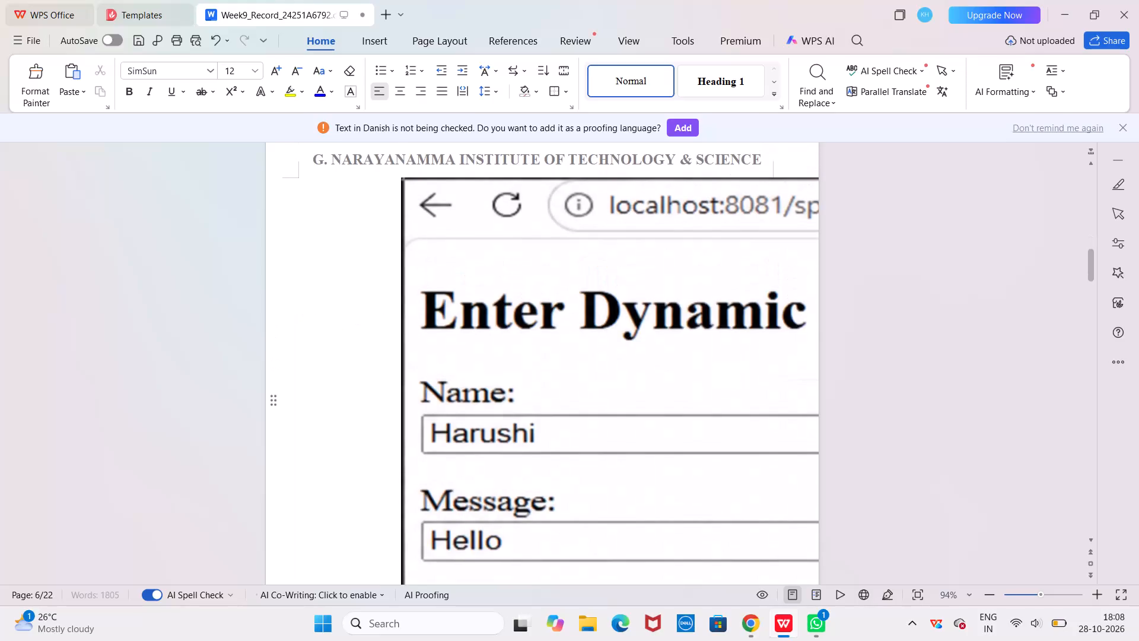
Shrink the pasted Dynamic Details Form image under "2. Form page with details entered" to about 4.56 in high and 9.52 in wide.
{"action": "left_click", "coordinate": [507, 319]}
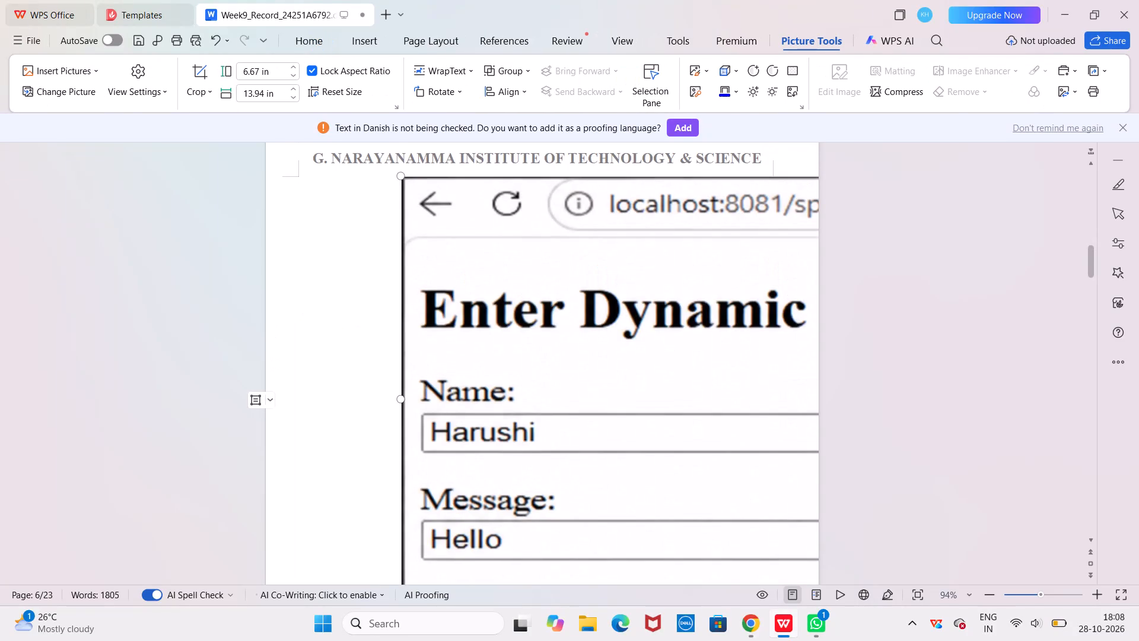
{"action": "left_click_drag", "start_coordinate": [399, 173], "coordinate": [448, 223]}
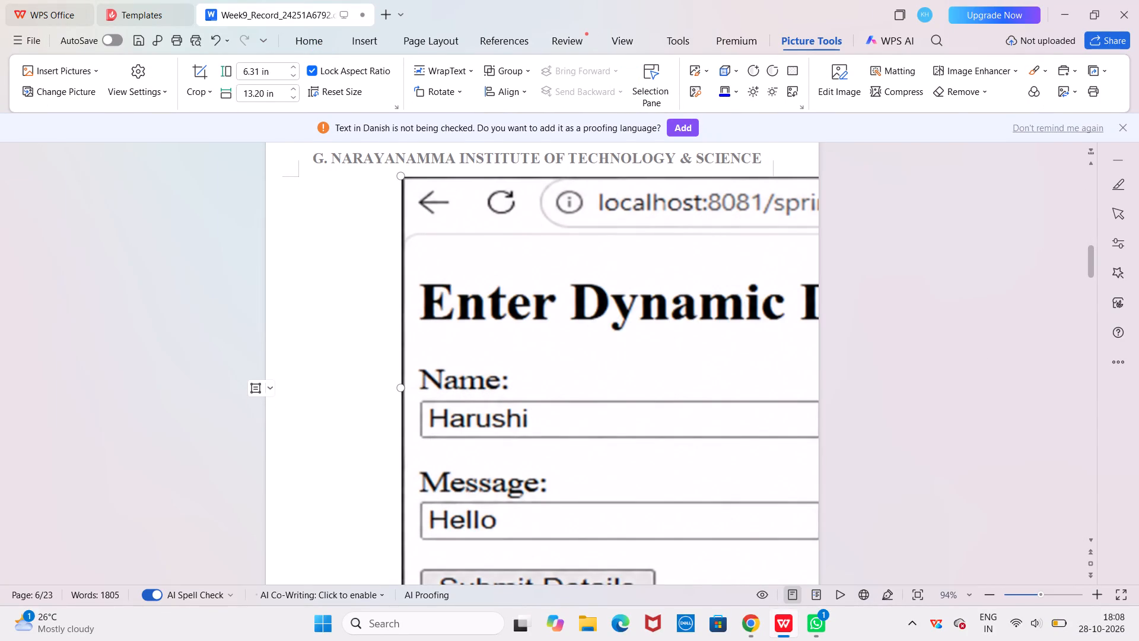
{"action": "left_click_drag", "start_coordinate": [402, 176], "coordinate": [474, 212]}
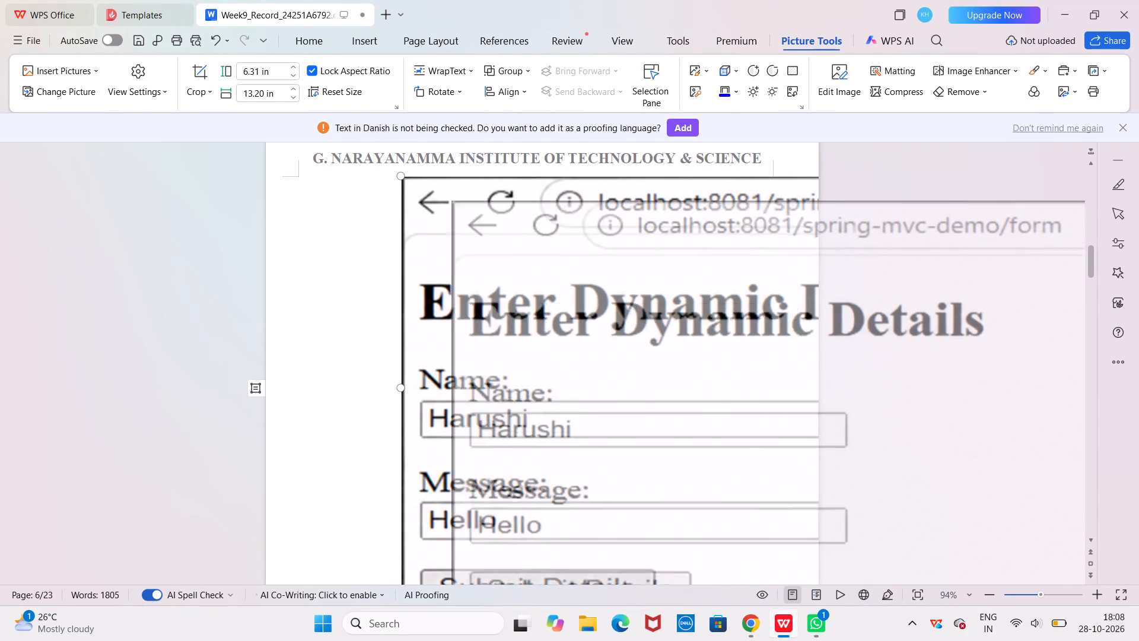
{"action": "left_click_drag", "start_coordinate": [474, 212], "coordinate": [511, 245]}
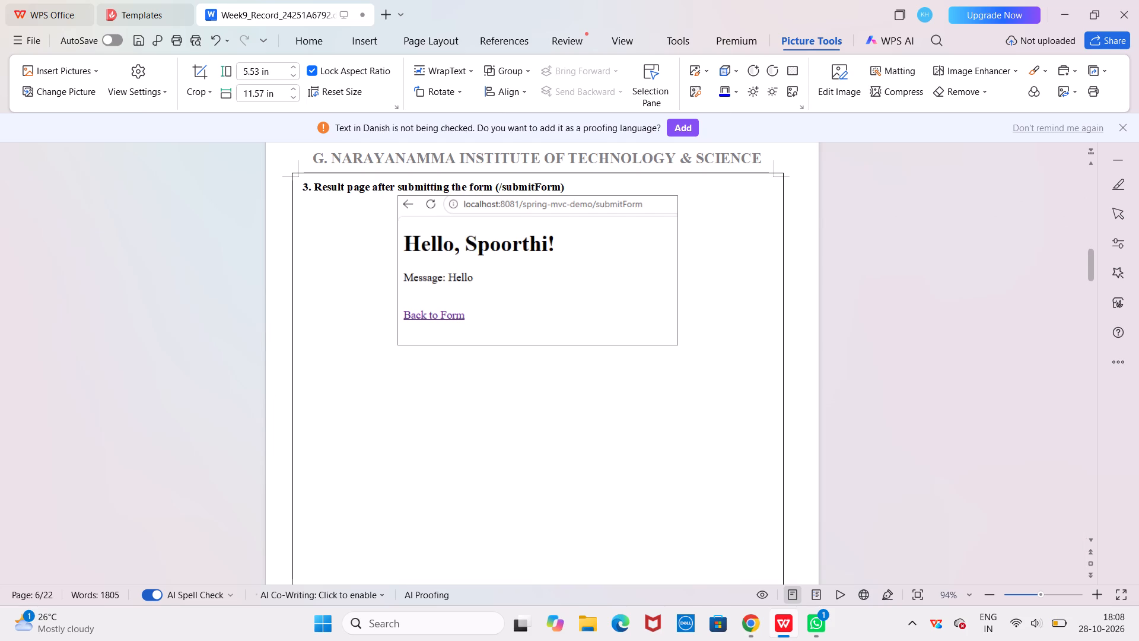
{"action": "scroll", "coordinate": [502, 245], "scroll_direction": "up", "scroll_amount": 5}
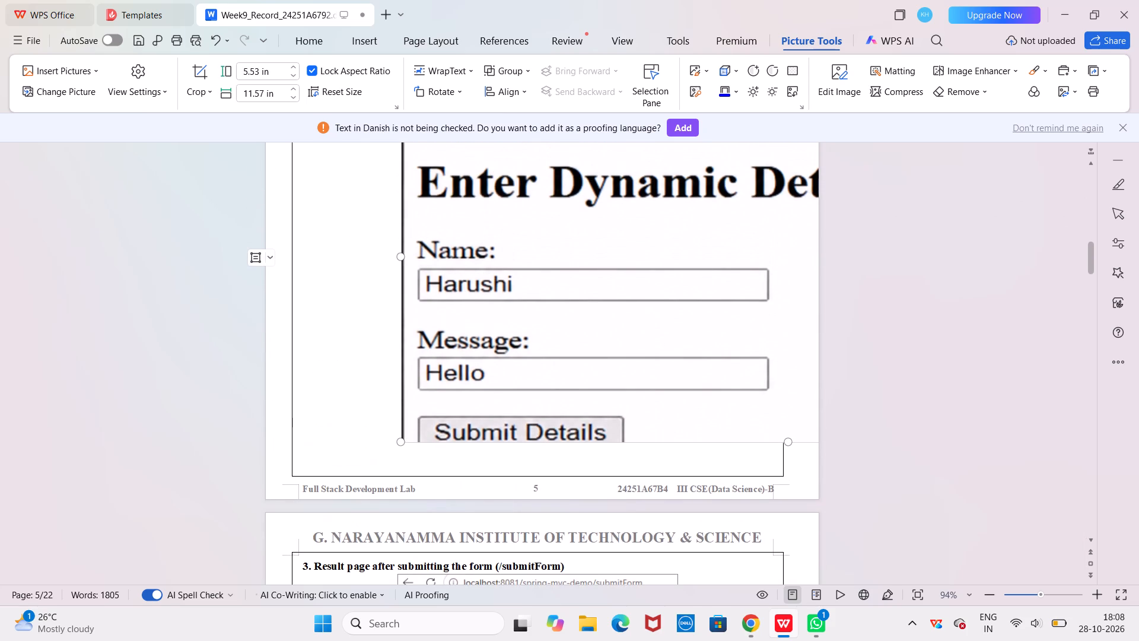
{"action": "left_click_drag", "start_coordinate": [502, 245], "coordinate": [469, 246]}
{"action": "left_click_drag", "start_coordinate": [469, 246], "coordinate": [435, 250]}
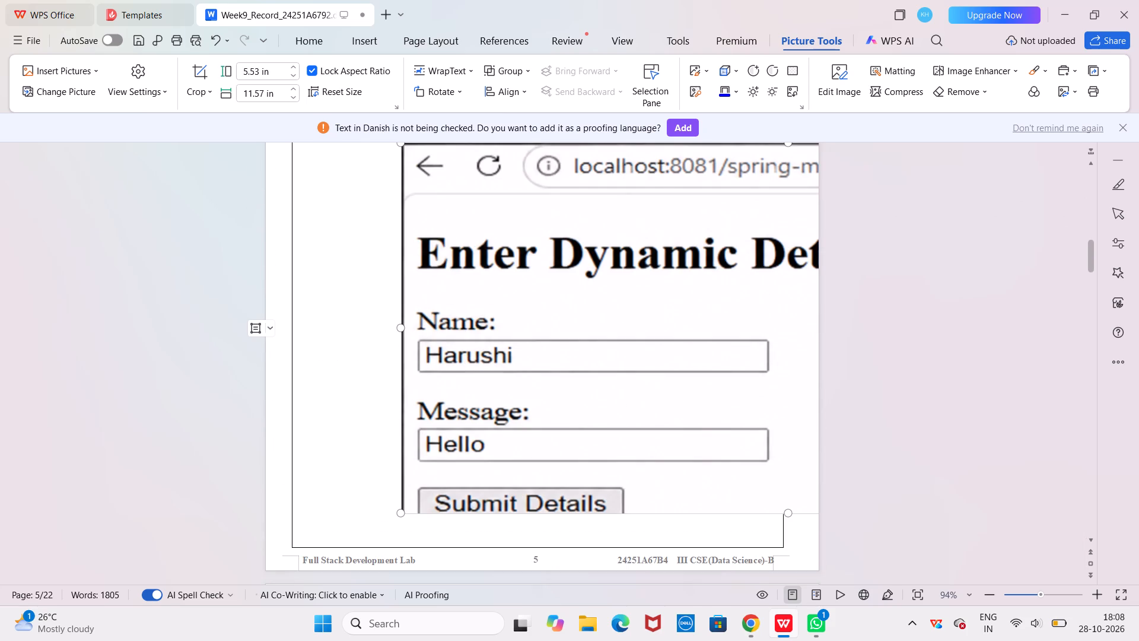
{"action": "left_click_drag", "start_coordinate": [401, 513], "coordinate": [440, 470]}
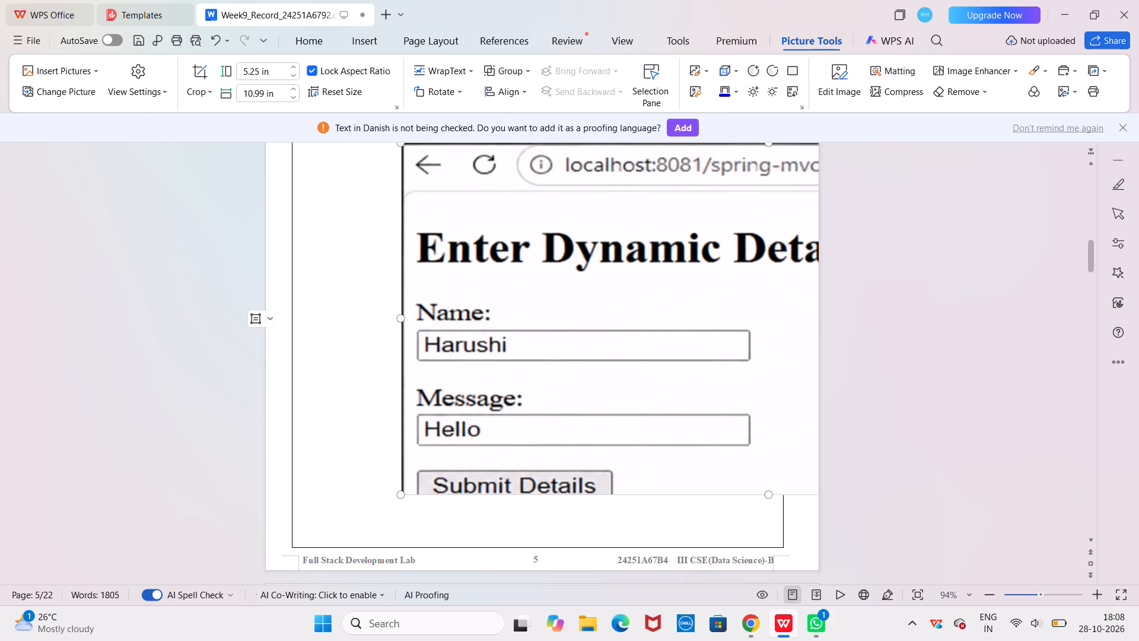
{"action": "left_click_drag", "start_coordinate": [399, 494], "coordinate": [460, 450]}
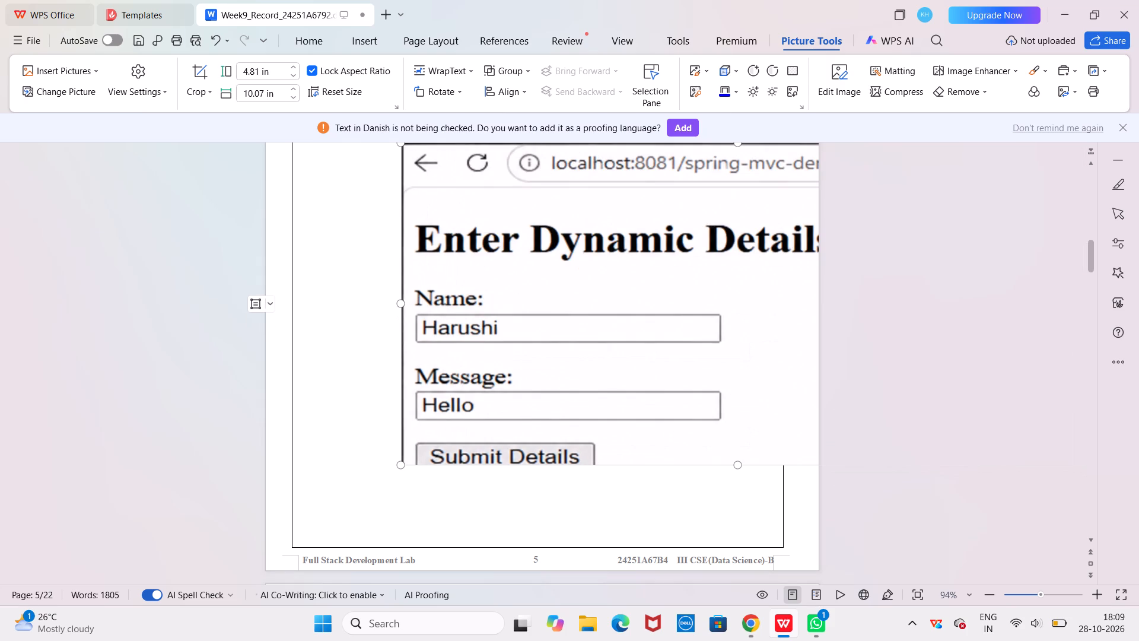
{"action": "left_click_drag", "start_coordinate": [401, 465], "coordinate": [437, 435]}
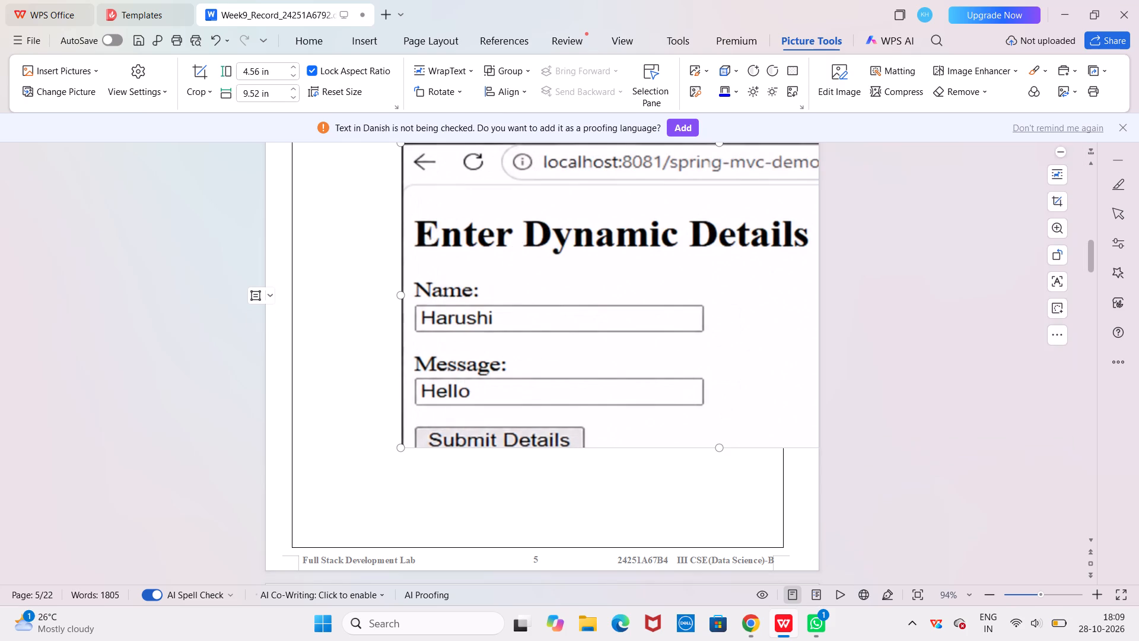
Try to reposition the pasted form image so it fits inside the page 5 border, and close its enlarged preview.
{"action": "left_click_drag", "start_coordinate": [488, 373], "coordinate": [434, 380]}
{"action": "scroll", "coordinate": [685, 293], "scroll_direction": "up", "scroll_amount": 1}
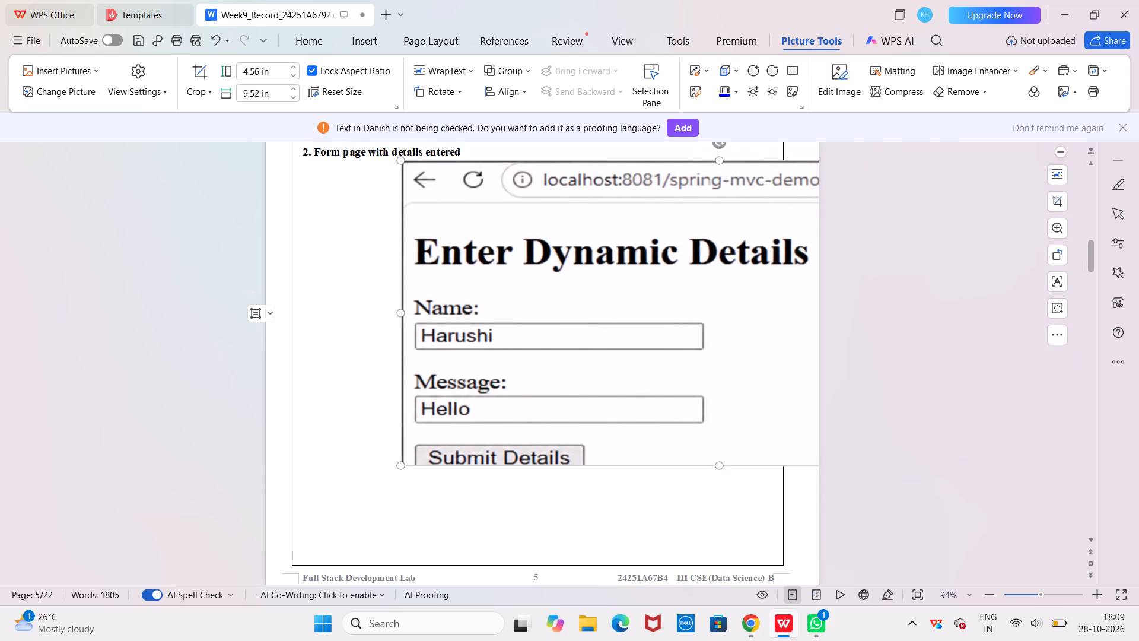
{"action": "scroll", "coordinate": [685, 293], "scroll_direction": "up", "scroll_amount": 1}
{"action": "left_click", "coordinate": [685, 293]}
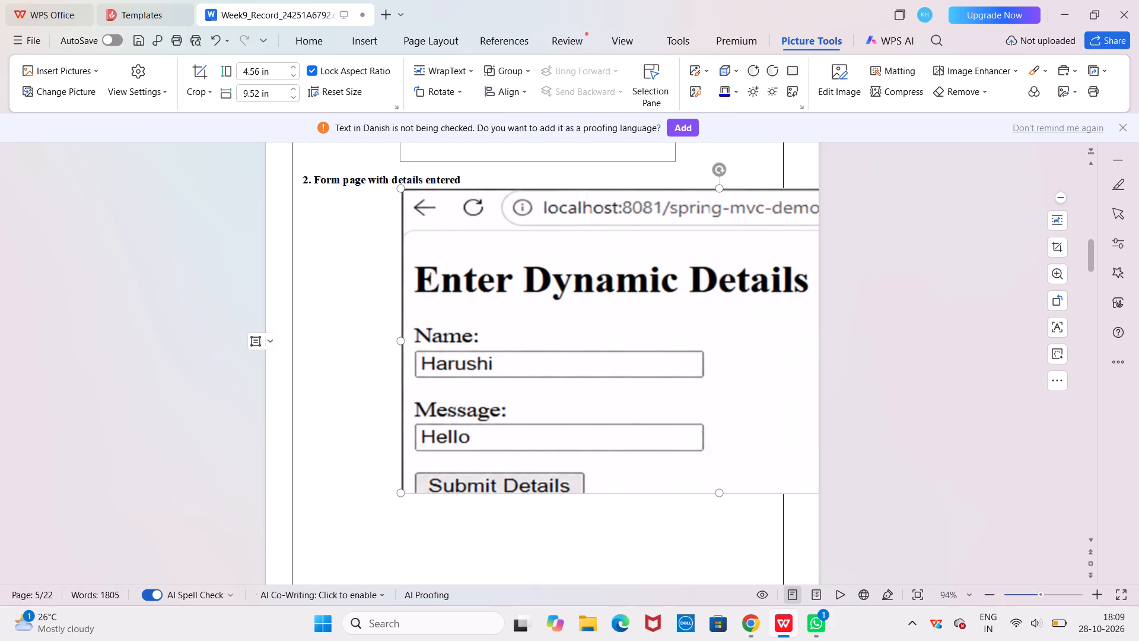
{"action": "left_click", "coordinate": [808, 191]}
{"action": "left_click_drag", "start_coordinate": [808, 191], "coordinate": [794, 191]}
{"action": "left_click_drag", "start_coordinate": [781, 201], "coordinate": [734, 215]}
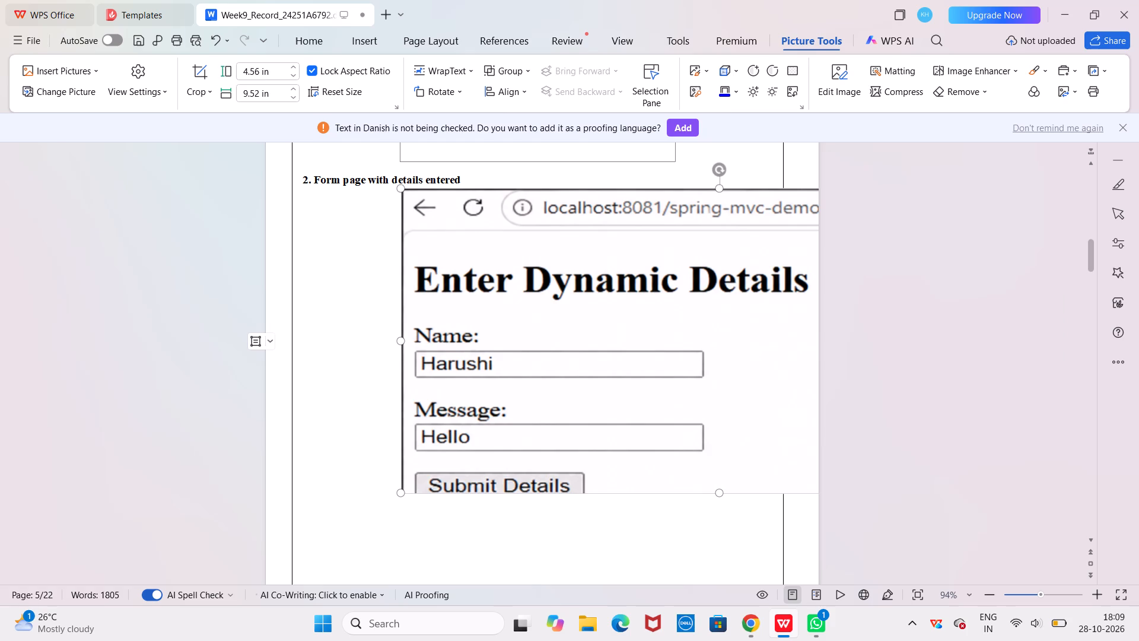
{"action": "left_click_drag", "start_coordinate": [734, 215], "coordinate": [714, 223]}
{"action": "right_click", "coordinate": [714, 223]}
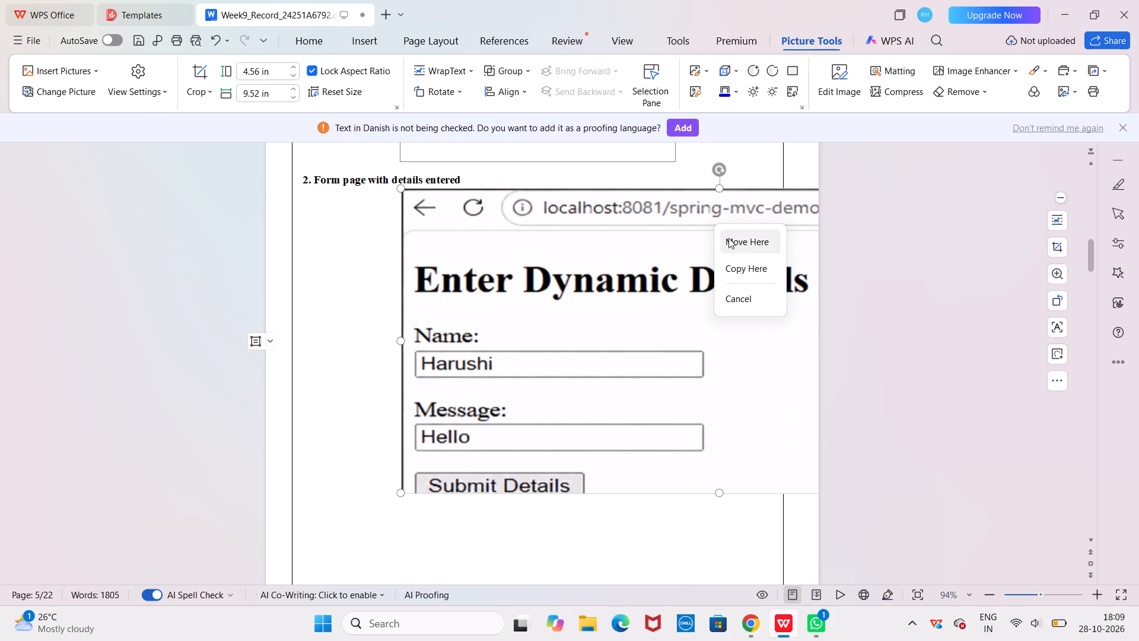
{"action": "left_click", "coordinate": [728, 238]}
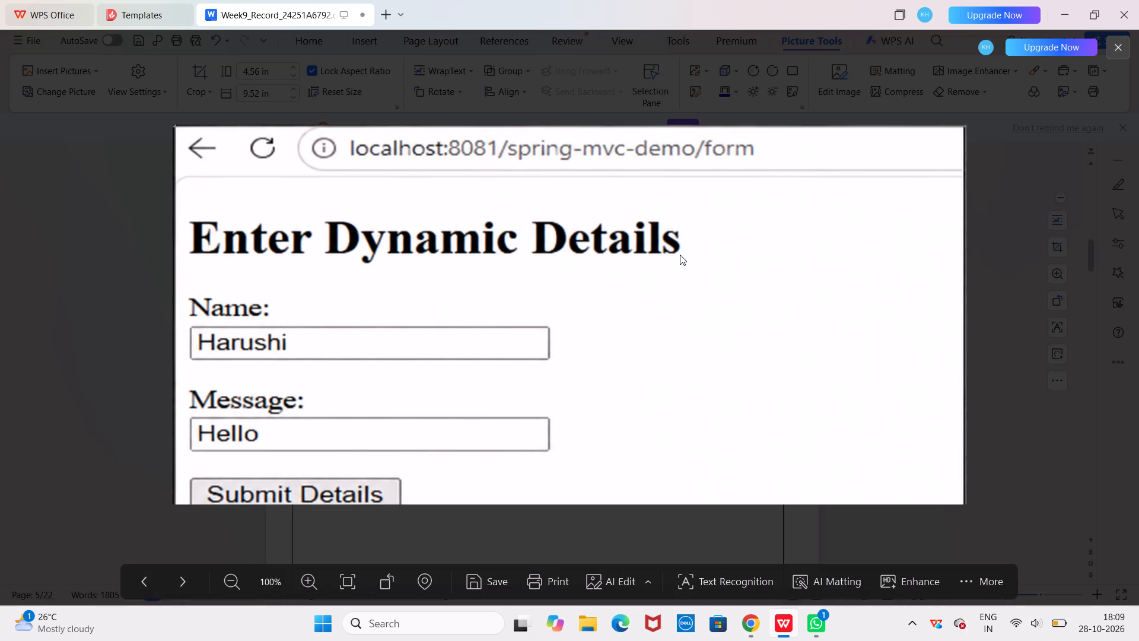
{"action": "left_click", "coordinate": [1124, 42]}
Undo the last nine actions, covering the moves, resizes and pasting of the new form image.
{"action": "key", "text": "ctrl+z"}
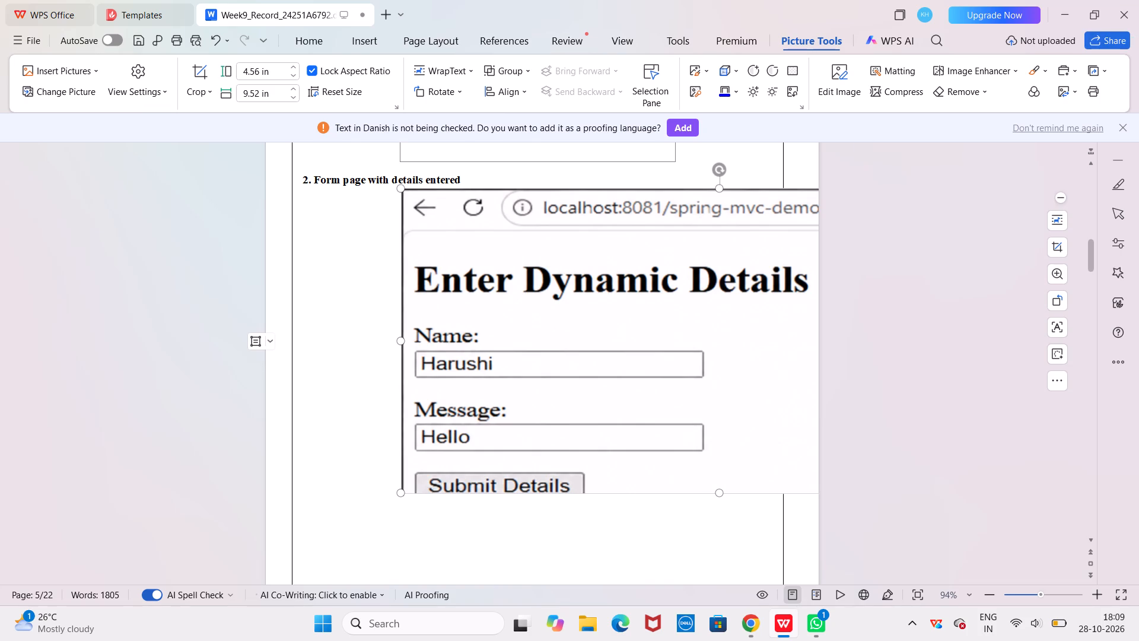
{"action": "key", "text": "ctrl+z"}
{"action": "key", "text": "ctrl+z"}
{"action": "key", "text": "ctrl+z"}
{"action": "key", "text": "ctrl+z"}
{"action": "key", "text": "ctrl+z"}
{"action": "key", "text": "ctrl+z"}
{"action": "key", "text": "ctrl+z"}
{"action": "key", "text": "ctrl+z"}
{"action": "key", "text": "ctrl+z"}
{"action": "key", "text": "ctrl+z"}
{"action": "key", "text": "ctrl+z"}
{"action": "key", "text": "ctrl+z"}
{"action": "key", "text": "ctrl+z"}
{"action": "key", "text": "ctrl+z"}
{"action": "key", "text": "ctrl+z"}
{"action": "key", "text": "ctrl+z"}
{"action": "key", "text": "ctrl+z"}
{"action": "key", "text": "ctrl+z"}
{"action": "left_click", "coordinate": [227, 39]}
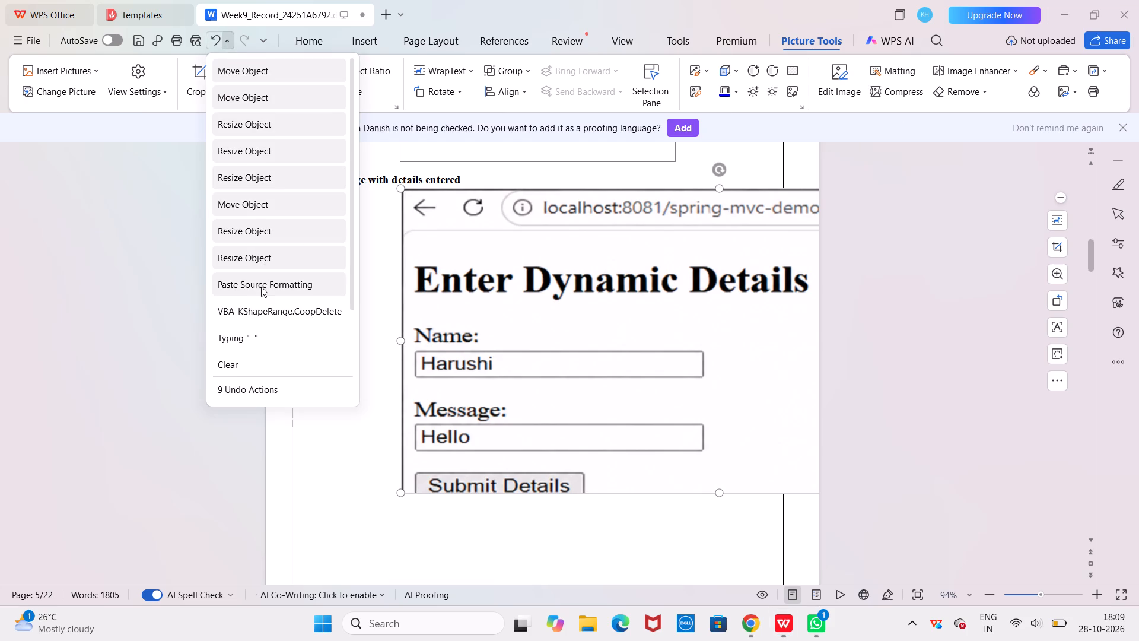
{"action": "scroll", "coordinate": [261, 287], "scroll_direction": "down", "scroll_amount": 1}
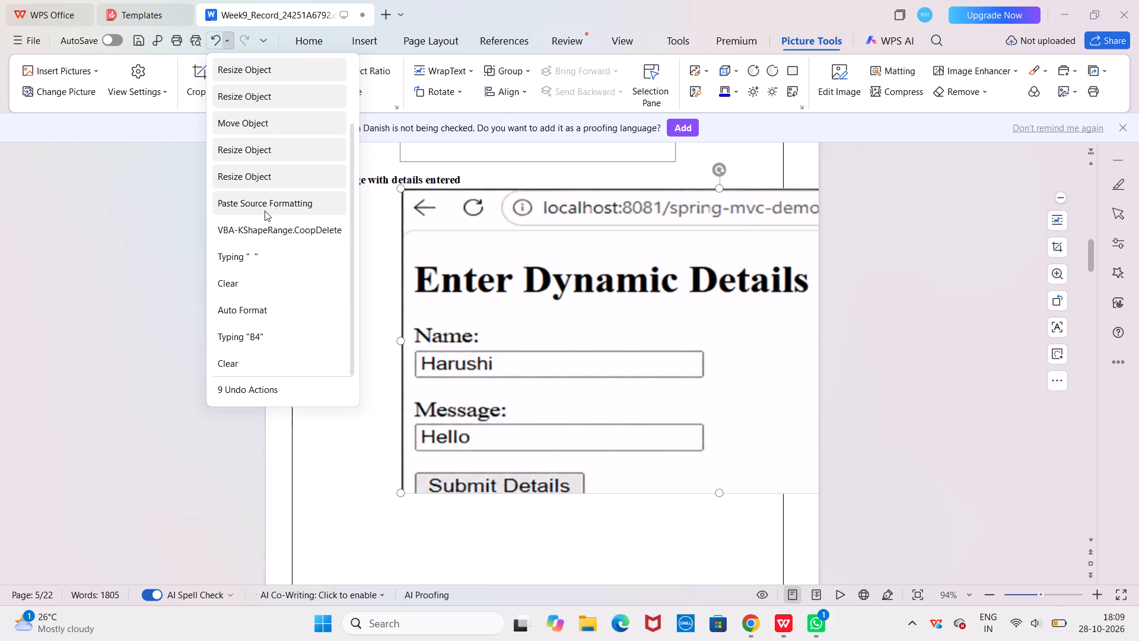
{"action": "left_click", "coordinate": [272, 202]}
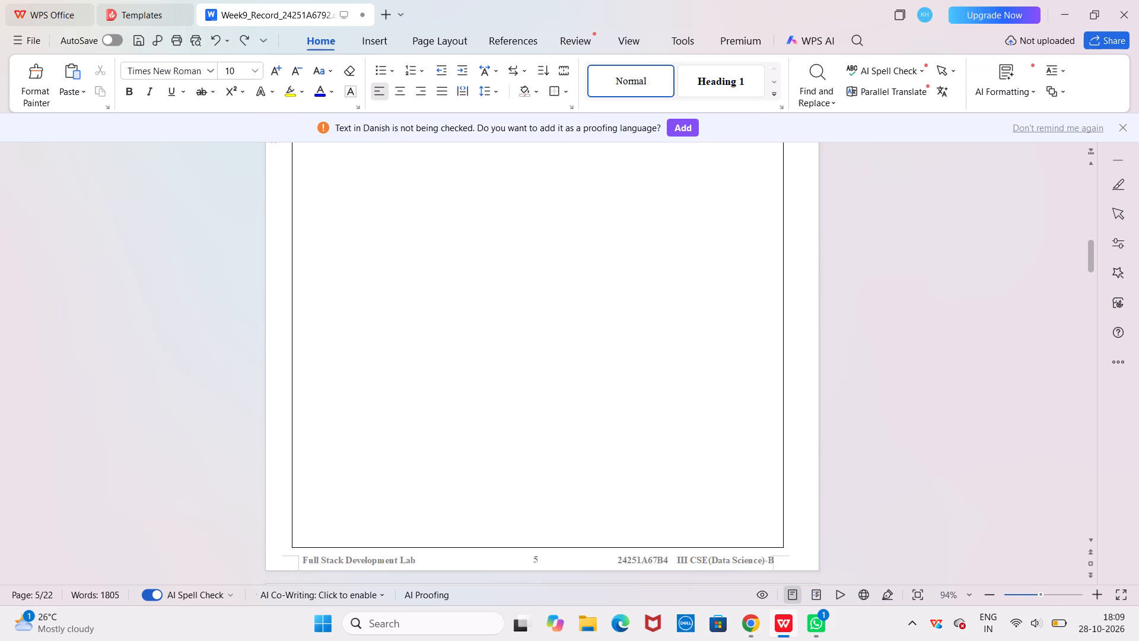
Undo the deletion of the old screenshot under "2. Form page with details entered".
{"action": "scroll", "coordinate": [452, 296], "scroll_direction": "up", "scroll_amount": 1}
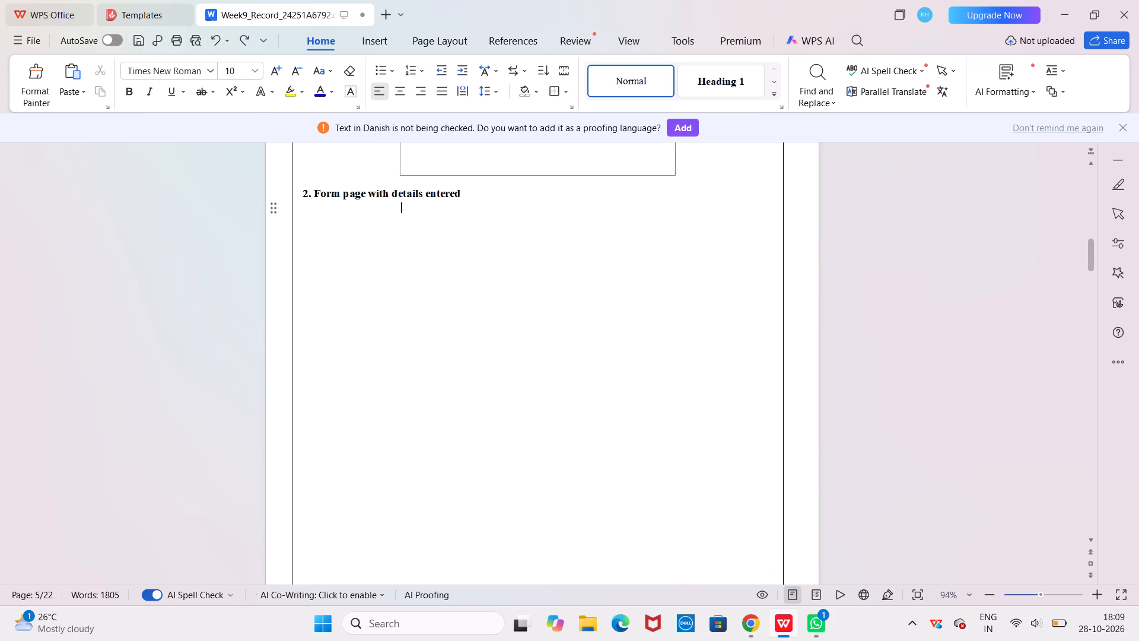
{"action": "key", "text": "ctrl+z"}
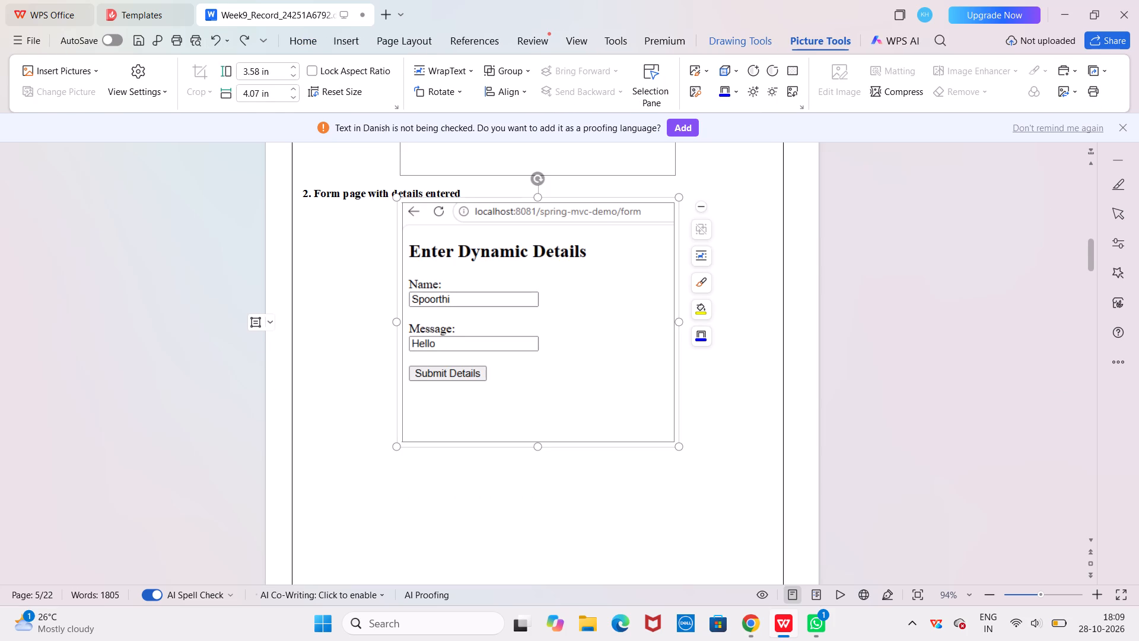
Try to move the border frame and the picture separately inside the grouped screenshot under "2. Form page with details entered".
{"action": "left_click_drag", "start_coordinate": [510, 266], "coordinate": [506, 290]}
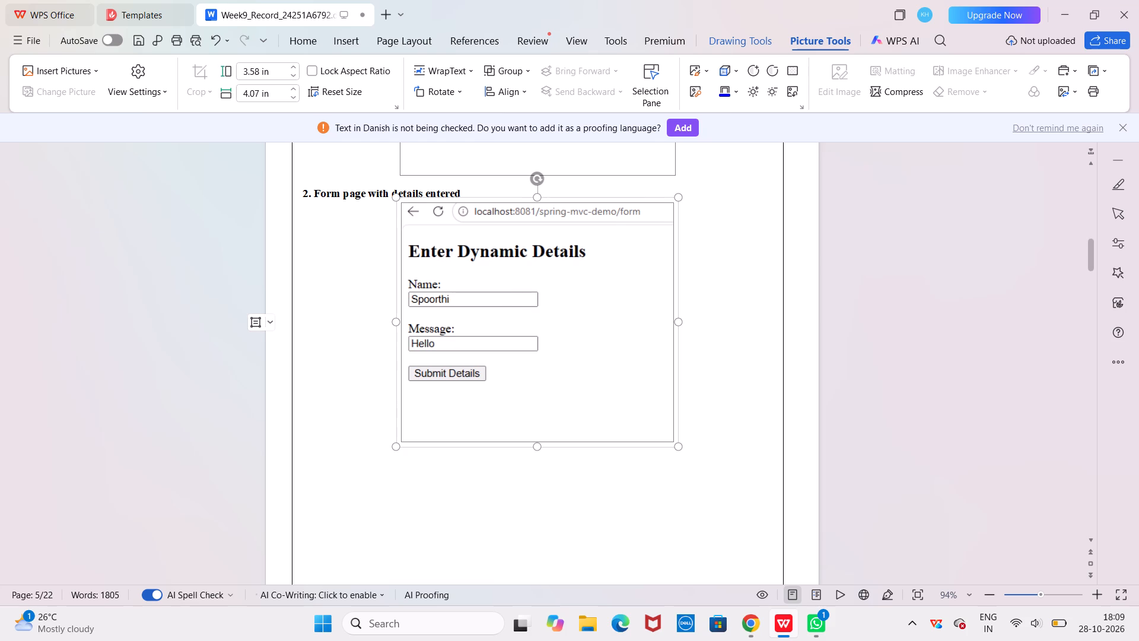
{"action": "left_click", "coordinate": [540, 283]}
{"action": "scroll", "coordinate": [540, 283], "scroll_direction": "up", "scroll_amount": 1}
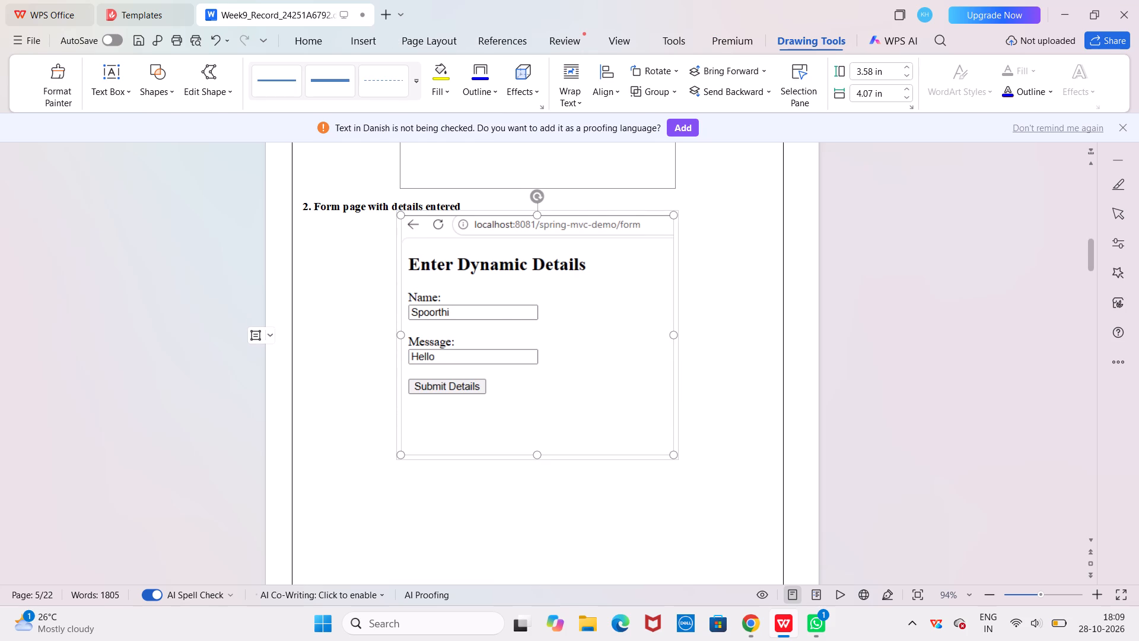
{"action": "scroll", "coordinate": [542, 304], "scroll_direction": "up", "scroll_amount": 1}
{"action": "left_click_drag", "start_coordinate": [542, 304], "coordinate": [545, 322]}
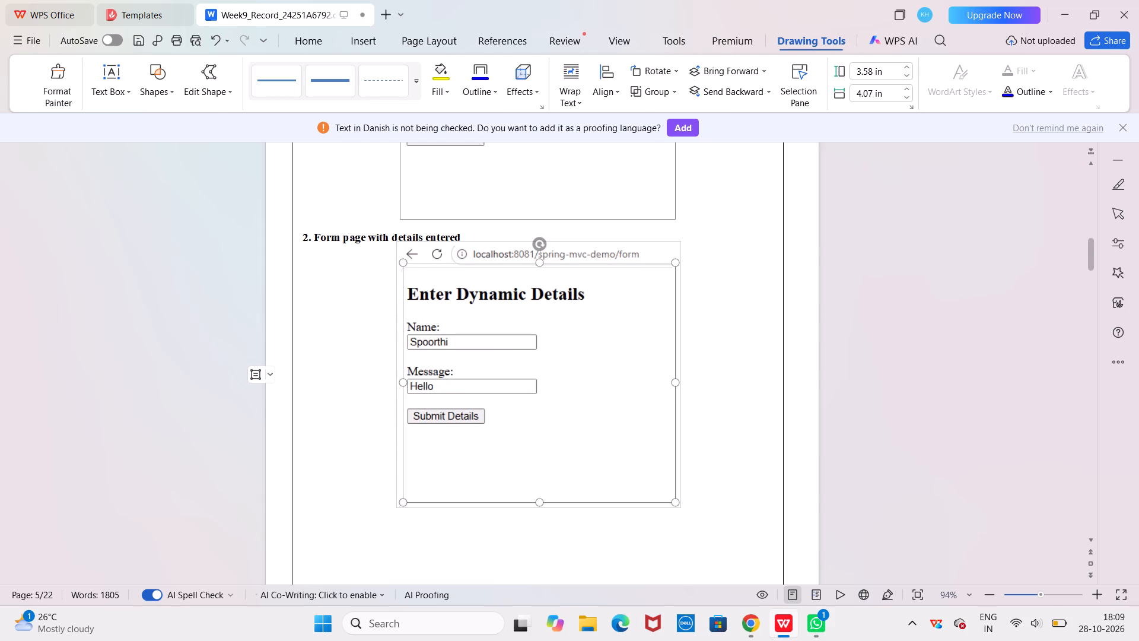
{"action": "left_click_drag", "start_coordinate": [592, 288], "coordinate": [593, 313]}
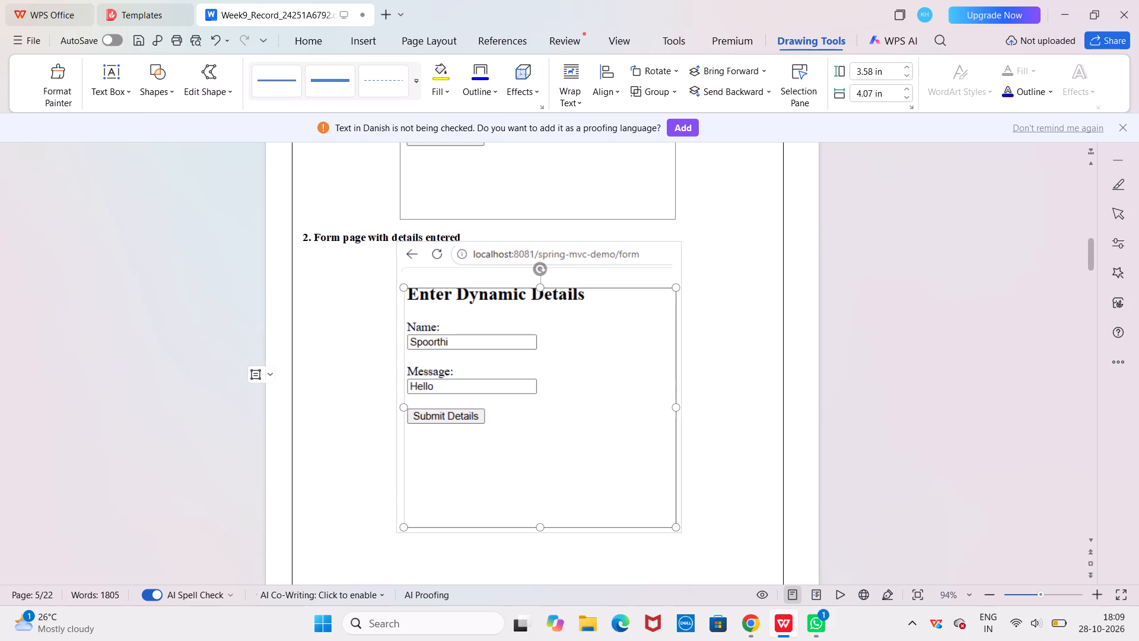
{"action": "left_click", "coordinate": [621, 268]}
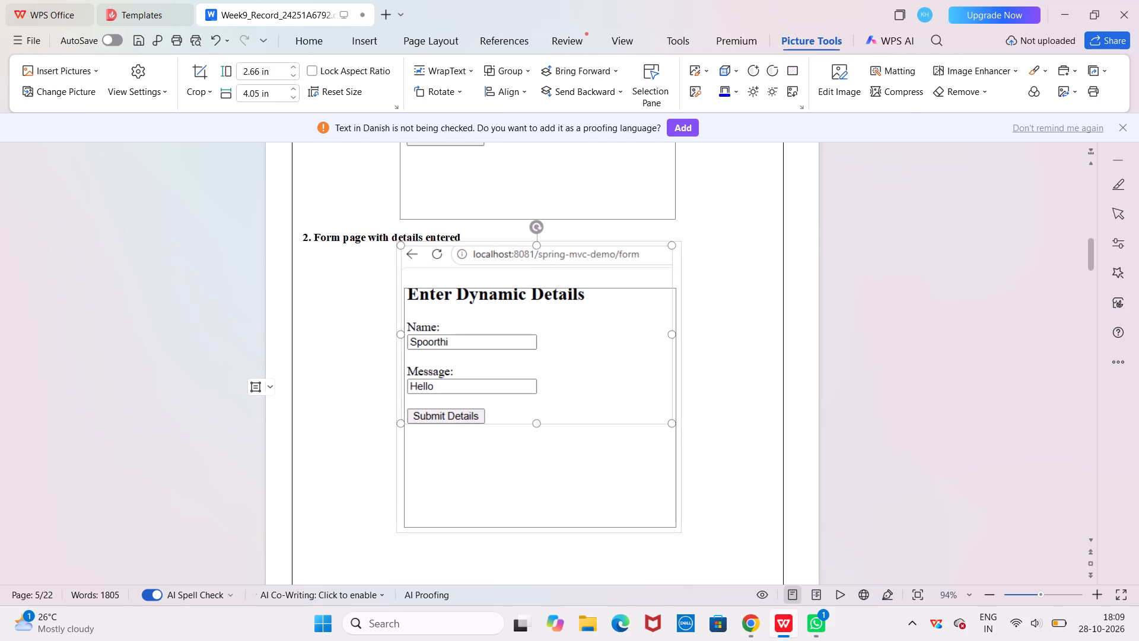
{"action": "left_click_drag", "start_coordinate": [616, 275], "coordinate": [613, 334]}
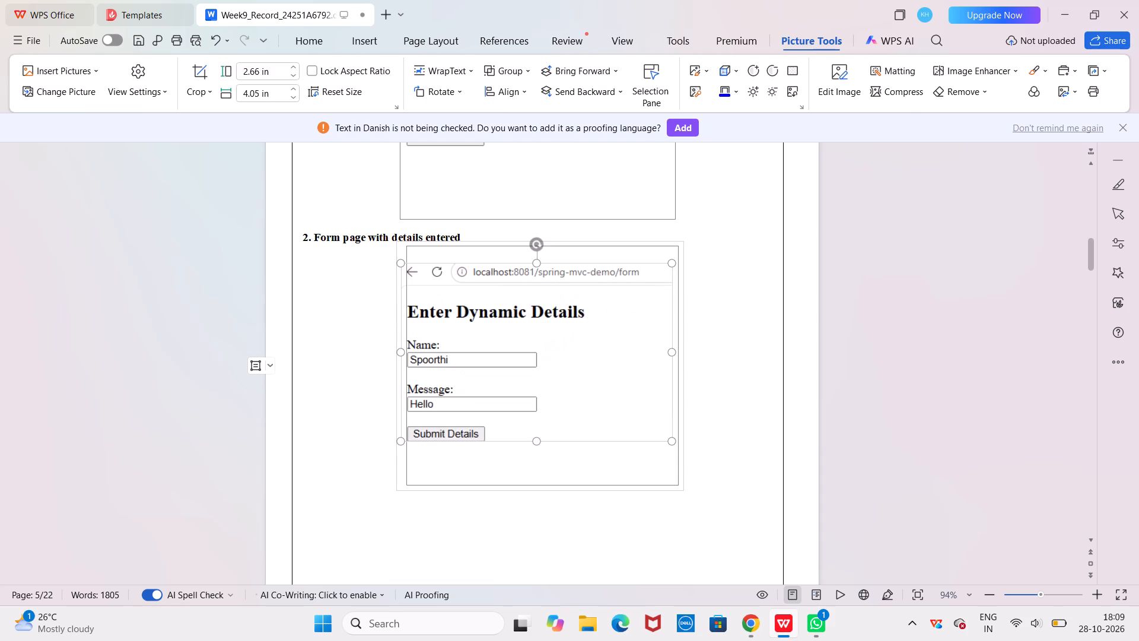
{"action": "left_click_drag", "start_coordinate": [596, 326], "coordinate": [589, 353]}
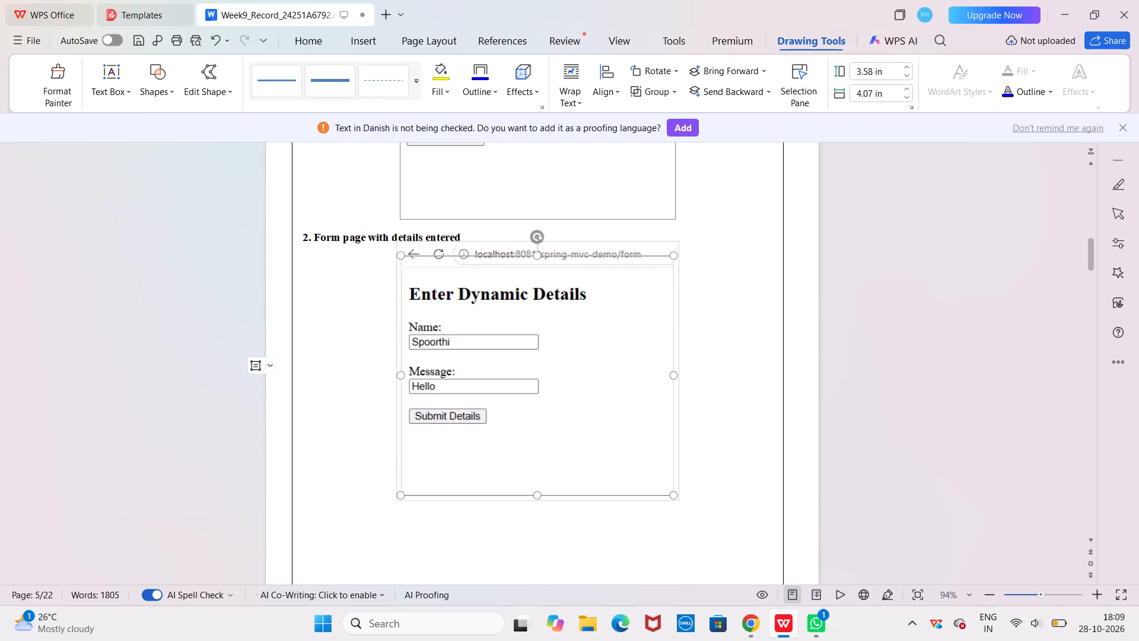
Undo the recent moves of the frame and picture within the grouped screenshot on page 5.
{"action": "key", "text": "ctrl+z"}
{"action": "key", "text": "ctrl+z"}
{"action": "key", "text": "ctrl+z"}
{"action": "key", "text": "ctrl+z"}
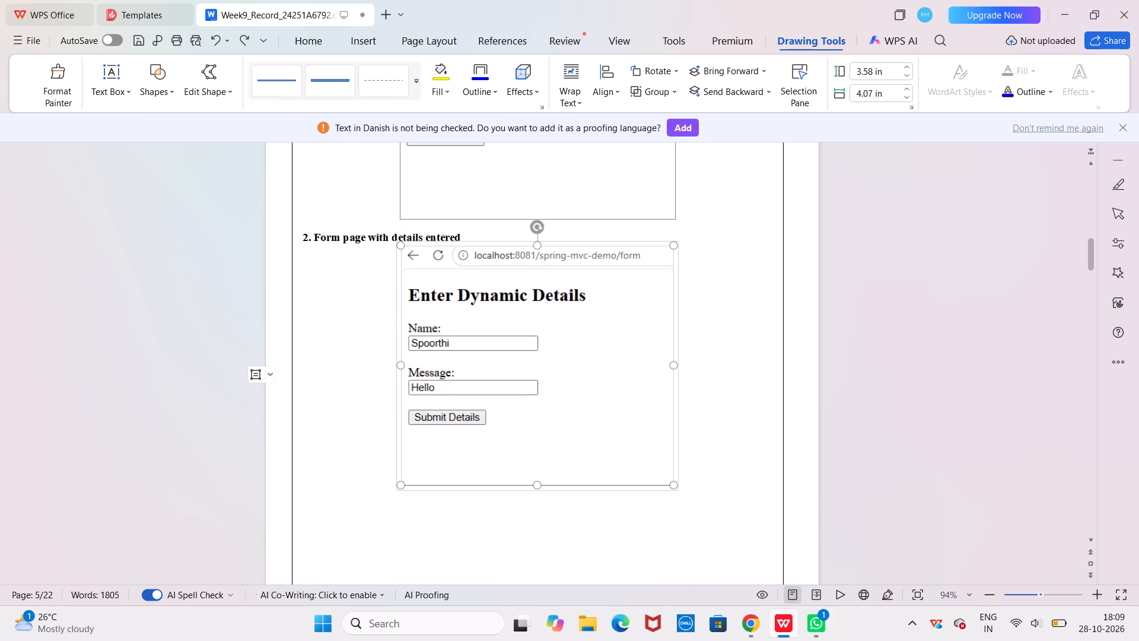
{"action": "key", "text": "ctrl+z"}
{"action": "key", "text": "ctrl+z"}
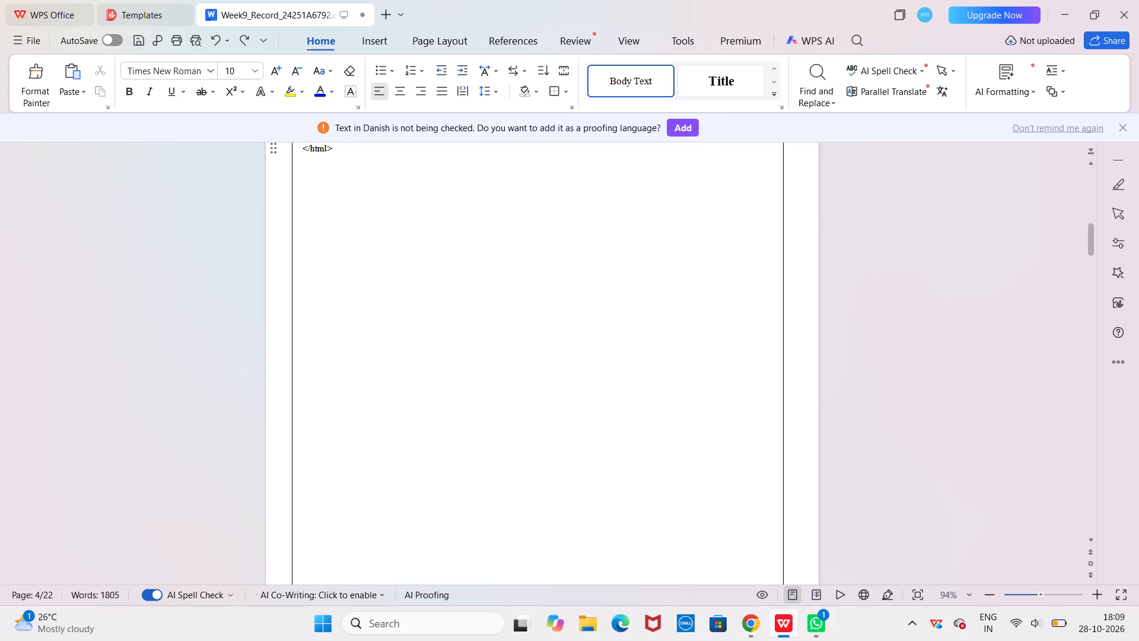
{"action": "scroll", "coordinate": [589, 353], "scroll_direction": "down", "scroll_amount": 8}
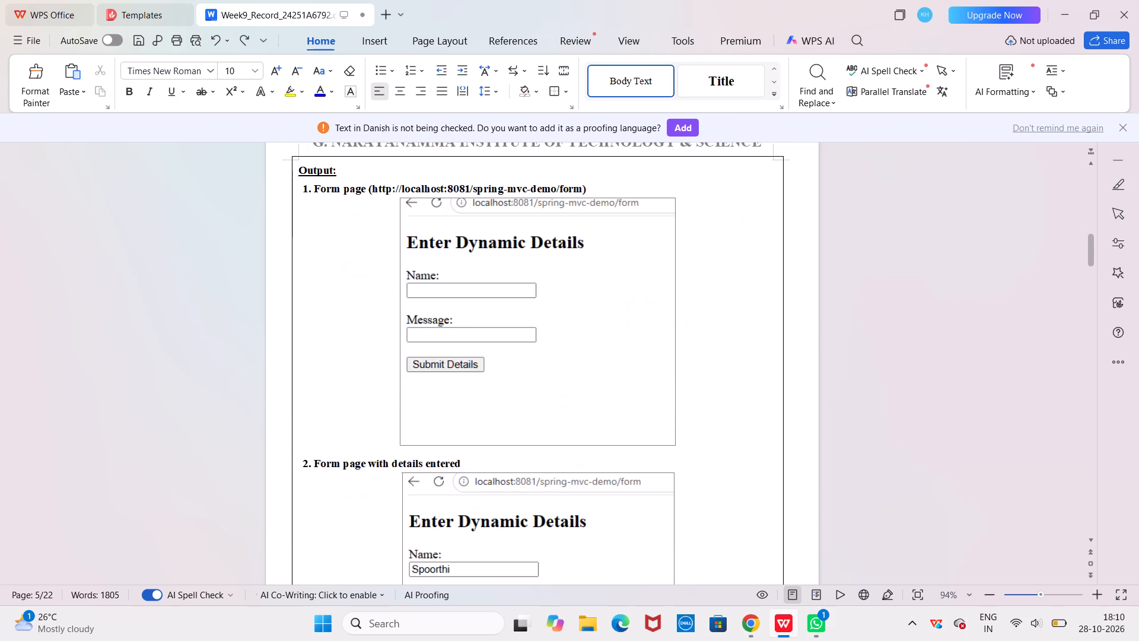
{"action": "scroll", "coordinate": [589, 353], "scroll_direction": "down", "scroll_amount": 1}
{"action": "left_click", "coordinate": [568, 408]}
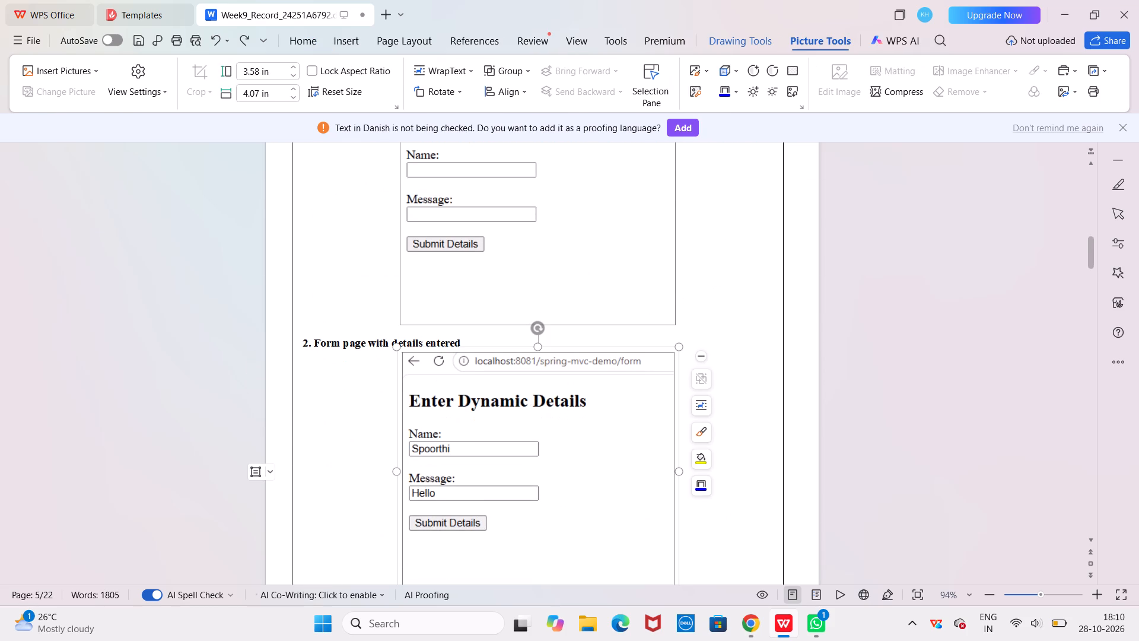
{"action": "scroll", "coordinate": [568, 408], "scroll_direction": "down", "scroll_amount": 1}
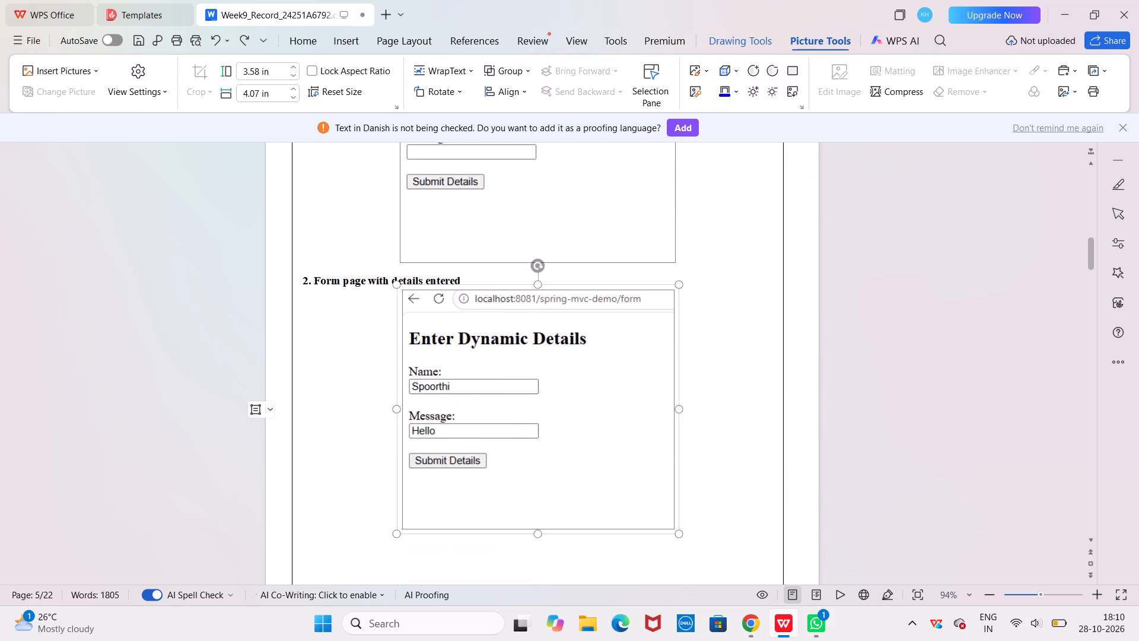
{"action": "scroll", "coordinate": [568, 408], "scroll_direction": "down", "scroll_amount": 4}
{"action": "key", "text": "Print"}
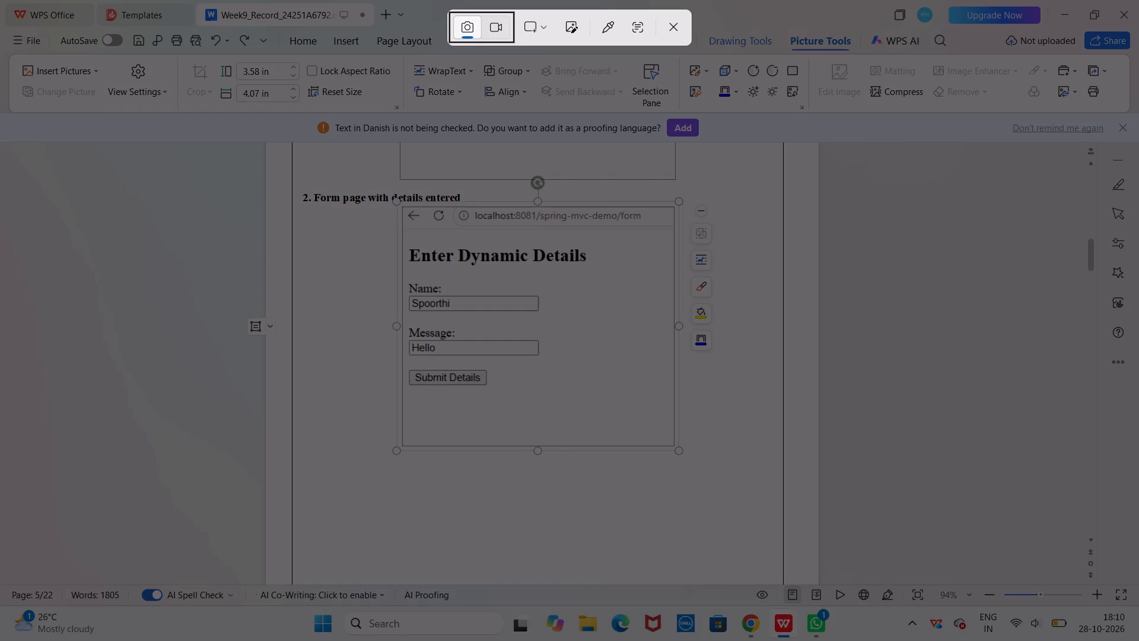
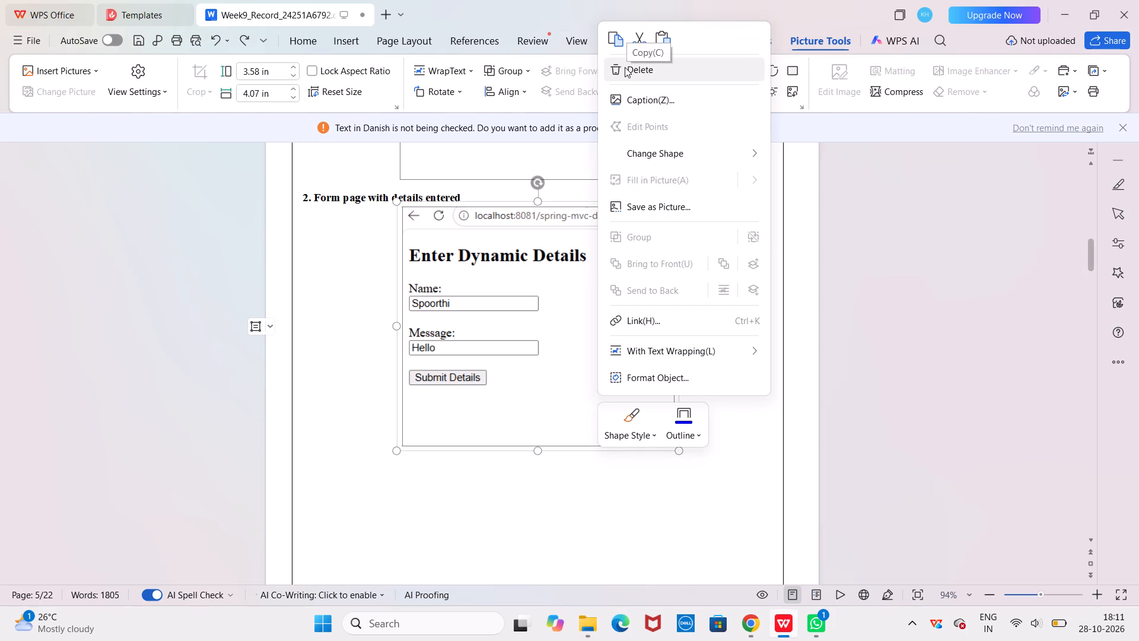
{"action": "left_click", "coordinate": [625, 68]}
{"action": "key", "text": "ctrl+v"}
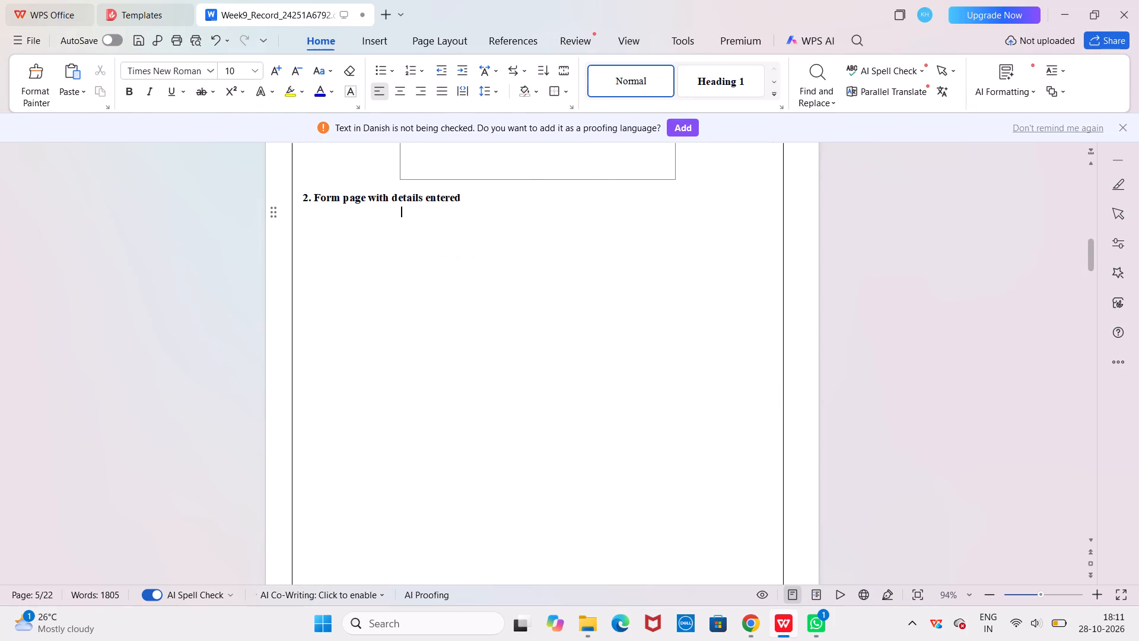
Shrink the pasted form picture on page 5 to about 3.80 in high by 4.19 in wide.
{"action": "left_click_drag", "start_coordinate": [409, 163], "coordinate": [431, 191]}
{"action": "left_click_drag", "start_coordinate": [402, 148], "coordinate": [446, 204]}
{"action": "scroll", "coordinate": [457, 263], "scroll_direction": "up", "scroll_amount": 1}
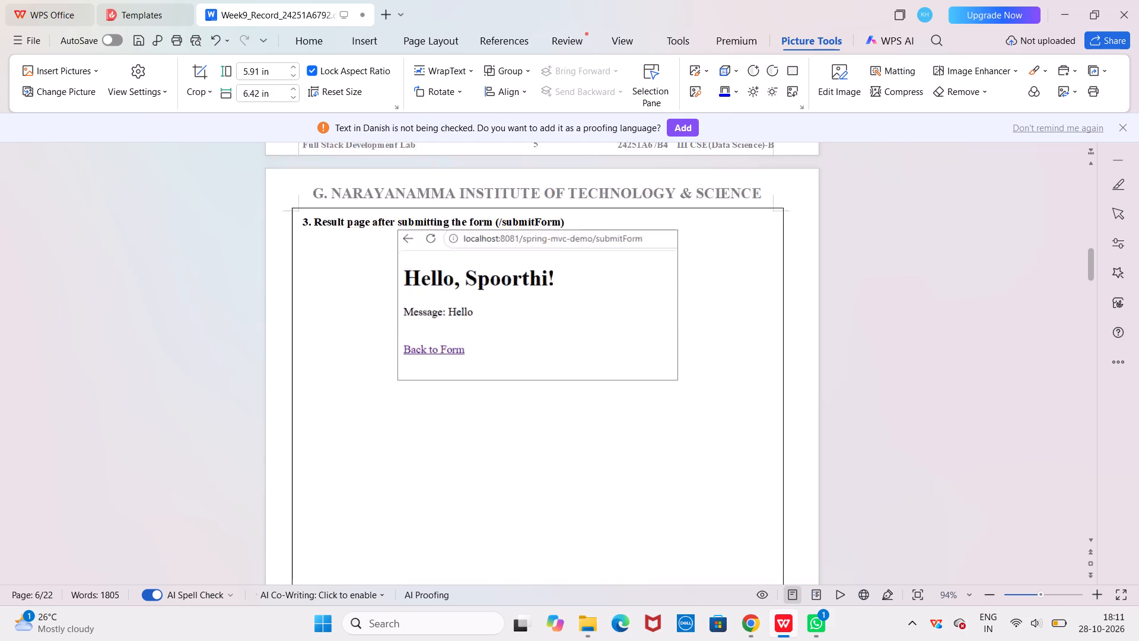
{"action": "scroll", "coordinate": [457, 263], "scroll_direction": "up", "scroll_amount": 4}
{"action": "scroll", "coordinate": [583, 300], "scroll_direction": "up", "scroll_amount": 1}
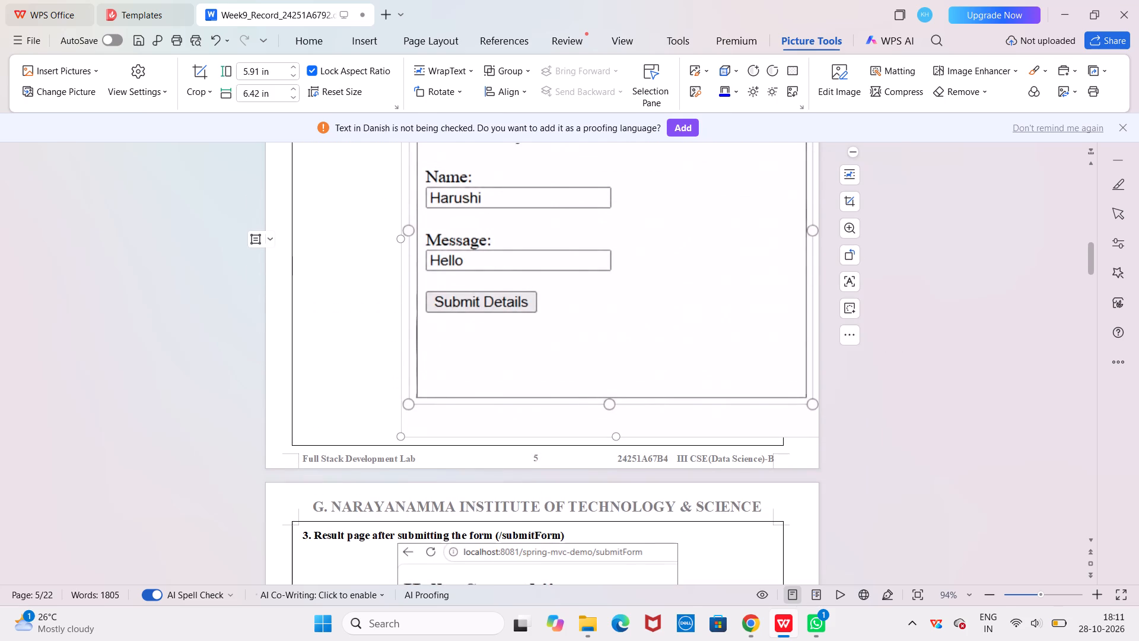
{"action": "scroll", "coordinate": [583, 300], "scroll_direction": "up", "scroll_amount": 1}
{"action": "left_click", "coordinate": [812, 163]}
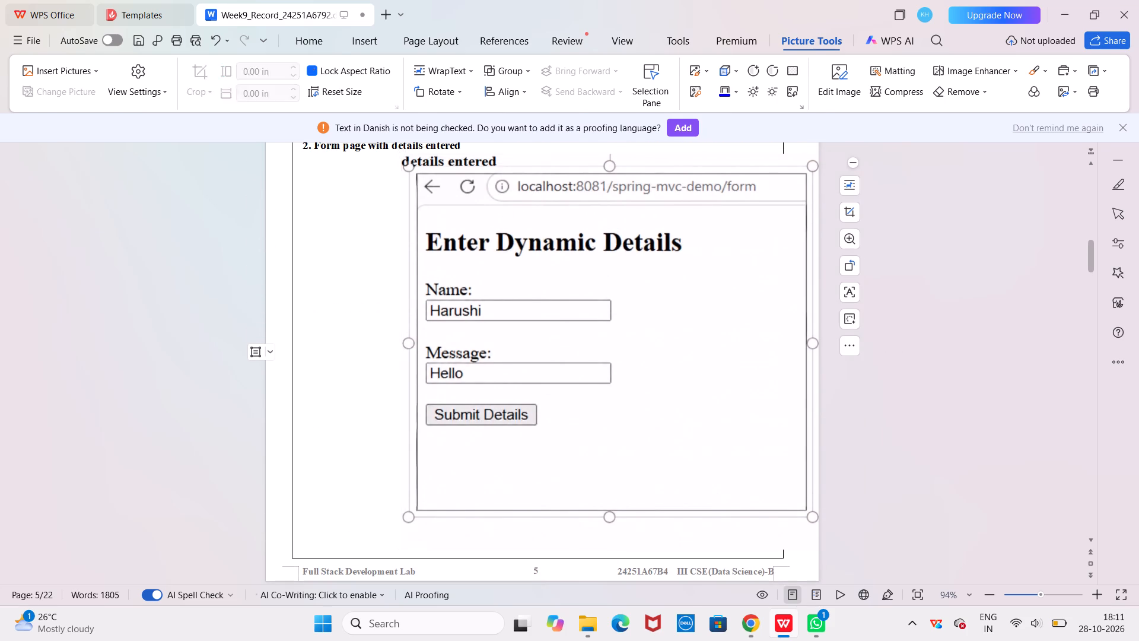
{"action": "left_click", "coordinate": [752, 227]}
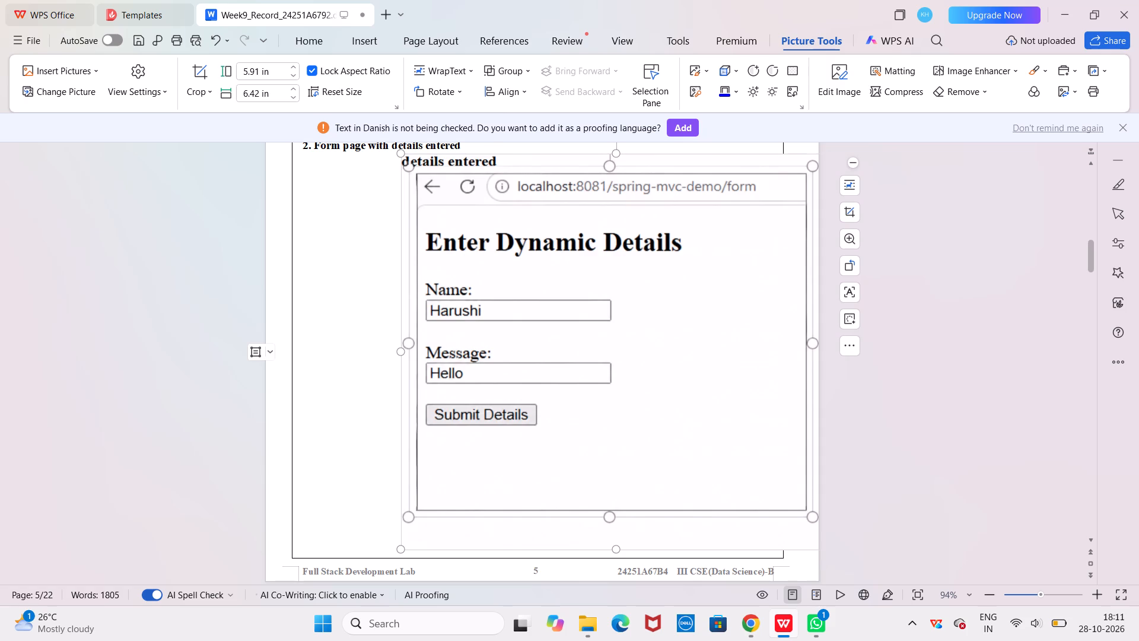
{"action": "scroll", "coordinate": [814, 163], "scroll_direction": "up", "scroll_amount": 1}
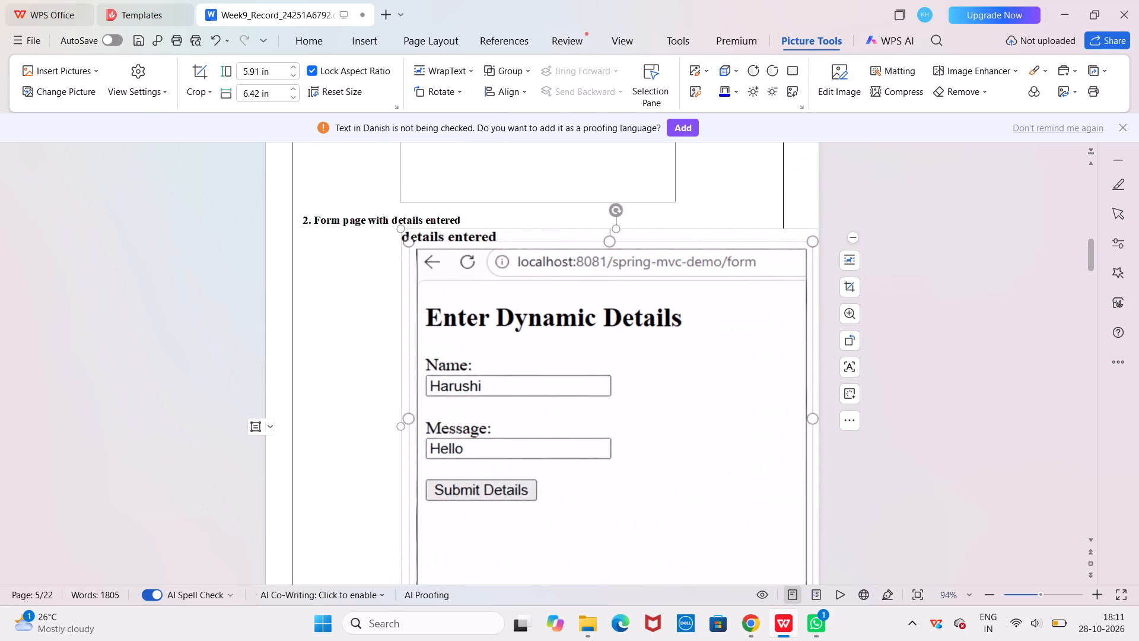
{"action": "left_click_drag", "start_coordinate": [400, 228], "coordinate": [465, 277]}
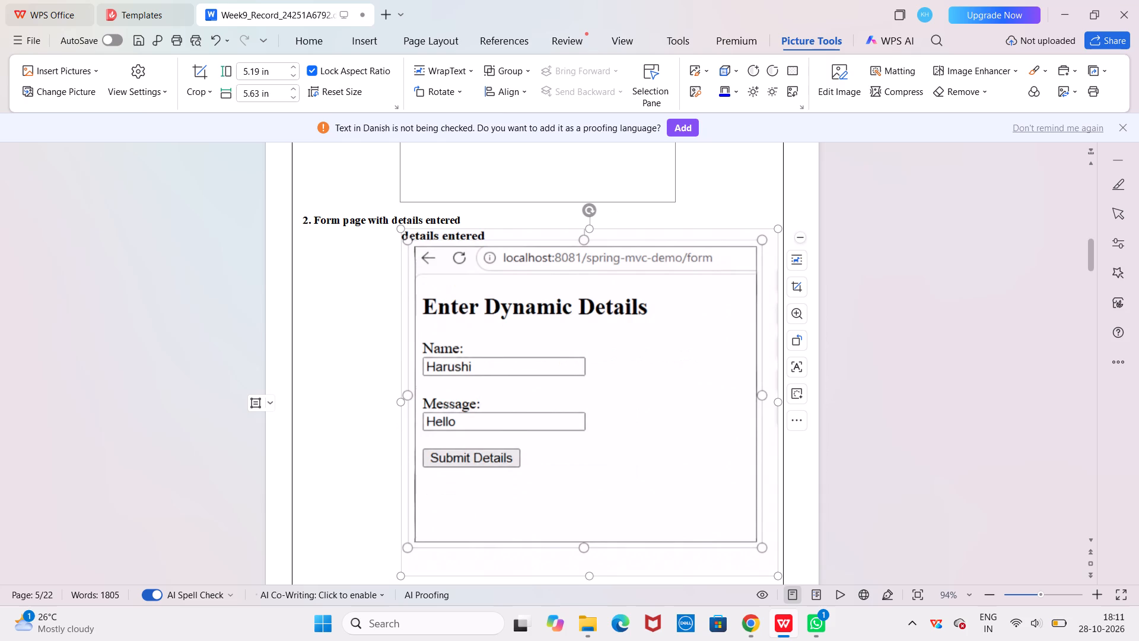
{"action": "left_click_drag", "start_coordinate": [778, 227], "coordinate": [746, 252]}
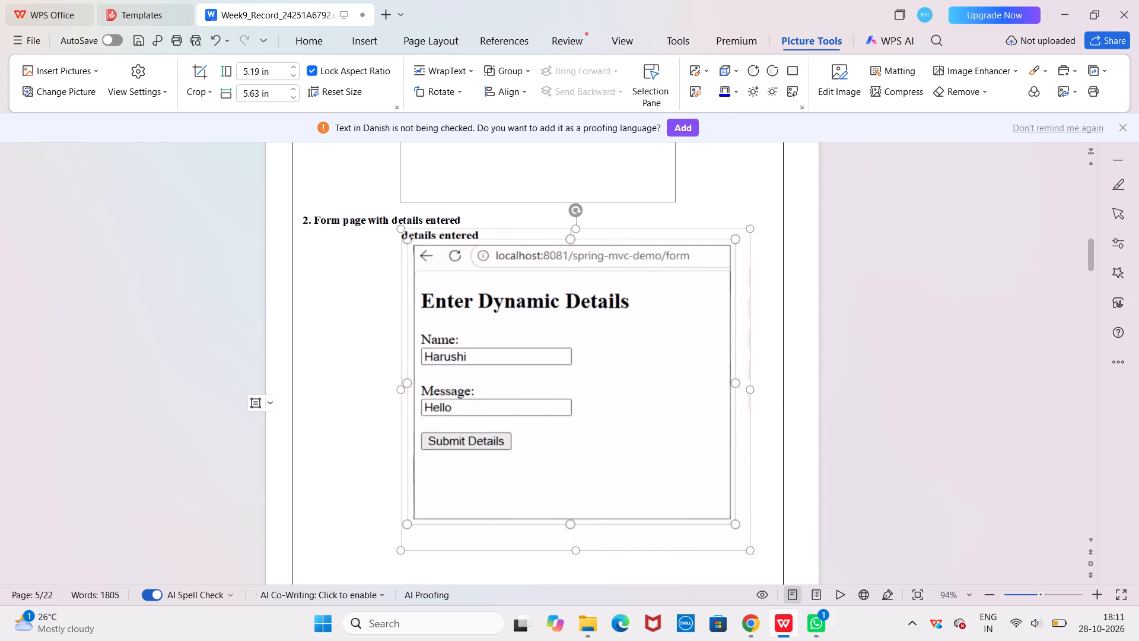
{"action": "left_click_drag", "start_coordinate": [749, 227], "coordinate": [713, 259]}
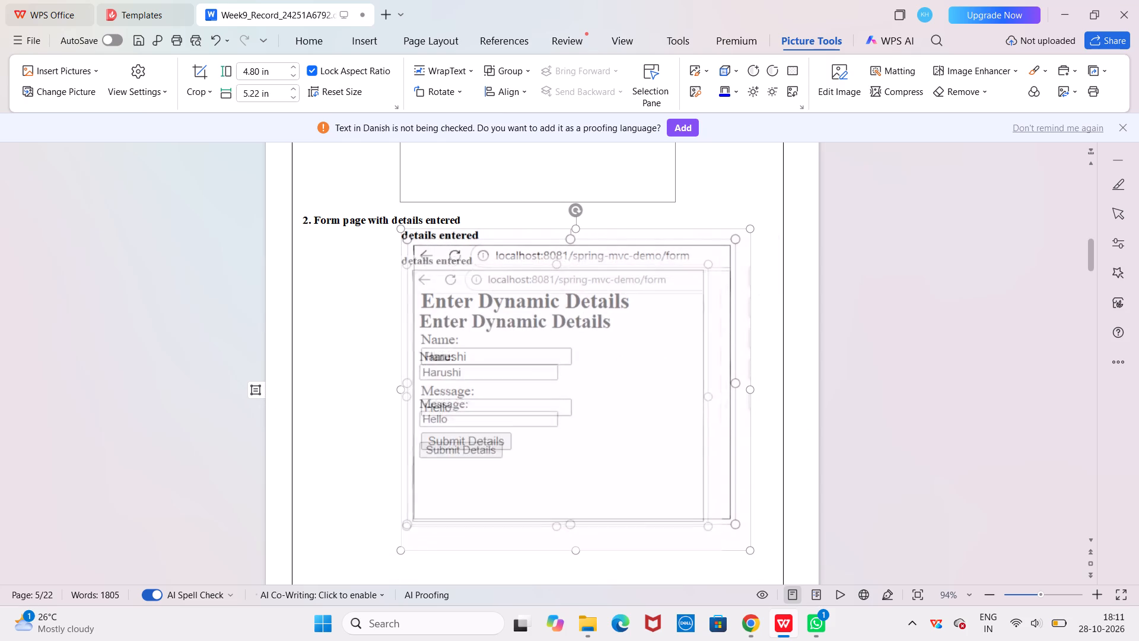
{"action": "left_click_drag", "start_coordinate": [713, 259], "coordinate": [706, 264]}
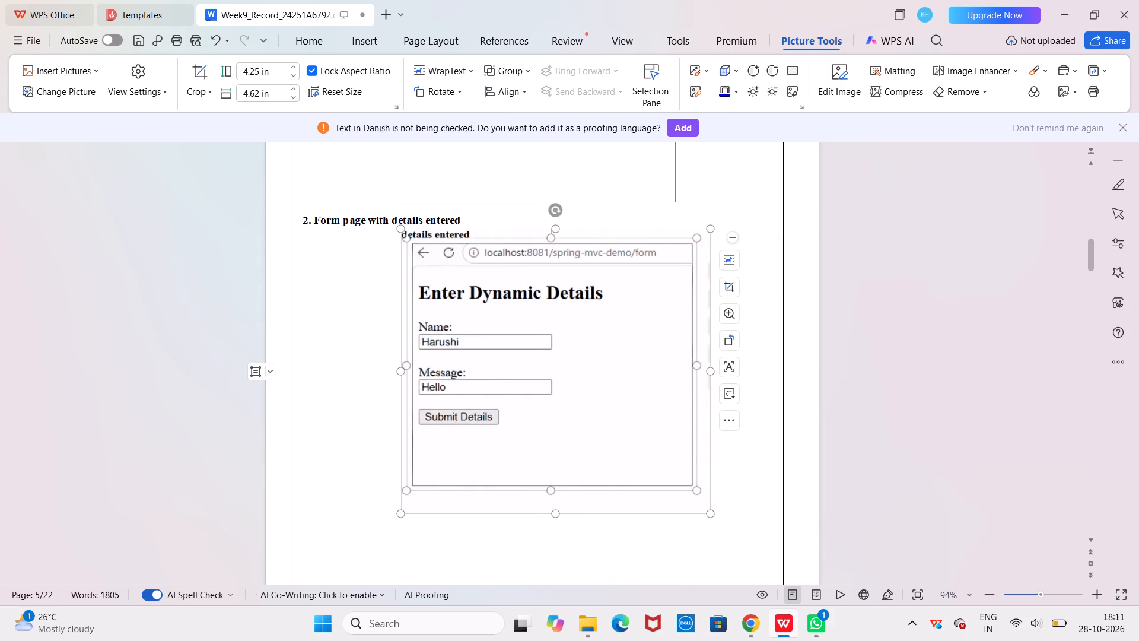
{"action": "left_click_drag", "start_coordinate": [711, 229], "coordinate": [683, 245]}
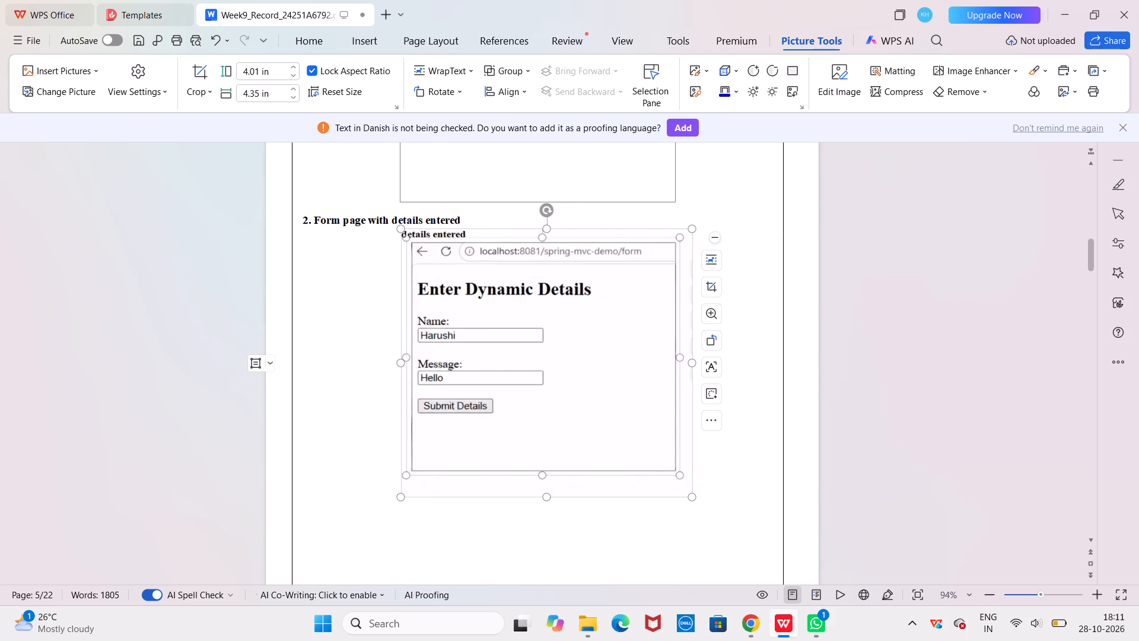
{"action": "left_click_drag", "start_coordinate": [690, 226], "coordinate": [679, 238]}
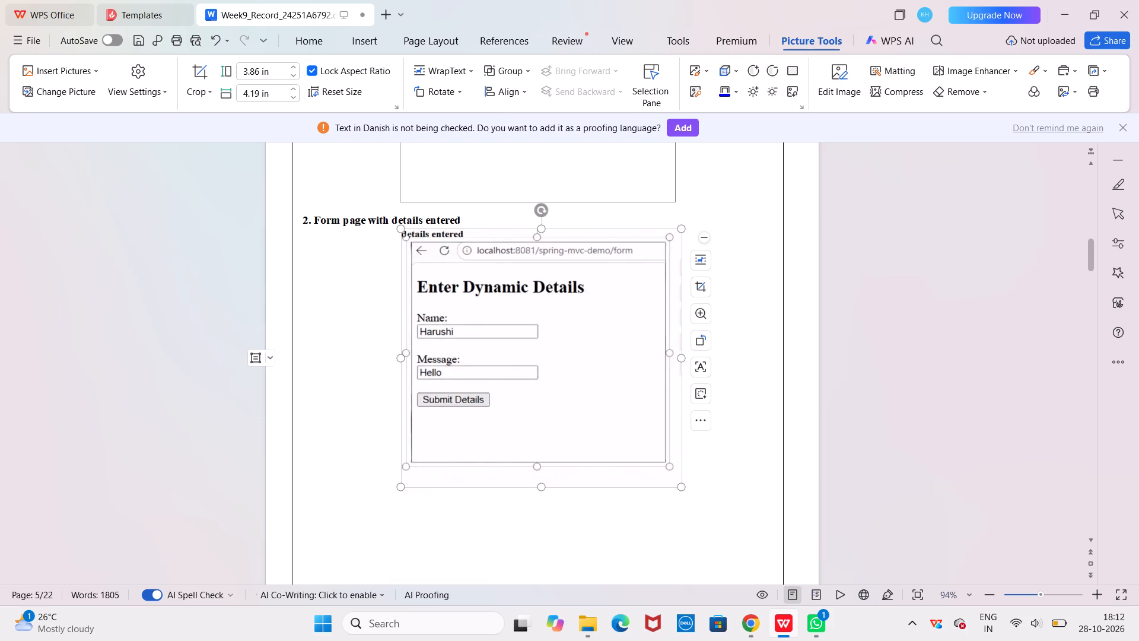
{"action": "left_click", "coordinate": [540, 229]}
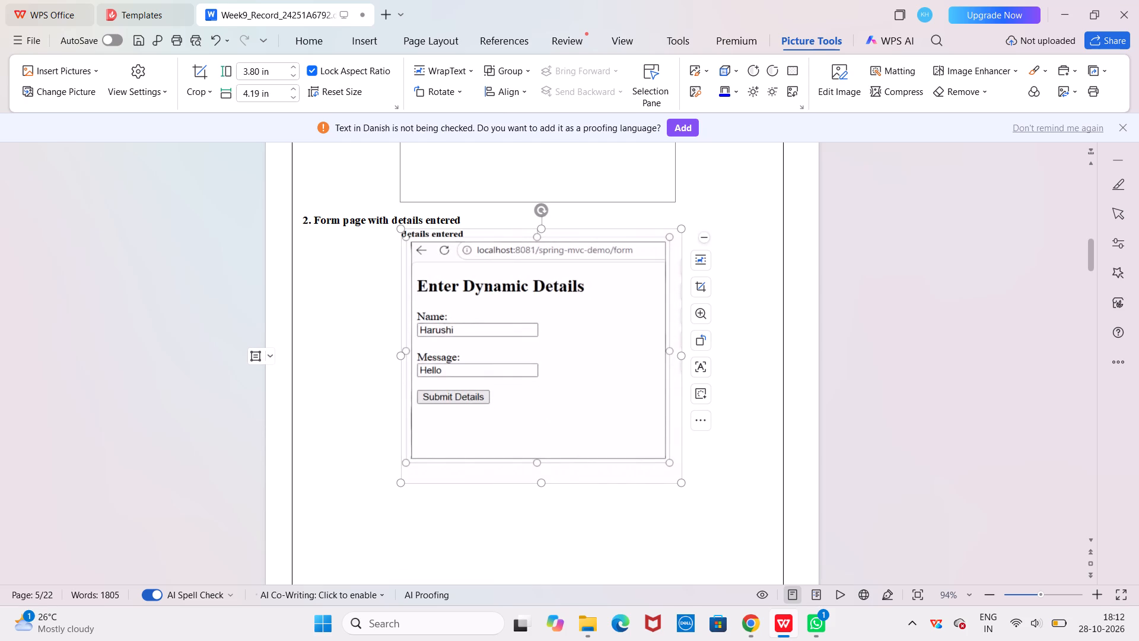
Change the pasted form picture's layout from in line with text to Square text wrapping so it can be moved freely.
{"action": "left_click_drag", "start_coordinate": [500, 258], "coordinate": [469, 258]}
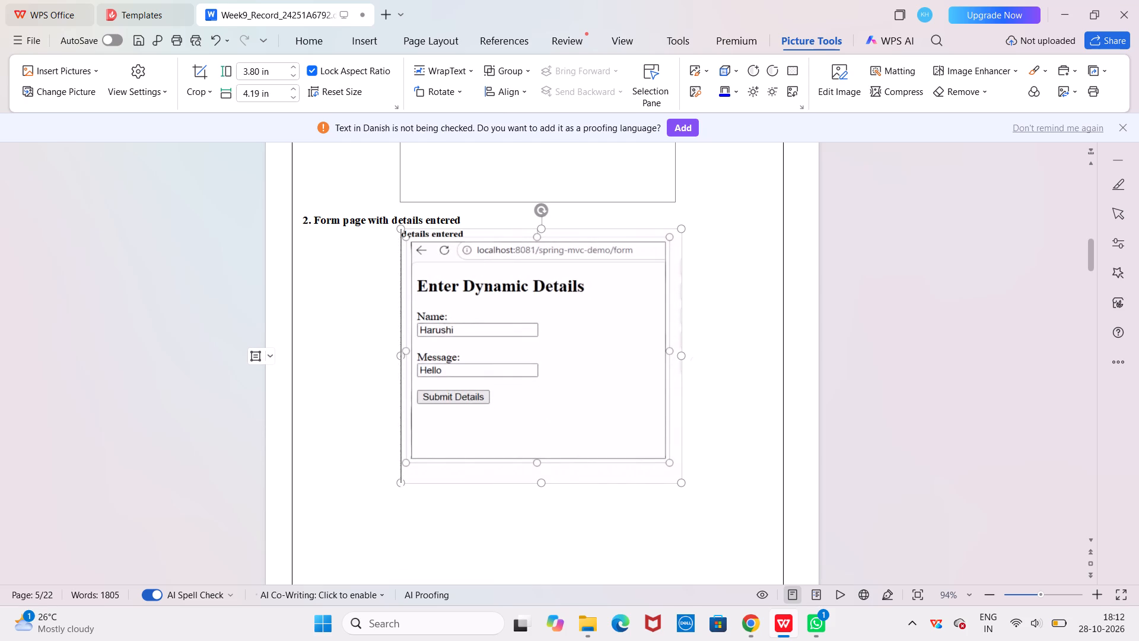
{"action": "left_click_drag", "start_coordinate": [459, 252], "coordinate": [435, 253]}
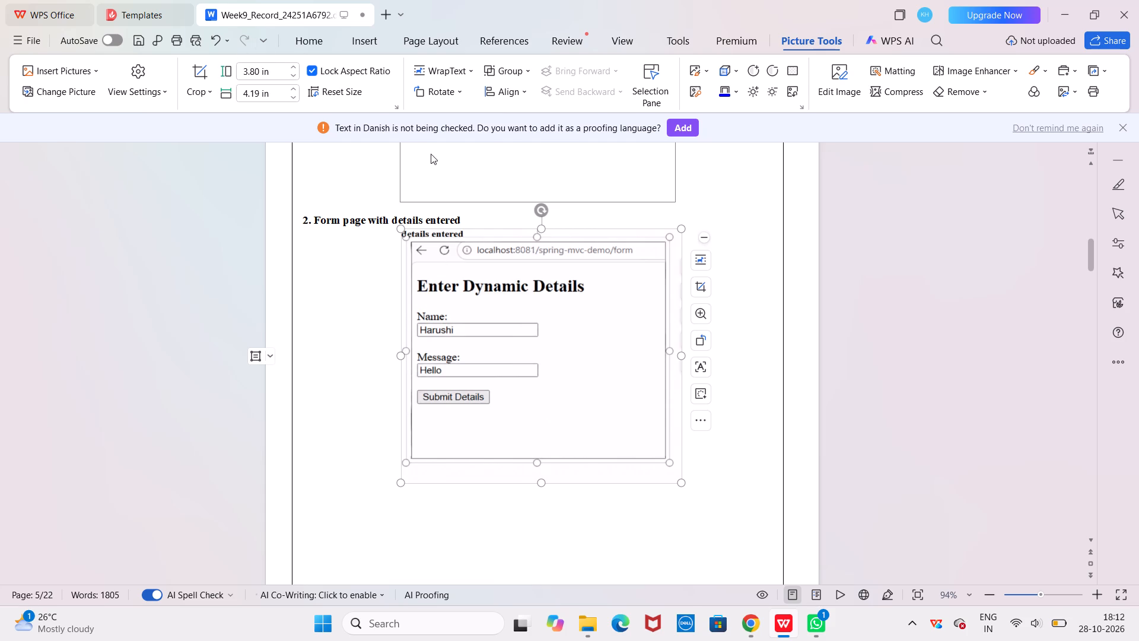
{"action": "right_click", "coordinate": [547, 255]}
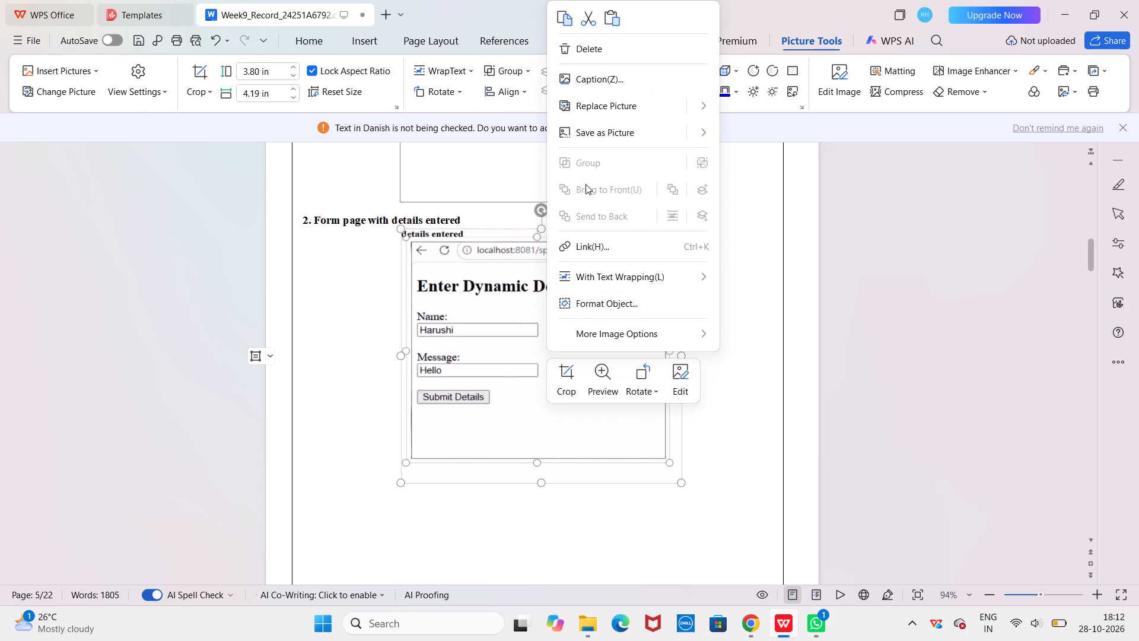
{"action": "left_click", "coordinate": [494, 297]}
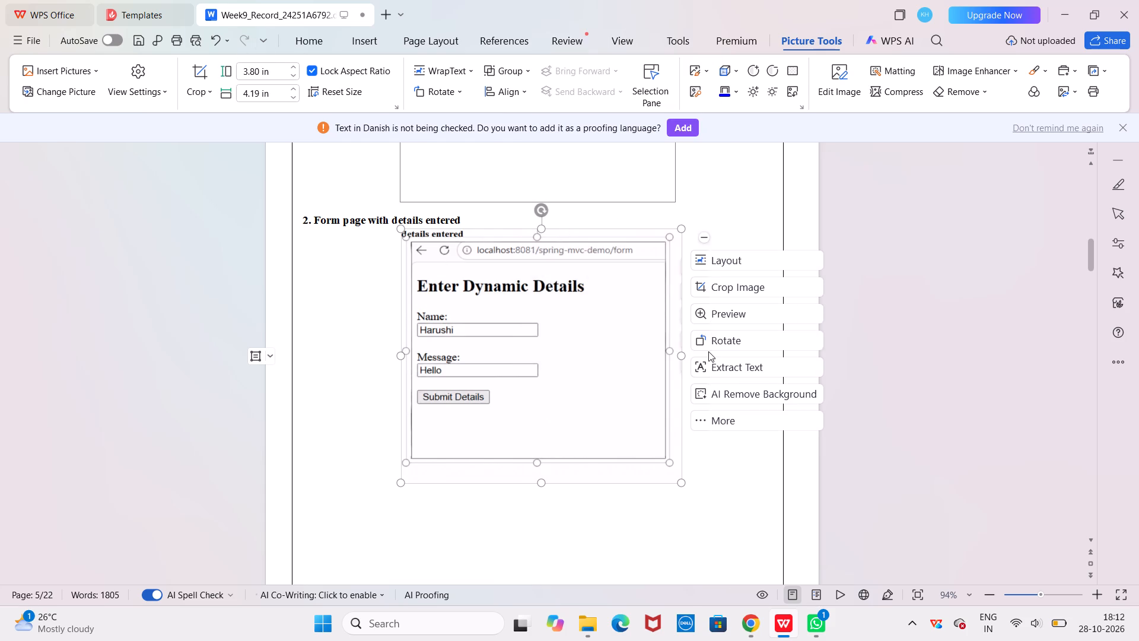
{"action": "left_click", "coordinate": [733, 253]}
{"action": "left_click", "coordinate": [868, 358]}
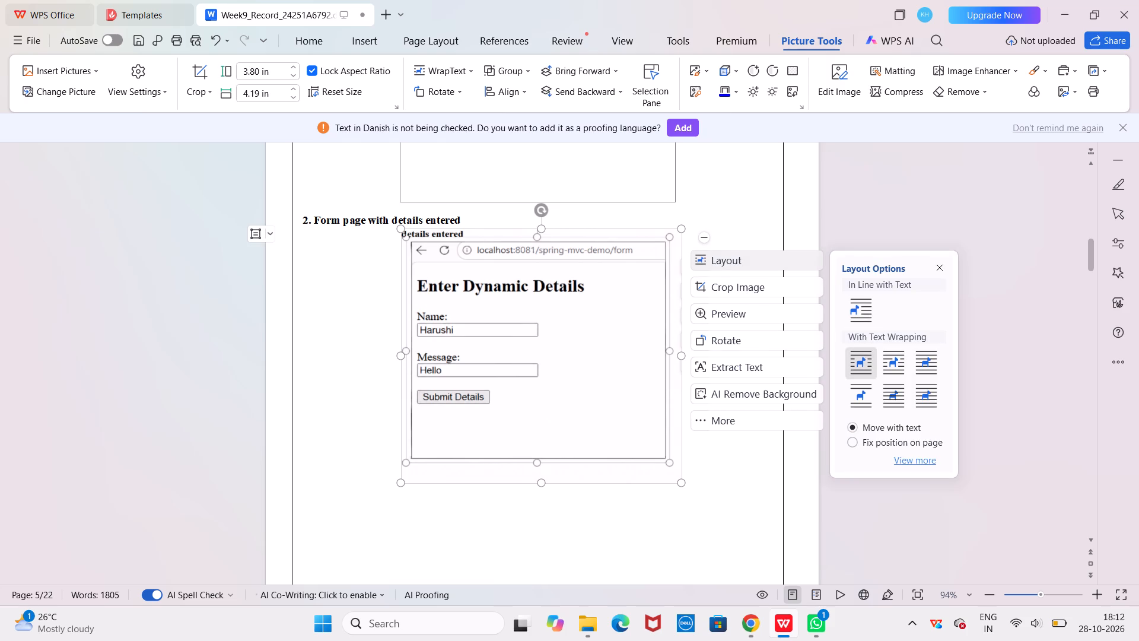
Adjust the form picture's position so that it sits just below the full heading "2. Form page with details entered".
{"action": "left_click_drag", "start_coordinate": [651, 320], "coordinate": [640, 323]}
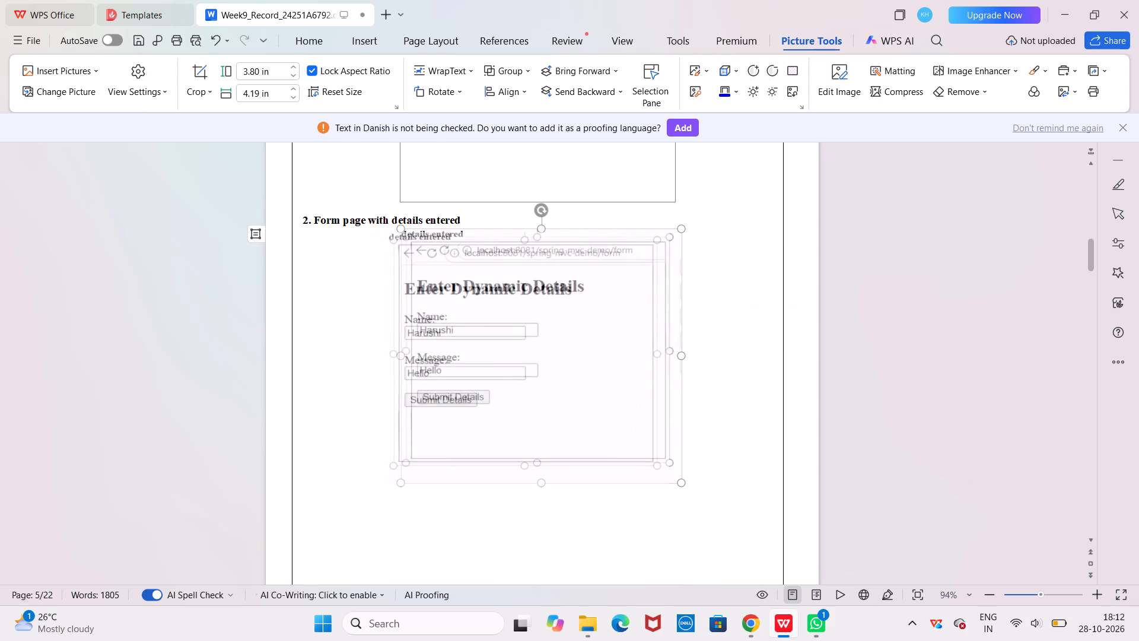
{"action": "left_click_drag", "start_coordinate": [628, 313], "coordinate": [636, 312]}
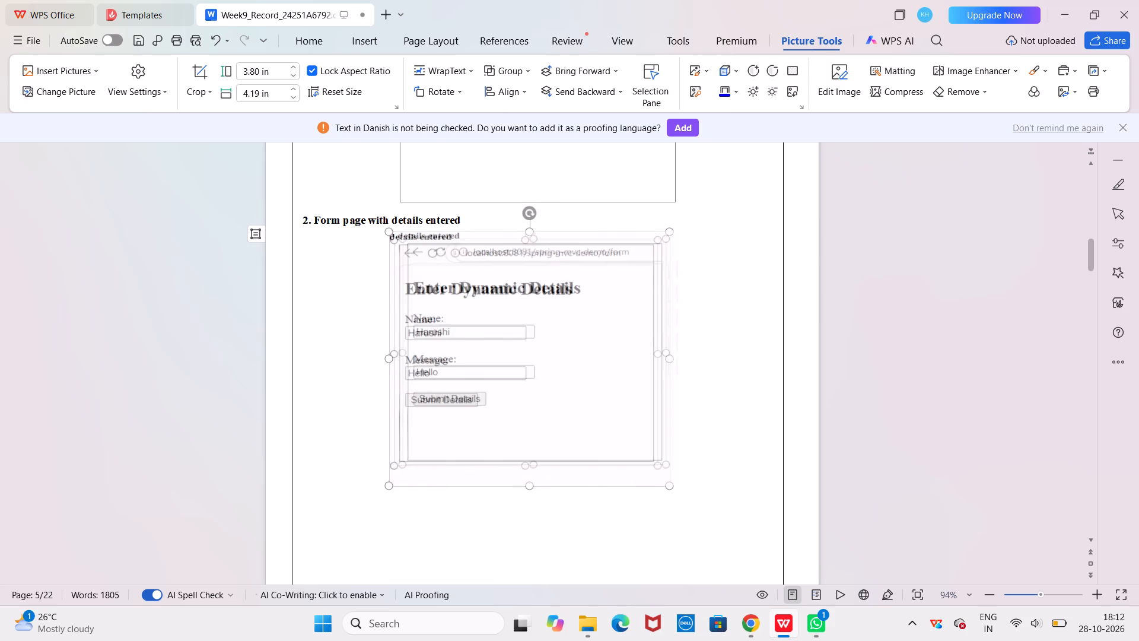
{"action": "left_click_drag", "start_coordinate": [636, 312], "coordinate": [629, 297]}
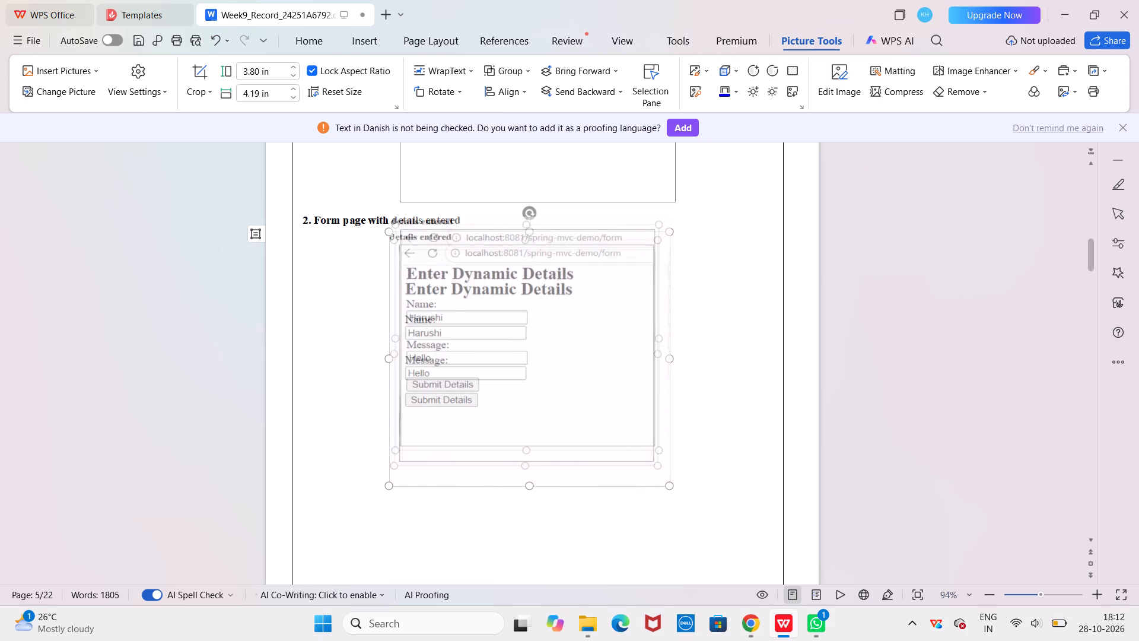
{"action": "left_click_drag", "start_coordinate": [629, 297], "coordinate": [629, 296]}
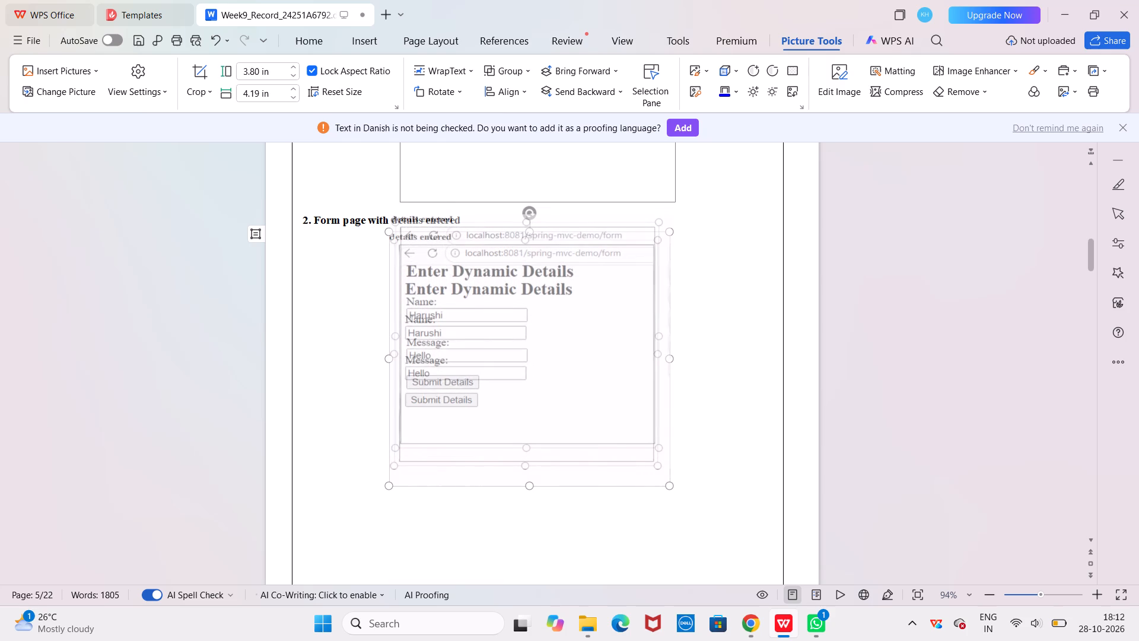
{"action": "left_click_drag", "start_coordinate": [629, 296], "coordinate": [631, 296]}
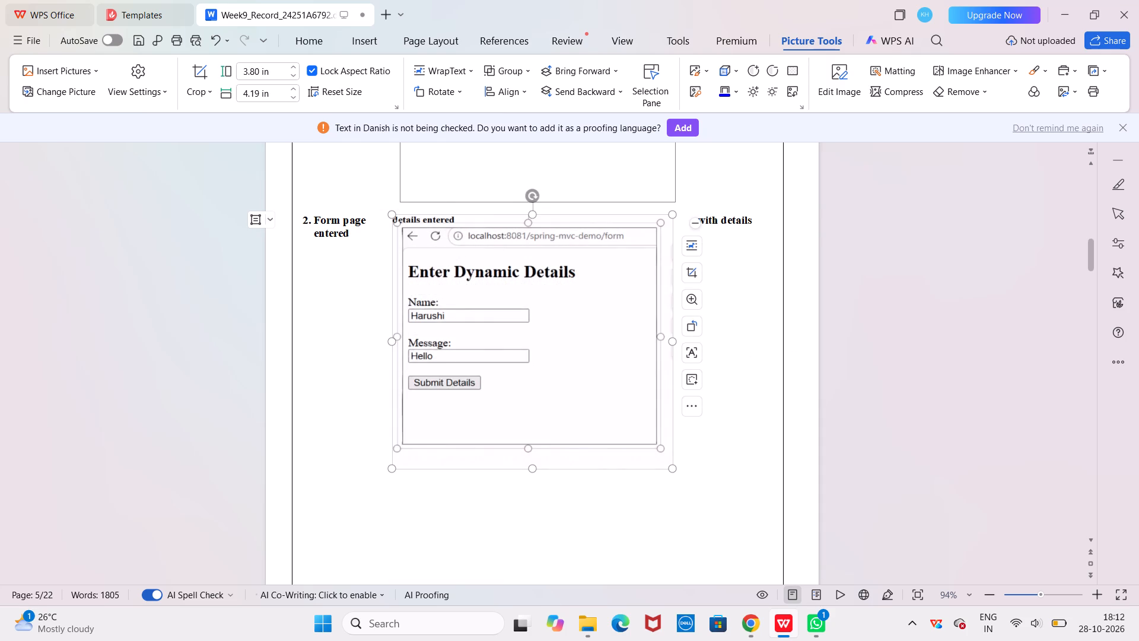
{"action": "left_click_drag", "start_coordinate": [581, 339], "coordinate": [588, 344]}
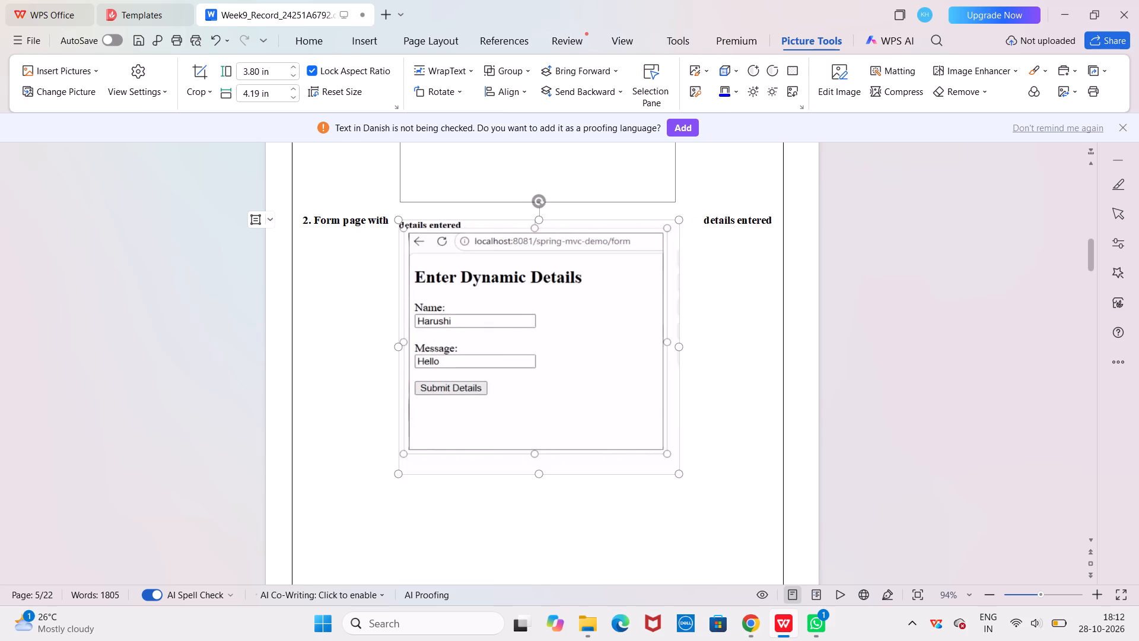
{"action": "left_click", "coordinate": [573, 330]}
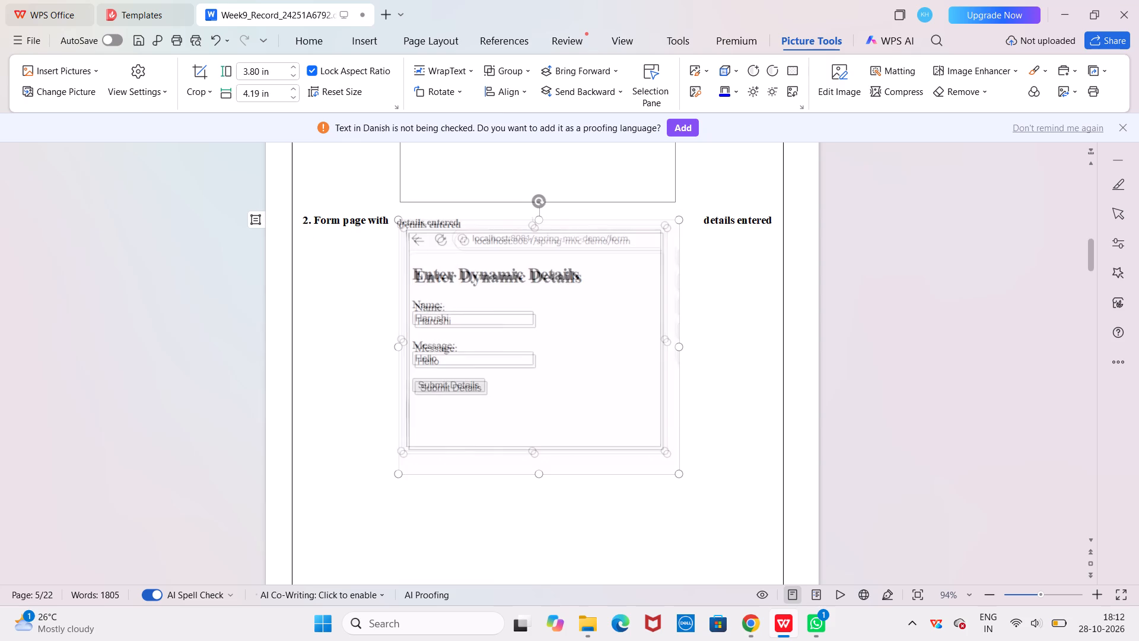
{"action": "left_click", "coordinate": [570, 326]}
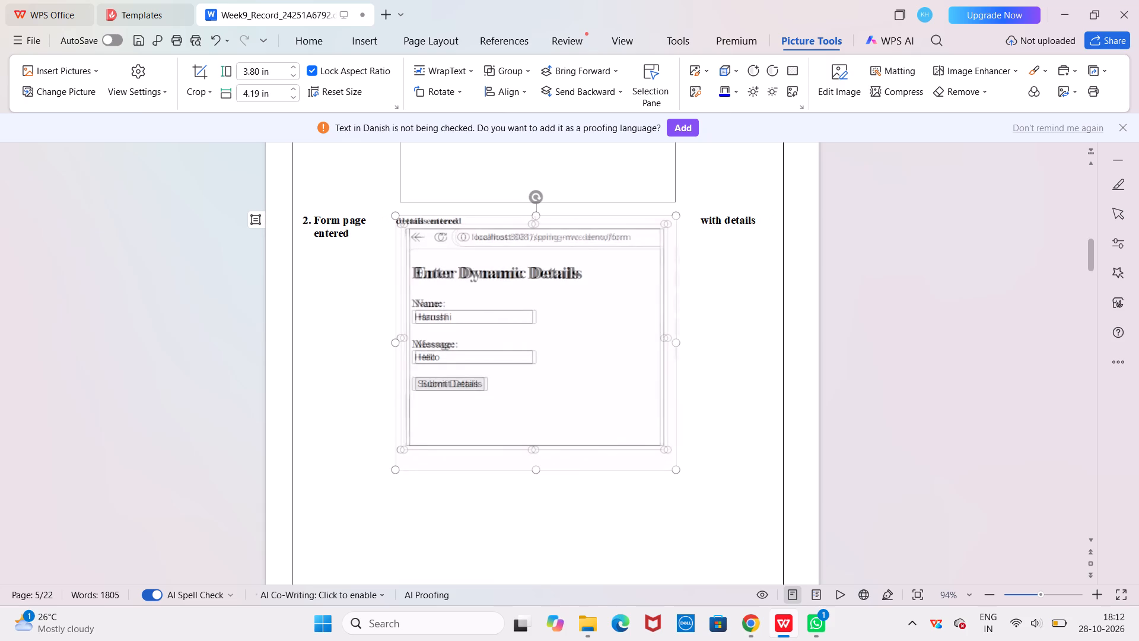
{"action": "left_click_drag", "start_coordinate": [575, 326], "coordinate": [579, 326]}
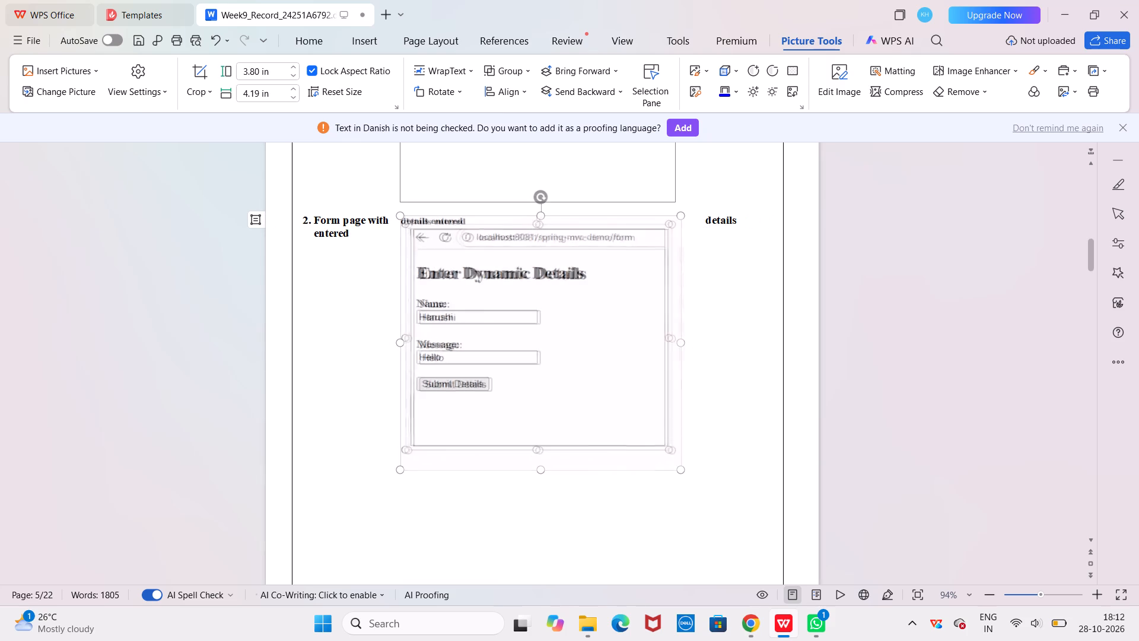
{"action": "left_click_drag", "start_coordinate": [579, 326], "coordinate": [581, 326]}
{"action": "left_click", "coordinate": [581, 326]}
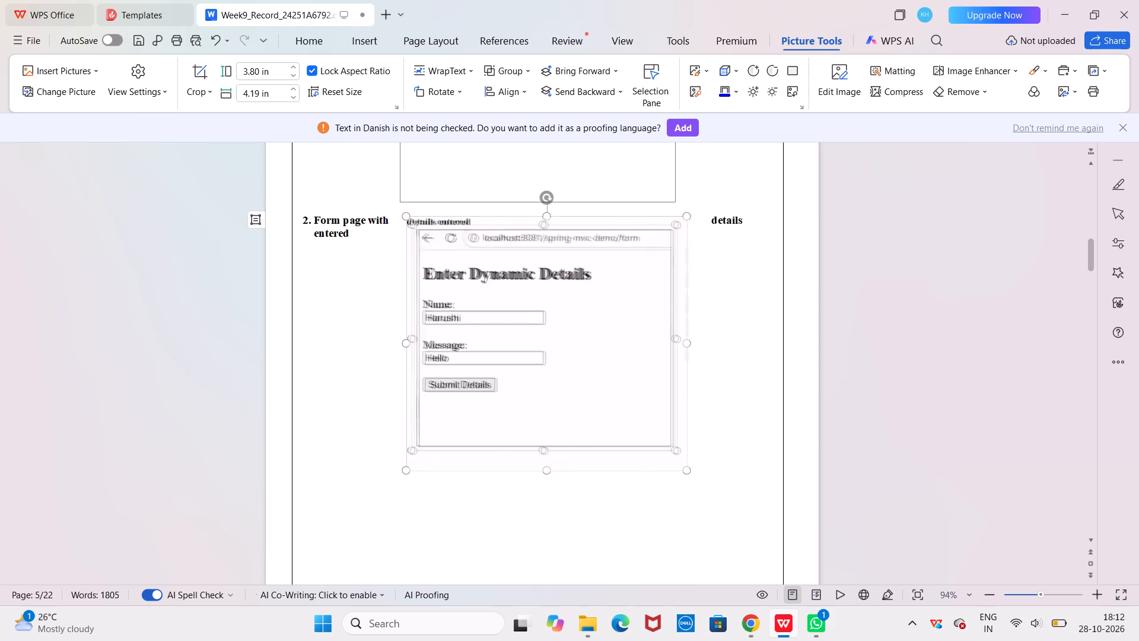
{"action": "left_click_drag", "start_coordinate": [585, 328], "coordinate": [586, 339]}
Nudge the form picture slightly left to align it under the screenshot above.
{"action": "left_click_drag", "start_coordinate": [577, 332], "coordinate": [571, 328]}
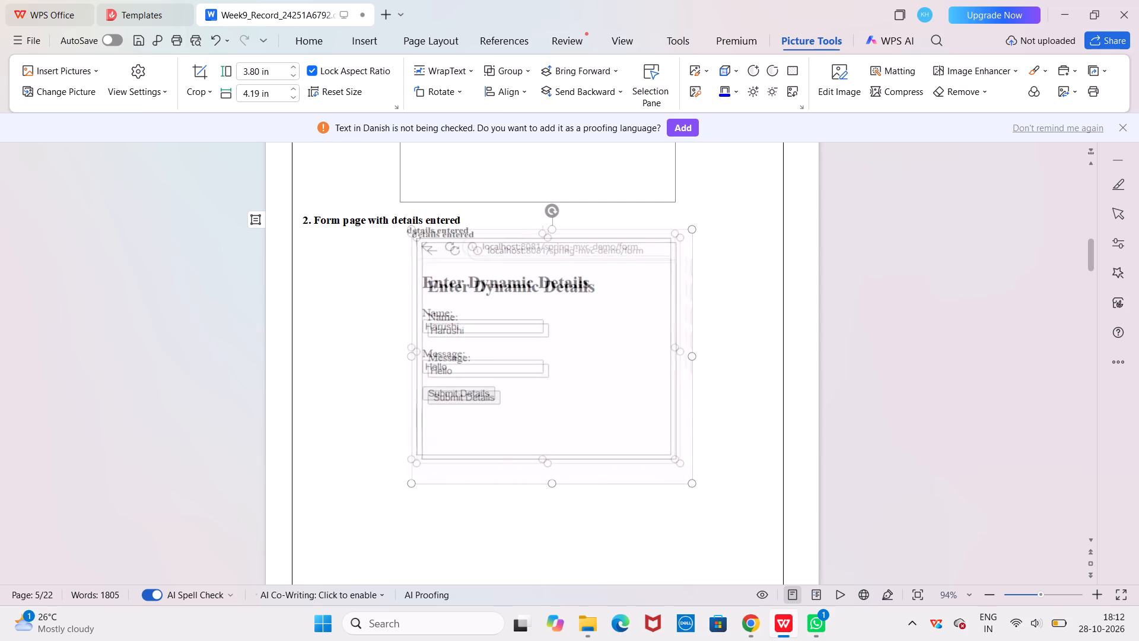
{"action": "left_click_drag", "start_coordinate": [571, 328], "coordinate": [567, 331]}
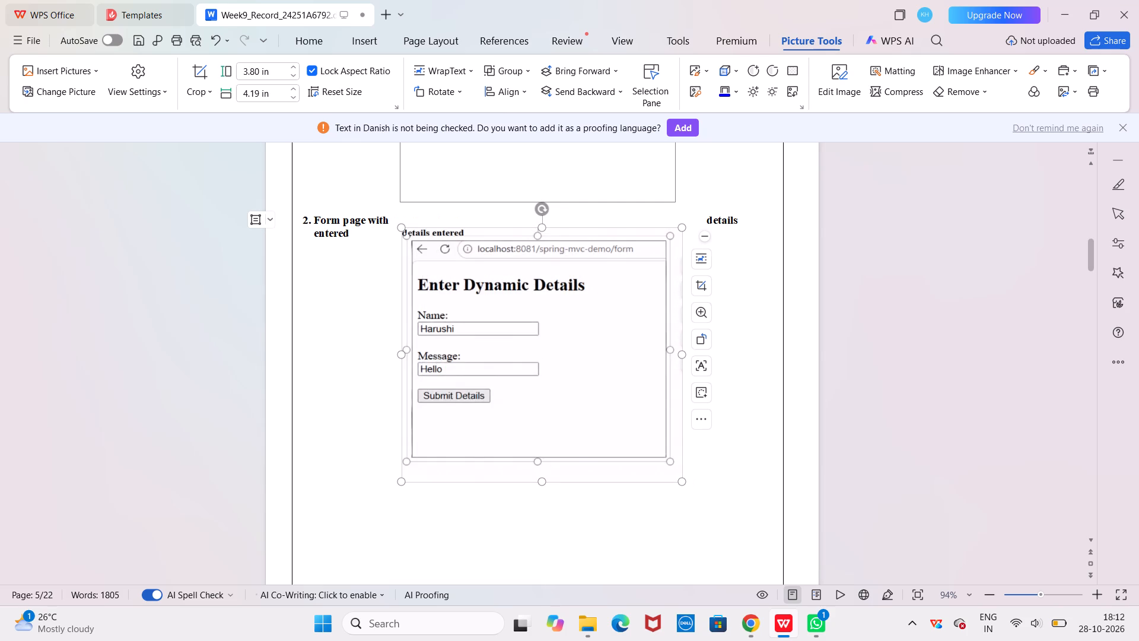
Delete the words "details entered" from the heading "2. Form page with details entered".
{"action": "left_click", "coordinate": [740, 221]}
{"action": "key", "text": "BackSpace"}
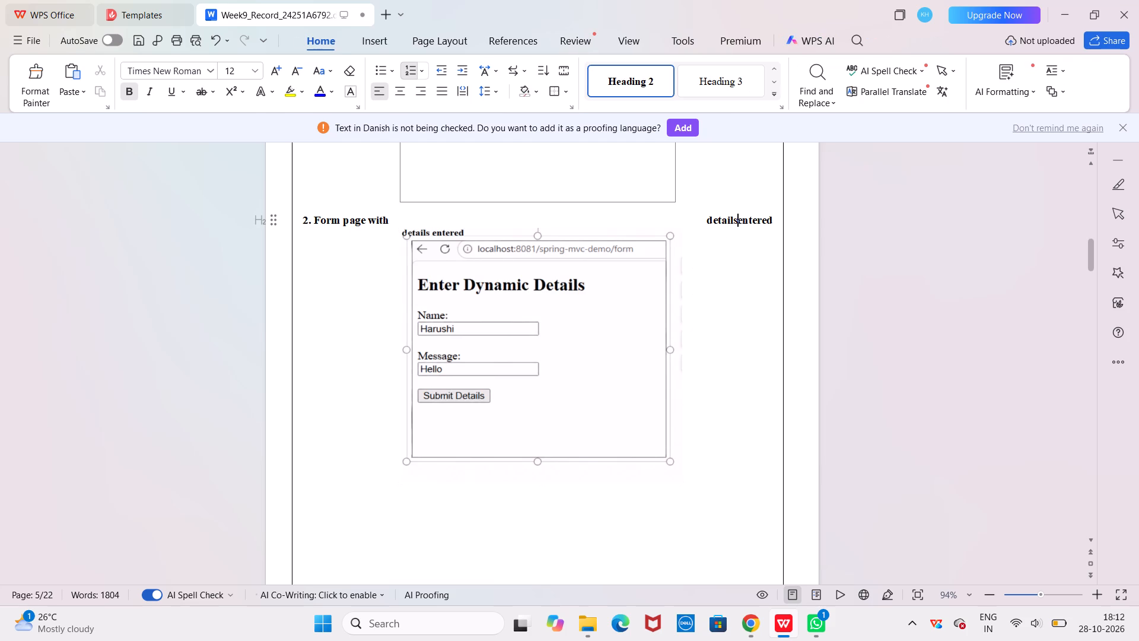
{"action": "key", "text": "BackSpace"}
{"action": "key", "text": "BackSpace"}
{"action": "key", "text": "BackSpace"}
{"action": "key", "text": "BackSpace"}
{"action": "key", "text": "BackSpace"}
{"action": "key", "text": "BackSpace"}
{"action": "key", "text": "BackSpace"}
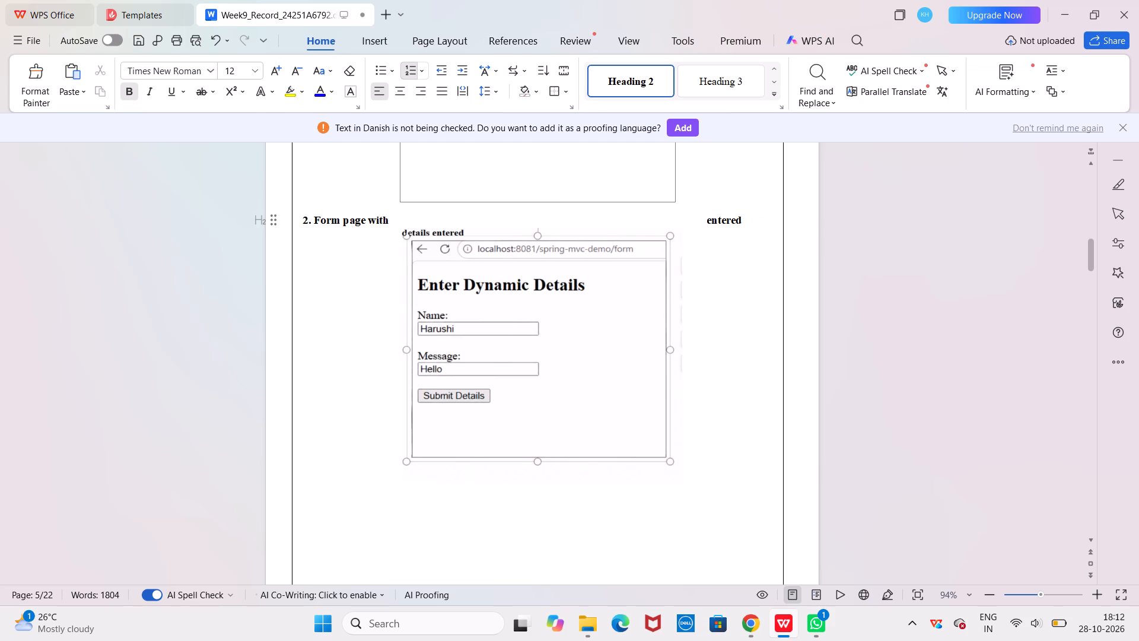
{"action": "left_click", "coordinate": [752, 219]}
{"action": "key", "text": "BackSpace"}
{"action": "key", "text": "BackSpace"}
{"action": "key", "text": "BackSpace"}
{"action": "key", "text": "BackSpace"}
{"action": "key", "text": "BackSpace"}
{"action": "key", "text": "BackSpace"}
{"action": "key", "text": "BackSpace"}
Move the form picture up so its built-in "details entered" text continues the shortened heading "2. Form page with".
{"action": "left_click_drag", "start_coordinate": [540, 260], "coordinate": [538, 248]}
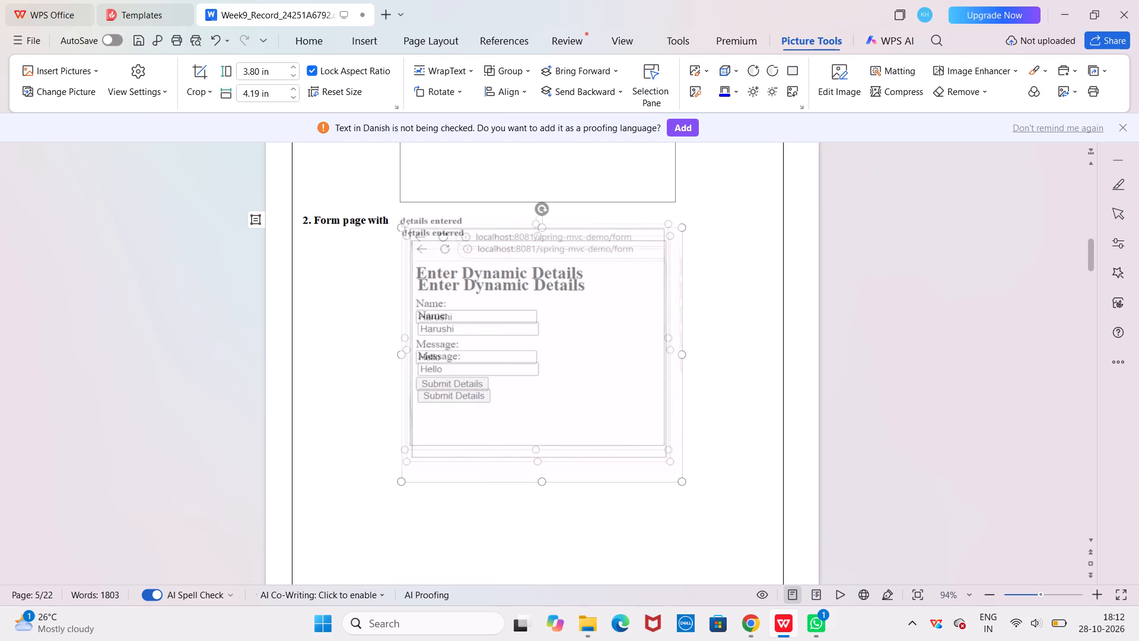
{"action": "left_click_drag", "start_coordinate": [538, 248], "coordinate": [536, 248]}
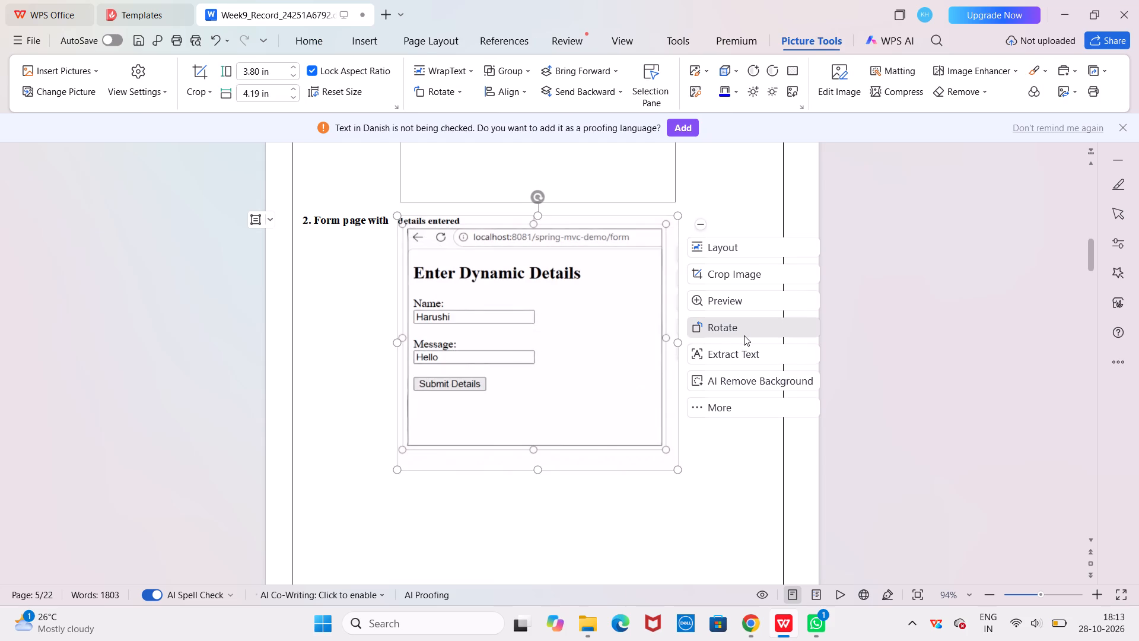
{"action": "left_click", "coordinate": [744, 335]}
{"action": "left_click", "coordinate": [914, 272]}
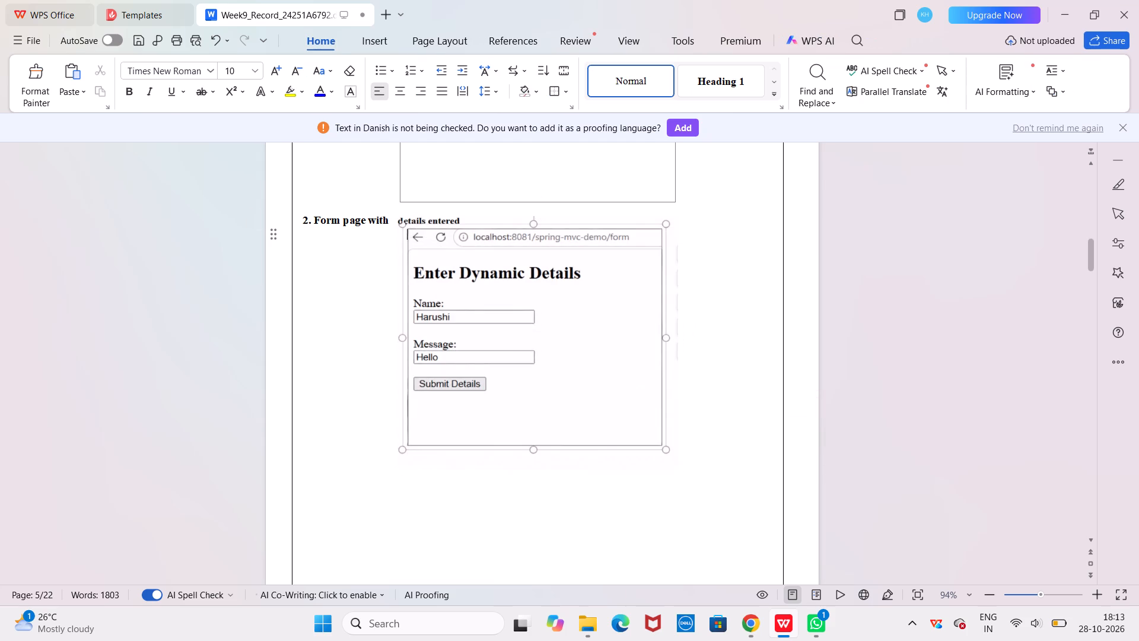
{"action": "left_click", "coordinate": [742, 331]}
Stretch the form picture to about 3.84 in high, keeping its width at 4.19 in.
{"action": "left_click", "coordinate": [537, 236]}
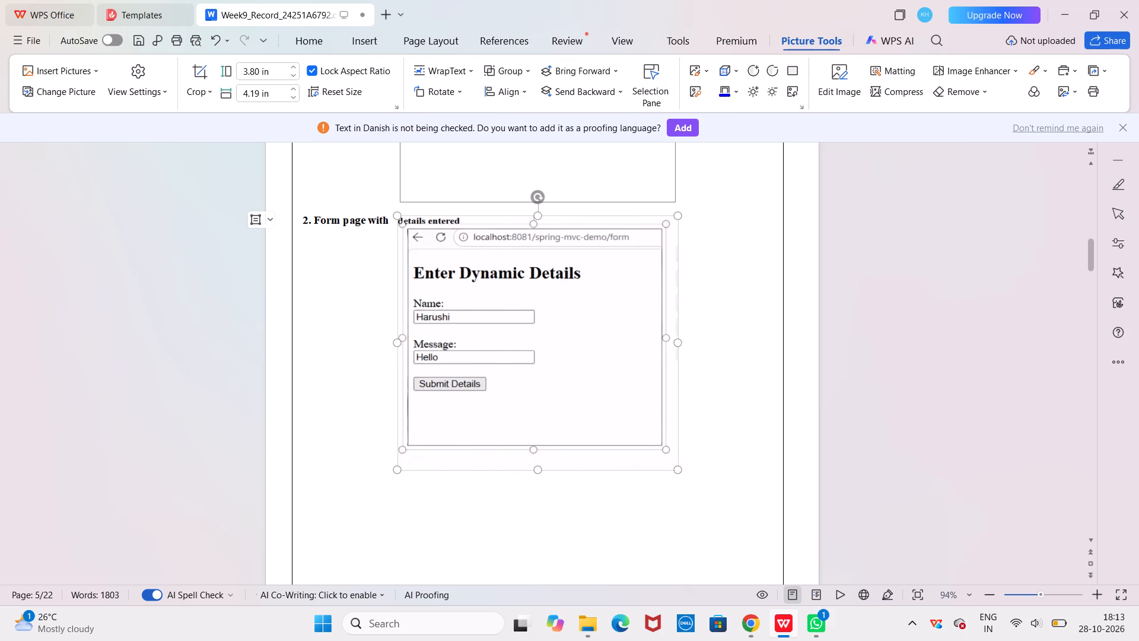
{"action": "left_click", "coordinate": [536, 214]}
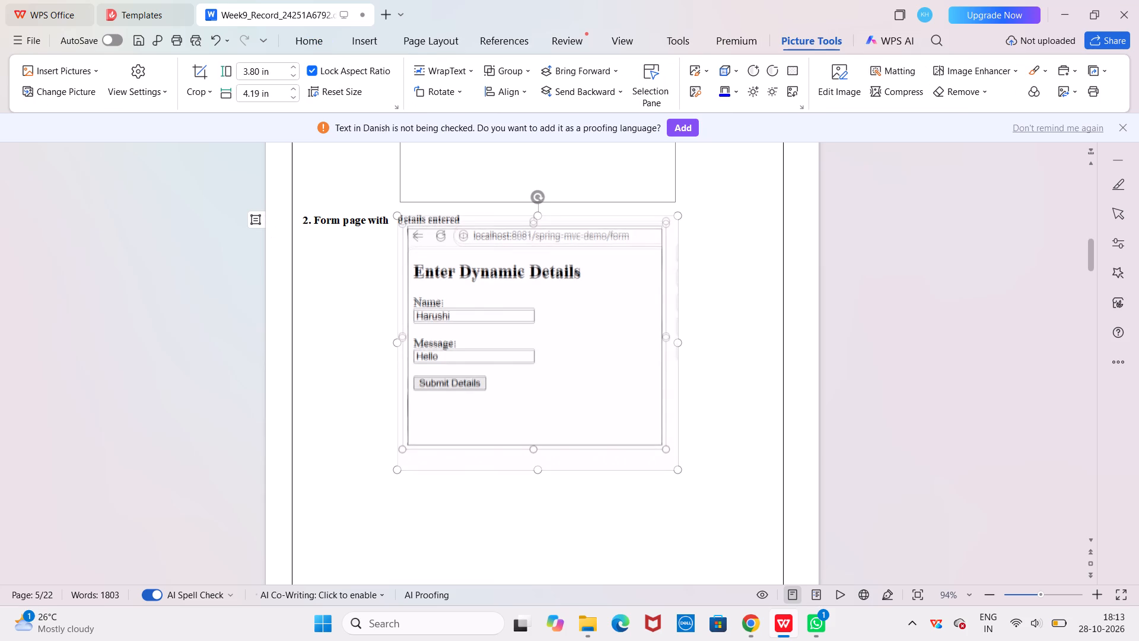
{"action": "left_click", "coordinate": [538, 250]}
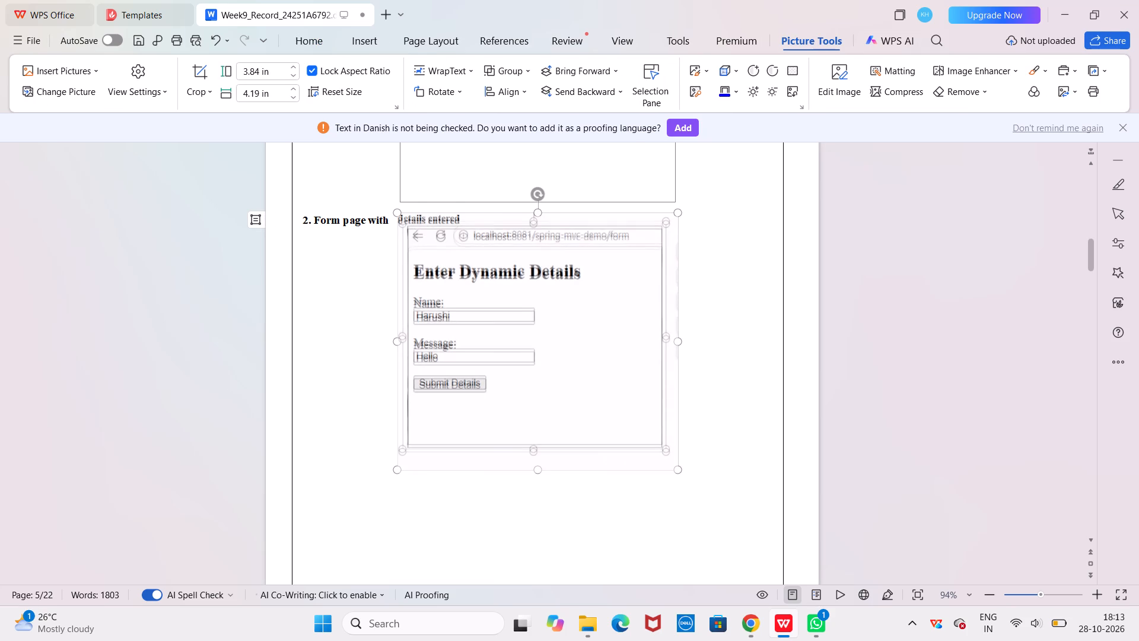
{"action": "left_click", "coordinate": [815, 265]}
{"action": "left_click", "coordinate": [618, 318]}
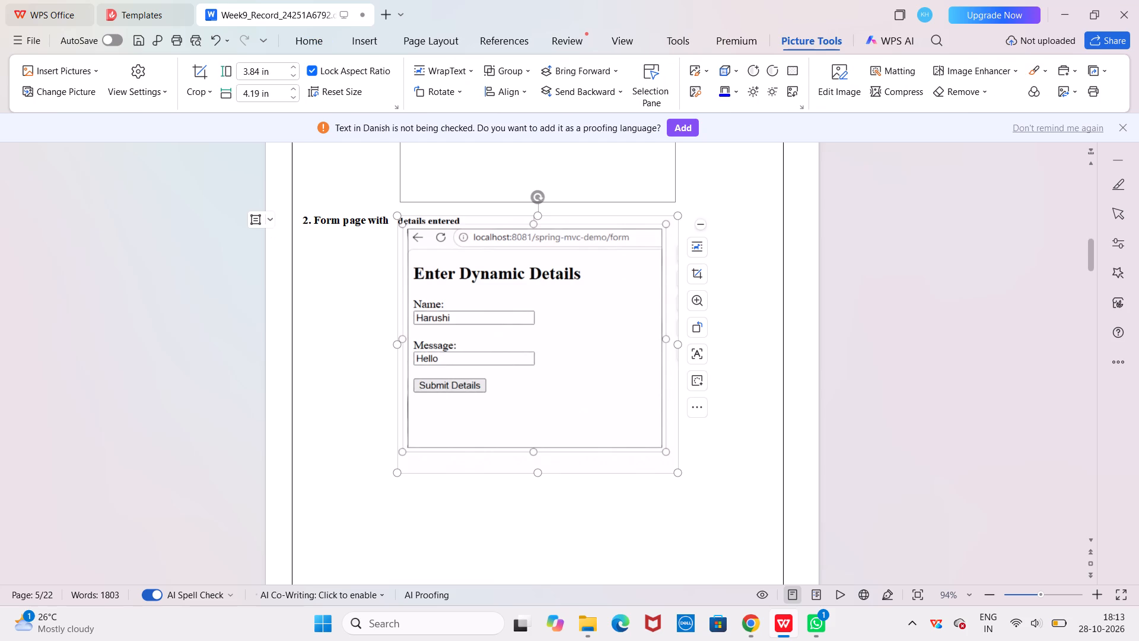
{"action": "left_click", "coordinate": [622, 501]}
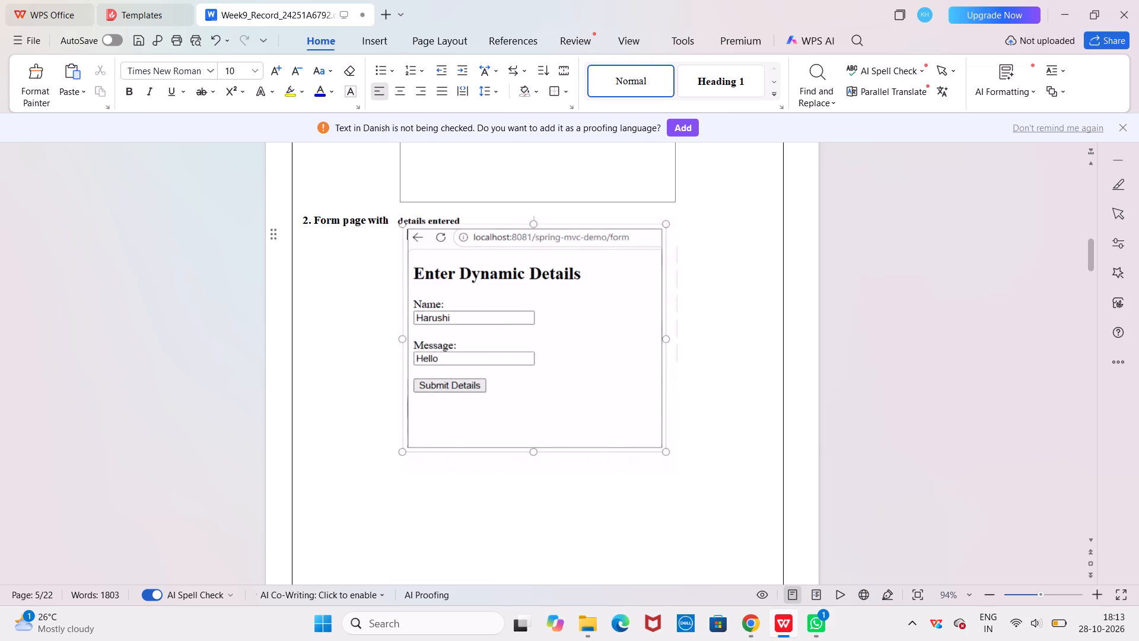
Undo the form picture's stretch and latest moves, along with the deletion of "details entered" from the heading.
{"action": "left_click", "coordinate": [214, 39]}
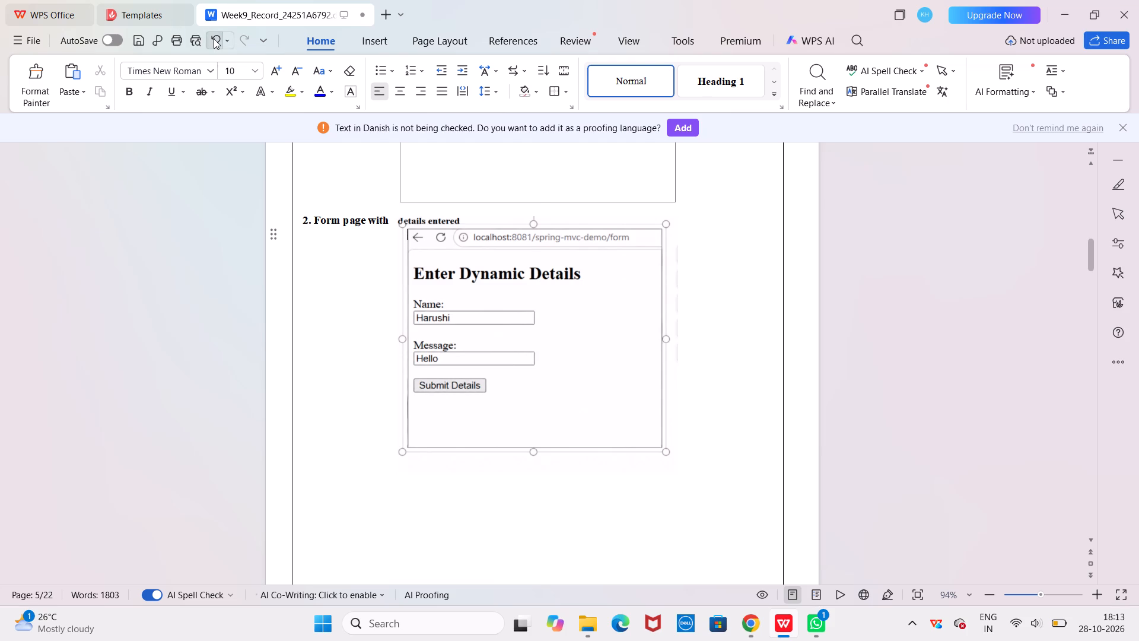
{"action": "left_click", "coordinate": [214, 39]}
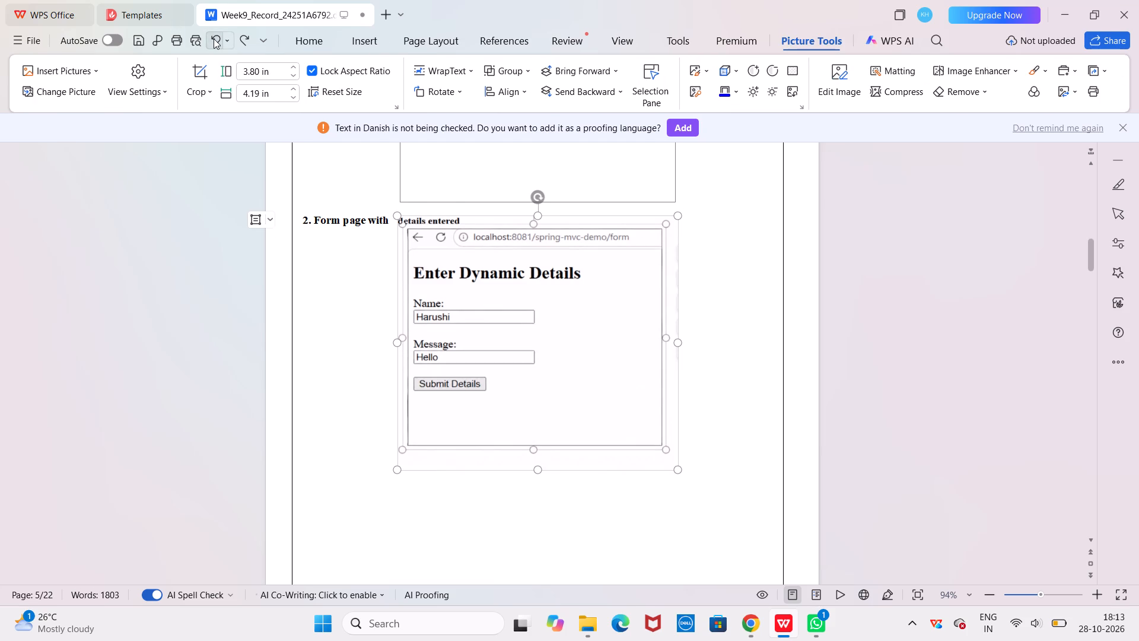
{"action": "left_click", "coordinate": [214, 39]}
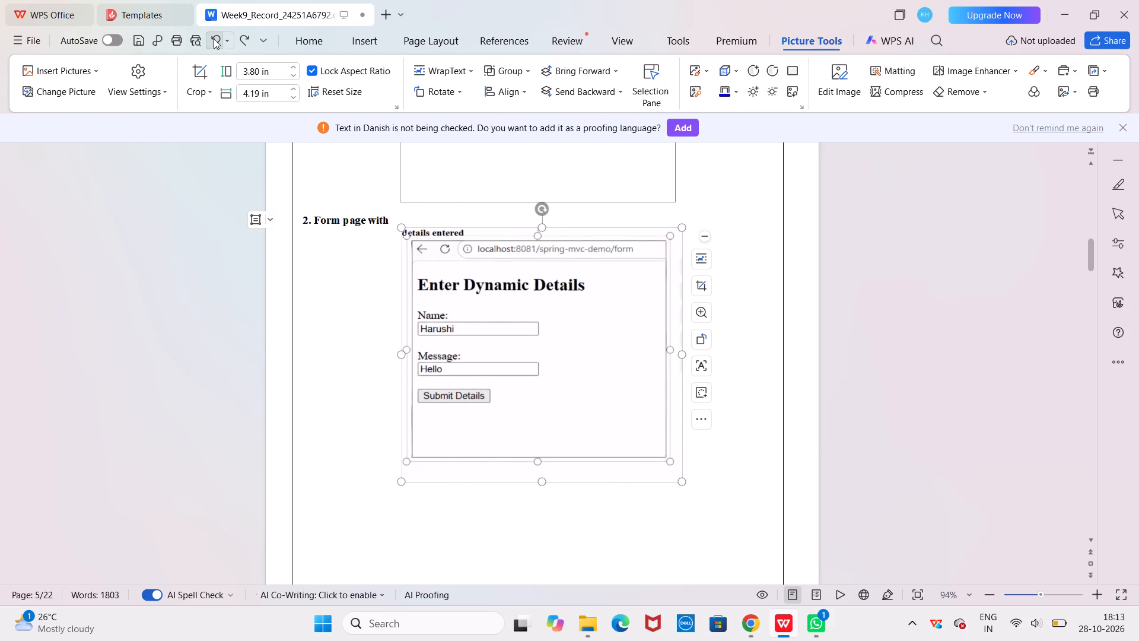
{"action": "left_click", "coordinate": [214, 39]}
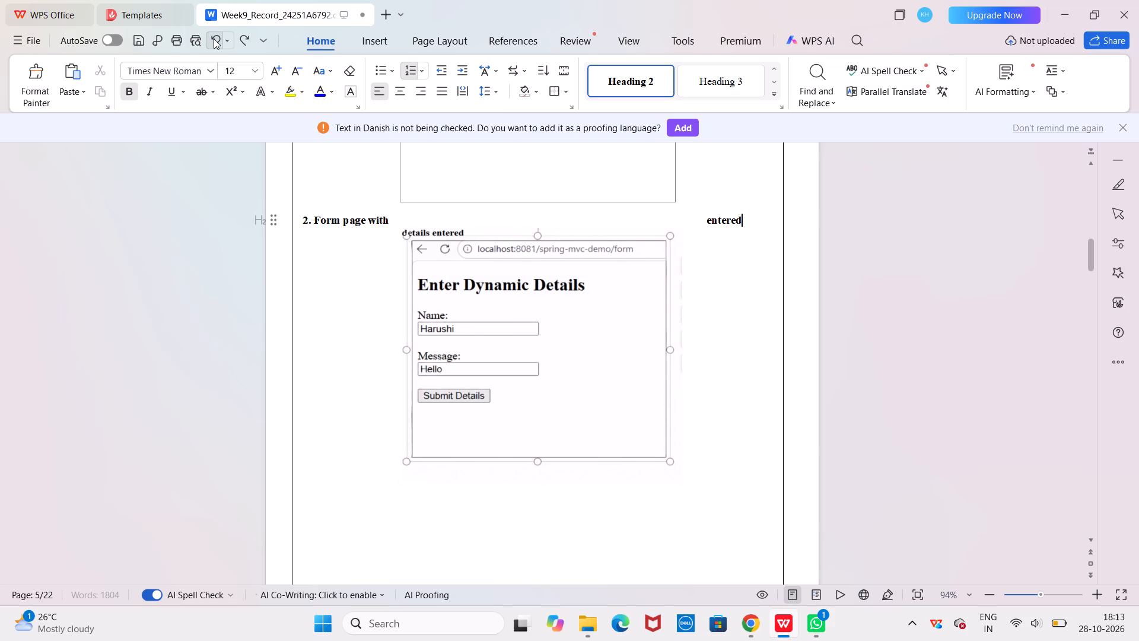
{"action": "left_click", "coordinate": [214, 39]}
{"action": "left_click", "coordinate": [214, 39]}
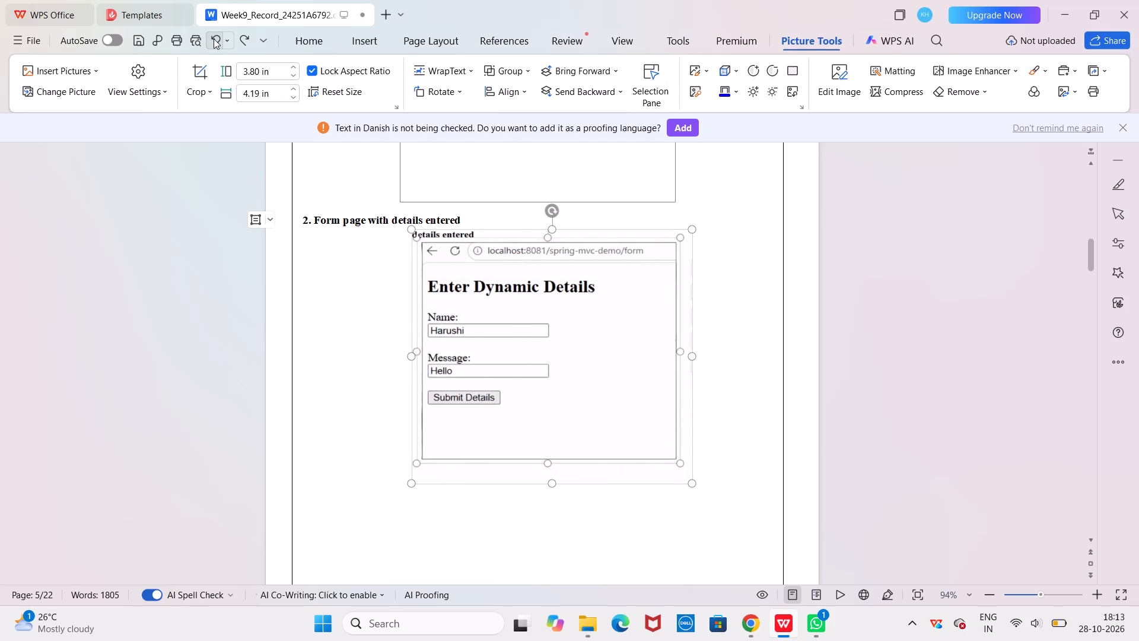
Shift the form picture slightly left under heading 2, roughly aligning it with the screenshot frame above.
{"action": "left_click", "coordinate": [368, 377]}
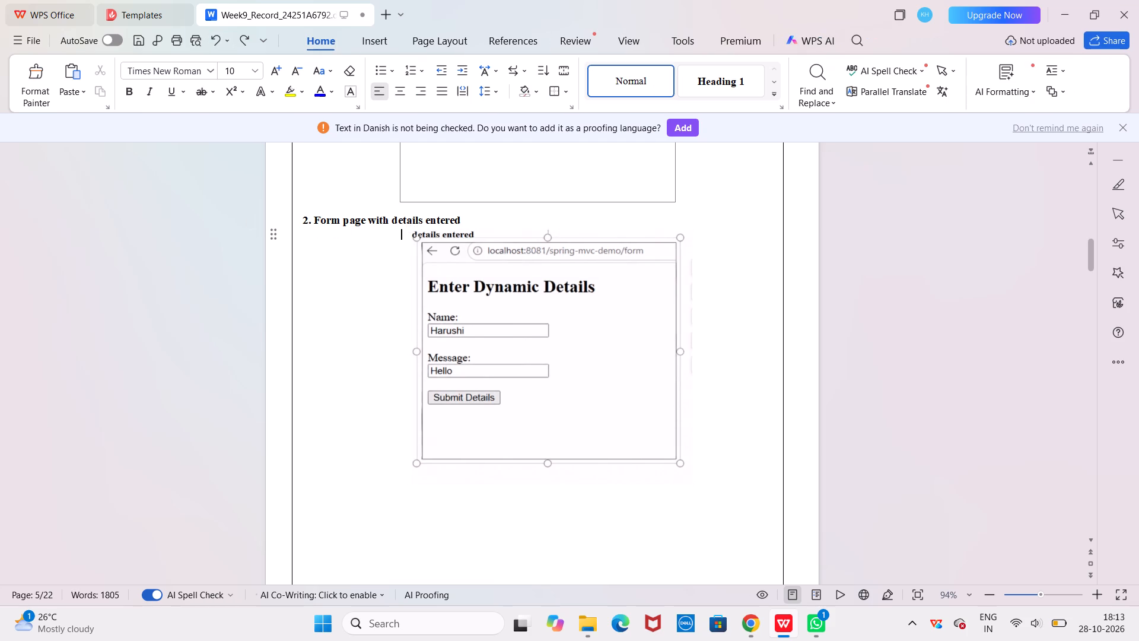
{"action": "scroll", "coordinate": [468, 477], "scroll_direction": "down", "scroll_amount": 1}
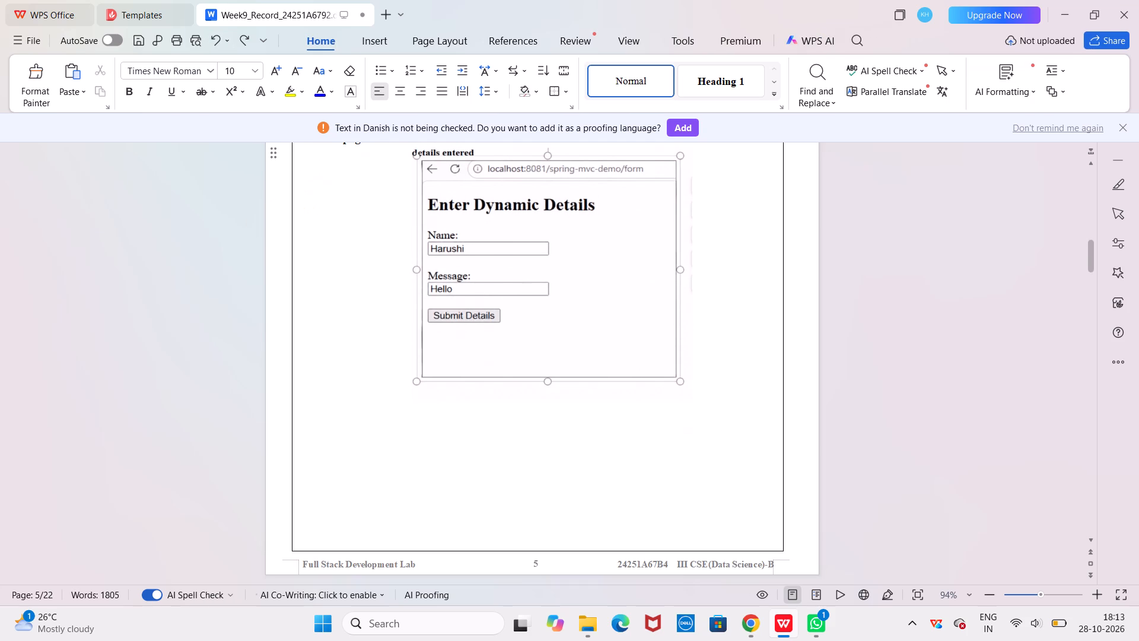
{"action": "scroll", "coordinate": [501, 468], "scroll_direction": "up", "scroll_amount": 1}
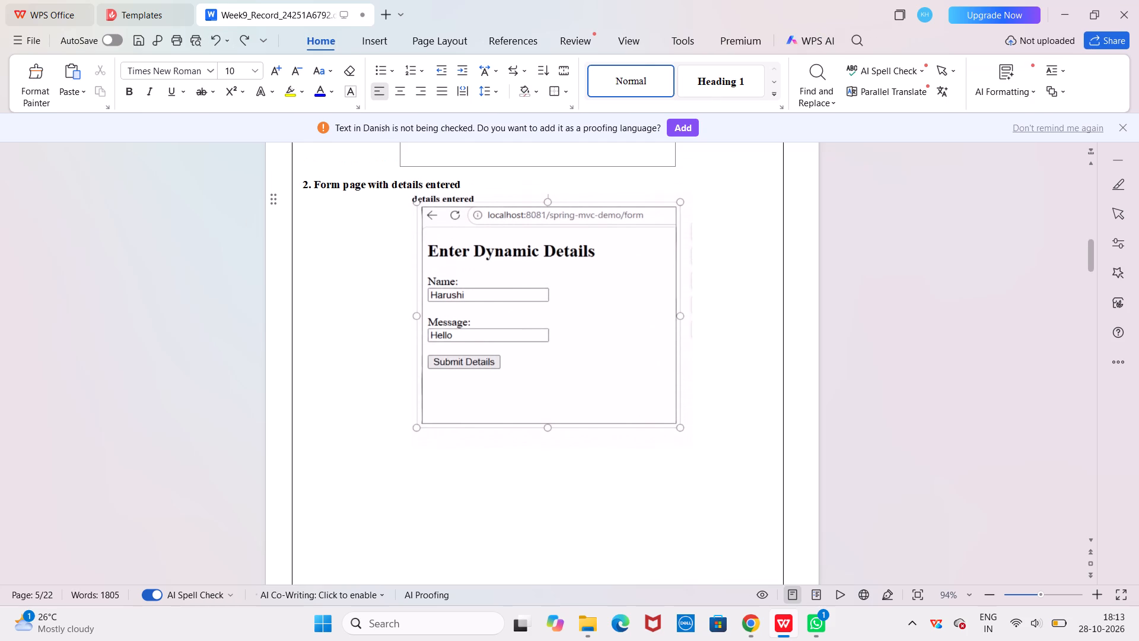
{"action": "left_click", "coordinate": [511, 405]}
{"action": "left_click_drag", "start_coordinate": [514, 358], "coordinate": [504, 358]}
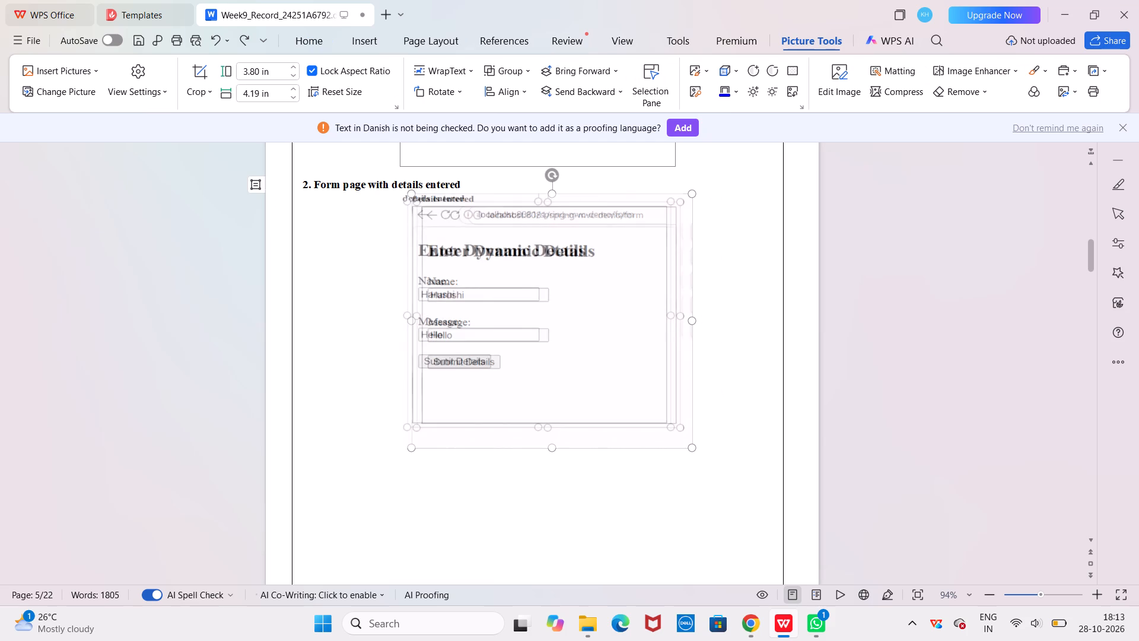
{"action": "left_click", "coordinate": [513, 483]}
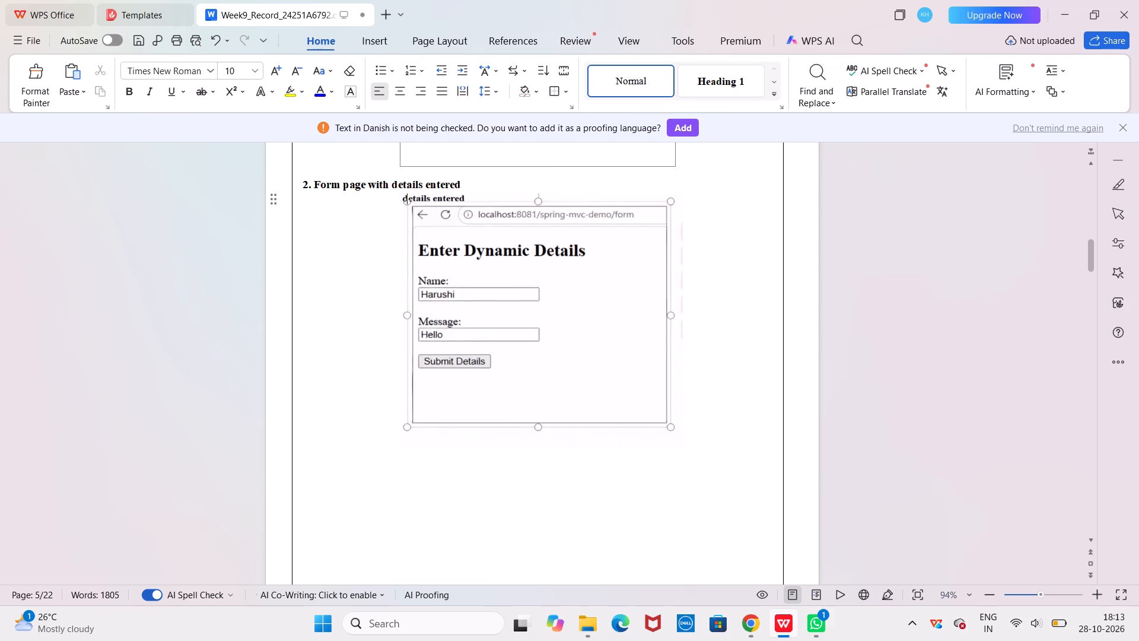
{"action": "scroll", "coordinate": [513, 483], "scroll_direction": "down", "scroll_amount": 3}
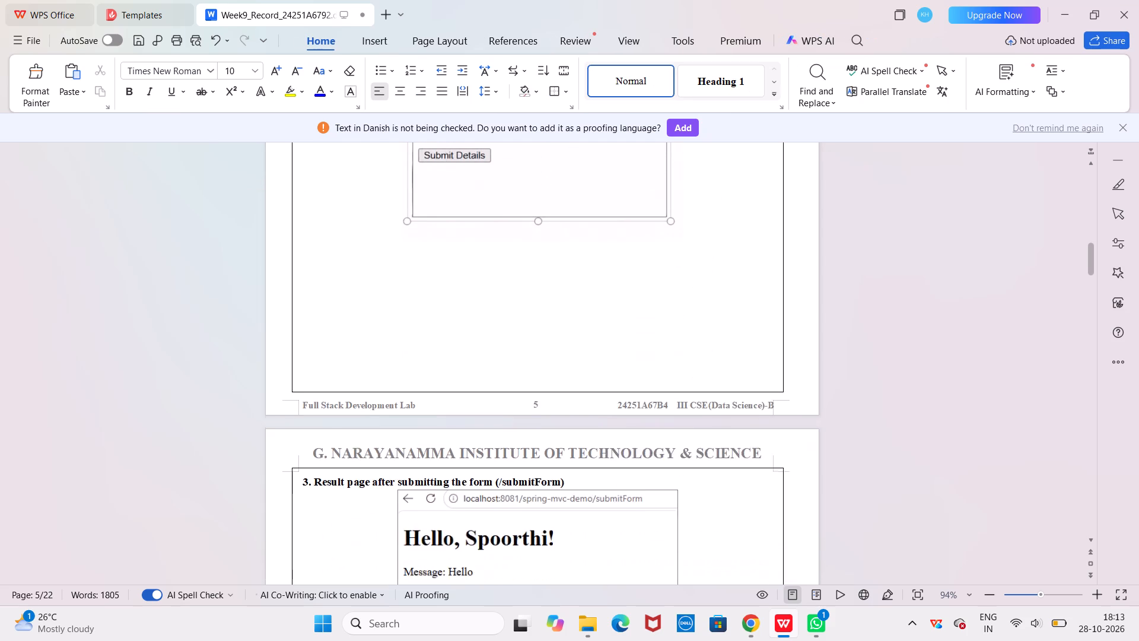
{"action": "scroll", "coordinate": [513, 483], "scroll_direction": "down", "scroll_amount": 3}
{"action": "left_click", "coordinate": [543, 364]}
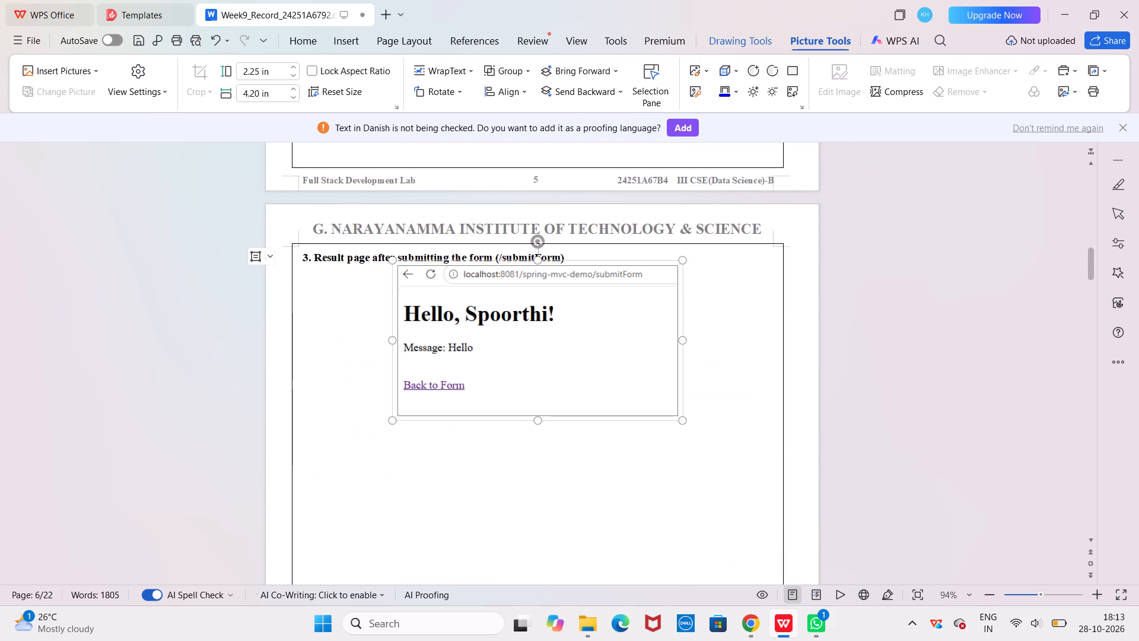
{"action": "right_click", "coordinate": [543, 364]}
{"action": "left_click", "coordinate": [563, 19]}
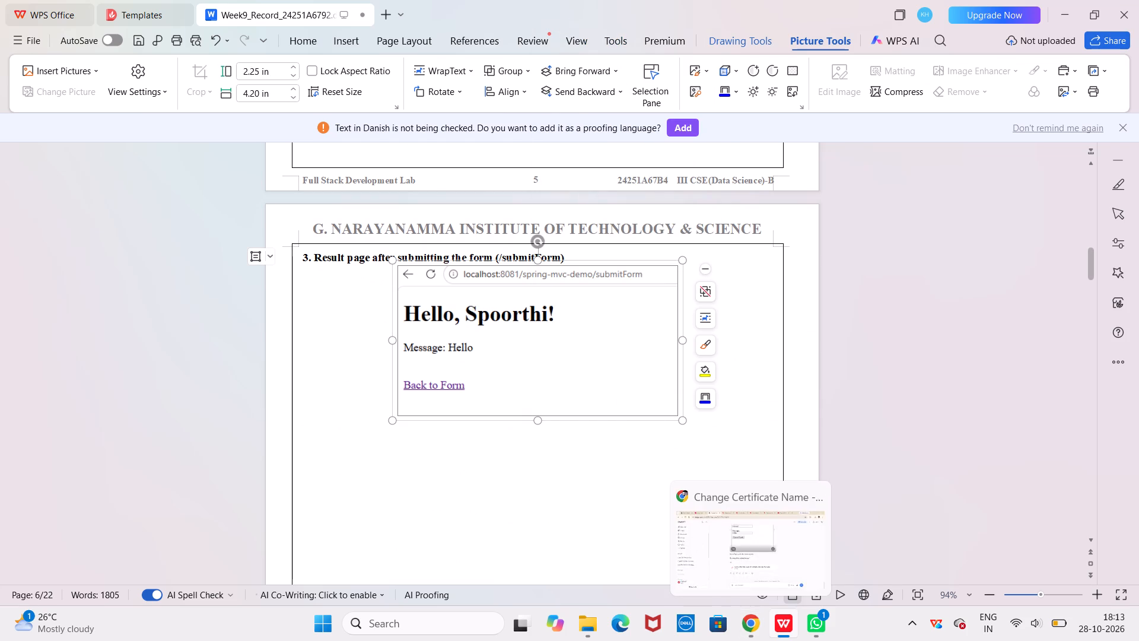
{"action": "left_click", "coordinate": [506, 437]}
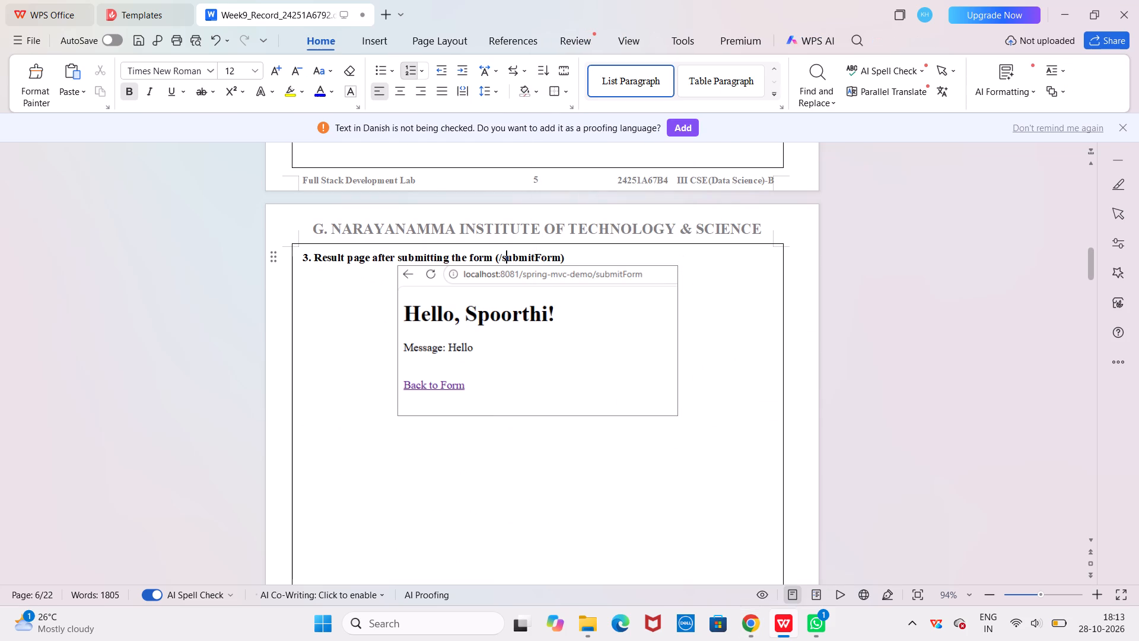
{"action": "key", "text": "Print"}
{"action": "left_click_drag", "start_coordinate": [396, 262], "coordinate": [693, 428]}
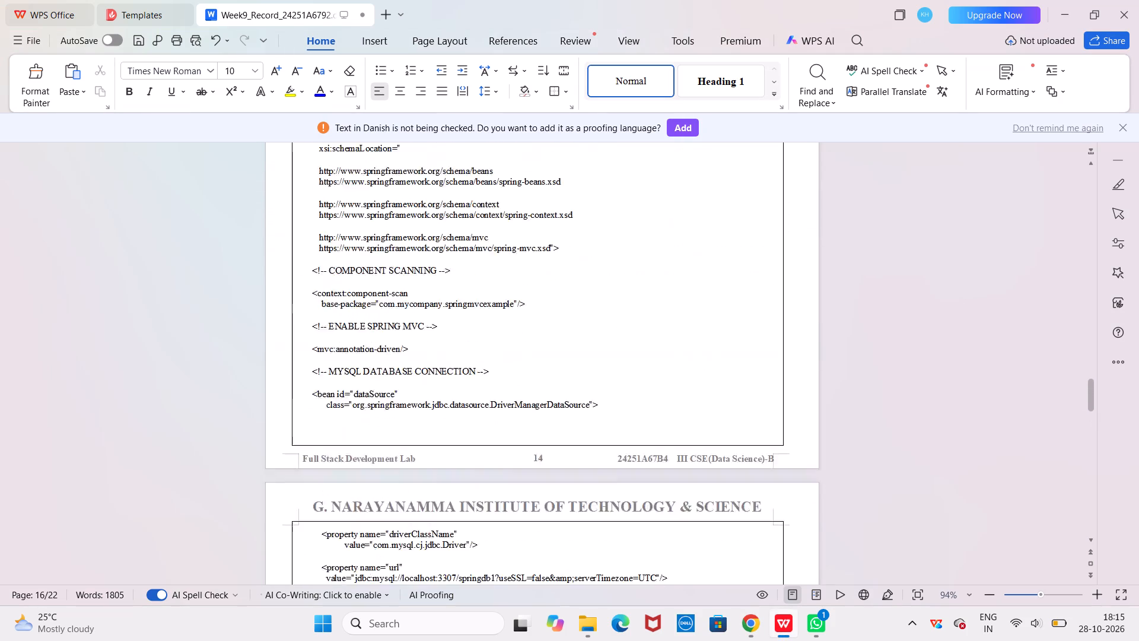
{"action": "scroll", "coordinate": [602, 296], "scroll_direction": "up", "scroll_amount": 10}
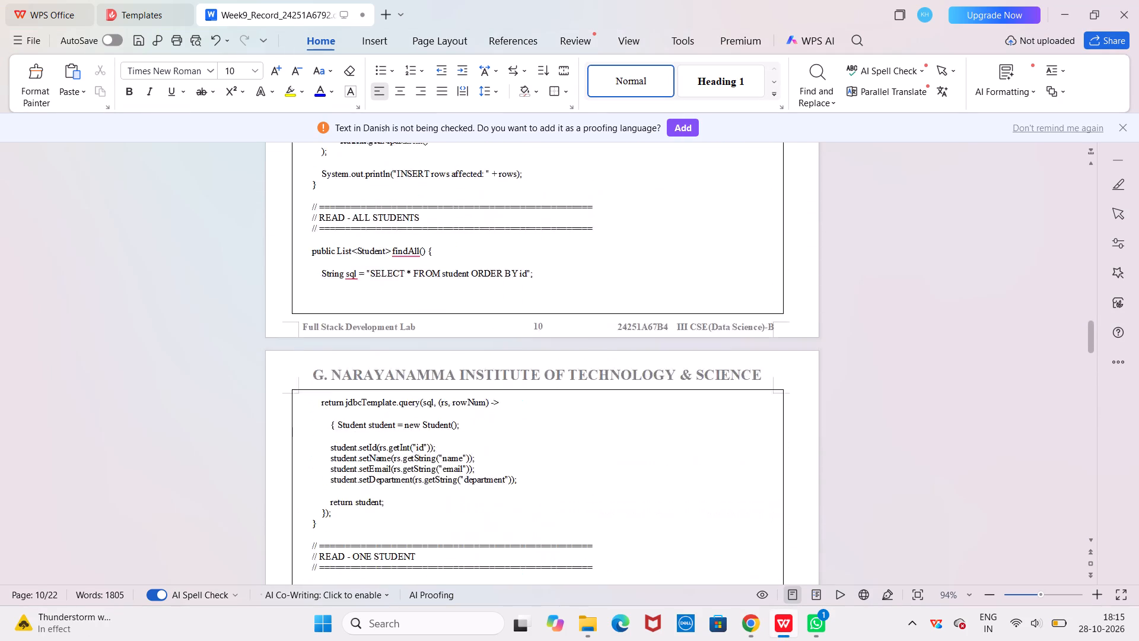
{"action": "scroll", "coordinate": [602, 296], "scroll_direction": "up", "scroll_amount": 10}
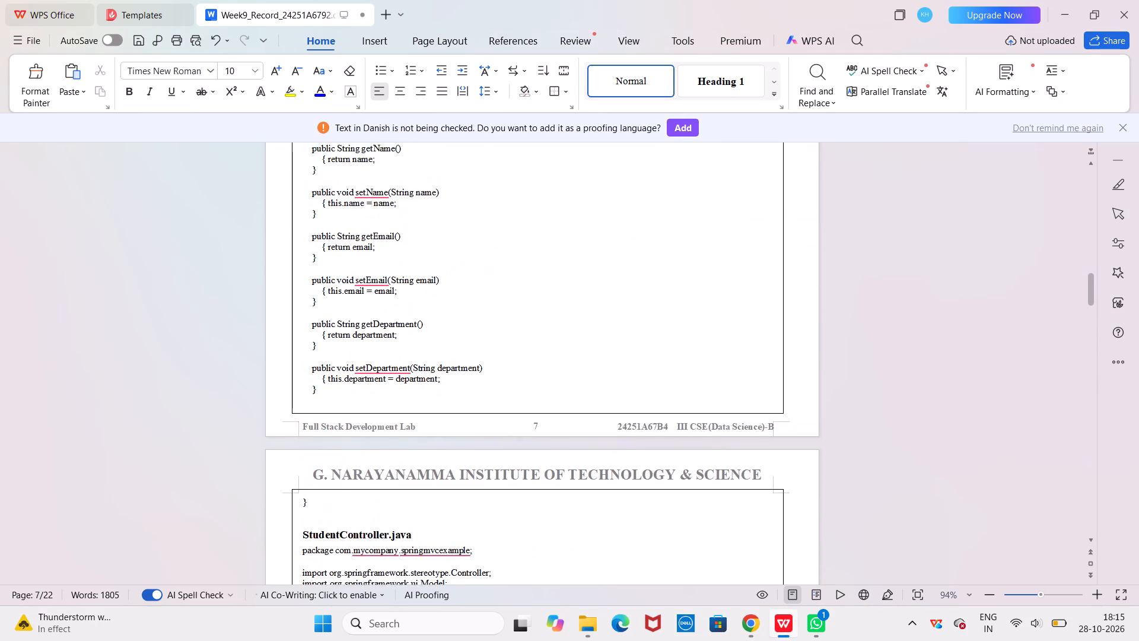
{"action": "scroll", "coordinate": [602, 296], "scroll_direction": "up", "scroll_amount": 7}
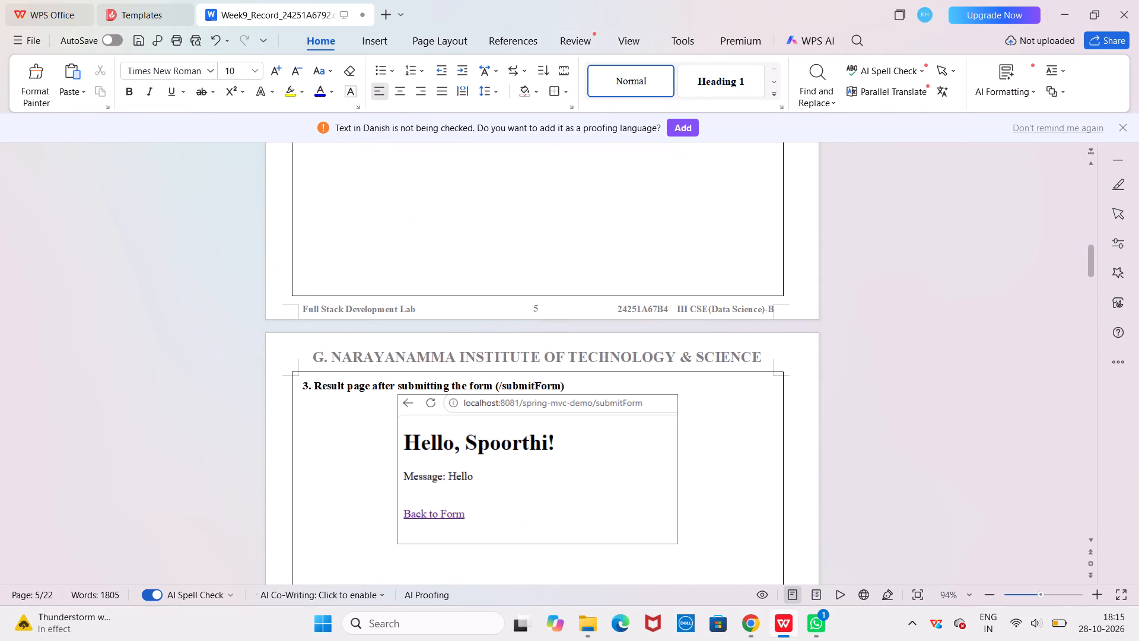
{"action": "left_click", "coordinate": [591, 428]}
{"action": "right_click", "coordinate": [591, 428]}
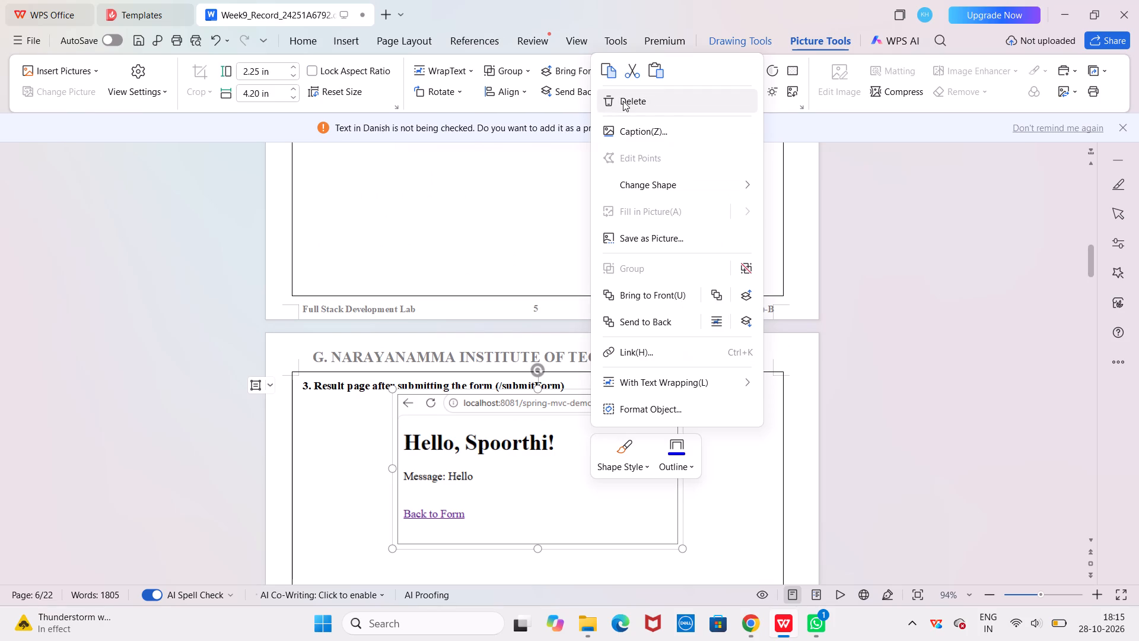
{"action": "left_click", "coordinate": [623, 101]}
Paste the copied ChatGPT response on a new line below heading 3 and try to shift its picture to the right.
{"action": "left_click", "coordinate": [571, 394]}
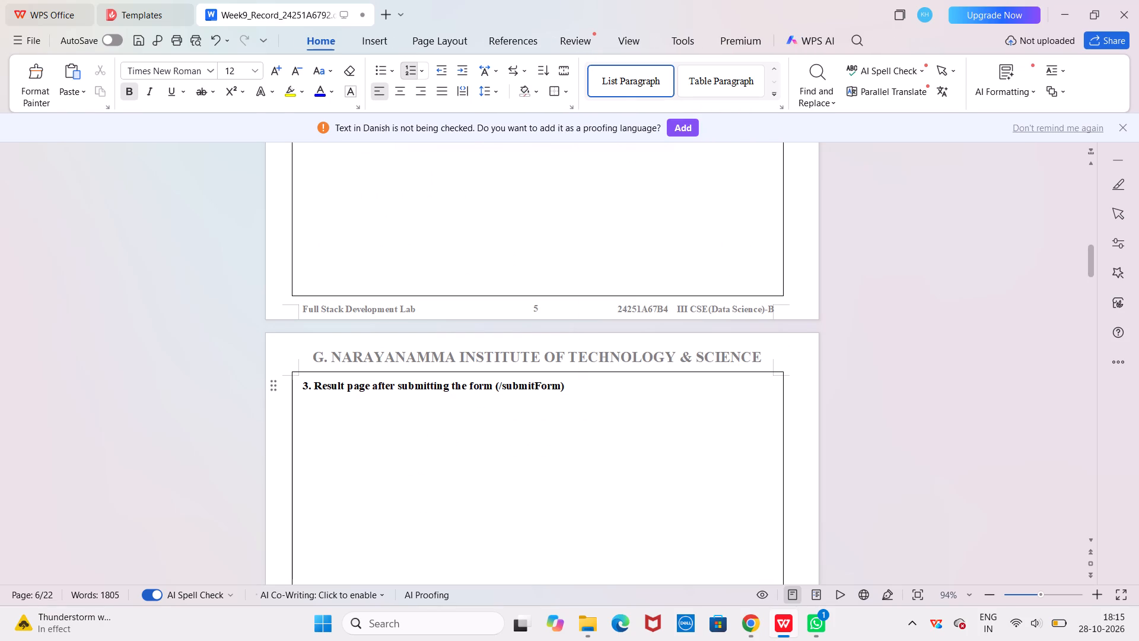
{"action": "key", "text": "Return"}
{"action": "key", "text": "ctrl+v"}
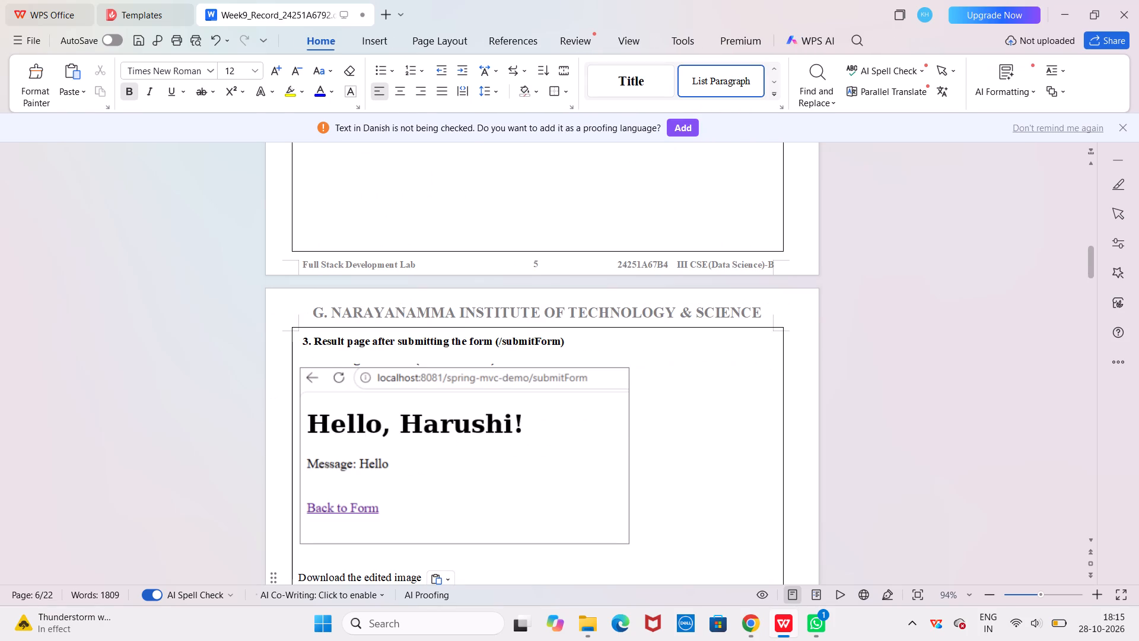
{"action": "left_click_drag", "start_coordinate": [509, 401], "coordinate": [561, 395]}
{"action": "left_click_drag", "start_coordinate": [578, 383], "coordinate": [604, 375]}
Delete the pasted line "Download the edited image" below the new result page picture.
{"action": "scroll", "coordinate": [474, 403], "scroll_direction": "down", "scroll_amount": 1}
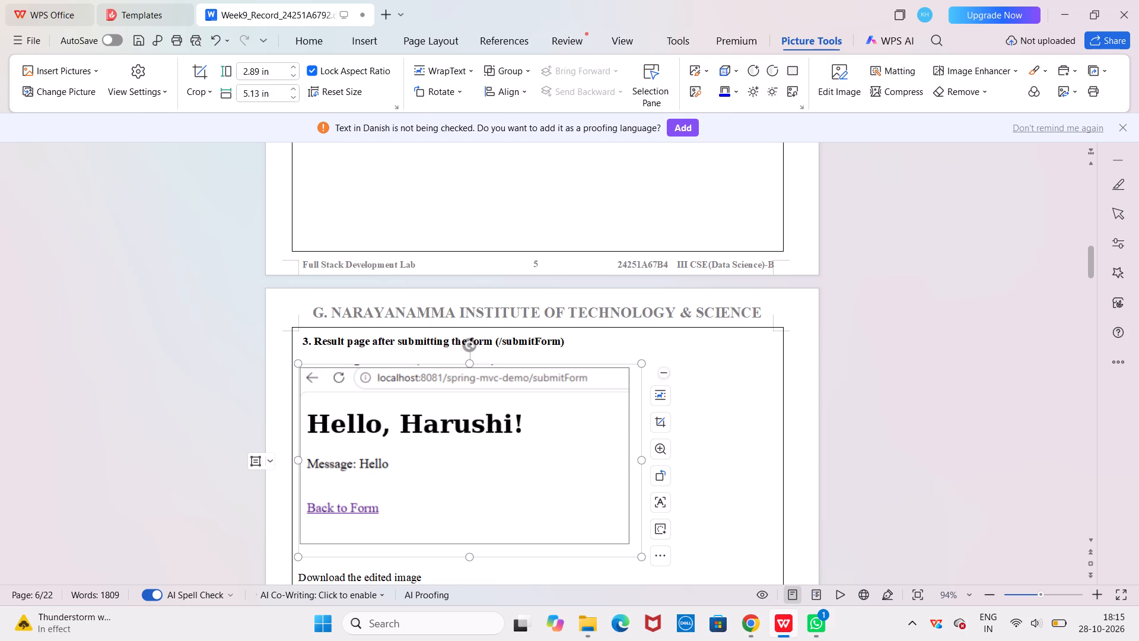
{"action": "scroll", "coordinate": [474, 403], "scroll_direction": "down", "scroll_amount": 1}
{"action": "left_click", "coordinate": [426, 519]}
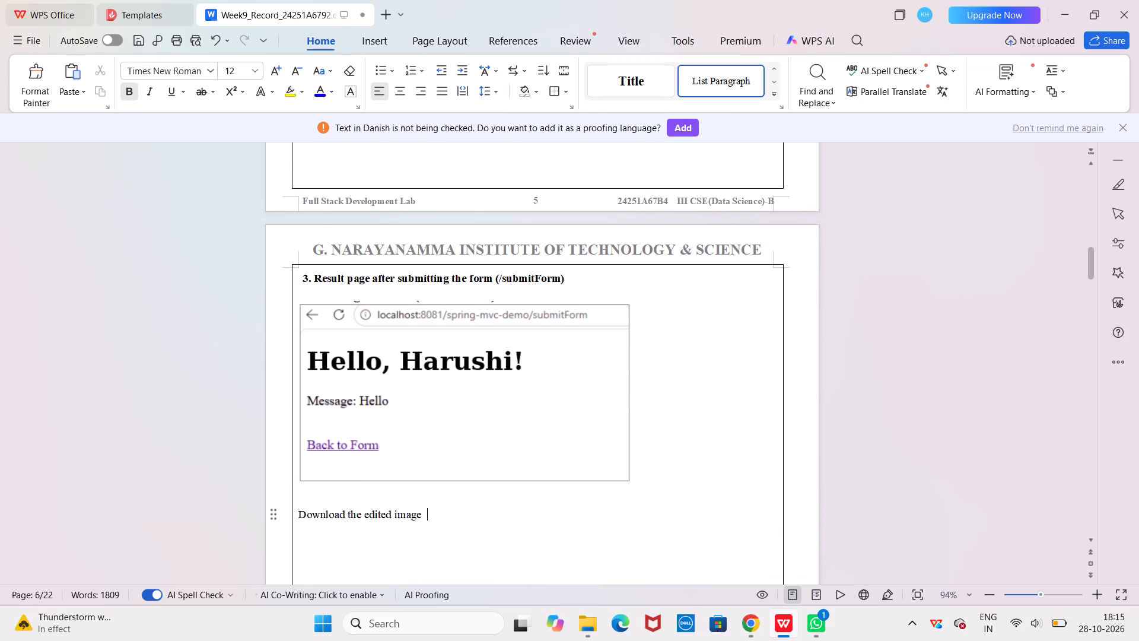
{"action": "key", "text": "BackSpace"}
{"action": "key", "text": "BackSpace"}
{"action": "key", "text": "BackSpace"}
{"action": "key", "text": "BackSpace"}
{"action": "key", "text": "BackSpace"}
{"action": "key", "text": "BackSpace"}
{"action": "key", "text": "BackSpace"}
{"action": "key", "text": "BackSpace"}
{"action": "key", "text": "BackSpace"}
{"action": "key", "text": "BackSpace"}
{"action": "key", "text": "BackSpace"}
{"action": "key", "text": "BackSpace"}
{"action": "key", "text": "BackSpace"}
{"action": "key", "text": "BackSpace"}
{"action": "key", "text": "BackSpace"}
{"action": "key", "text": "BackSpace"}
{"action": "key", "text": "BackSpace"}
{"action": "key", "text": "BackSpace"}
{"action": "key", "text": "BackSpace"}
{"action": "key", "text": "BackSpace"}
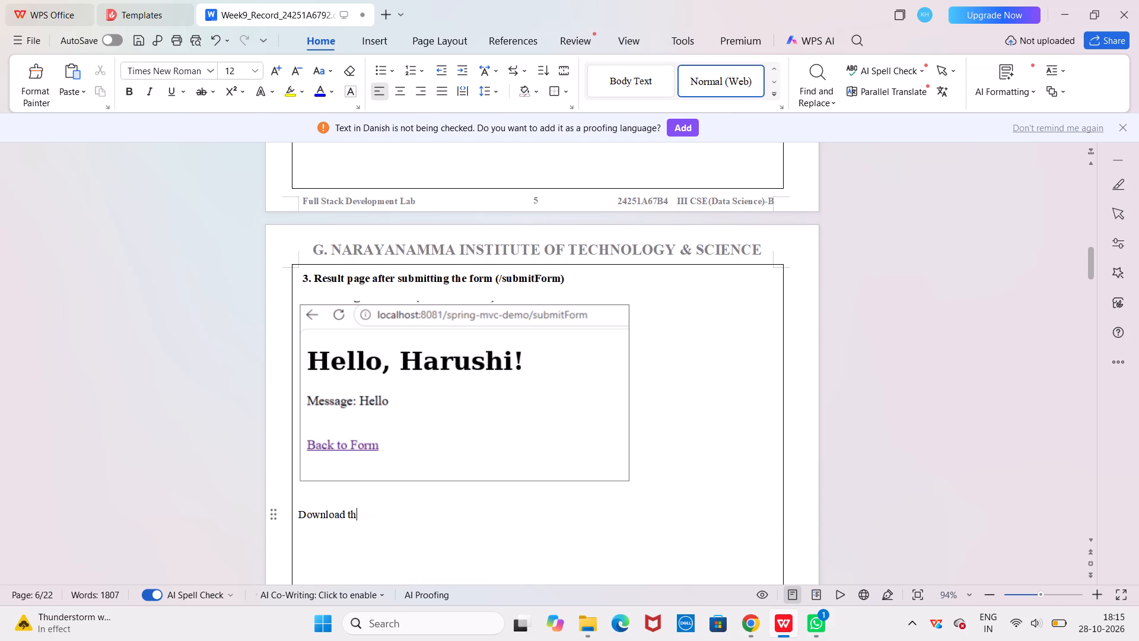
{"action": "key", "text": "BackSpace"}
{"action": "key", "text": "BackSpace"}
{"action": "key", "text": "BackSpace"}
{"action": "key", "text": "BackSpace"}
{"action": "key", "text": "BackSpace"}
{"action": "key", "text": "BackSpace"}
{"action": "key", "text": "BackSpace"}
{"action": "key", "text": "BackSpace"}
Save a copy of the record in Downloads as a PDF named "w9 fsd 67b4".
{"action": "scroll", "coordinate": [463, 457], "scroll_direction": "down", "scroll_amount": 3}
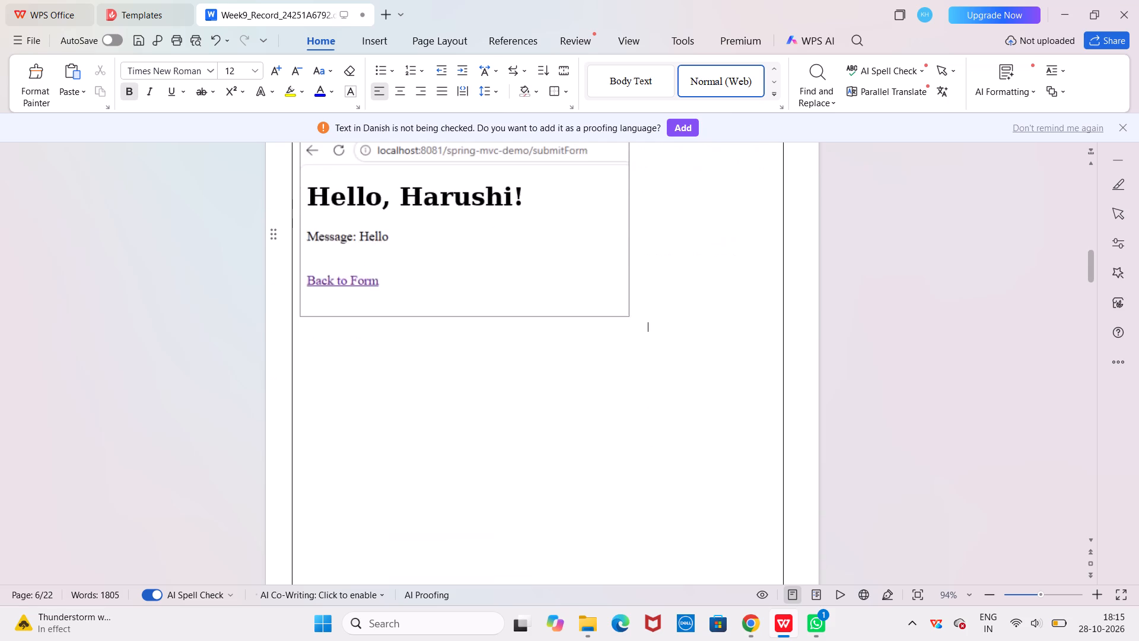
{"action": "scroll", "coordinate": [463, 457], "scroll_direction": "down", "scroll_amount": 3}
{"action": "scroll", "coordinate": [463, 457], "scroll_direction": "up", "scroll_amount": 7}
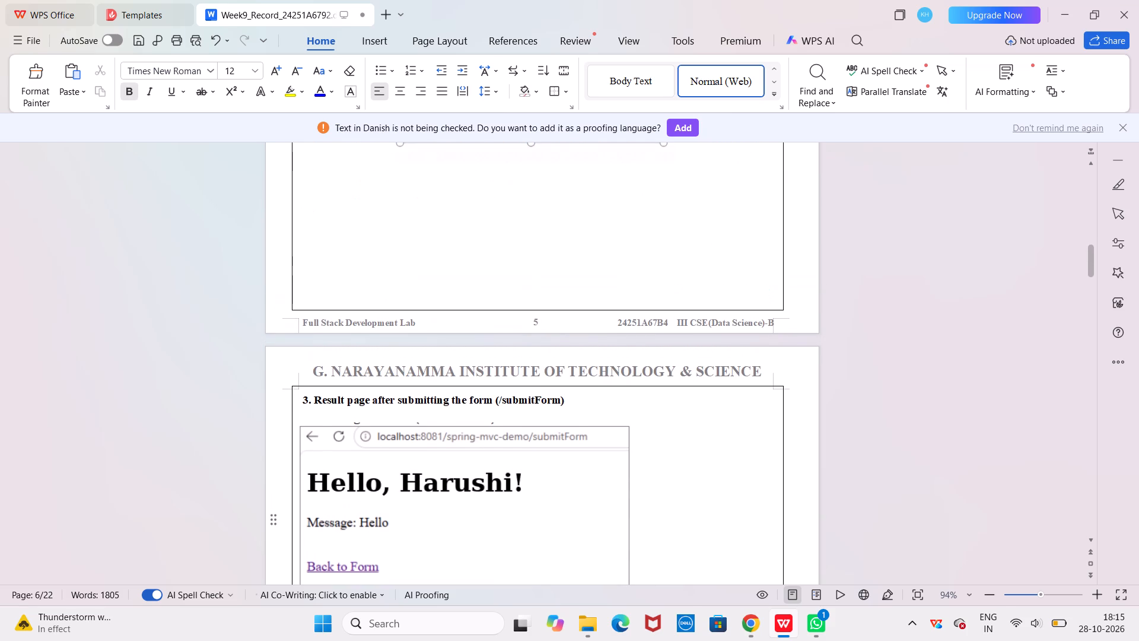
{"action": "left_click", "coordinate": [28, 35]}
{"action": "left_click", "coordinate": [155, 174]}
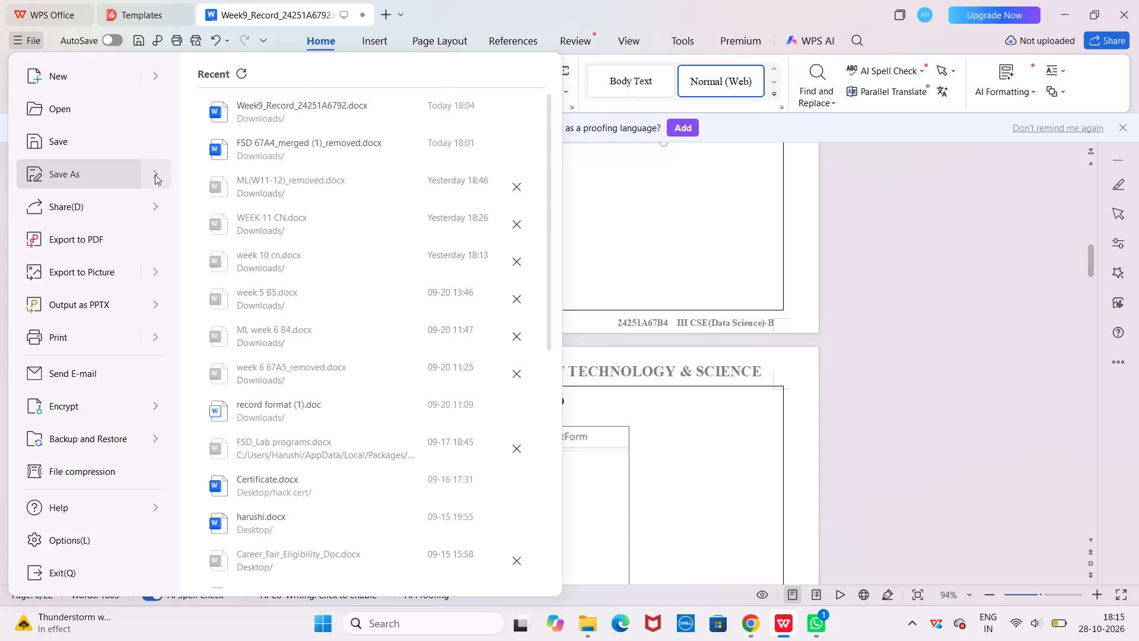
{"action": "left_click", "coordinate": [263, 367]}
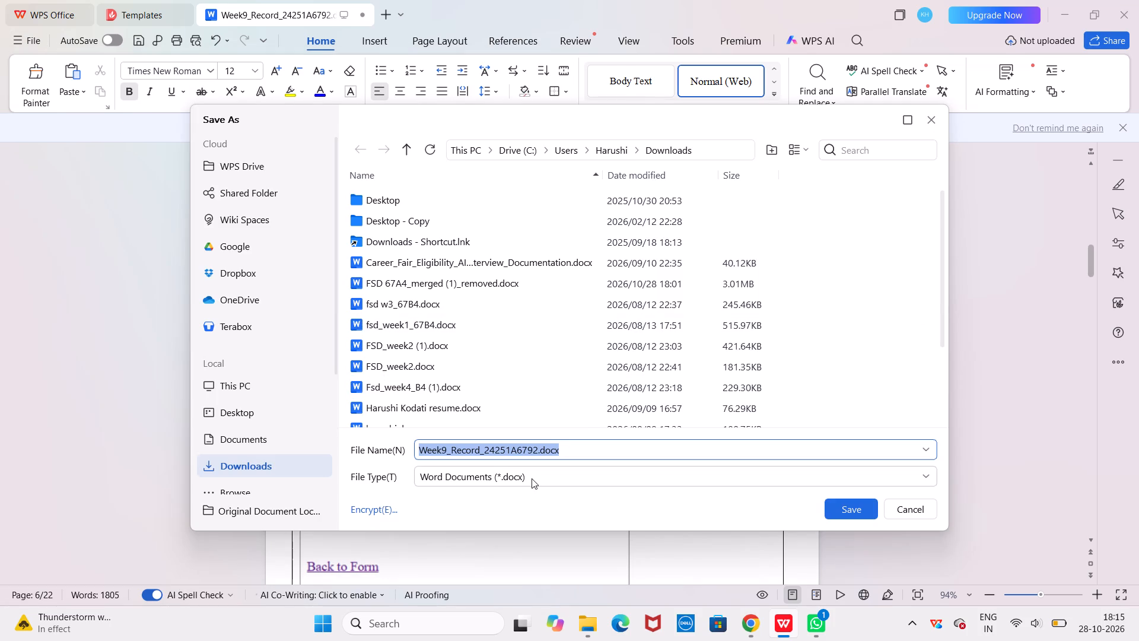
{"action": "key", "text": "BackSpace"}
{"action": "type", "text": "w9 fsd 67b4"}
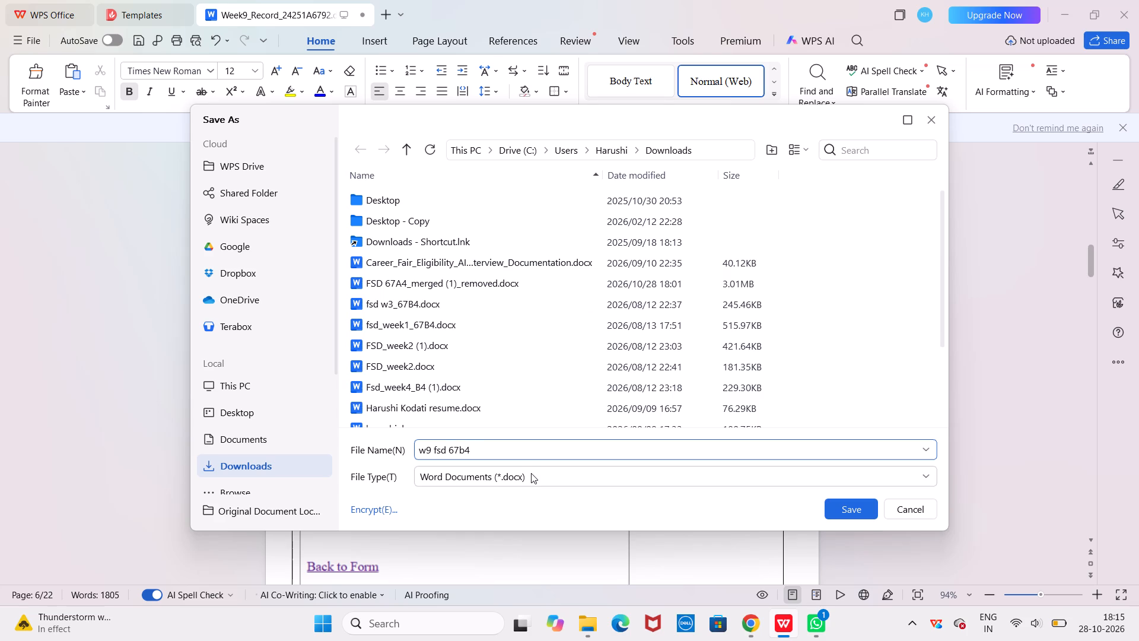
{"action": "left_click", "coordinate": [531, 473]}
{"action": "scroll", "coordinate": [525, 427], "scroll_direction": "down", "scroll_amount": 7}
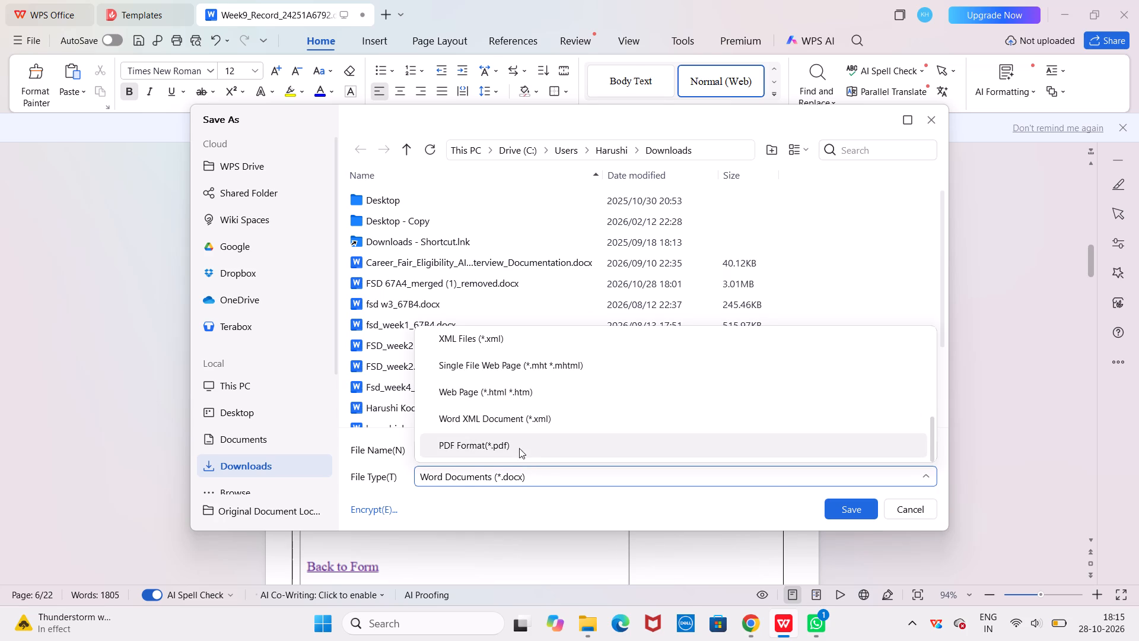
{"action": "left_click", "coordinate": [519, 448]}
{"action": "left_click", "coordinate": [854, 502]}
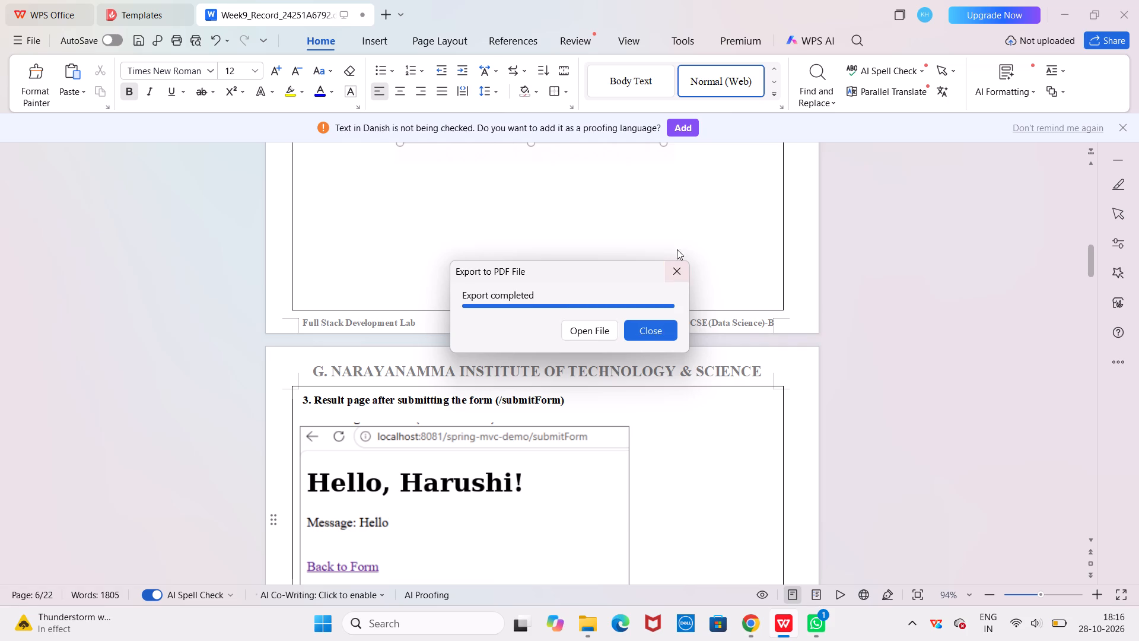
{"action": "left_click", "coordinate": [675, 269]}
Change the last digit of the roll number in the page footer to 5.
{"action": "double_click", "coordinate": [666, 321]}
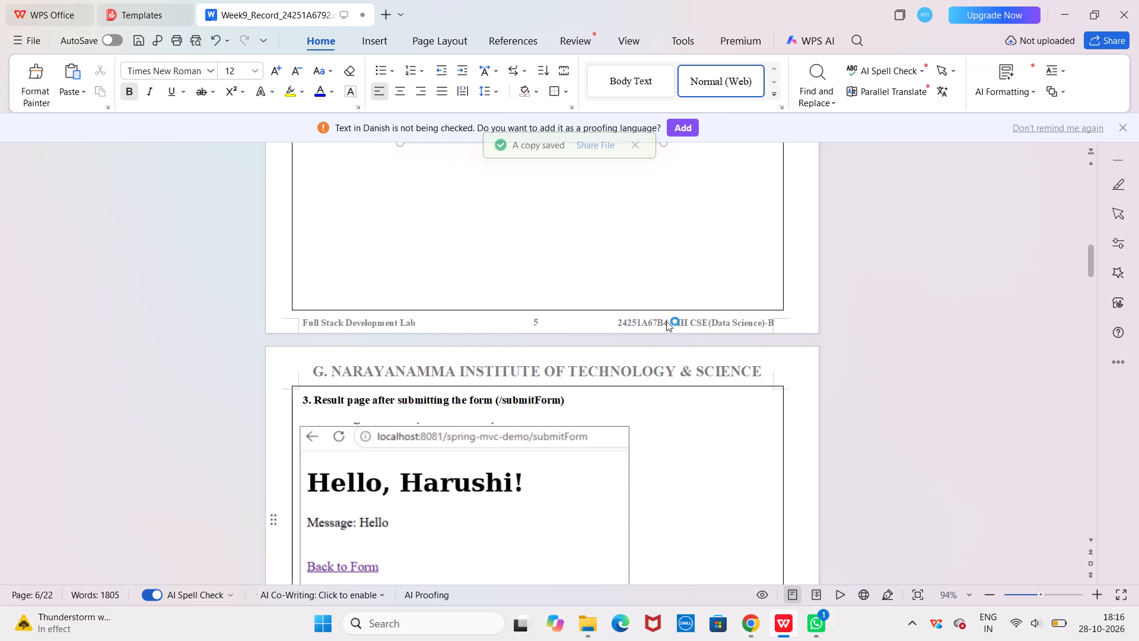
{"action": "left_click", "coordinate": [666, 321]}
{"action": "key", "text": "BackSpace"}
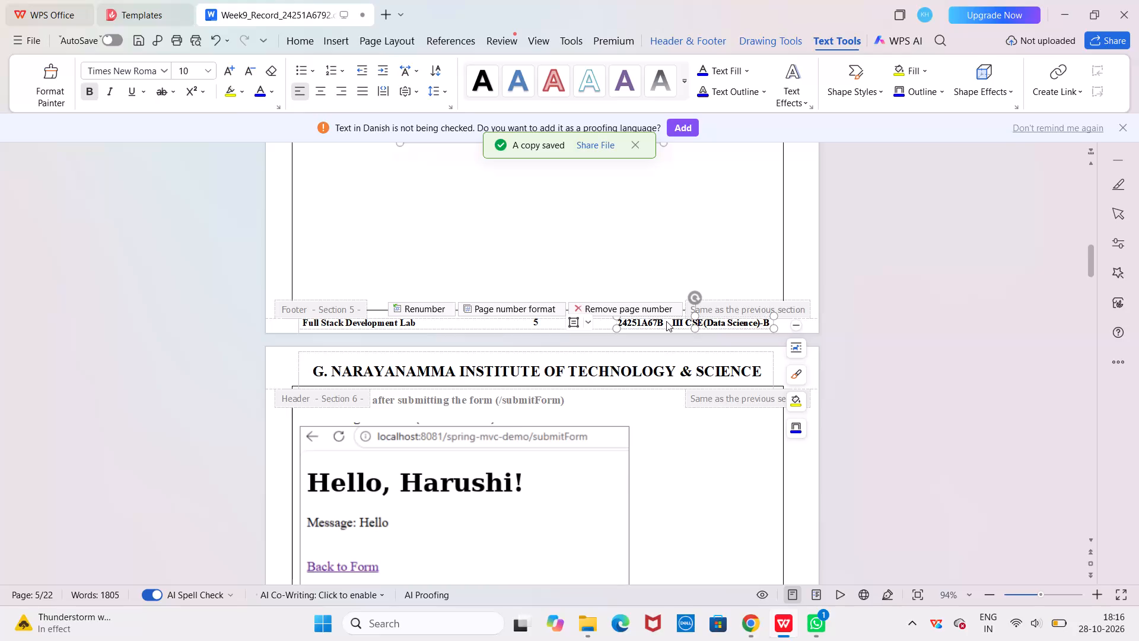
{"action": "key", "text": "5"}
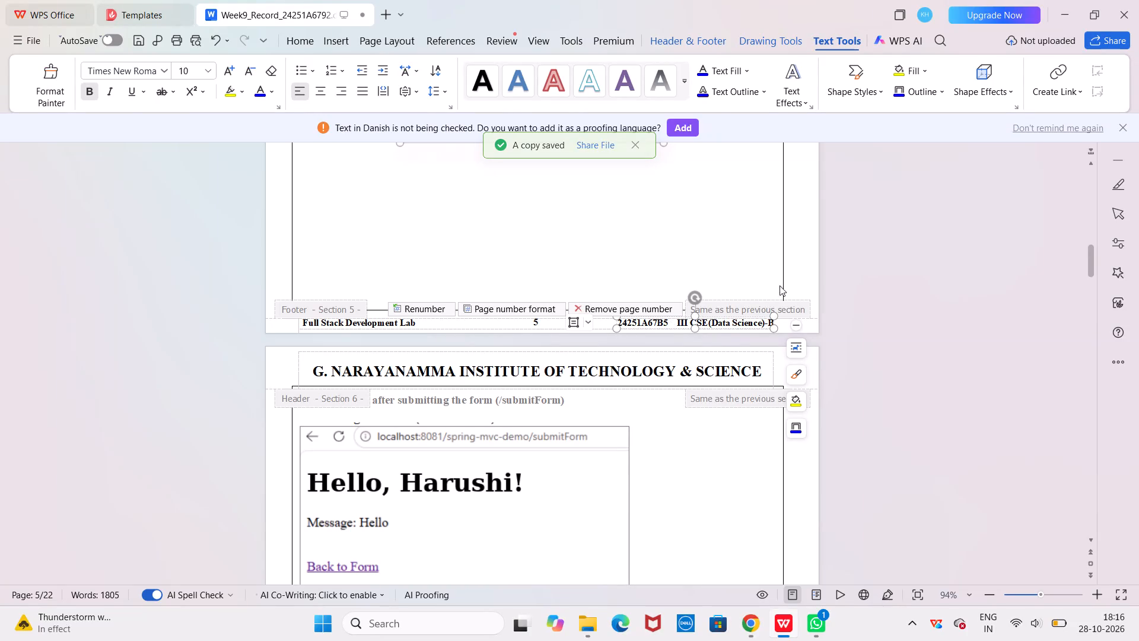
{"action": "double_click", "coordinate": [771, 274]}
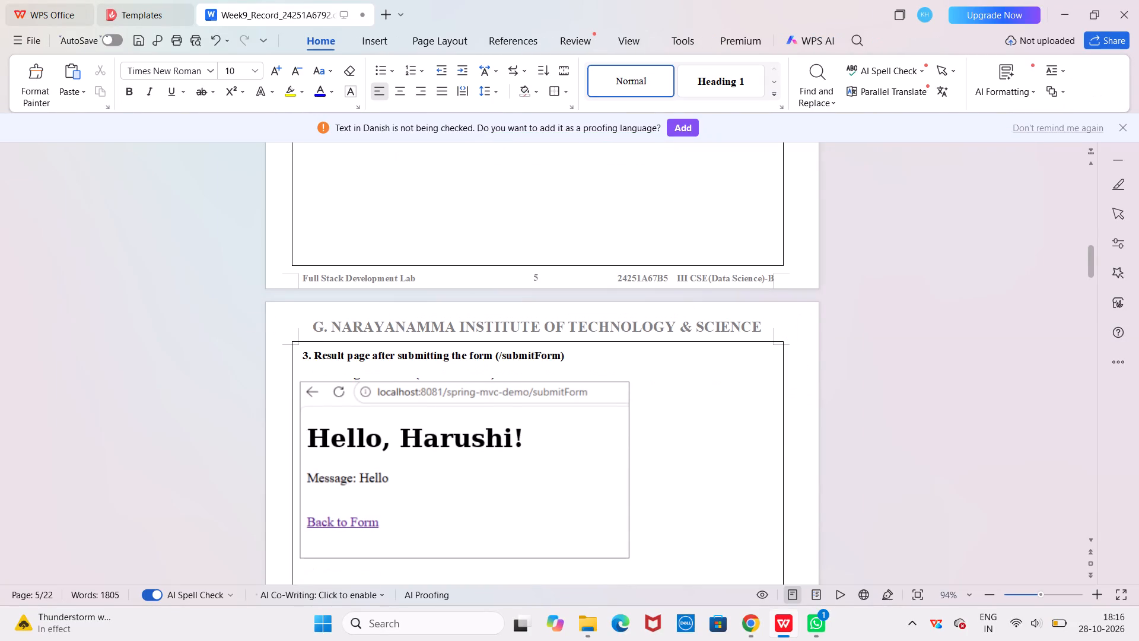
Save another copy of the record in Downloads as a PDF named "w9 fsd 67b5".
{"action": "scroll", "coordinate": [635, 189], "scroll_direction": "up", "scroll_amount": 10}
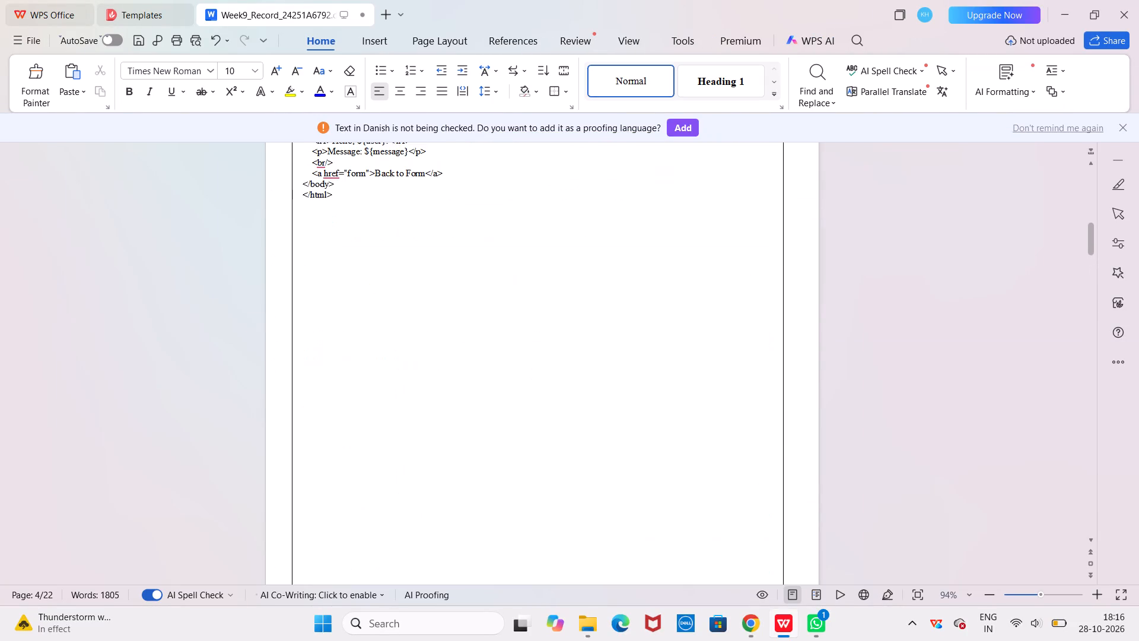
{"action": "scroll", "coordinate": [635, 189], "scroll_direction": "up", "scroll_amount": 1}
{"action": "left_click", "coordinate": [30, 48]}
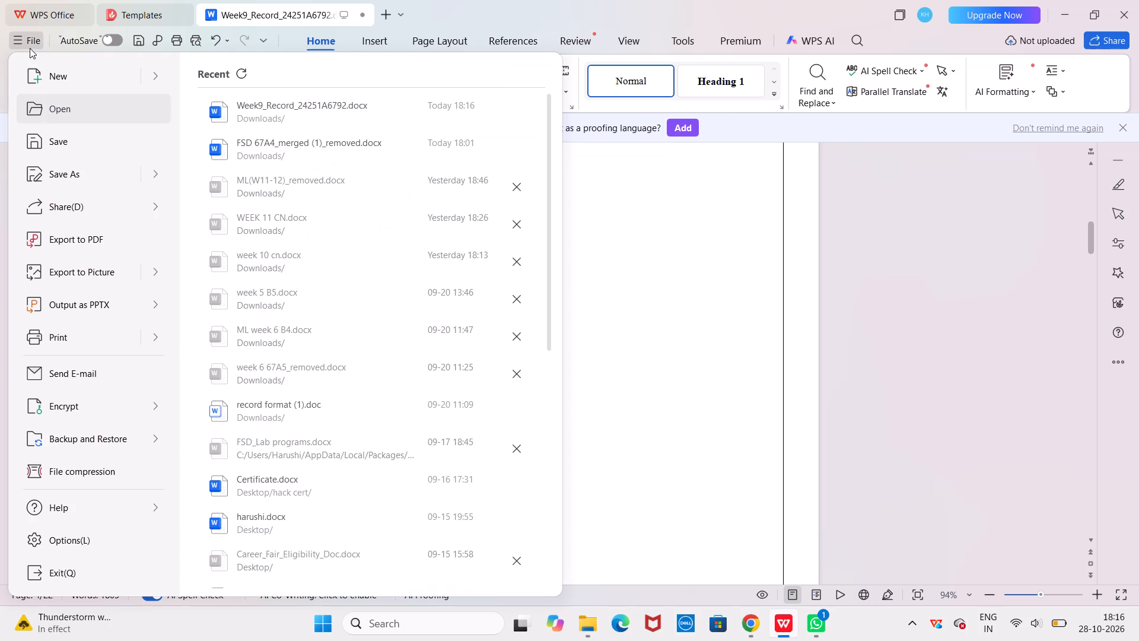
{"action": "left_click", "coordinate": [149, 182]}
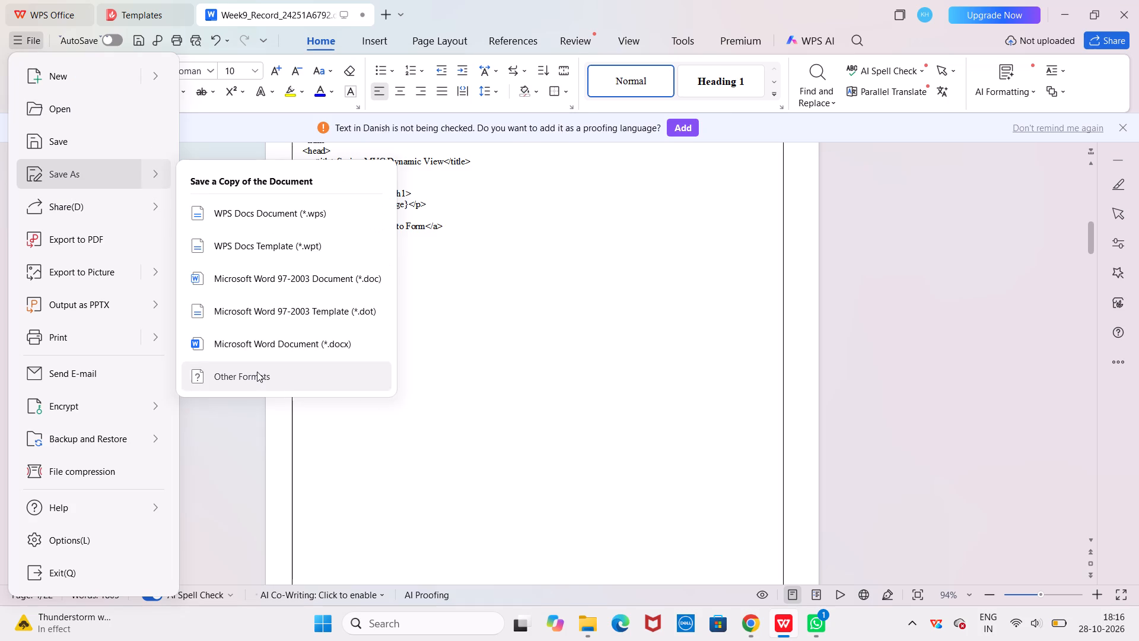
{"action": "left_click", "coordinate": [257, 372]}
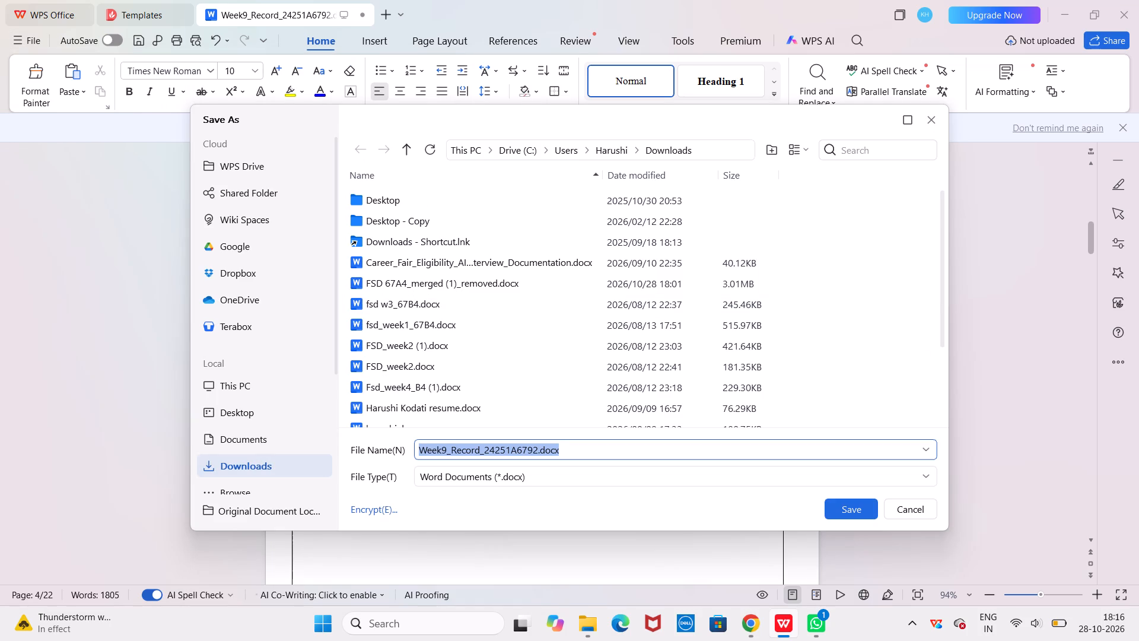
{"action": "key", "text": "BackSpace"}
{"action": "type", "text": "w9 fsd"}
{"action": "key", "text": "space"}
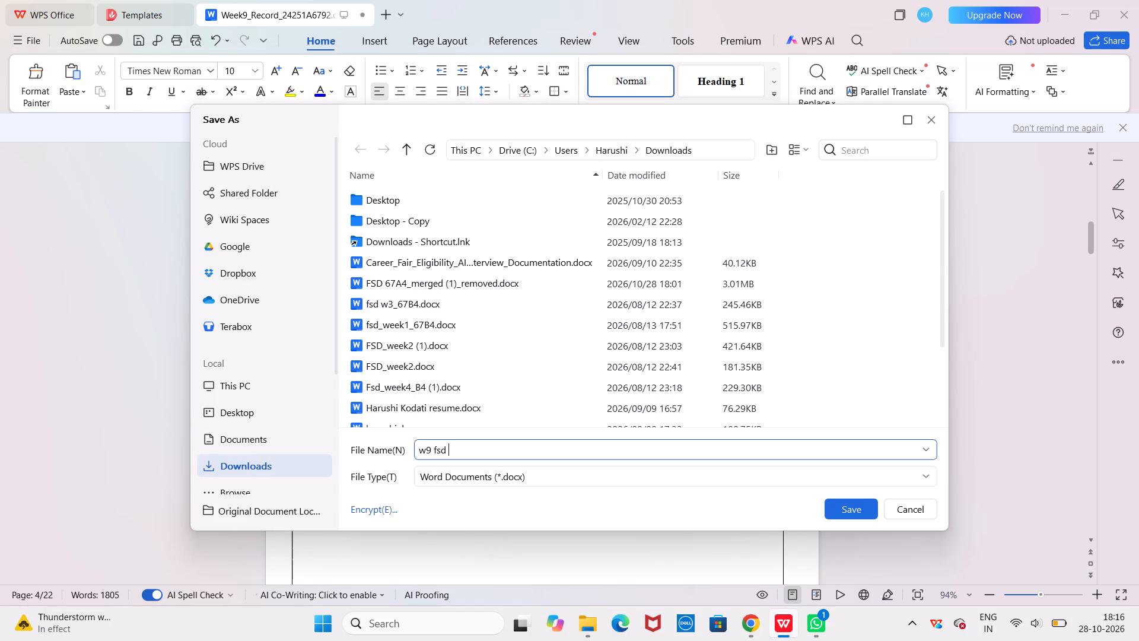
{"action": "type", "text": "67b5"}
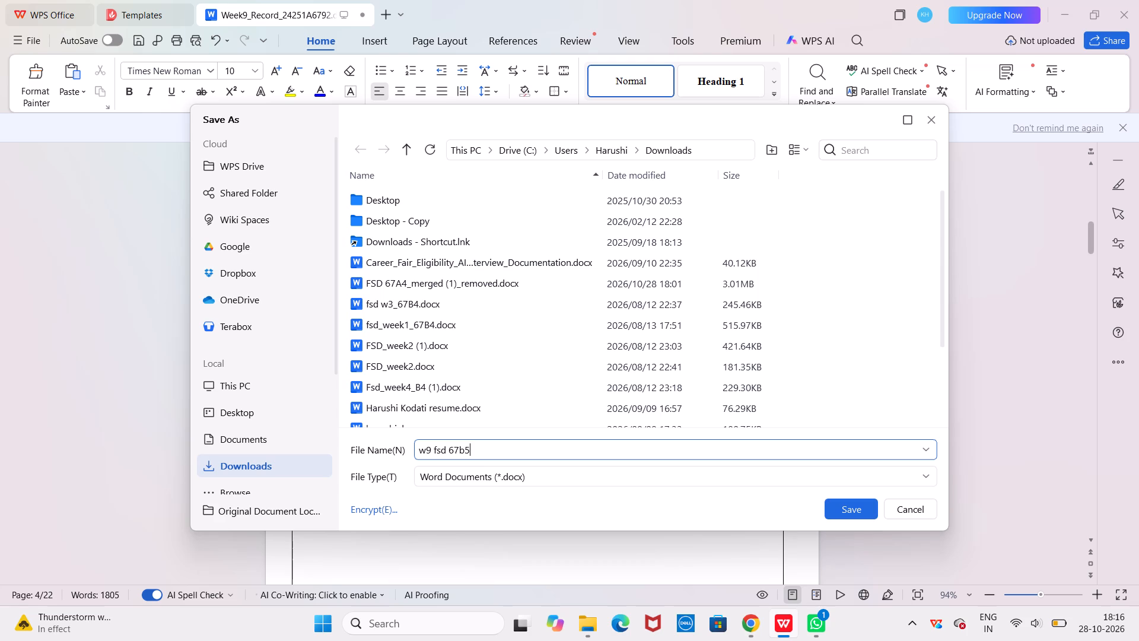
{"action": "left_click", "coordinate": [508, 468]}
{"action": "scroll", "coordinate": [510, 413], "scroll_direction": "down", "scroll_amount": 5}
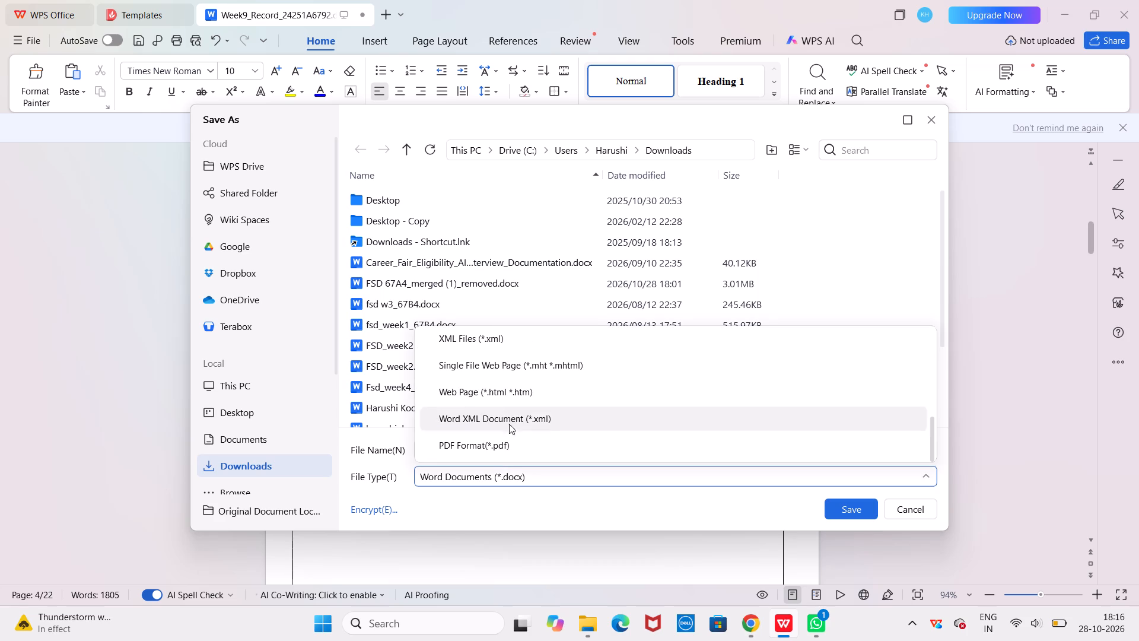
{"action": "left_click", "coordinate": [503, 443]}
{"action": "left_click", "coordinate": [833, 513]}
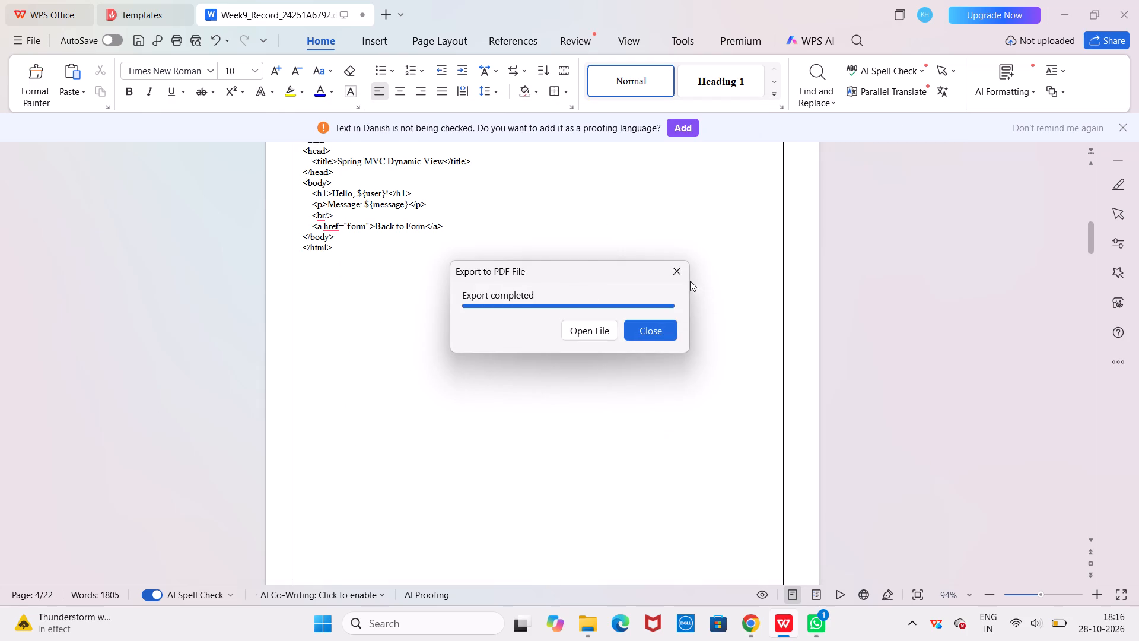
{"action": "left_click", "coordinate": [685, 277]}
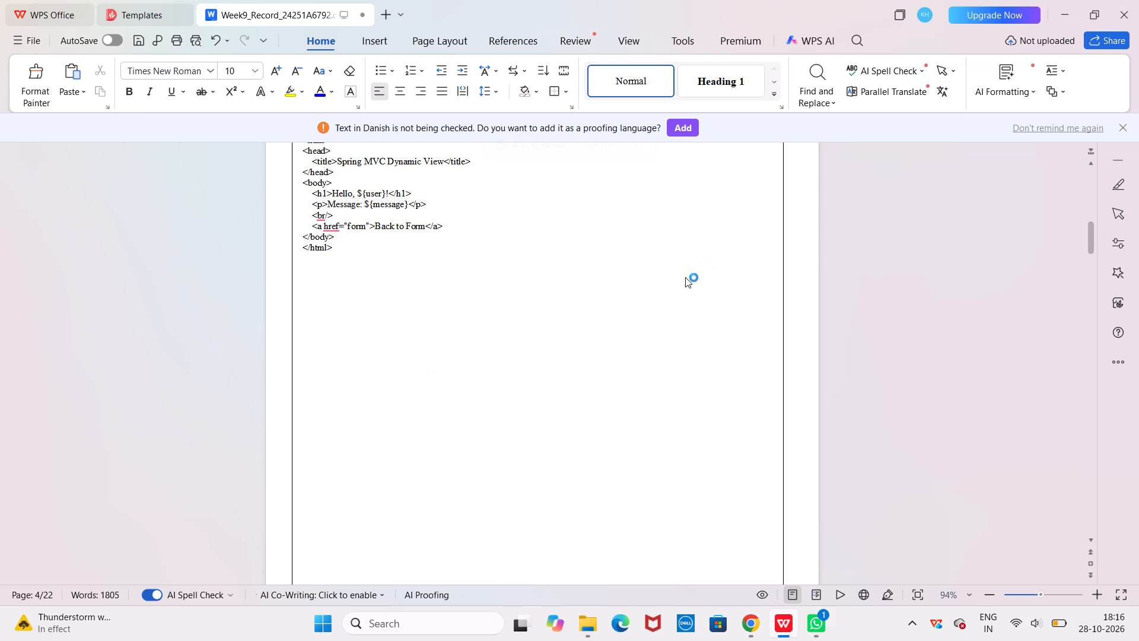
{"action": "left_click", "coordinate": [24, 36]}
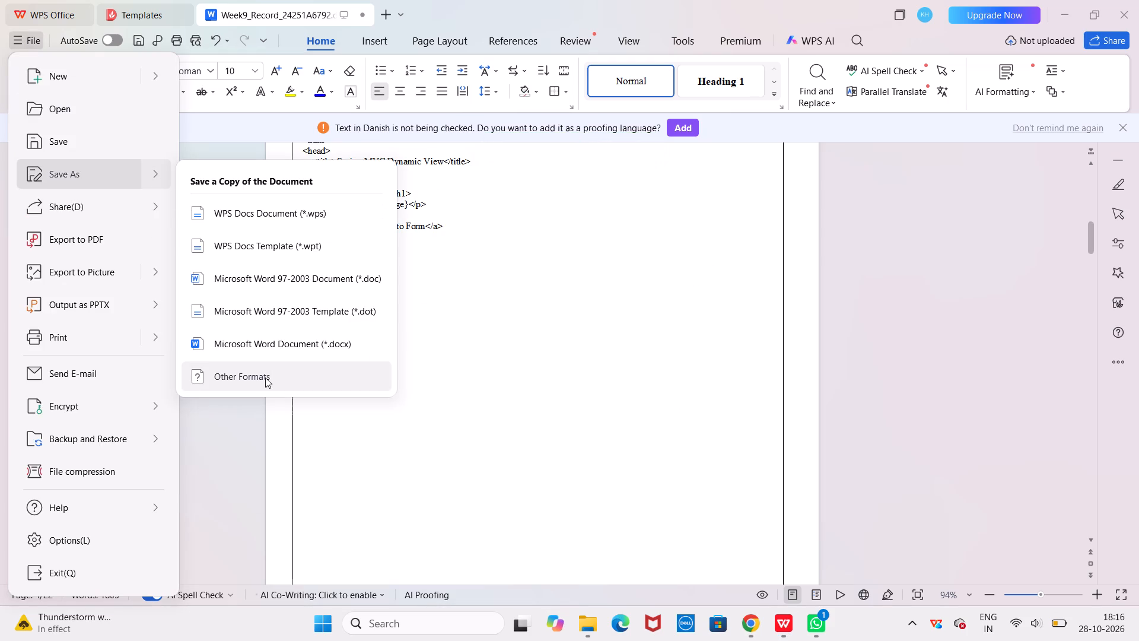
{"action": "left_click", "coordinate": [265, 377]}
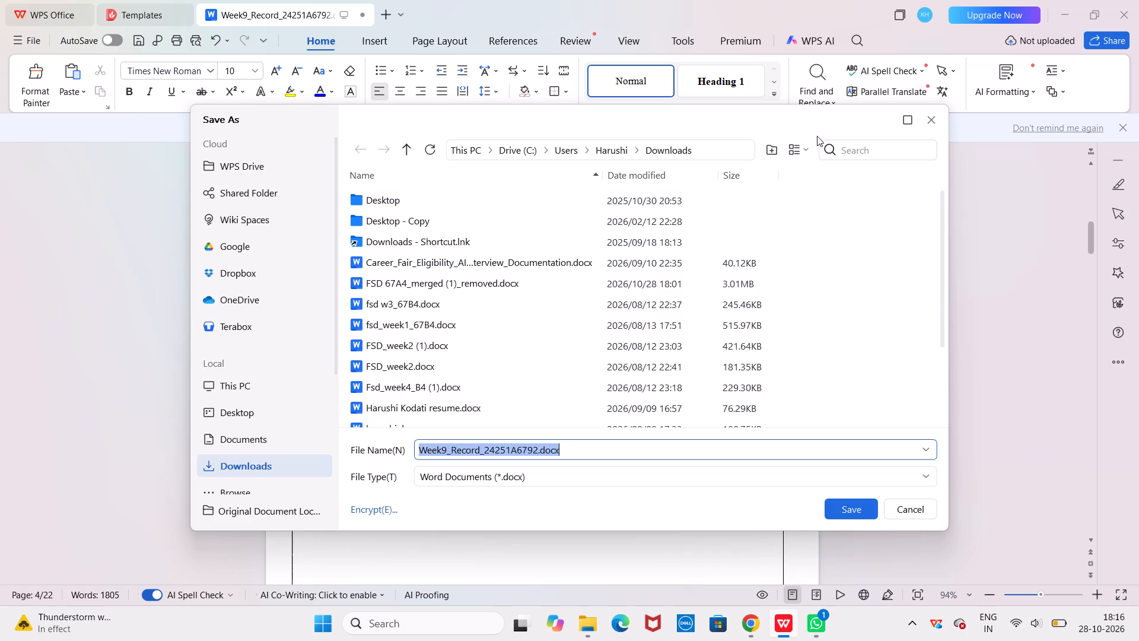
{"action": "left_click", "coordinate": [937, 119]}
Change the last digit of the roll number in the Week 9 record's page footer to 6.
{"action": "scroll", "coordinate": [666, 322], "scroll_direction": "down", "scroll_amount": 2}
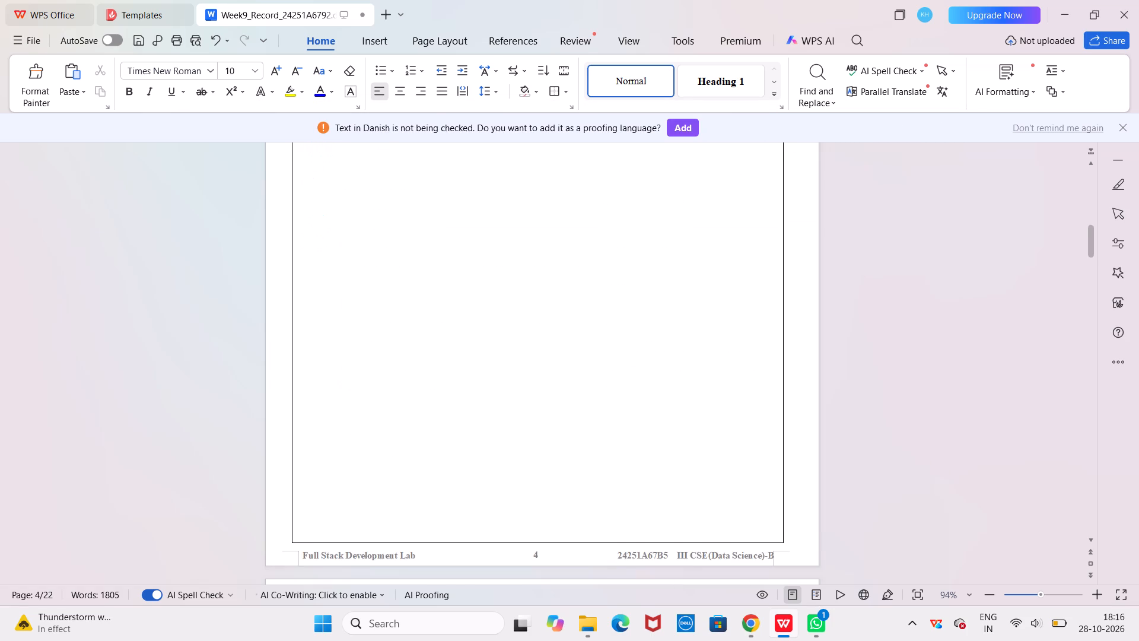
{"action": "scroll", "coordinate": [666, 322], "scroll_direction": "down", "scroll_amount": 2}
{"action": "double_click", "coordinate": [668, 407]}
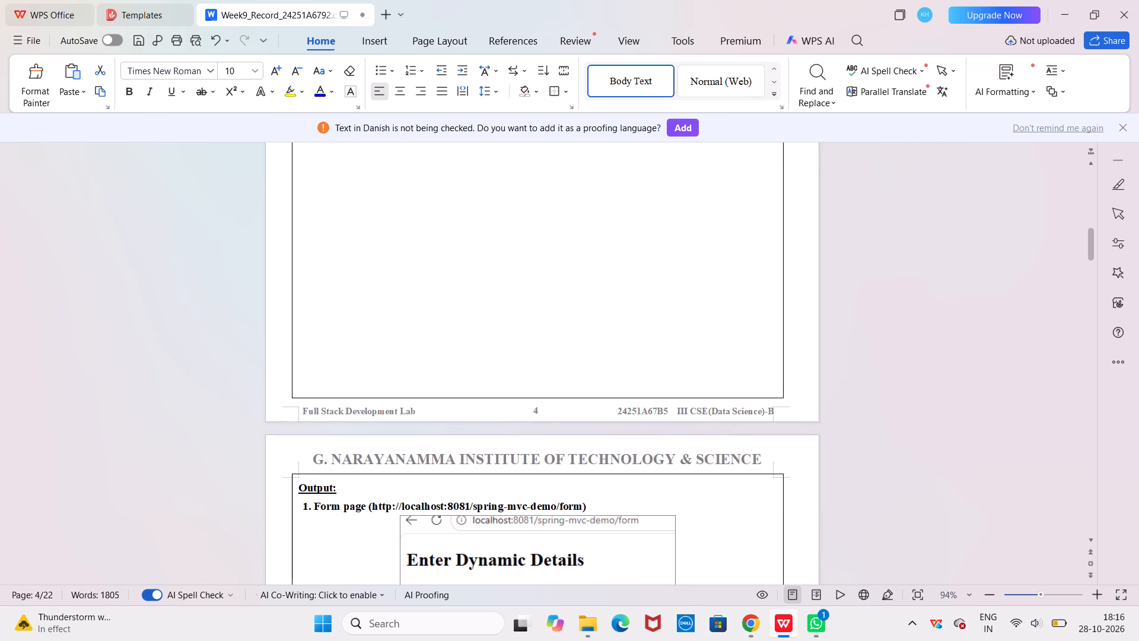
{"action": "double_click", "coordinate": [667, 408]}
{"action": "key", "text": "BackSpace"}
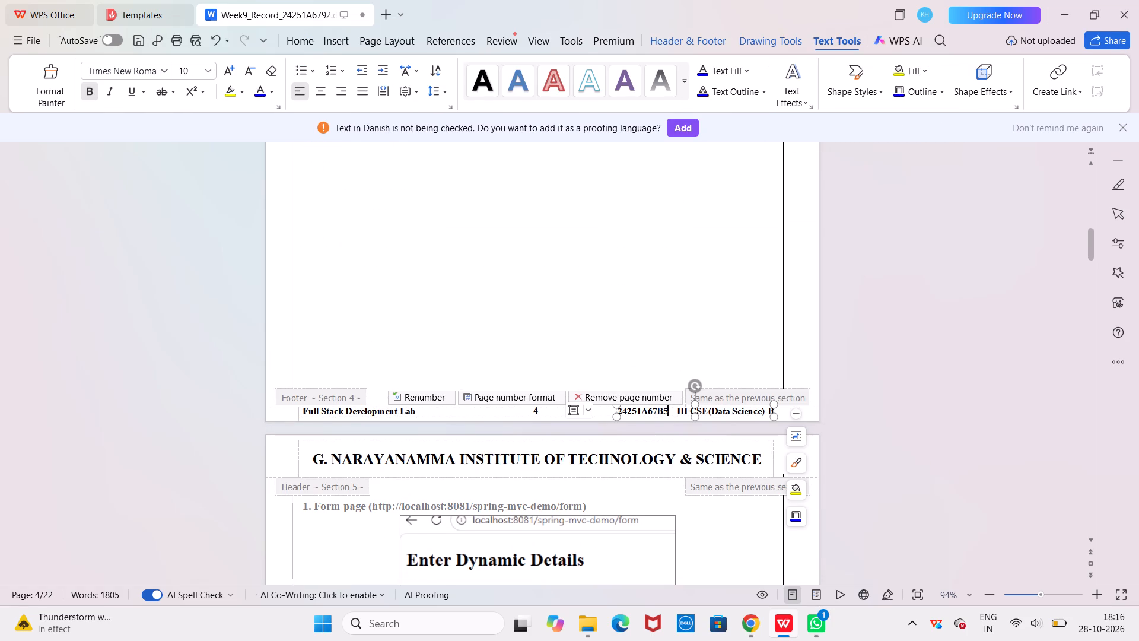
{"action": "key", "text": "6"}
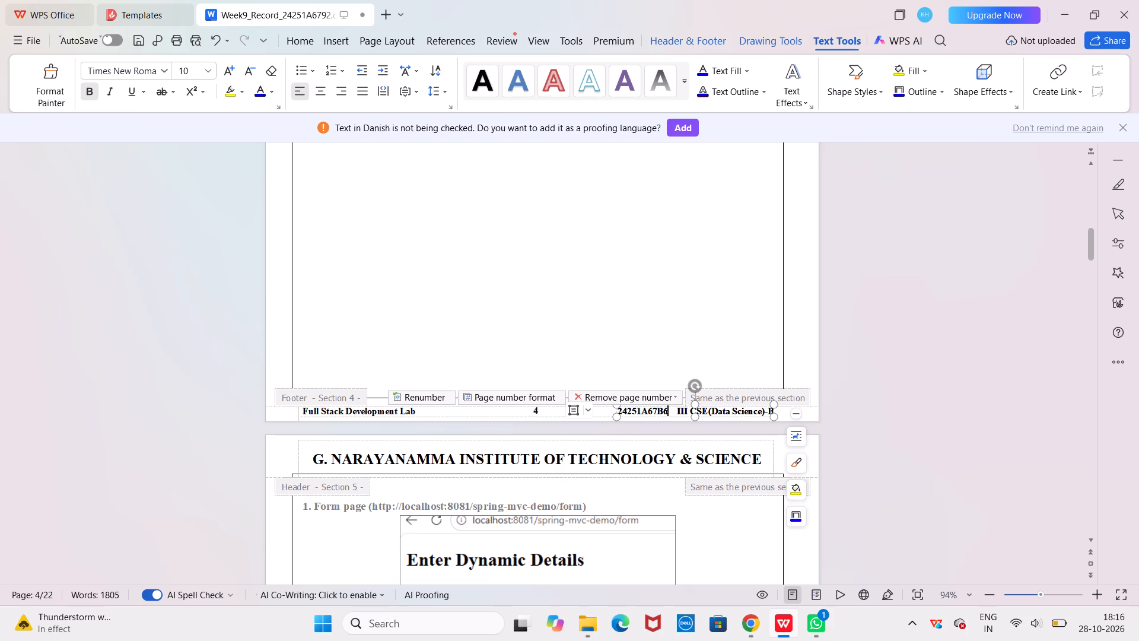
{"action": "double_click", "coordinate": [260, 237]}
{"action": "double_click", "coordinate": [338, 247]}
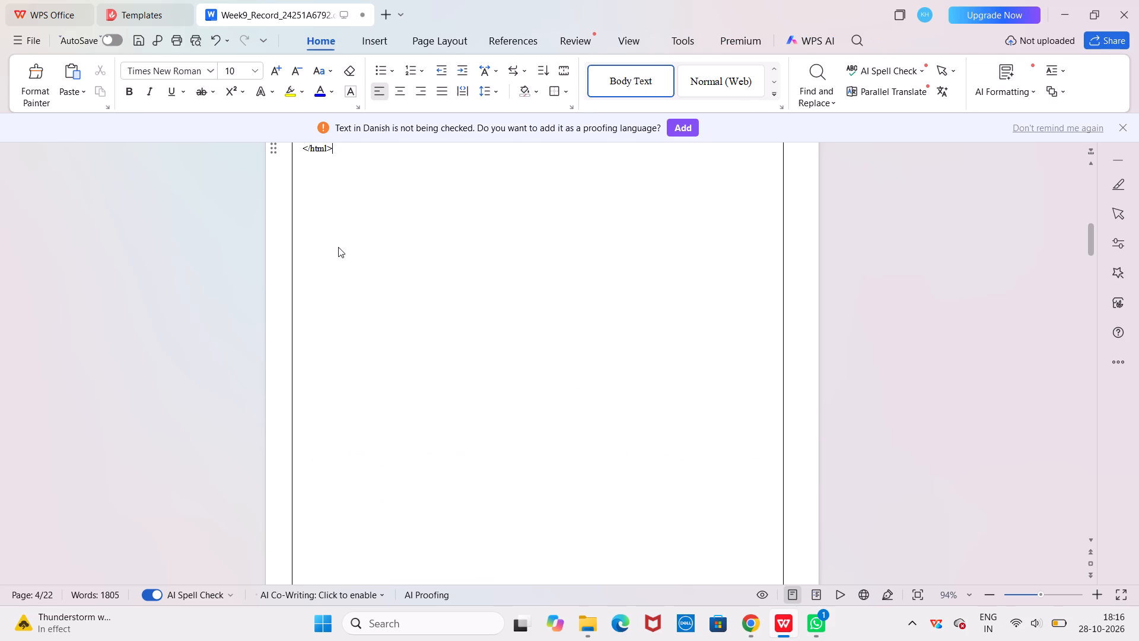
Save a copy of the Week 9 record in Downloads as a PDF named "w9 fsd 67b6".
{"action": "scroll", "coordinate": [338, 247], "scroll_direction": "down", "scroll_amount": 8}
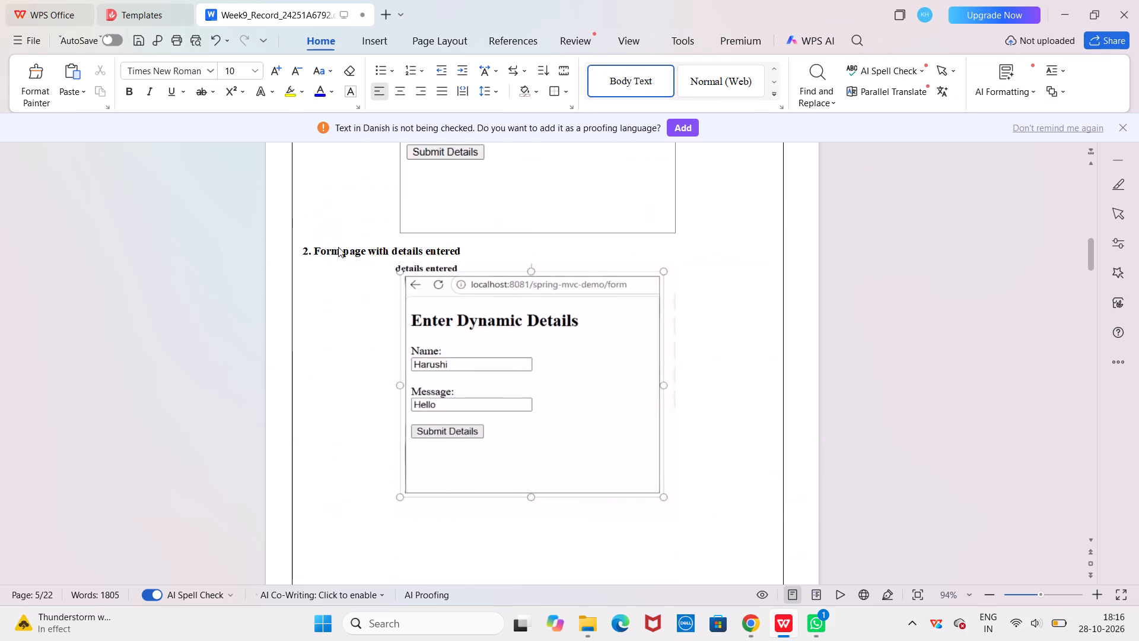
{"action": "scroll", "coordinate": [338, 247], "scroll_direction": "down", "scroll_amount": 6}
{"action": "left_click", "coordinate": [24, 32]}
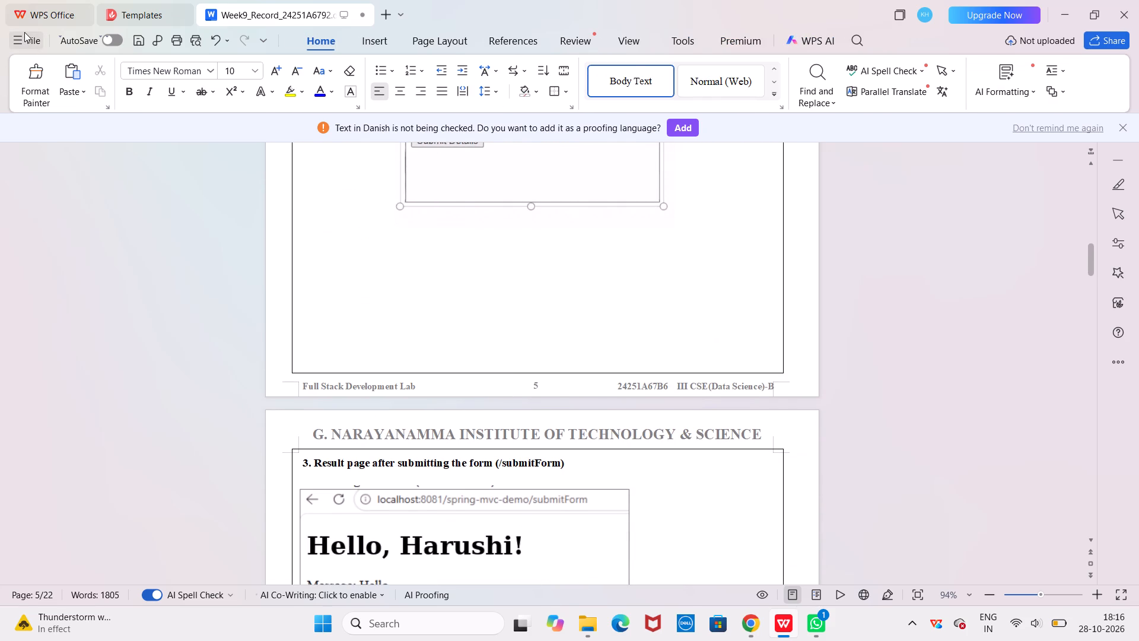
{"action": "left_click", "coordinate": [149, 174]}
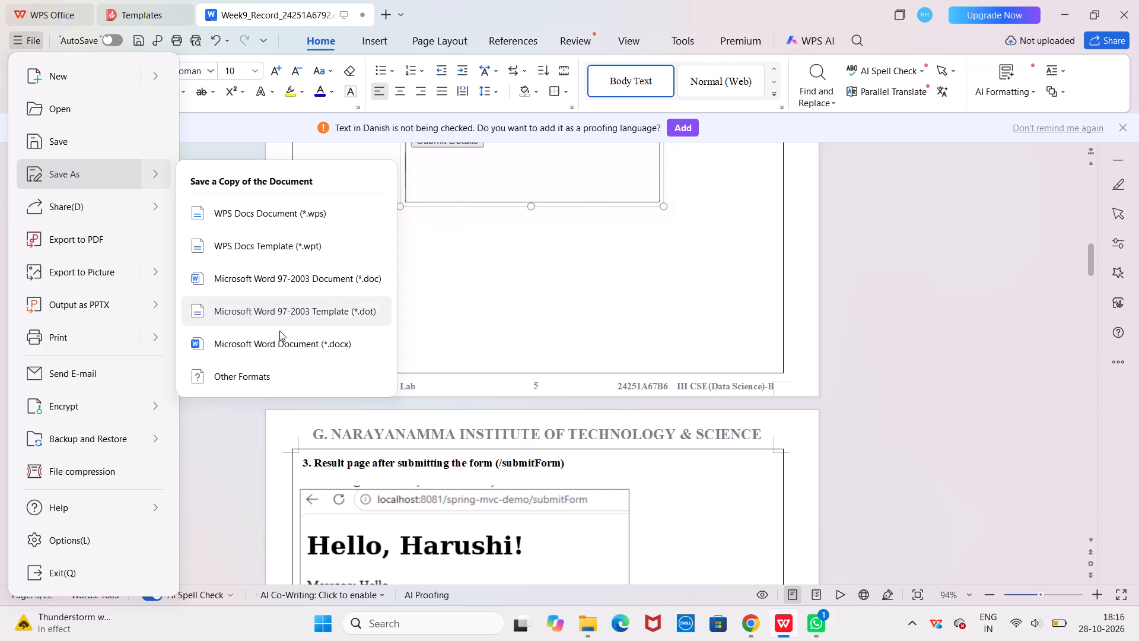
{"action": "left_click", "coordinate": [285, 375]}
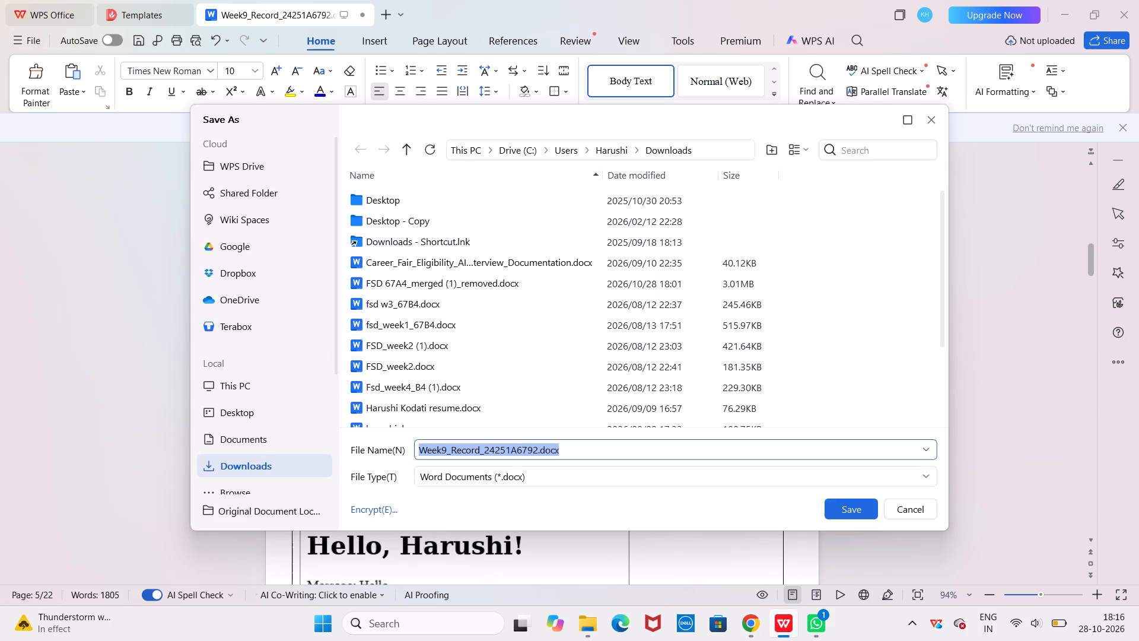
{"action": "key", "text": "BackSpace"}
{"action": "type", "text": "w8"}
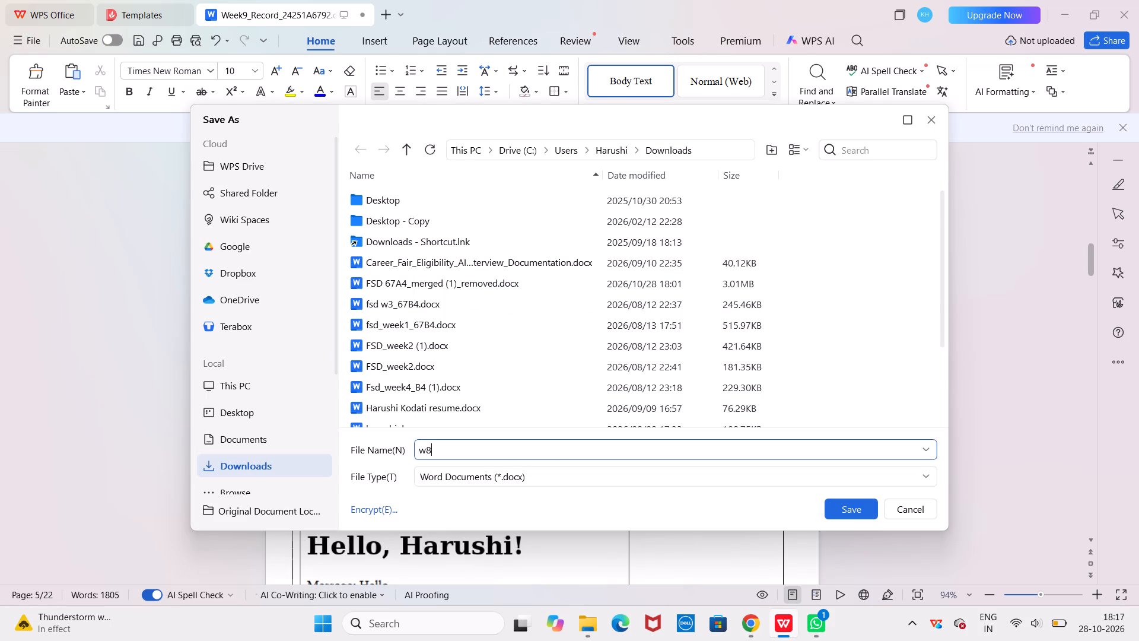
{"action": "key", "text": "BackSpace"}
{"action": "type", "text": "9 fsd 67b6"}
{"action": "left_click", "coordinate": [524, 478]}
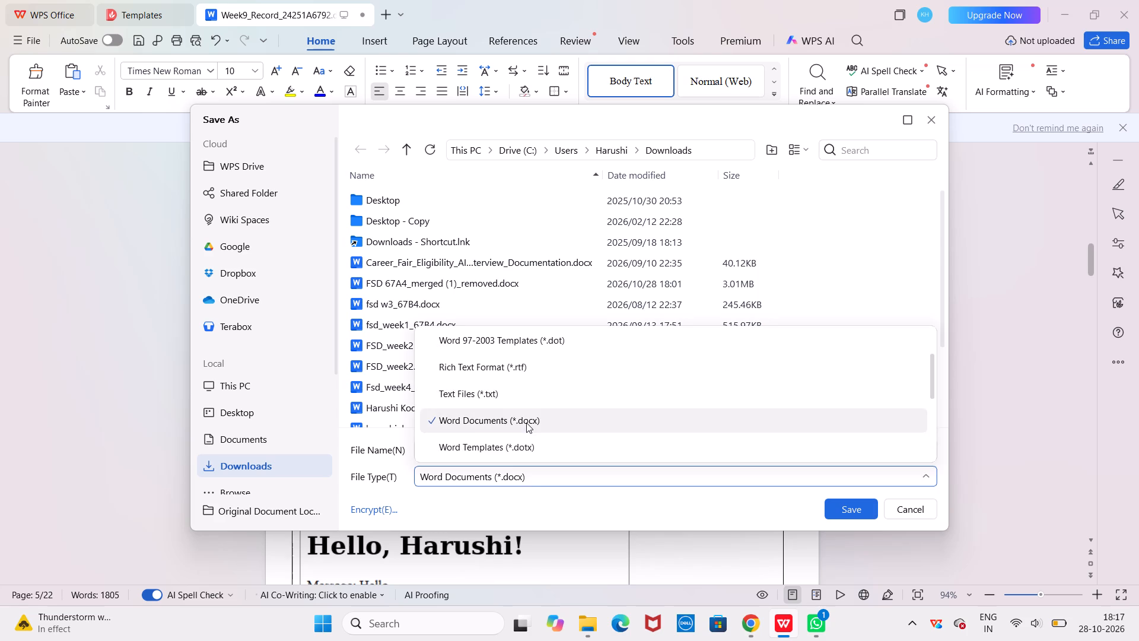
{"action": "scroll", "coordinate": [526, 423], "scroll_direction": "down", "scroll_amount": 13}
{"action": "left_click", "coordinate": [507, 449]}
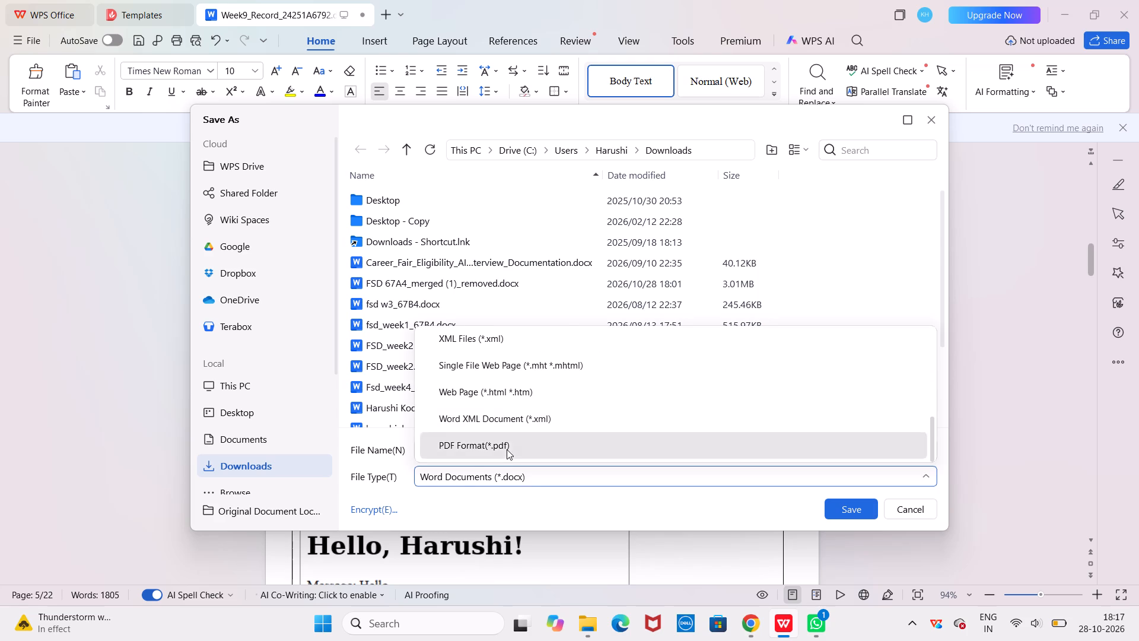
{"action": "left_click", "coordinate": [859, 510]}
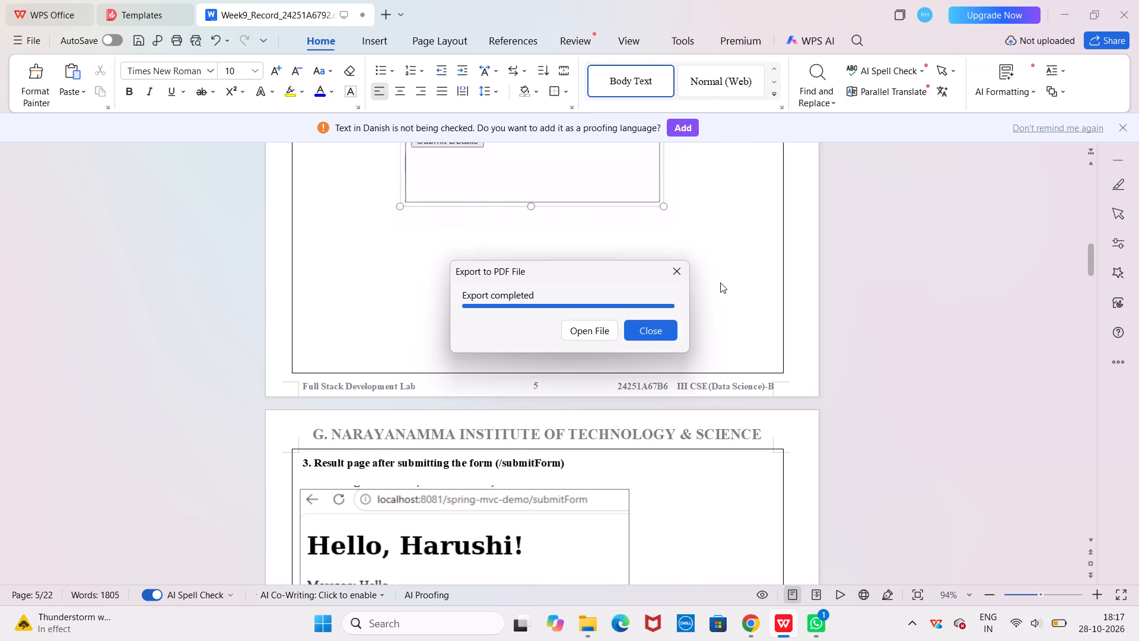
{"action": "left_click", "coordinate": [685, 266]}
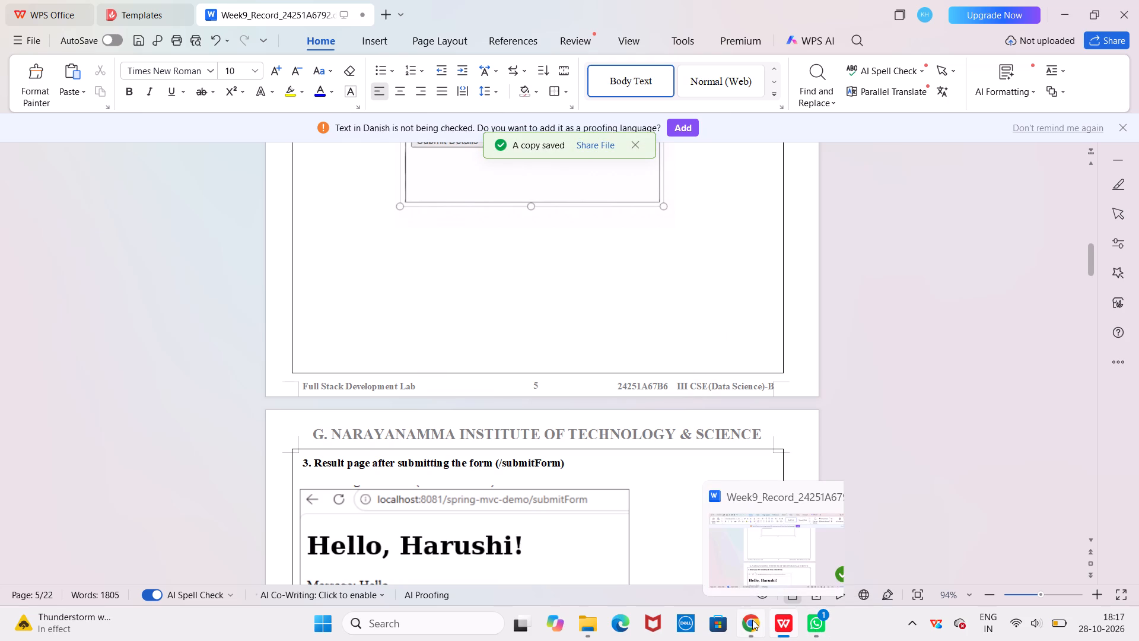
Switch to File Explorer and open the Word document "FSD 67A4_merged (1)_removed" from Downloads.
{"action": "left_click", "coordinate": [590, 621]}
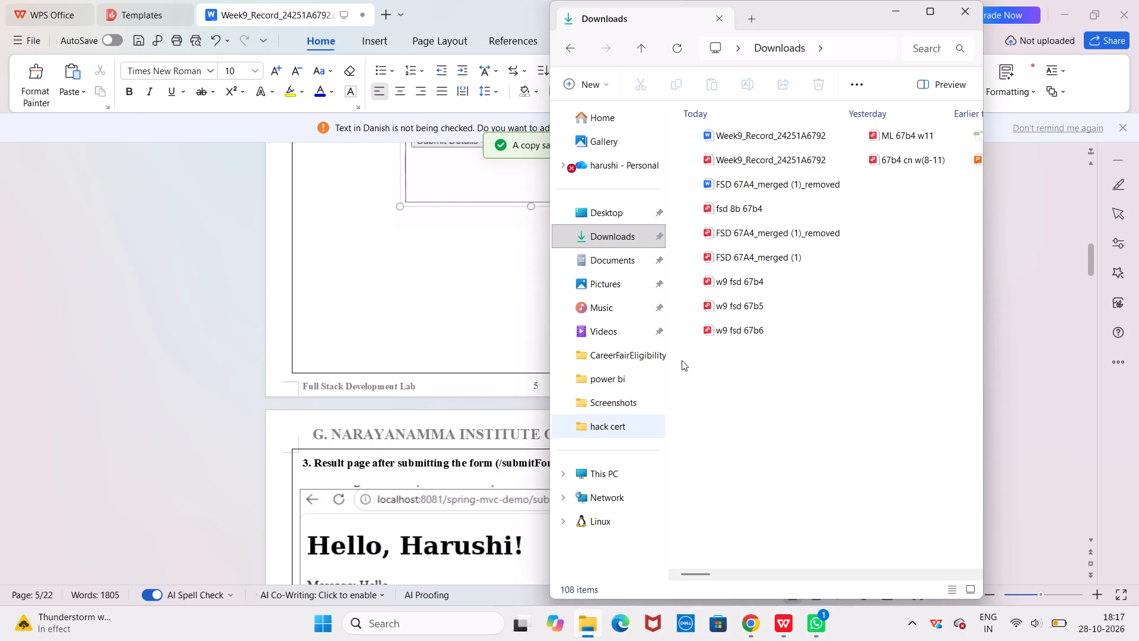
{"action": "double_click", "coordinate": [768, 177]}
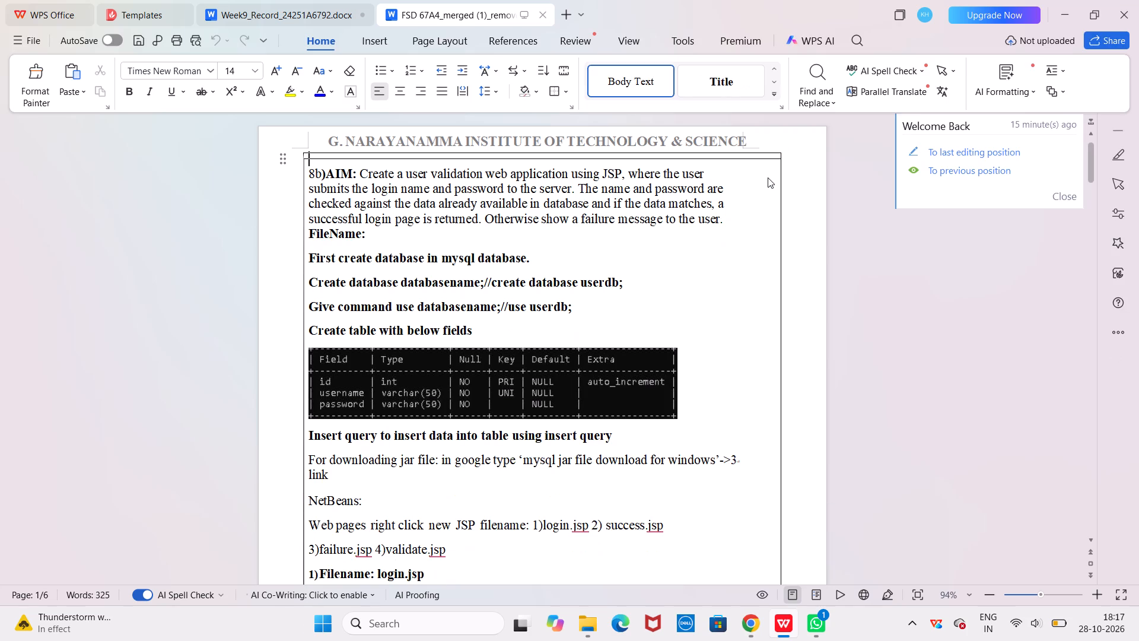
Change the last digit of the roll number in the 8b record's page footer to 5.
{"action": "scroll", "coordinate": [723, 272], "scroll_direction": "down", "scroll_amount": 5}
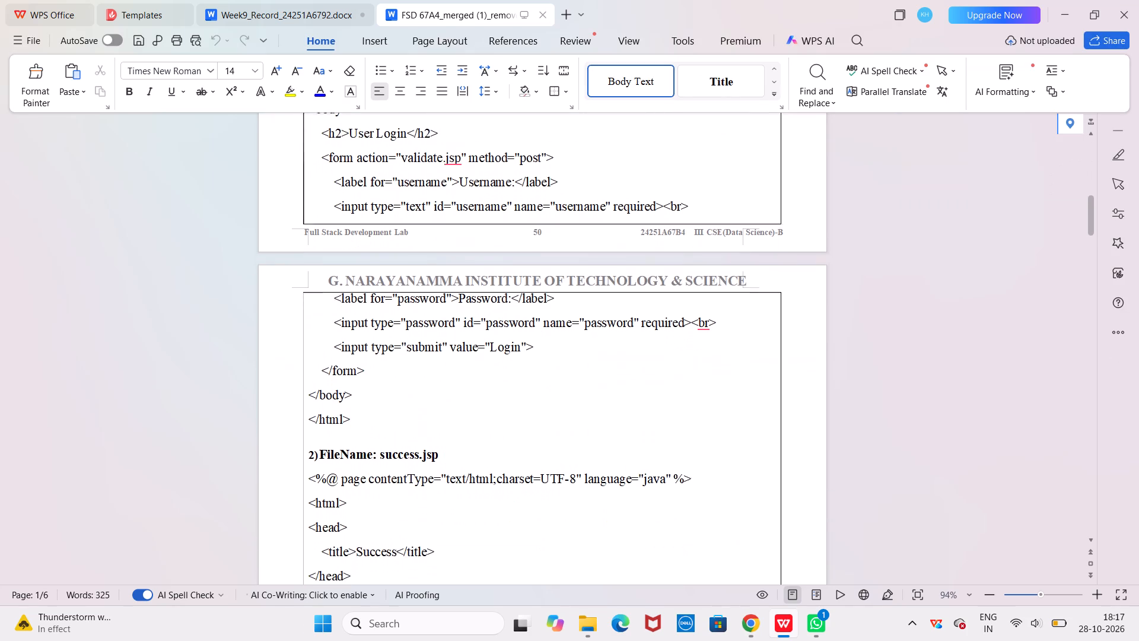
{"action": "scroll", "coordinate": [723, 272], "scroll_direction": "down", "scroll_amount": 3}
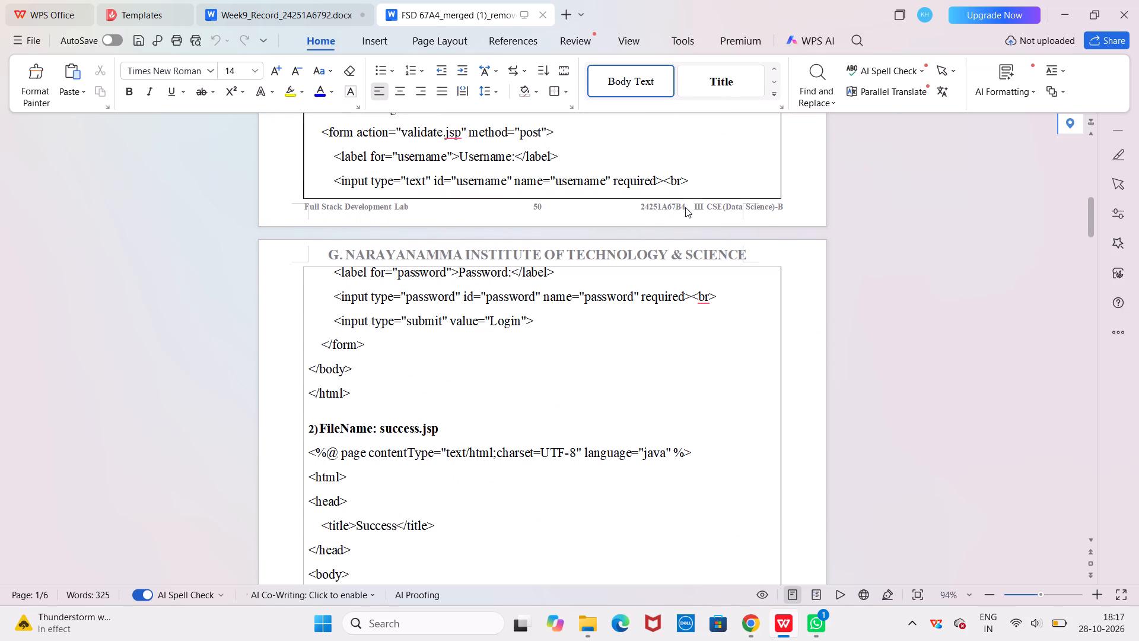
{"action": "double_click", "coordinate": [684, 204]}
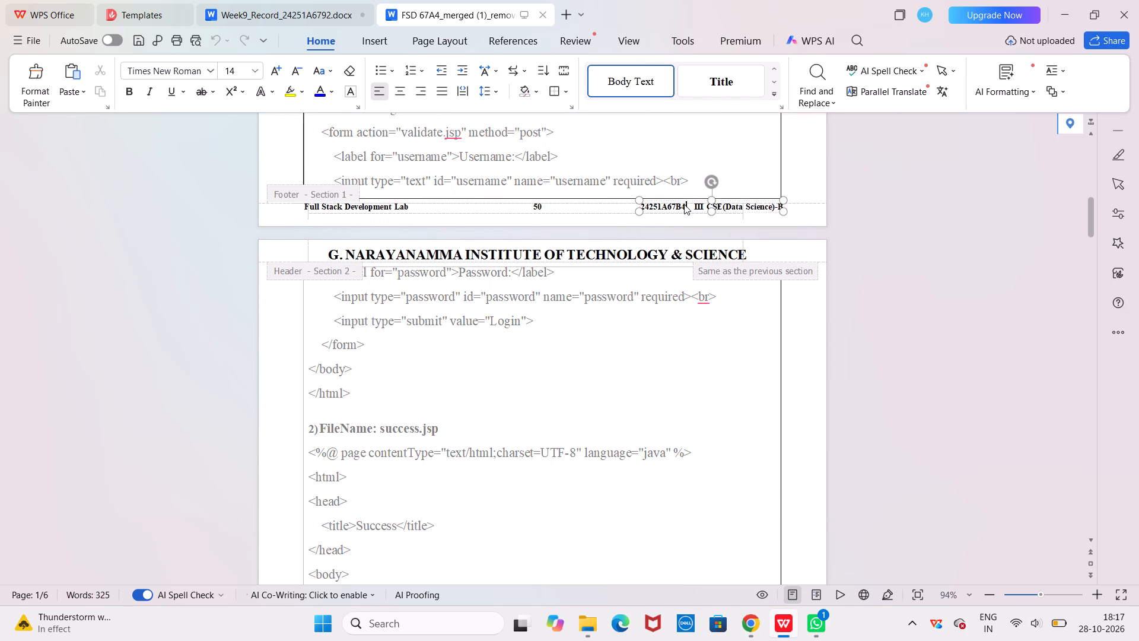
{"action": "key", "text": "BackSpace"}
{"action": "key", "text": "5"}
{"action": "double_click", "coordinate": [739, 161]}
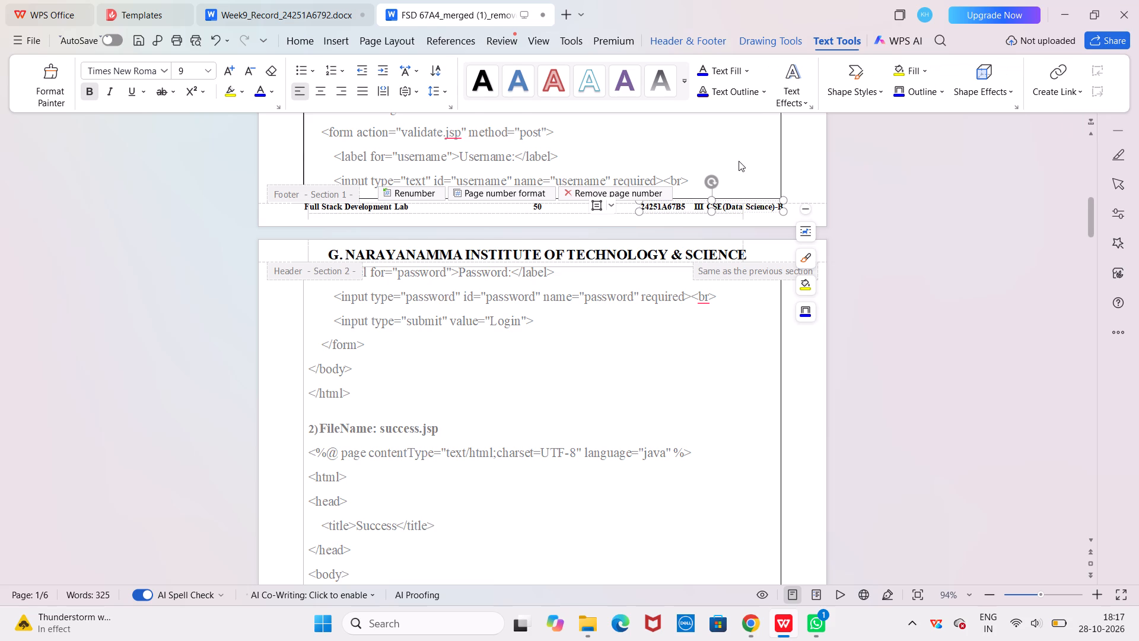
Save a copy of the 8b record in Downloads as a PDF named "w8 fsd 67b5".
{"action": "left_click", "coordinate": [23, 40]}
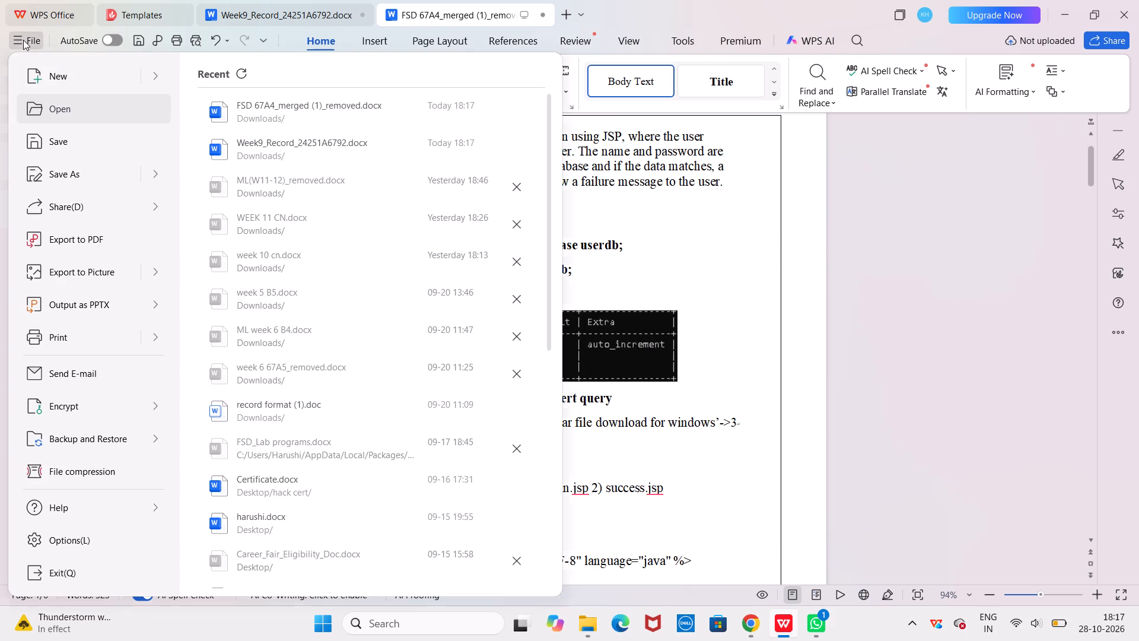
{"action": "left_click", "coordinate": [158, 171]}
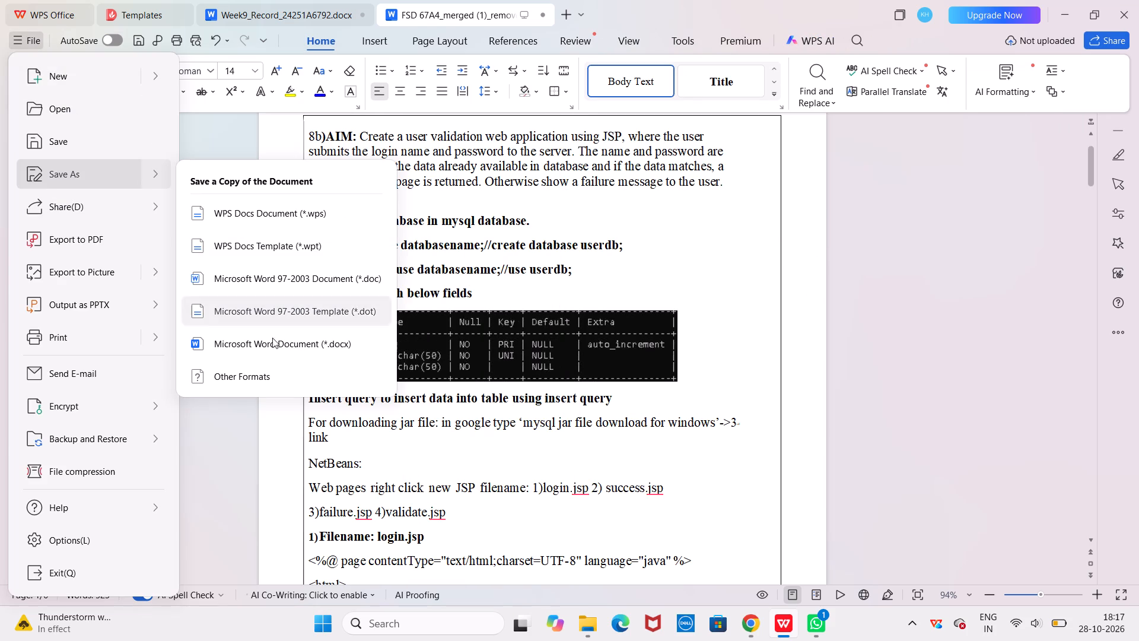
{"action": "left_click", "coordinate": [271, 370]}
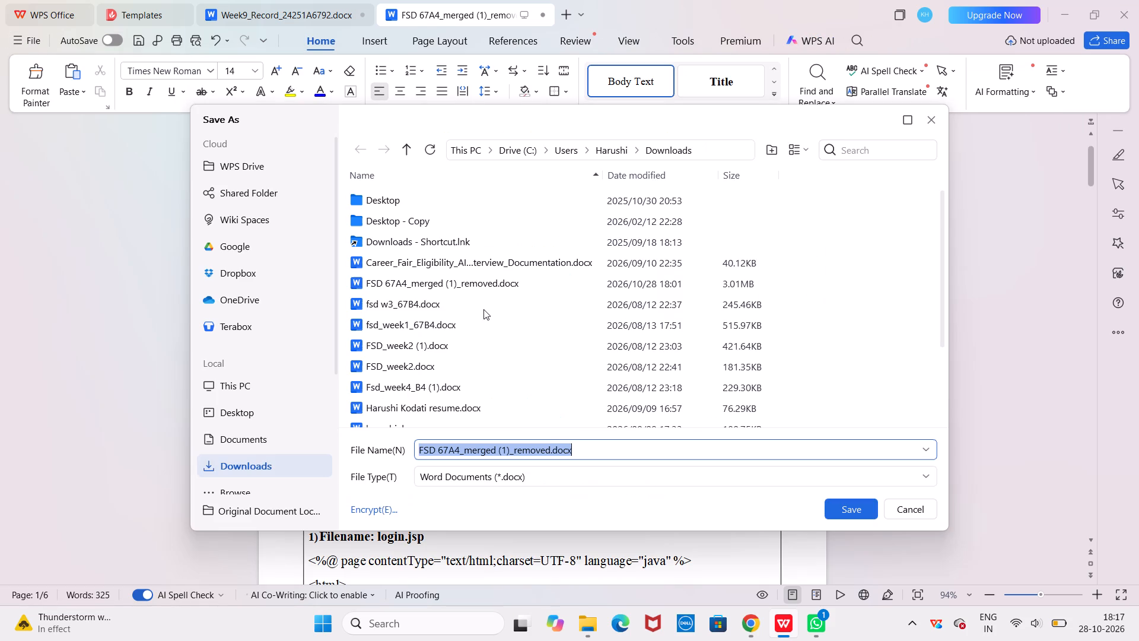
{"action": "key", "text": "BackSpace"}
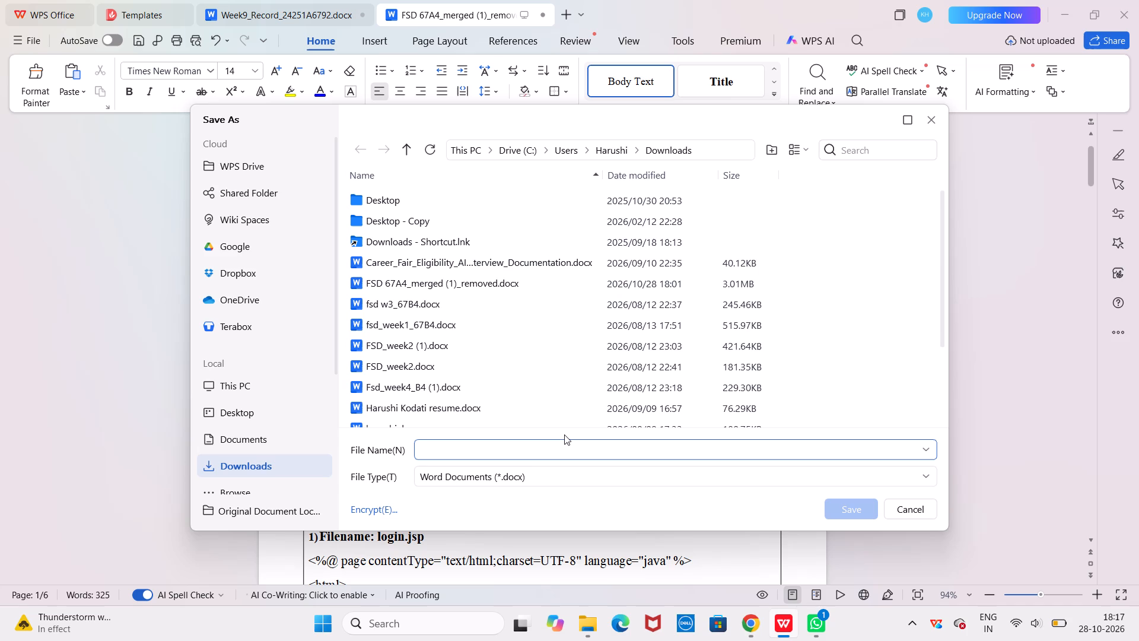
{"action": "key", "text": "w"}
{"action": "key", "text": "8"}
{"action": "key", "text": "space"}
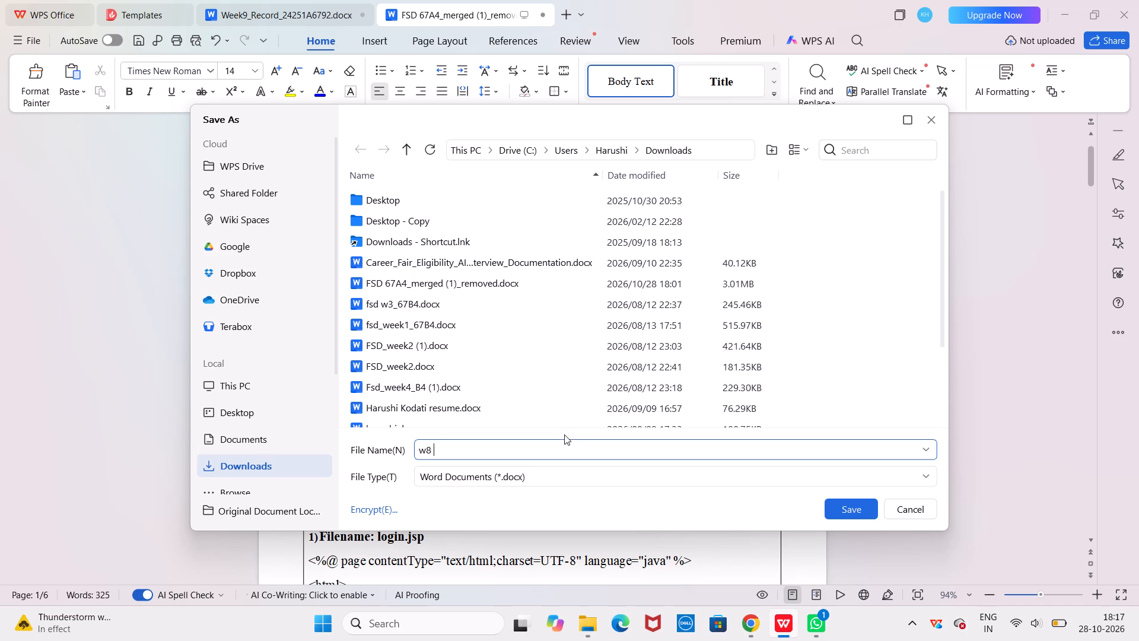
{"action": "type", "text": "fsd 67b5"}
{"action": "left_click", "coordinate": [569, 480]}
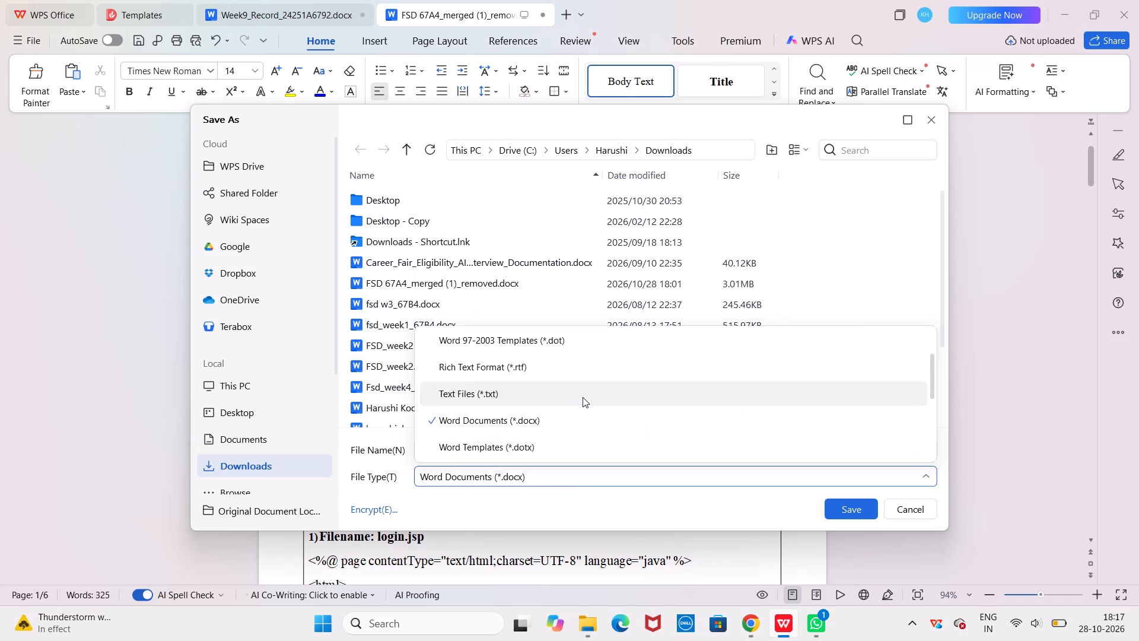
{"action": "scroll", "coordinate": [583, 397], "scroll_direction": "down", "scroll_amount": 10}
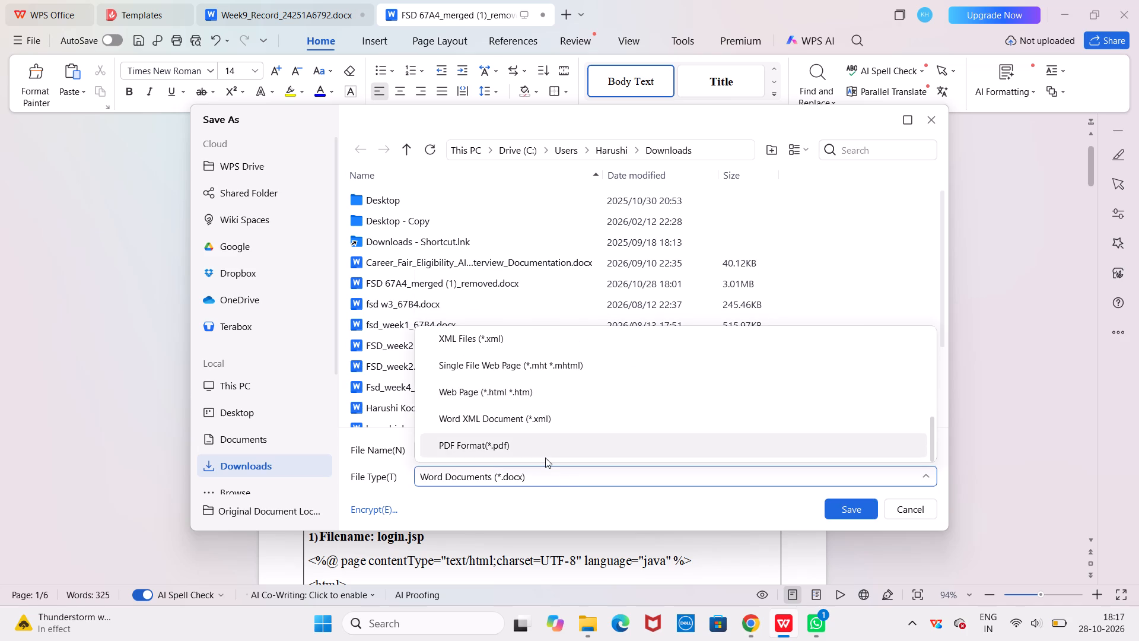
{"action": "left_click", "coordinate": [545, 458]}
{"action": "left_click", "coordinate": [842, 503]}
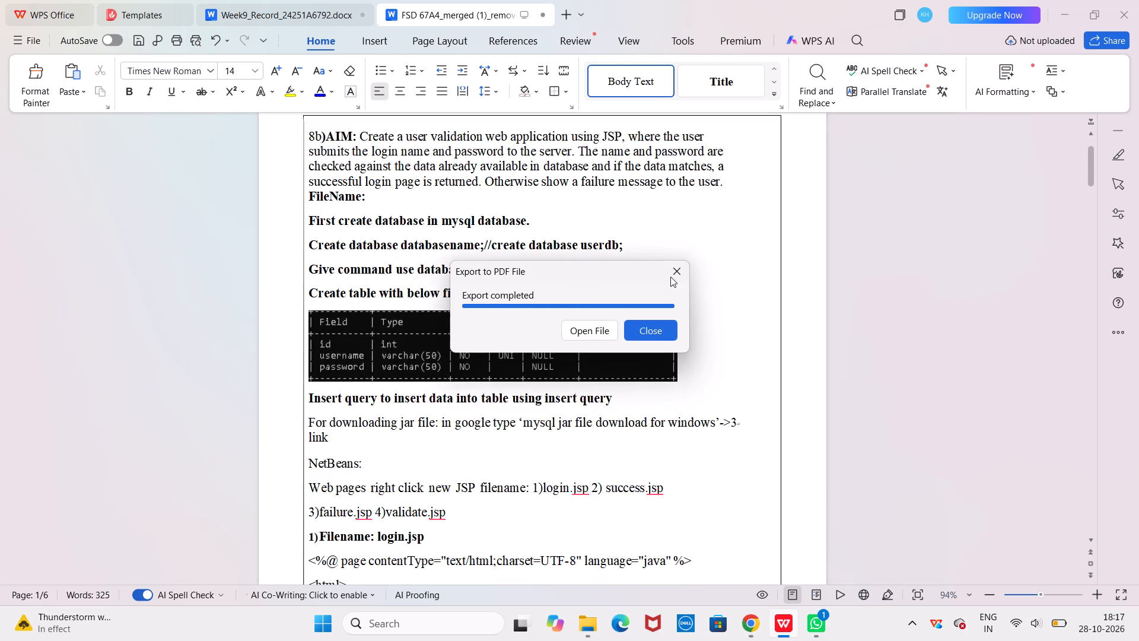
{"action": "left_click", "coordinate": [673, 272]}
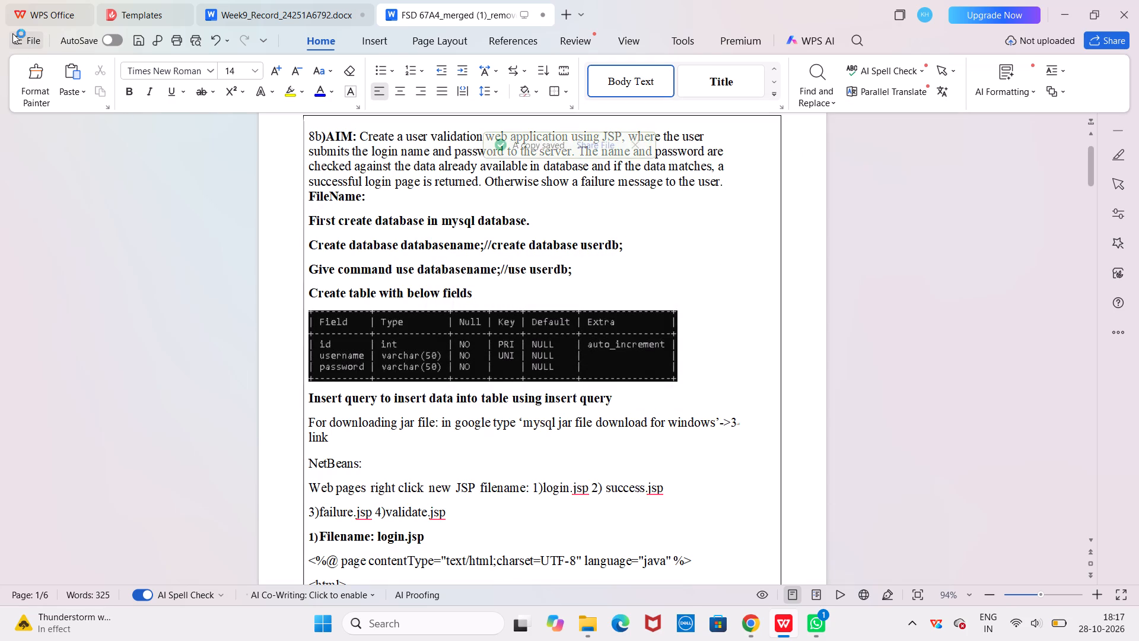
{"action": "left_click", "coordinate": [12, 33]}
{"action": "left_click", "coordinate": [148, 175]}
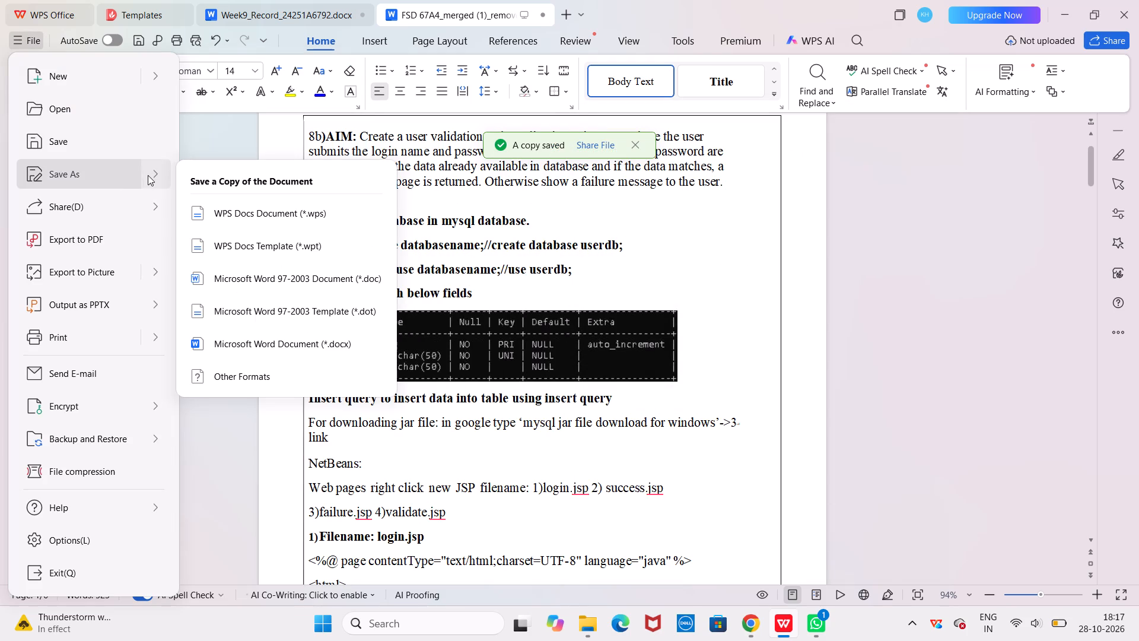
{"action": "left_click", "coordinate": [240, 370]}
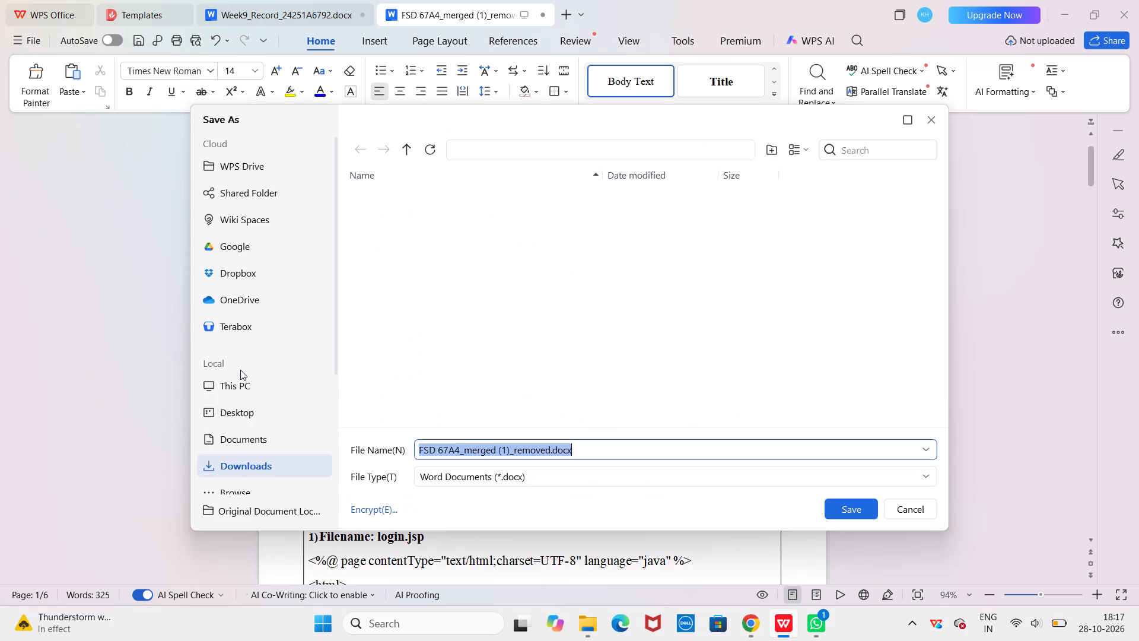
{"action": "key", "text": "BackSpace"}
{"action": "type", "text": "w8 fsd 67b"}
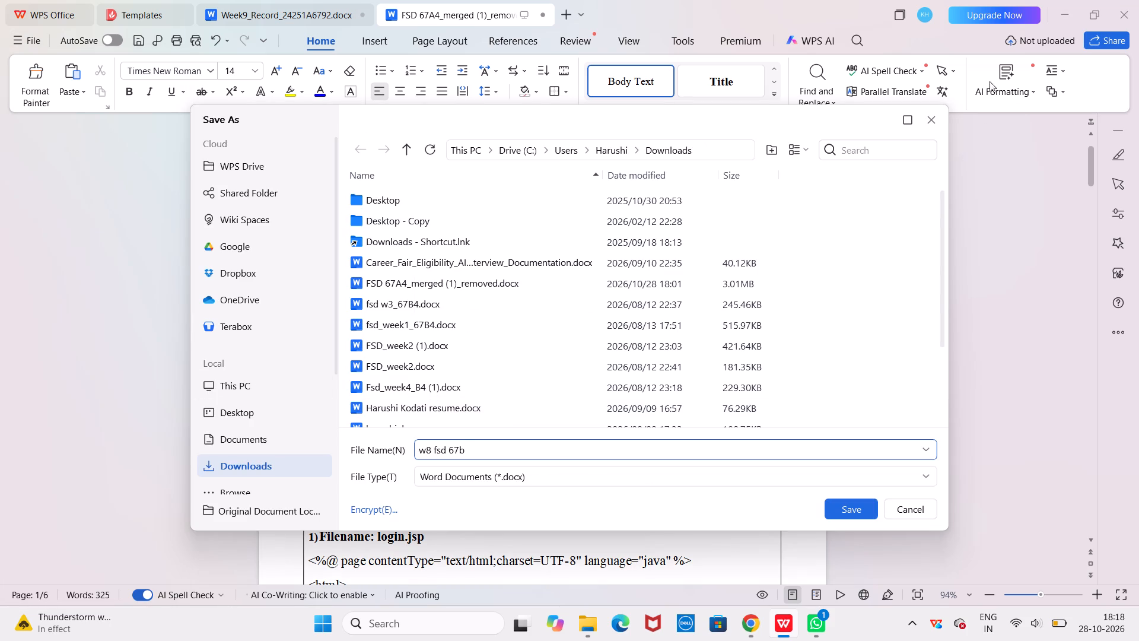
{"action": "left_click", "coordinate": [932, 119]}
Change the last digit of the roll number in the 8b record's page footer to 6.
{"action": "scroll", "coordinate": [657, 394], "scroll_direction": "down", "scroll_amount": 2}
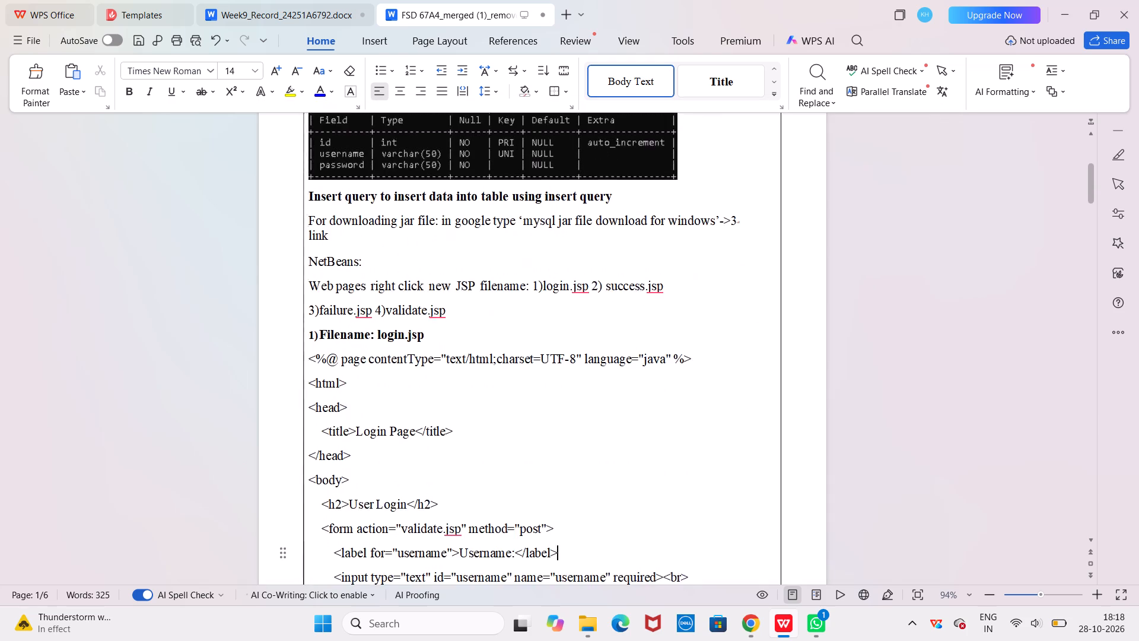
{"action": "scroll", "coordinate": [657, 394], "scroll_direction": "down", "scroll_amount": 4}
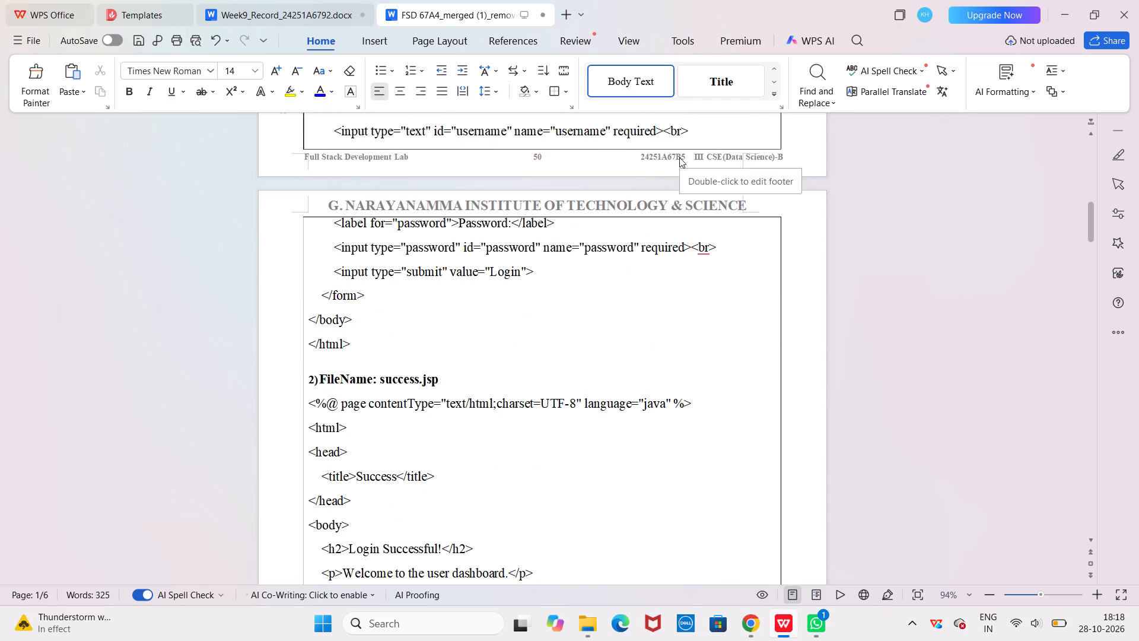
{"action": "double_click", "coordinate": [679, 157]}
{"action": "left_click", "coordinate": [685, 156]}
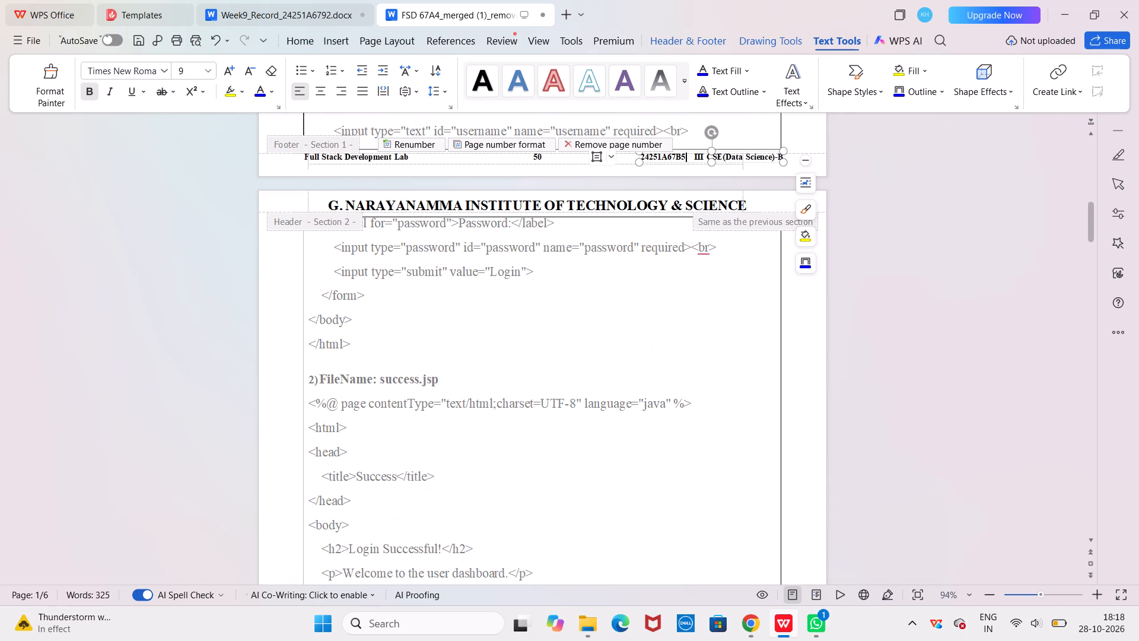
{"action": "key", "text": "BackSpace"}
{"action": "key", "text": "6"}
{"action": "double_click", "coordinate": [747, 133]}
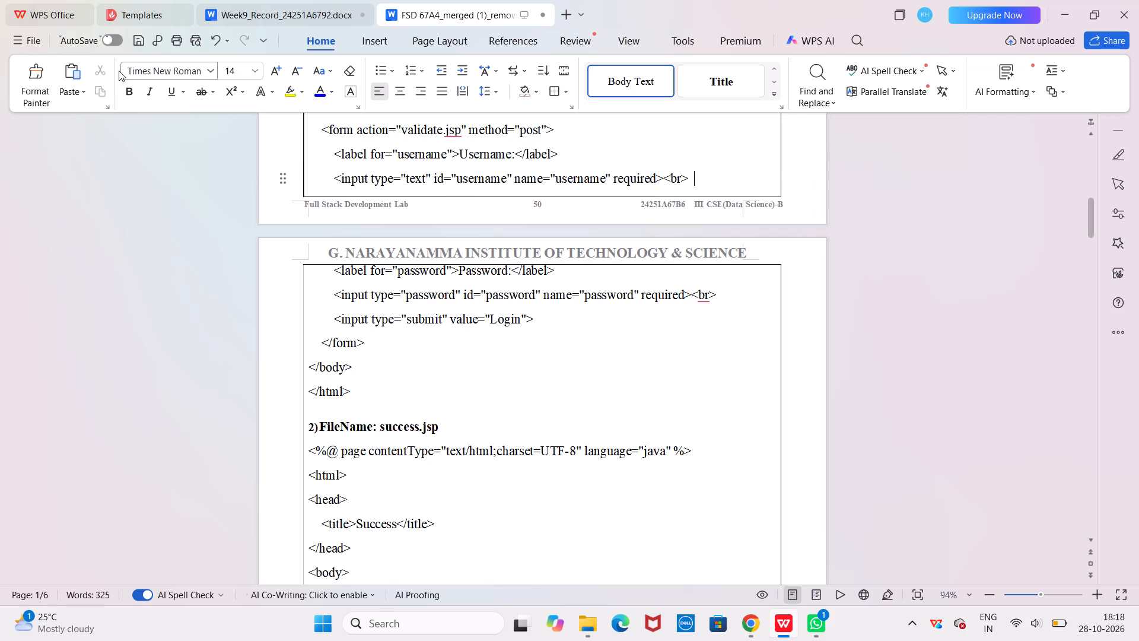
Save a copy of the 8b record in Downloads as a PDF named "w8 fsd 67b6".
{"action": "left_click_drag", "start_coordinate": [0, 43], "coordinate": [13, 40]}
{"action": "left_click", "coordinate": [13, 40]}
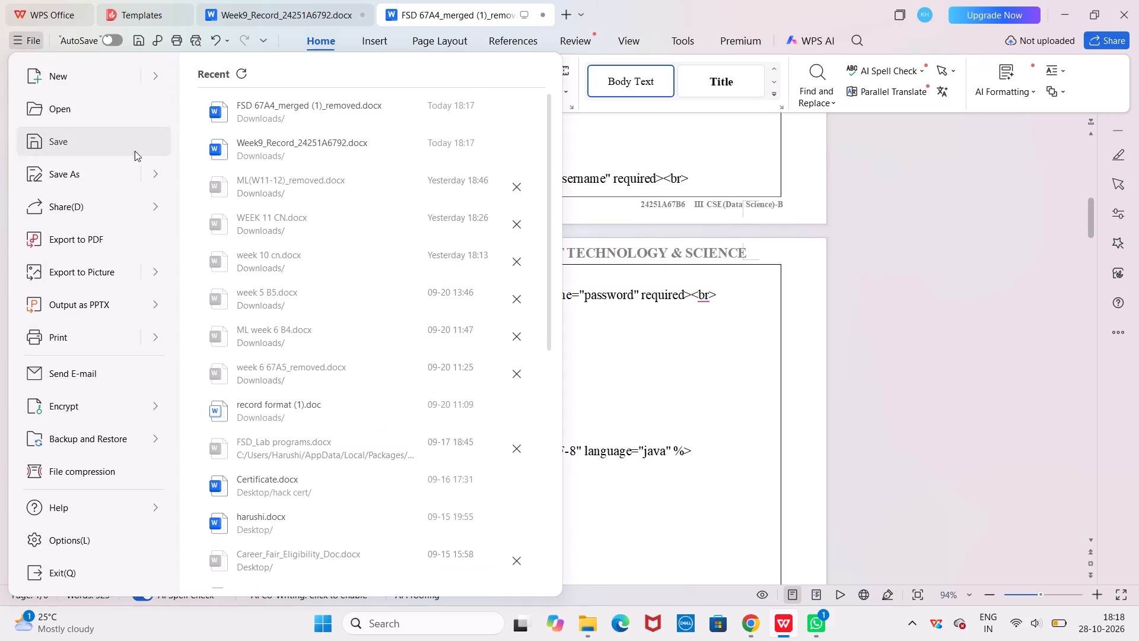
{"action": "left_click", "coordinate": [152, 170]}
{"action": "left_click", "coordinate": [324, 364]}
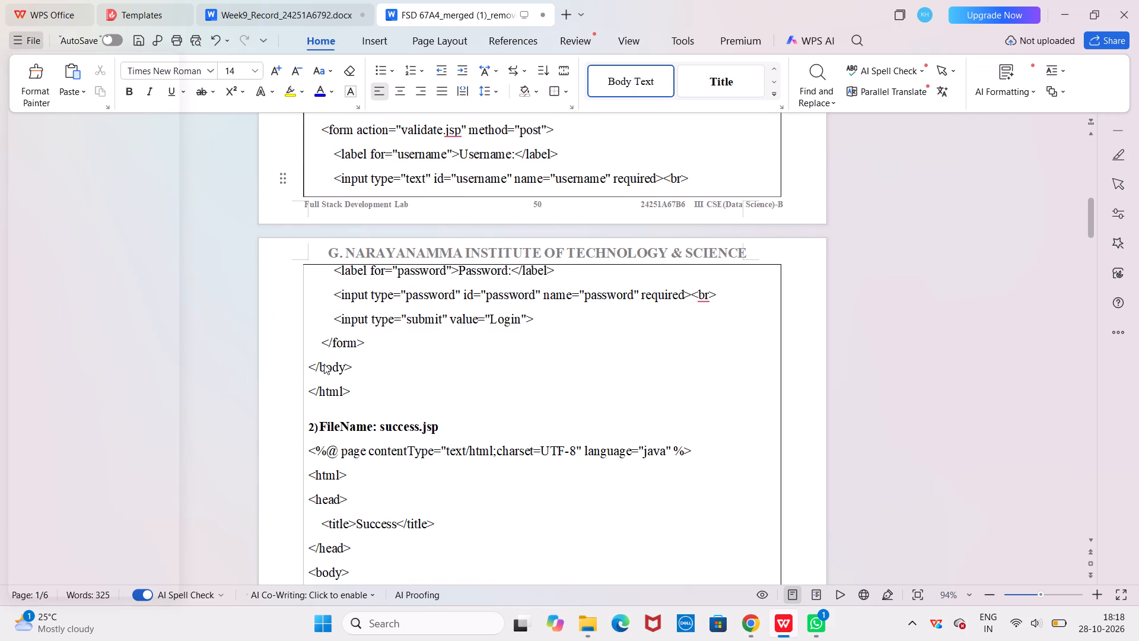
{"action": "key", "text": "BackSpace"}
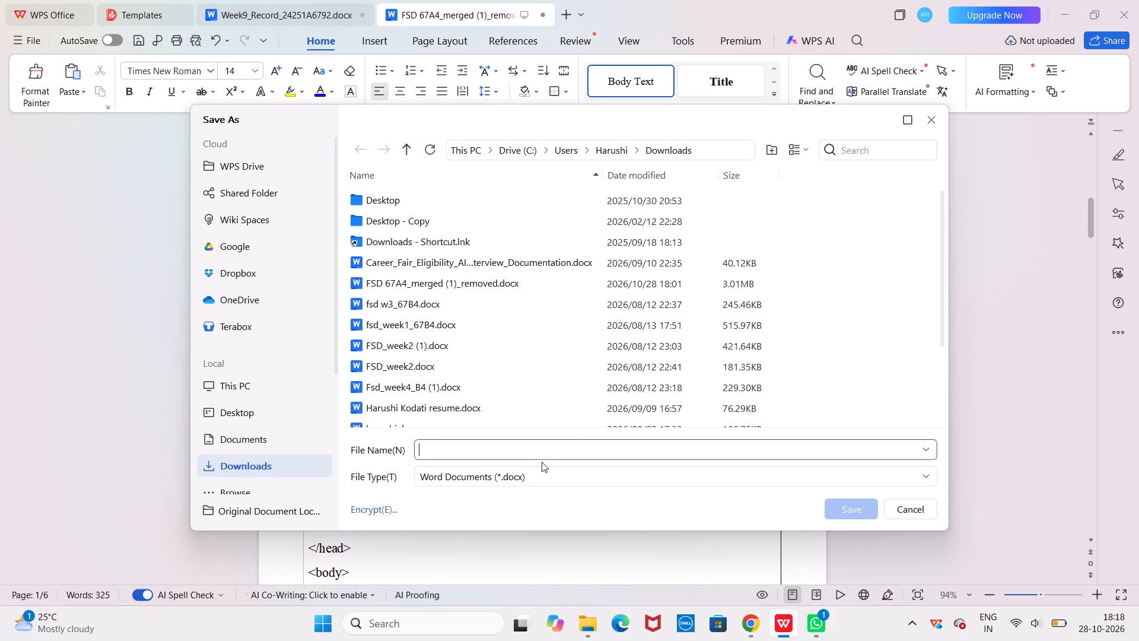
{"action": "type", "text": "w8 fsd"}
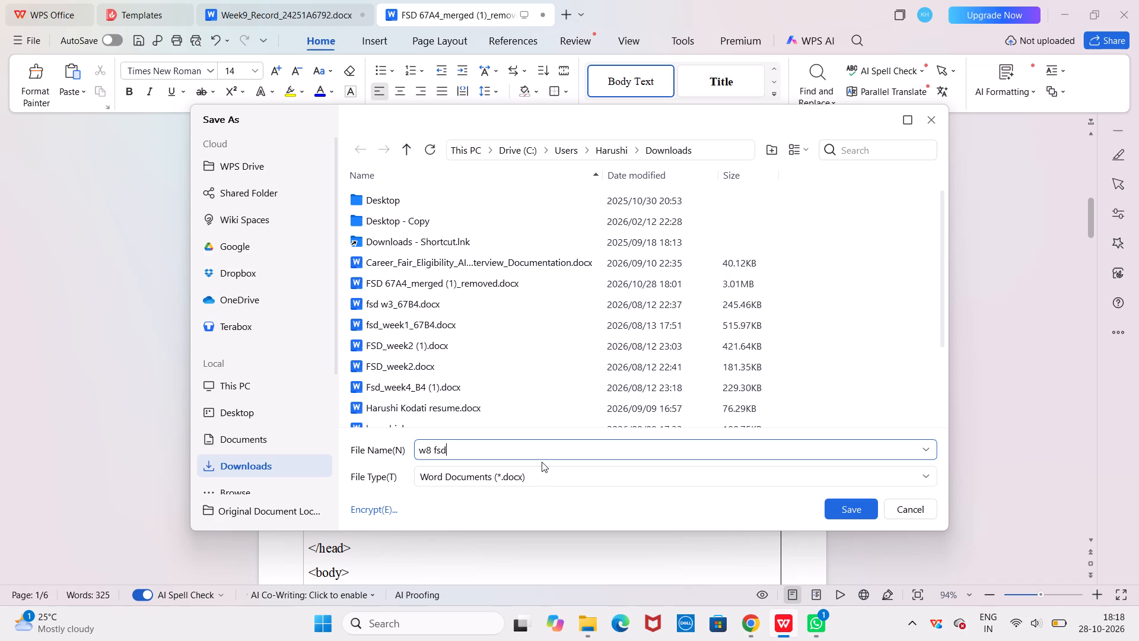
{"action": "key", "text": "space"}
{"action": "type", "text": "67b6"}
{"action": "left_click", "coordinate": [543, 481]}
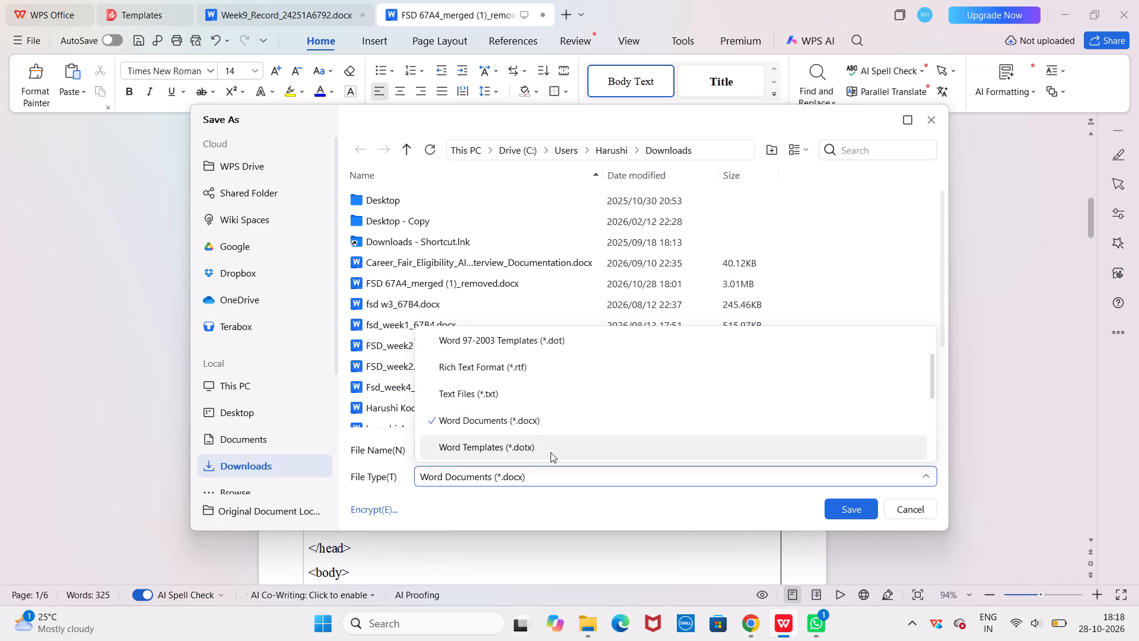
{"action": "scroll", "coordinate": [551, 452], "scroll_direction": "down", "scroll_amount": 7}
{"action": "left_click", "coordinate": [537, 441]}
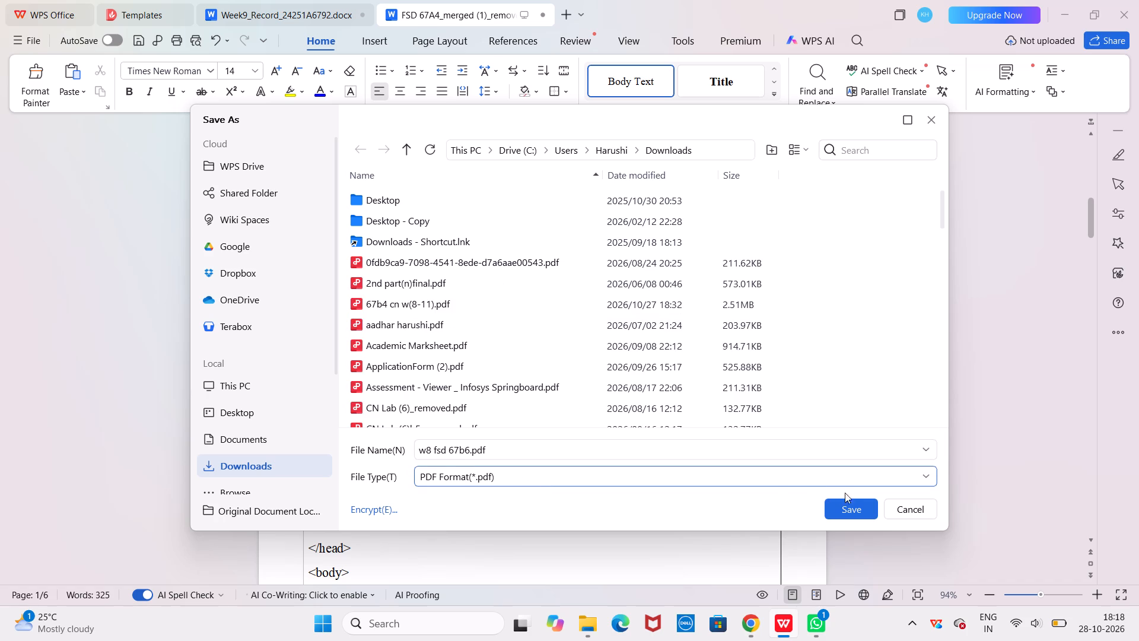
{"action": "left_click", "coordinate": [846, 513]}
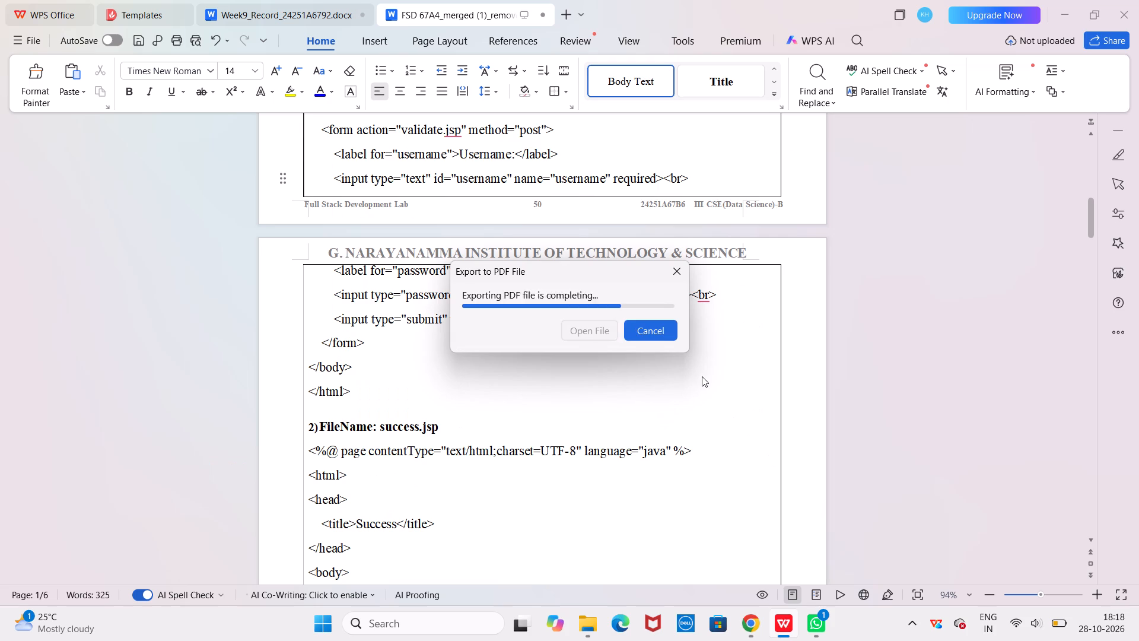
{"action": "left_click", "coordinate": [679, 275]}
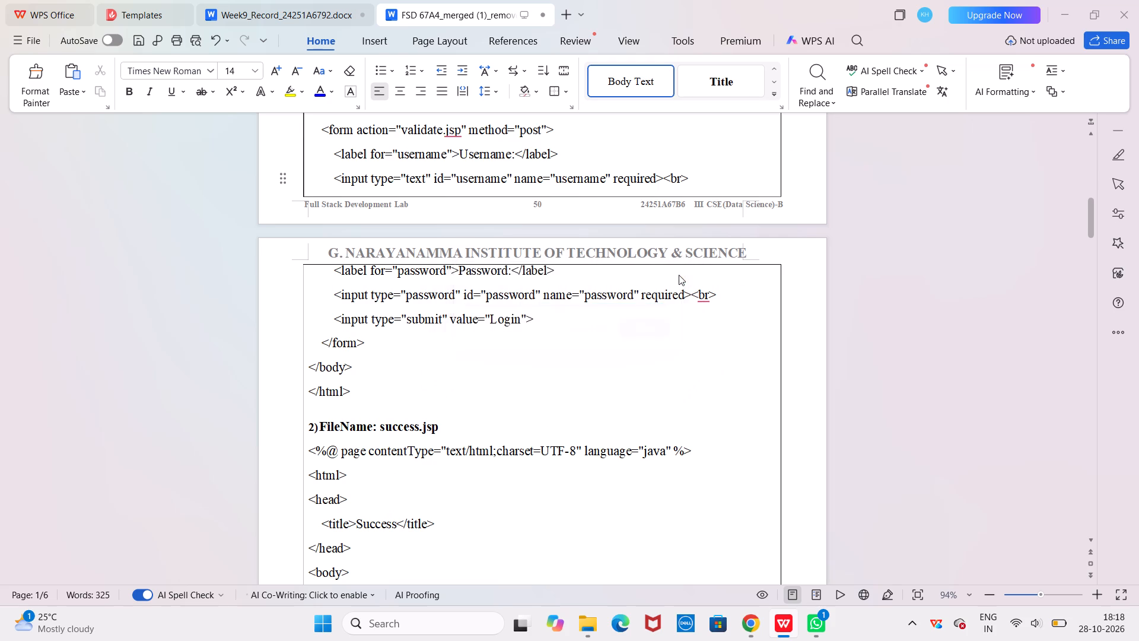
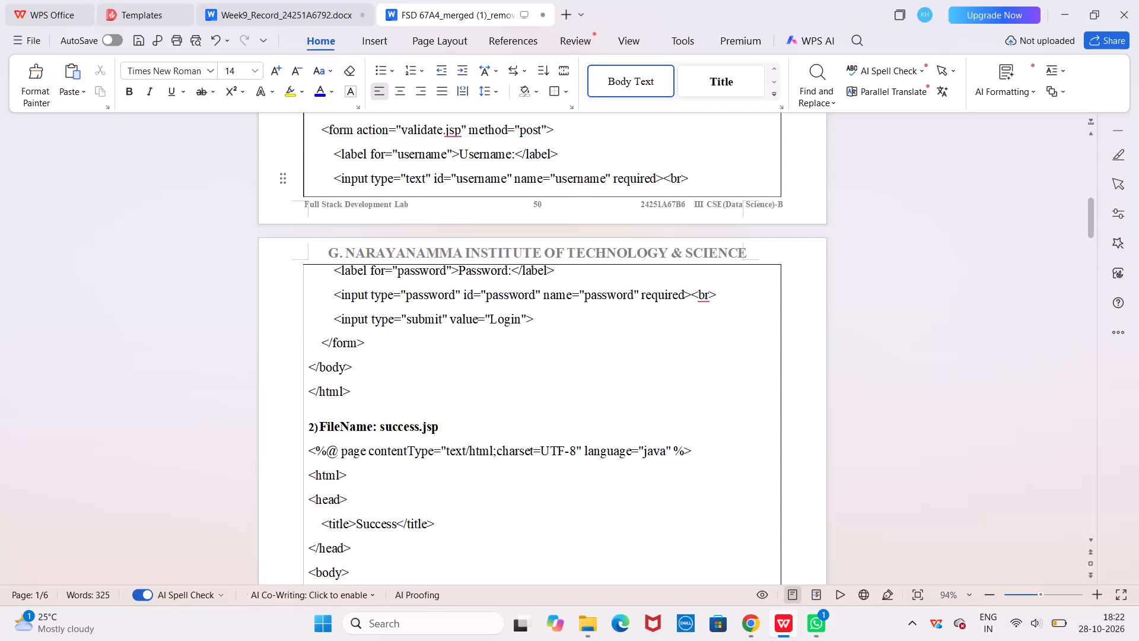
Change the last two characters of the roll number in the 8b record's page footer to A3.
{"action": "left_click", "coordinate": [683, 204]}
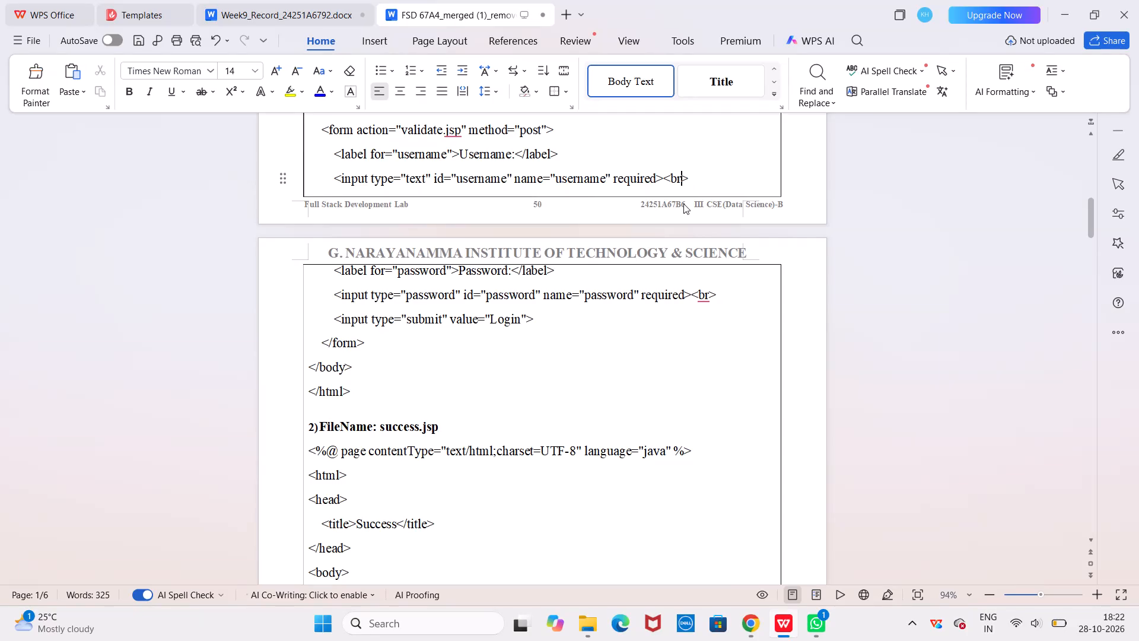
{"action": "double_click", "coordinate": [683, 204]}
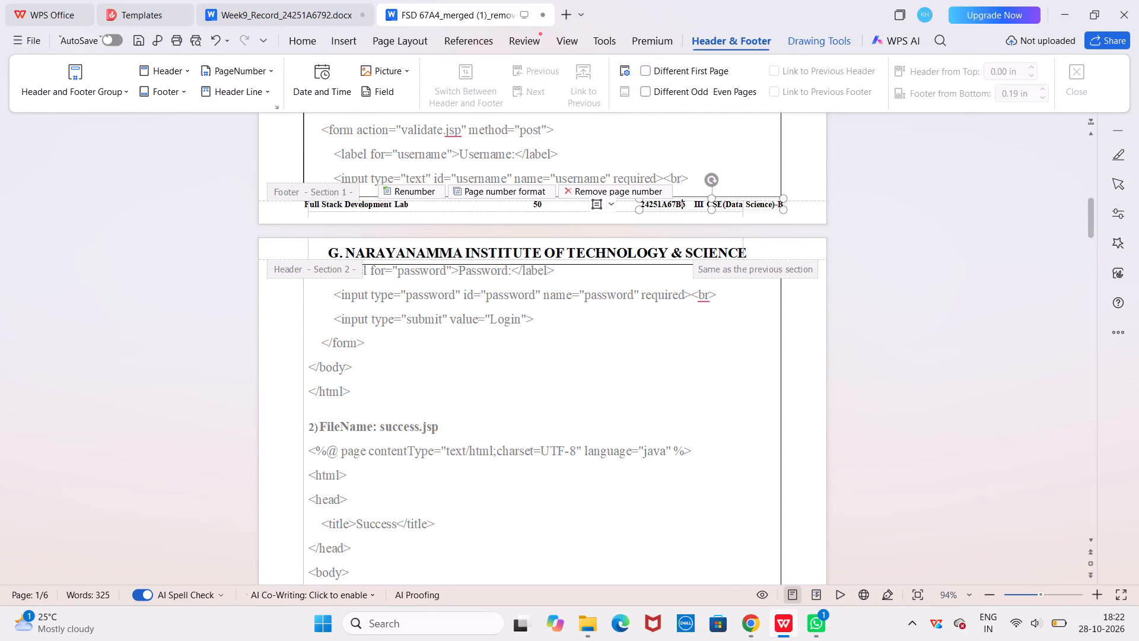
{"action": "left_click", "coordinate": [688, 204]}
{"action": "key", "text": "backslash"}
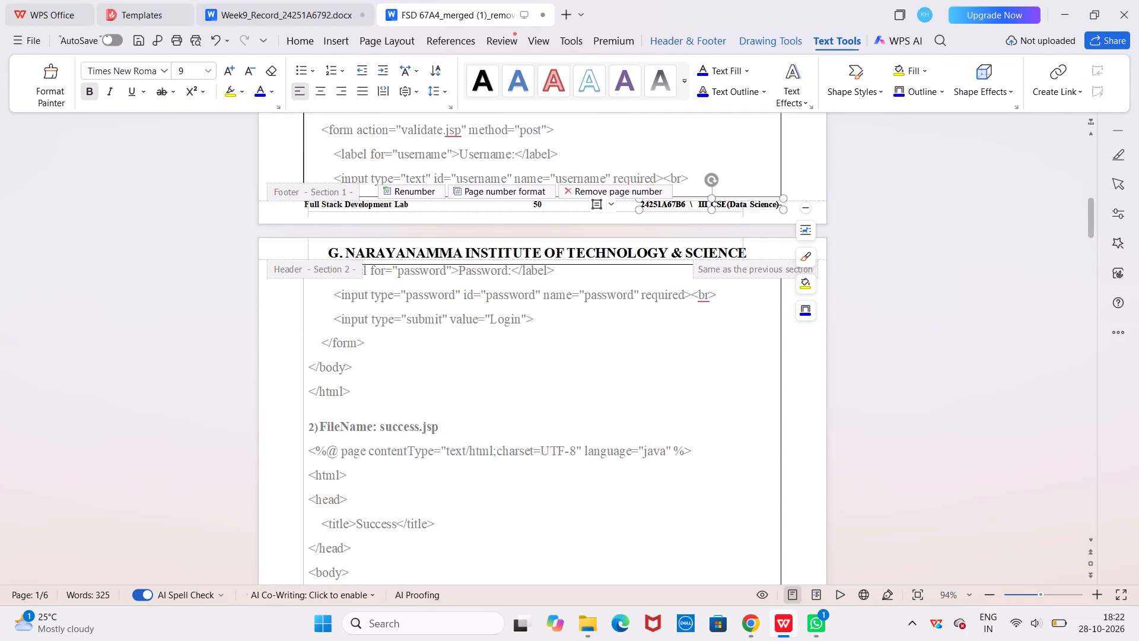
{"action": "key", "text": "BackSpace"}
{"action": "key", "text": "BackSpace"}
{"action": "key", "text": "BackSpace"}
{"action": "key", "text": "BackSpace"}
{"action": "type", "text": "A3"}
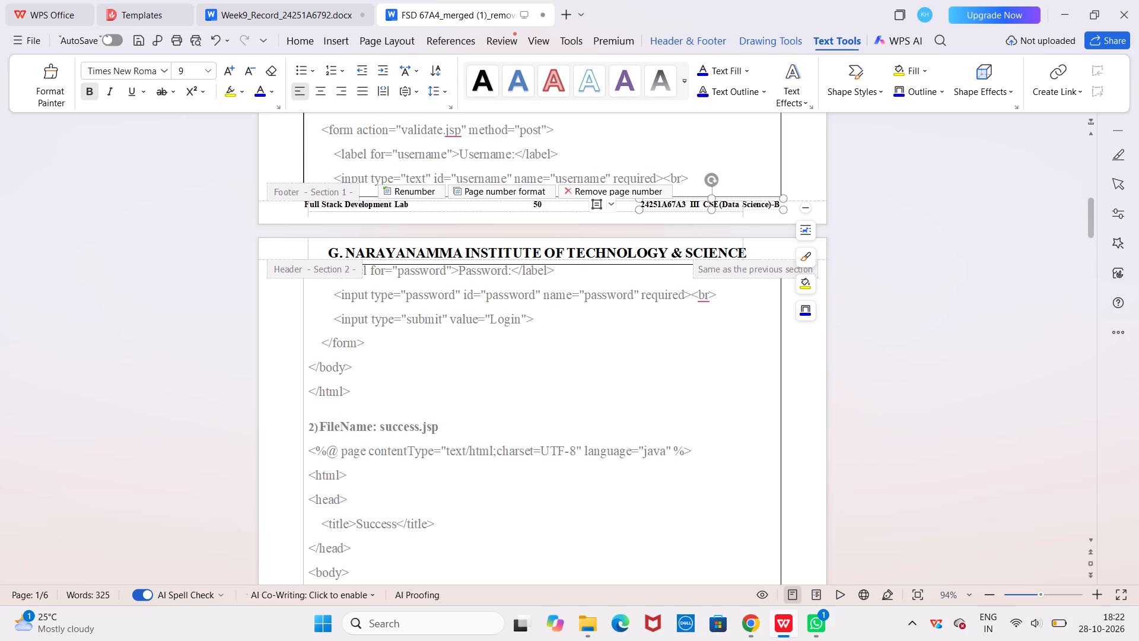
{"action": "double_click", "coordinate": [717, 162]}
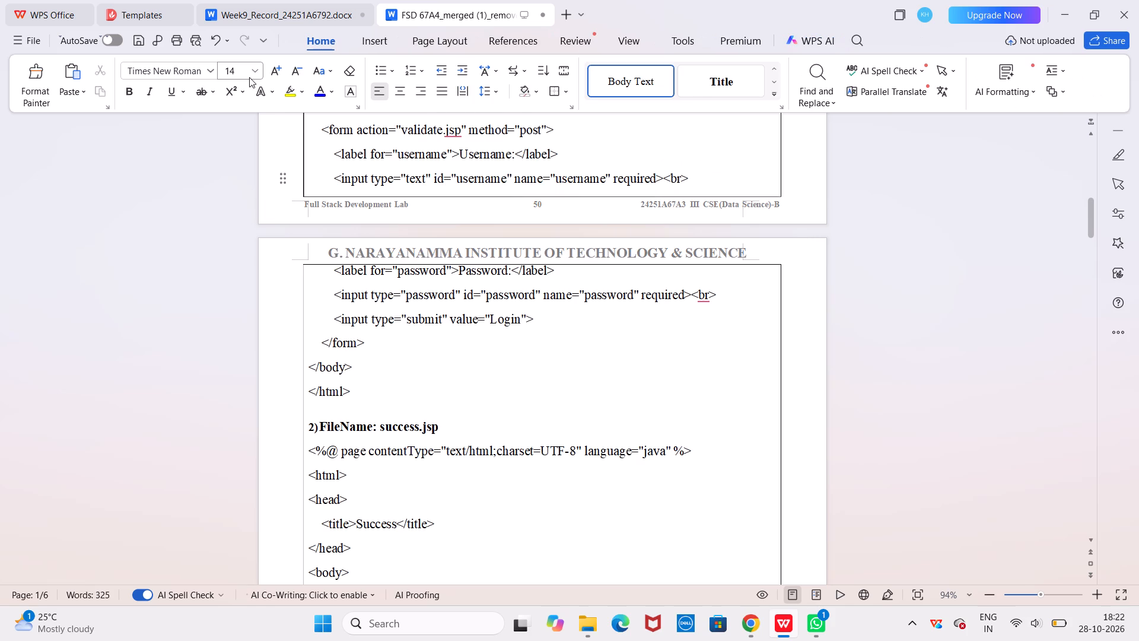
Save a copy of the 8b record in Downloads as a PDF named "w8 fsd 67a3".
{"action": "left_click", "coordinate": [26, 39]}
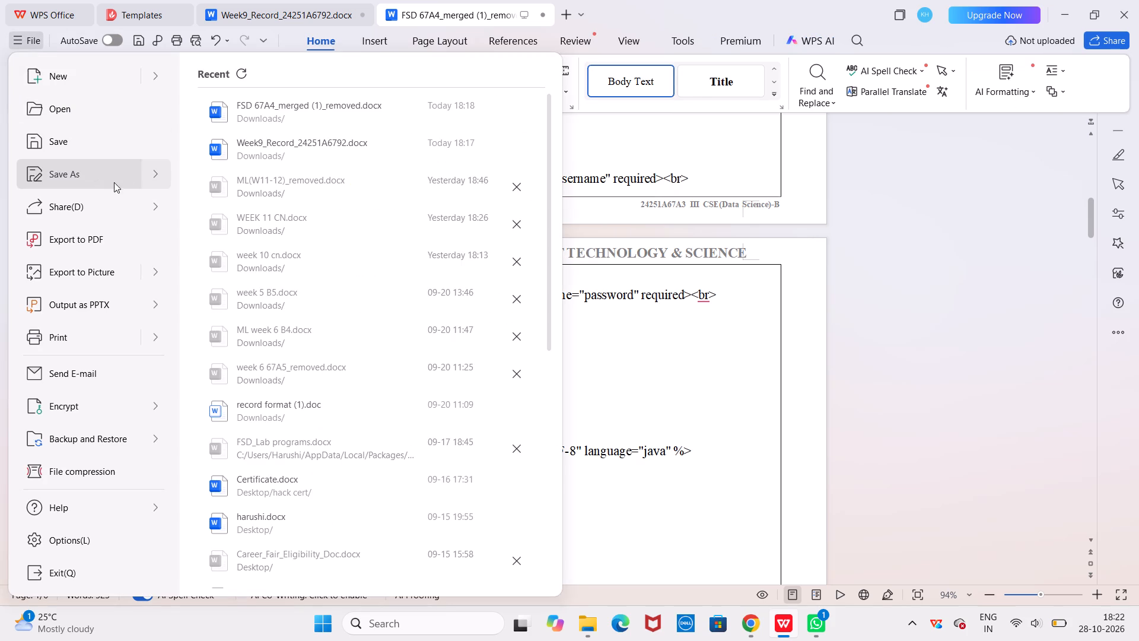
{"action": "left_click", "coordinate": [149, 175]}
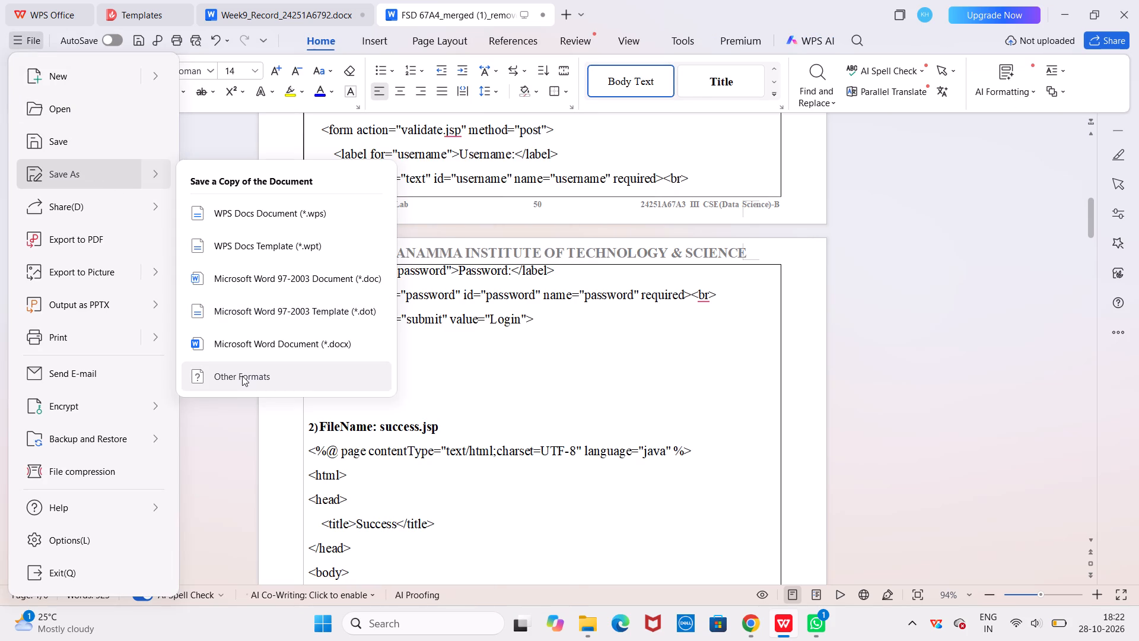
{"action": "left_click", "coordinate": [242, 376]}
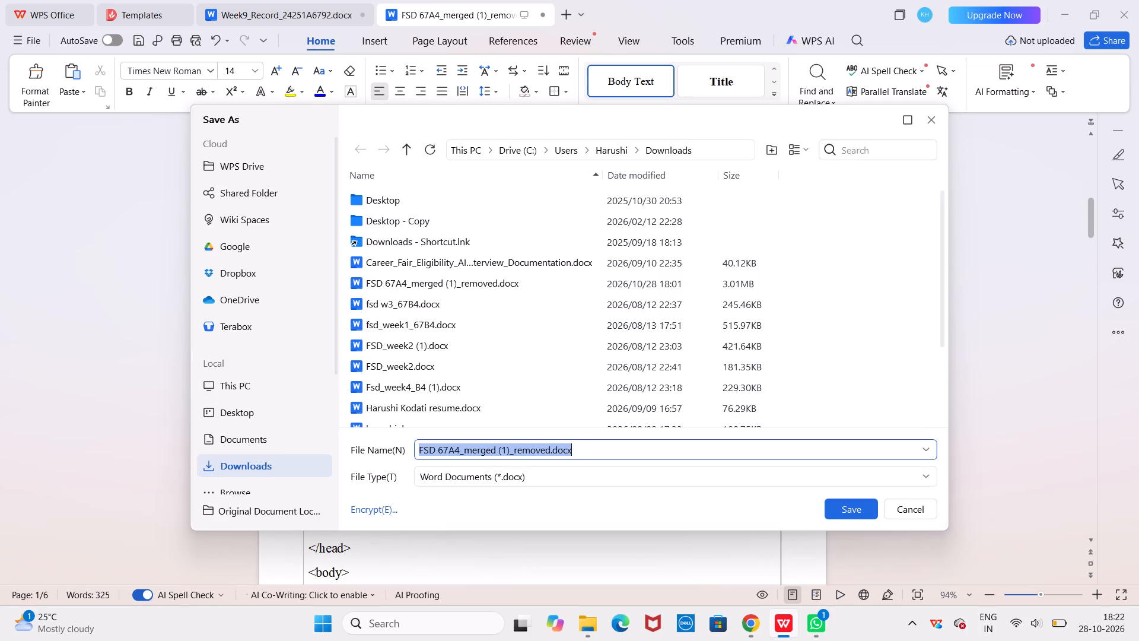
{"action": "key", "text": "BackSpace"}
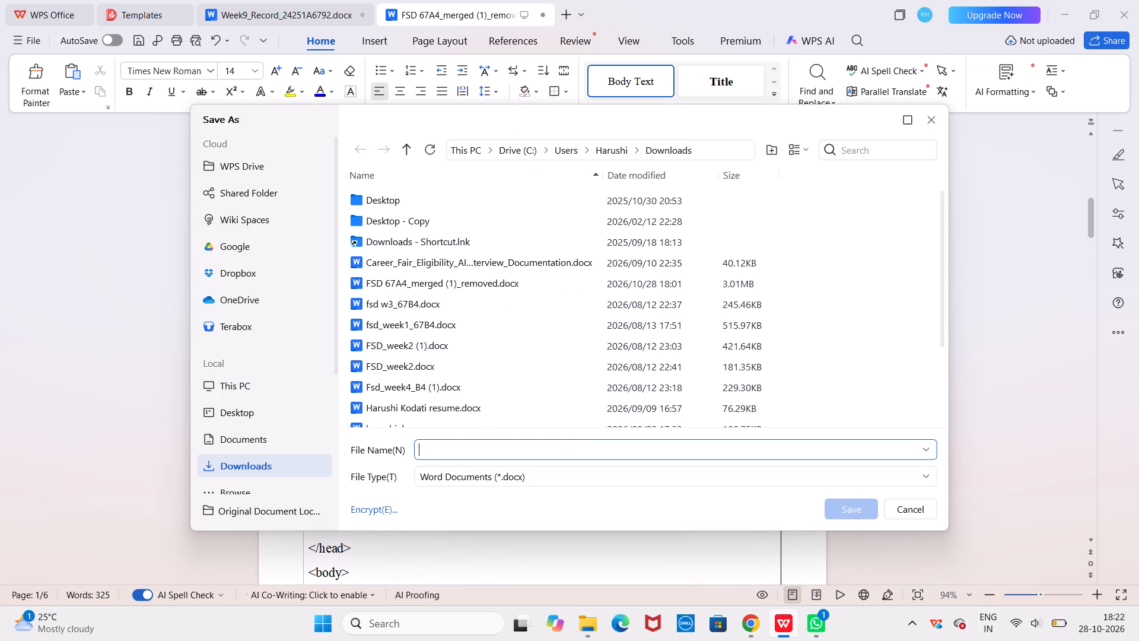
{"action": "type", "text": "w8"}
{"action": "key", "text": "space"}
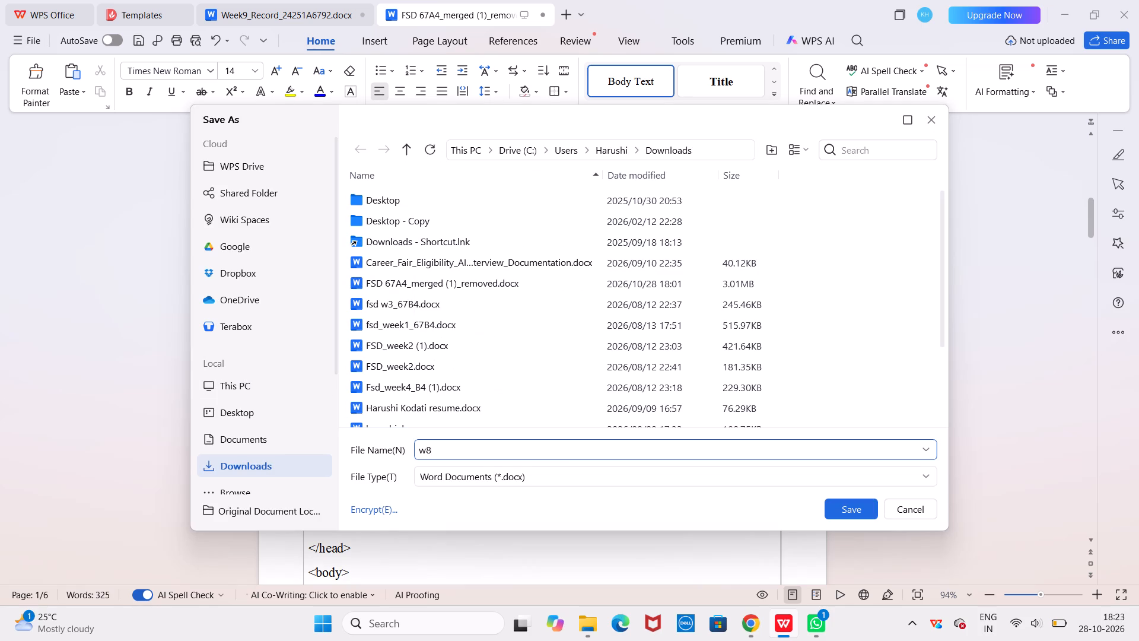
{"action": "type", "text": "fsd"}
{"action": "key", "text": "space"}
{"action": "type", "text": "67a3"}
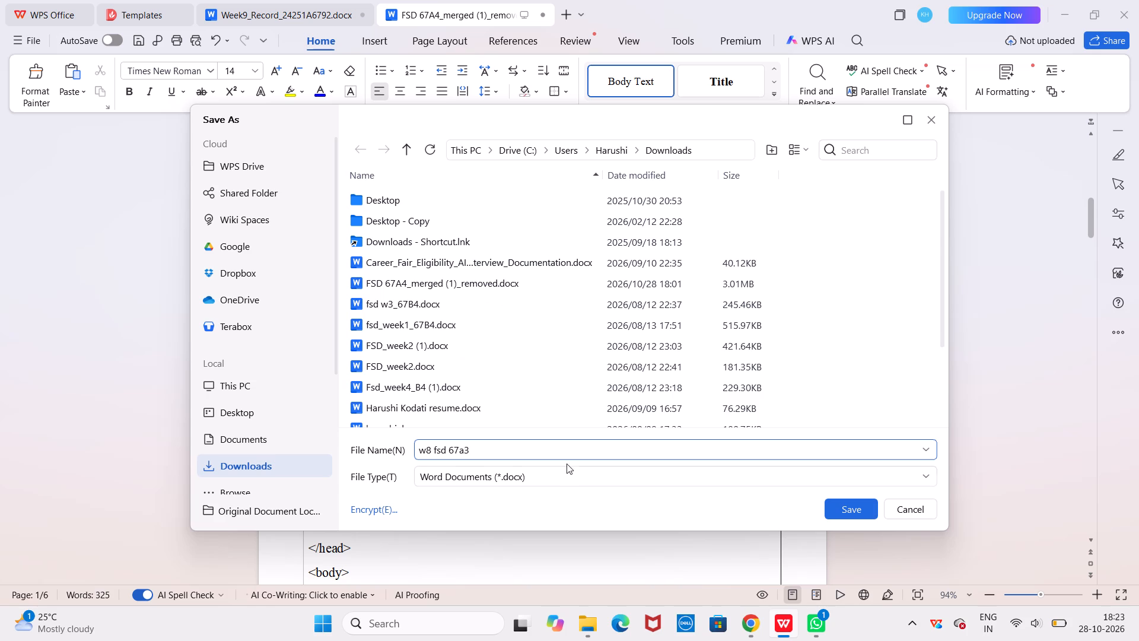
{"action": "left_click", "coordinate": [568, 475]}
{"action": "scroll", "coordinate": [567, 396], "scroll_direction": "down", "scroll_amount": 6}
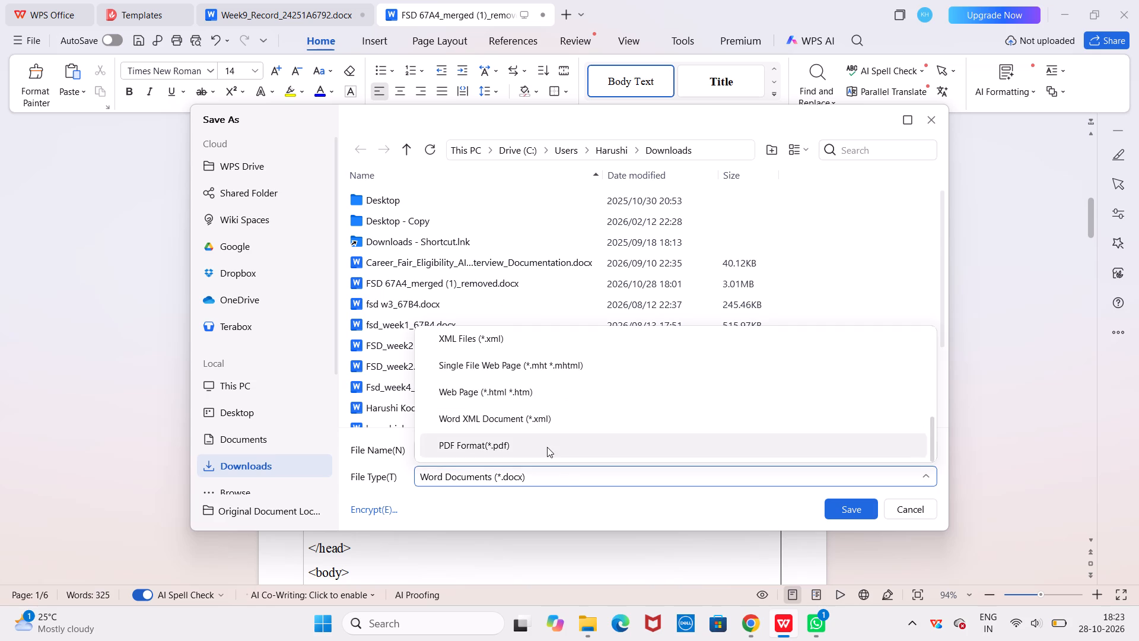
{"action": "left_click", "coordinate": [547, 447]}
{"action": "left_click", "coordinate": [842, 511]}
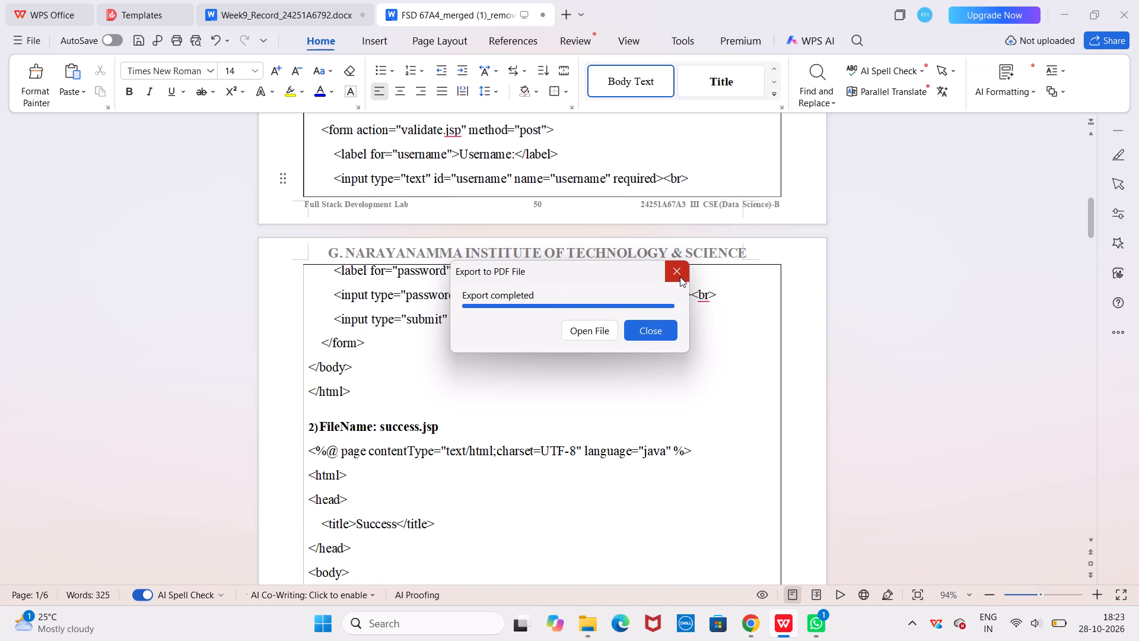
{"action": "left_click", "coordinate": [680, 277]}
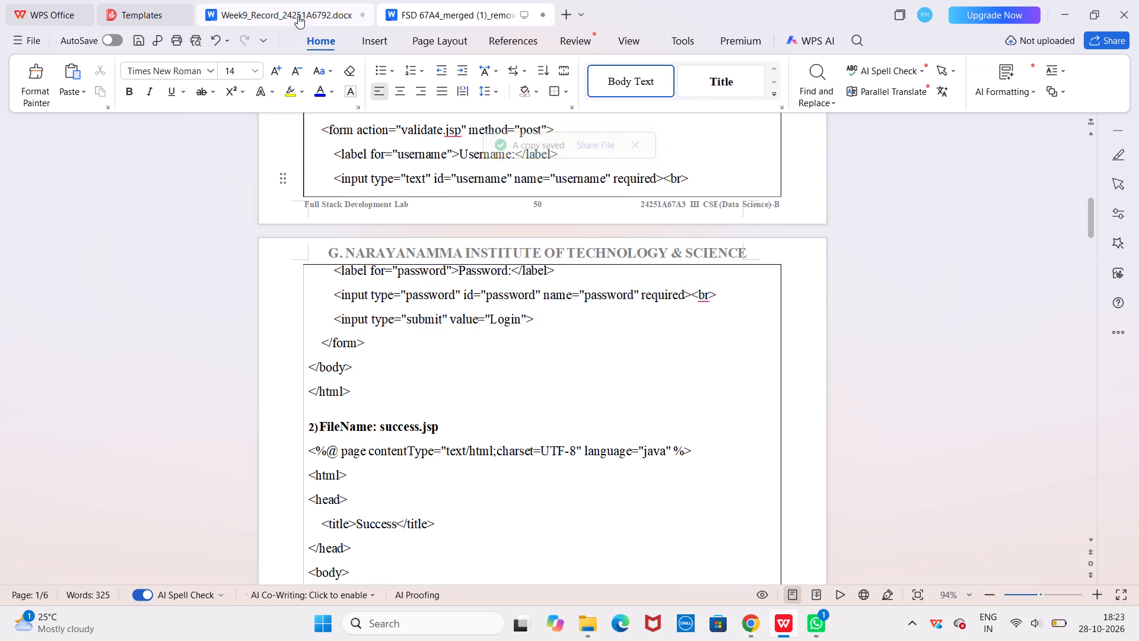
In the Week 9 record, change the last two characters of the page footer's roll number to A3.
{"action": "left_click", "coordinate": [300, 8]}
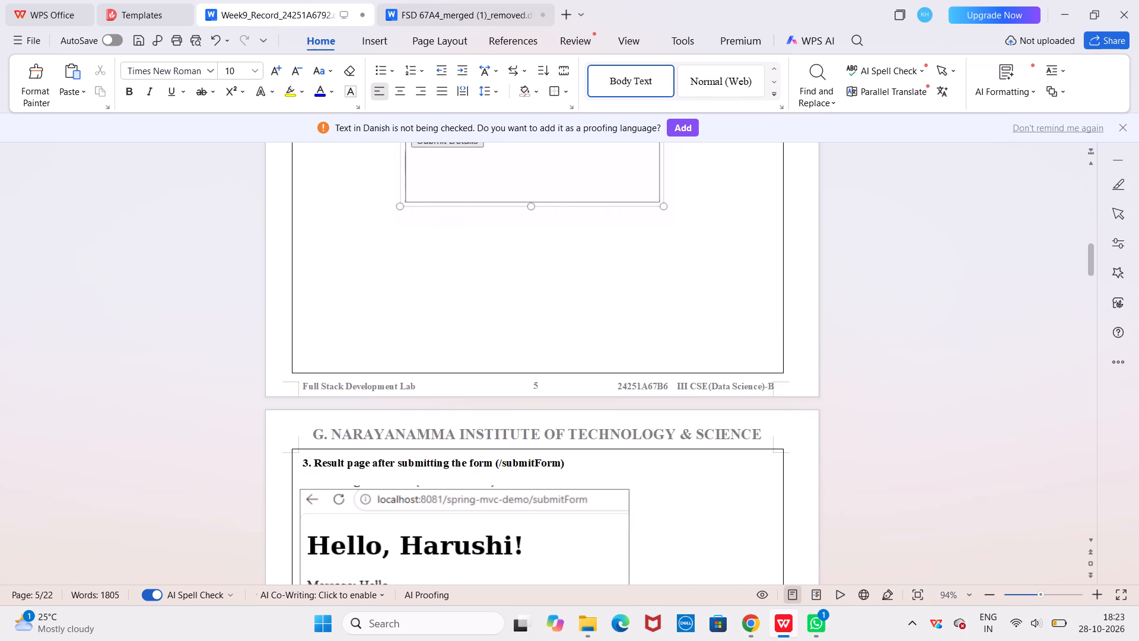
{"action": "double_click", "coordinate": [669, 385]}
{"action": "key", "text": "BackSpace"}
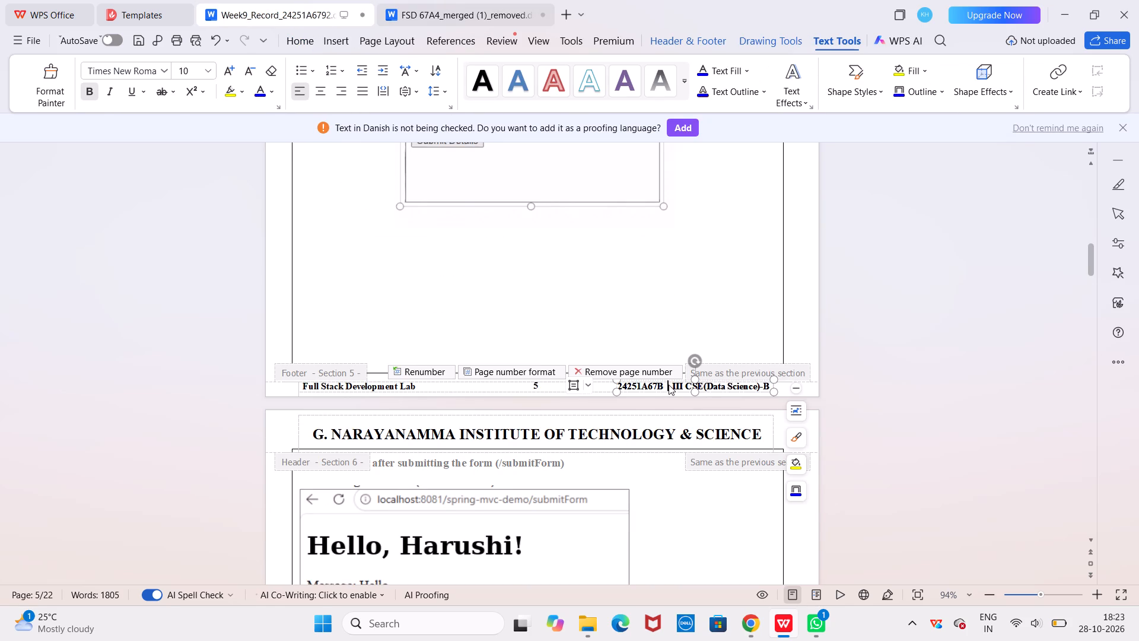
{"action": "key", "text": "BackSpace"}
{"action": "type", "text": "A3"}
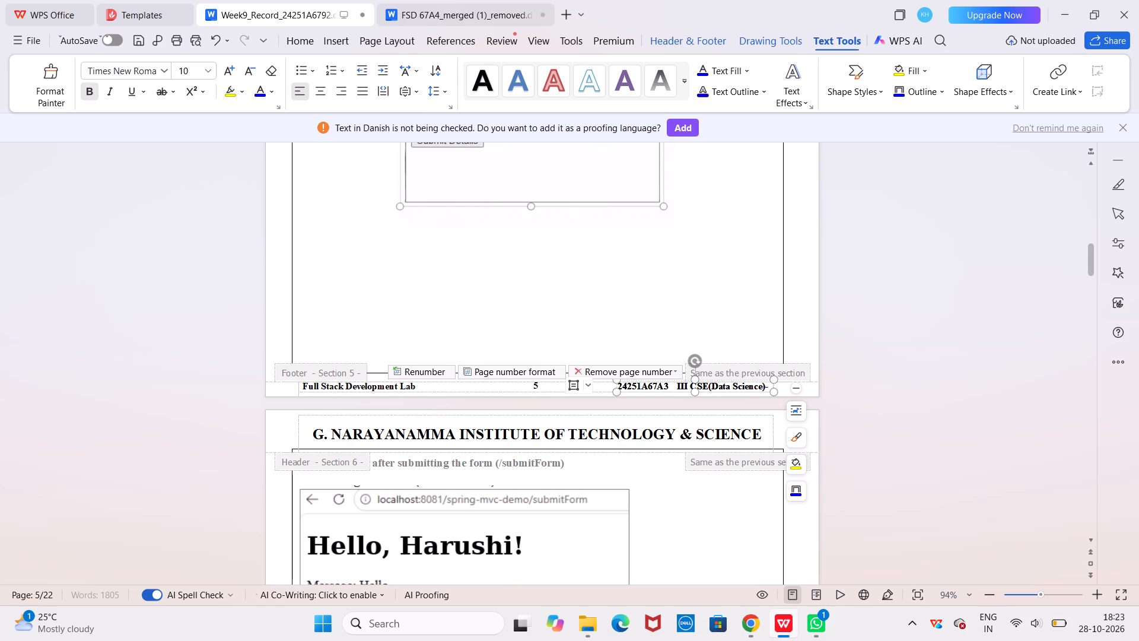
{"action": "double_click", "coordinate": [711, 346]}
{"action": "scroll", "coordinate": [711, 346], "scroll_direction": "down", "scroll_amount": 1}
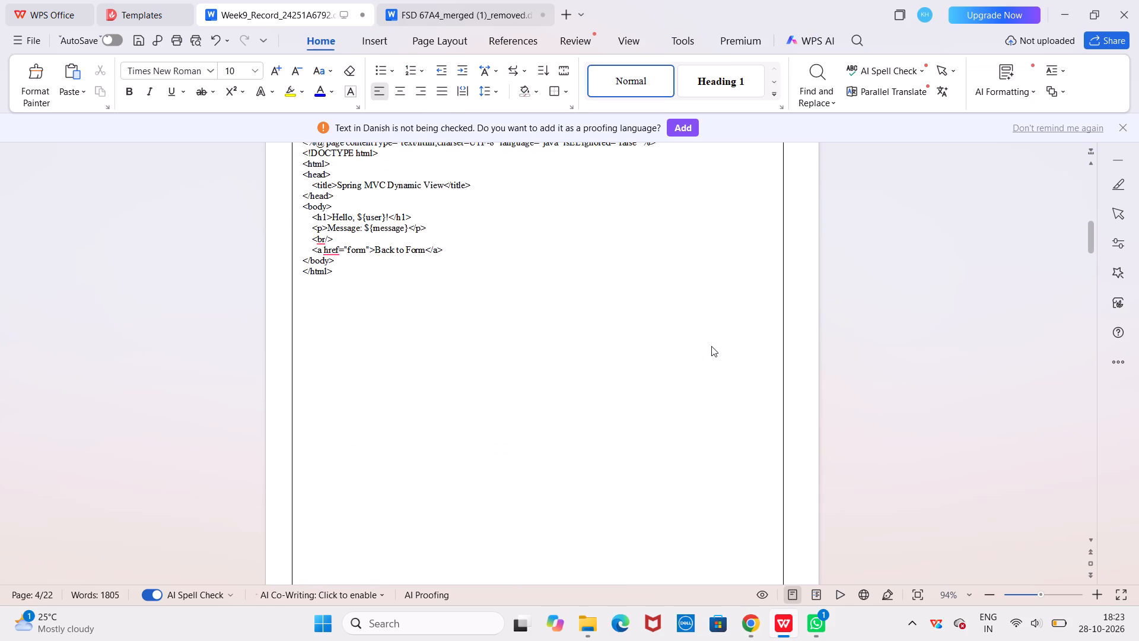
{"action": "scroll", "coordinate": [711, 346], "scroll_direction": "down", "scroll_amount": 2}
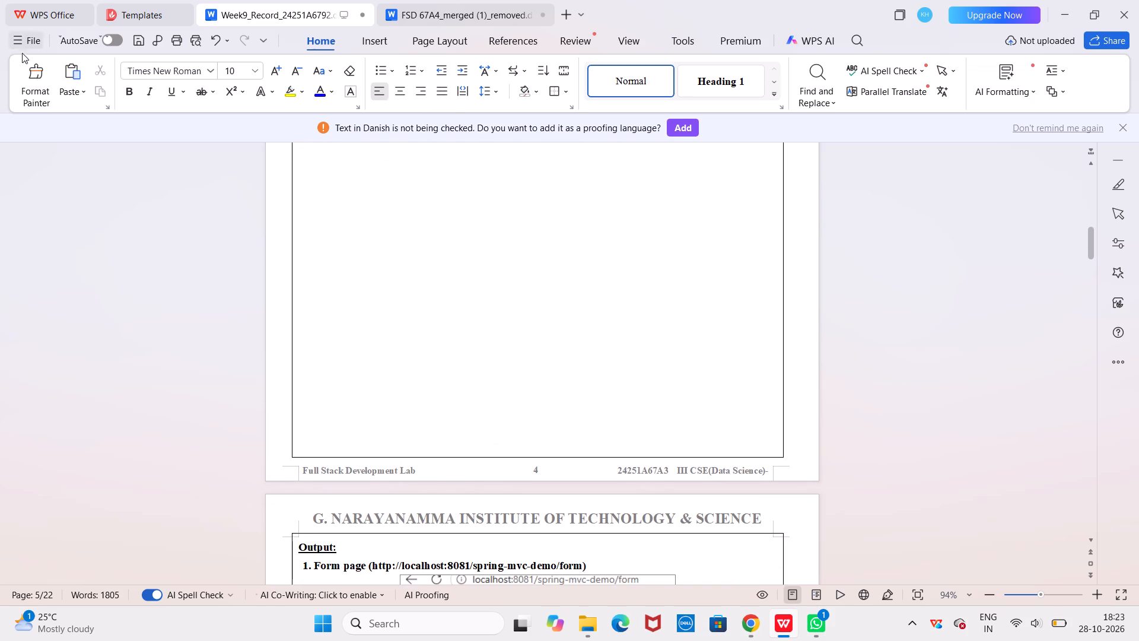
Save a copy of the Week 9 record in Downloads as a PDF named "w9 fsd 67a3".
{"action": "left_click", "coordinate": [22, 45]}
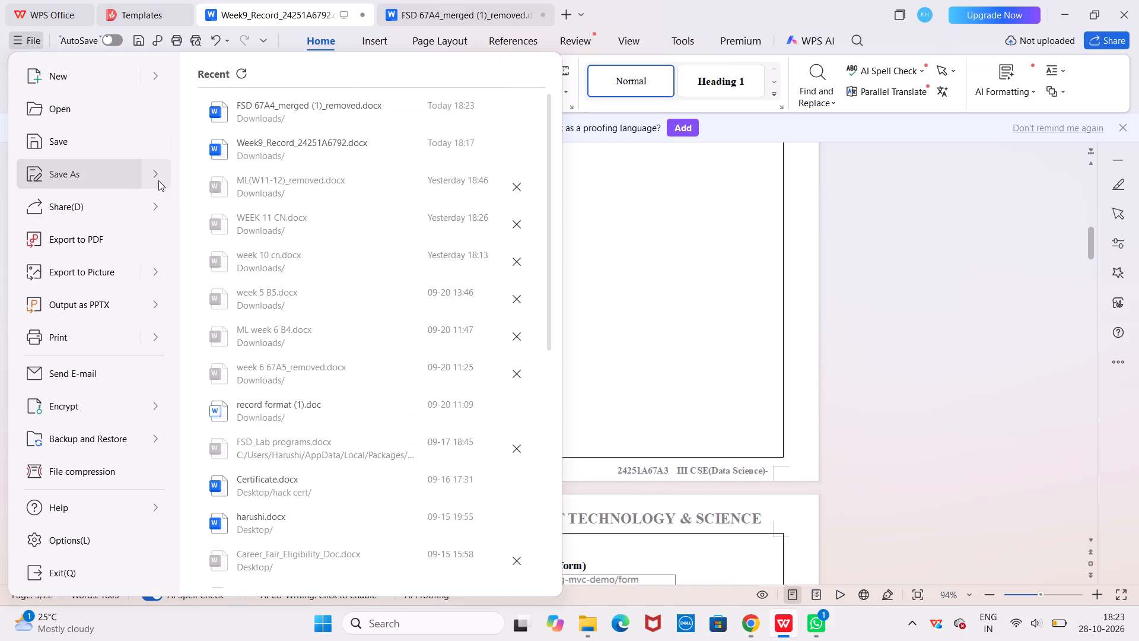
{"action": "left_click", "coordinate": [158, 179]}
{"action": "left_click", "coordinate": [260, 382]}
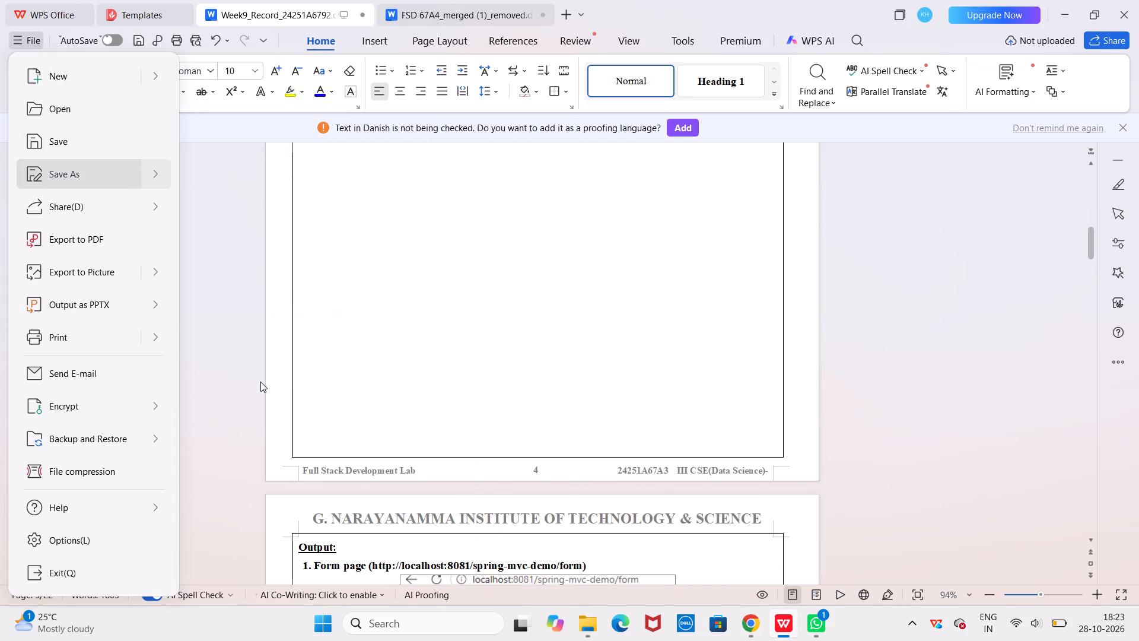
{"action": "key", "text": "BackSpace"}
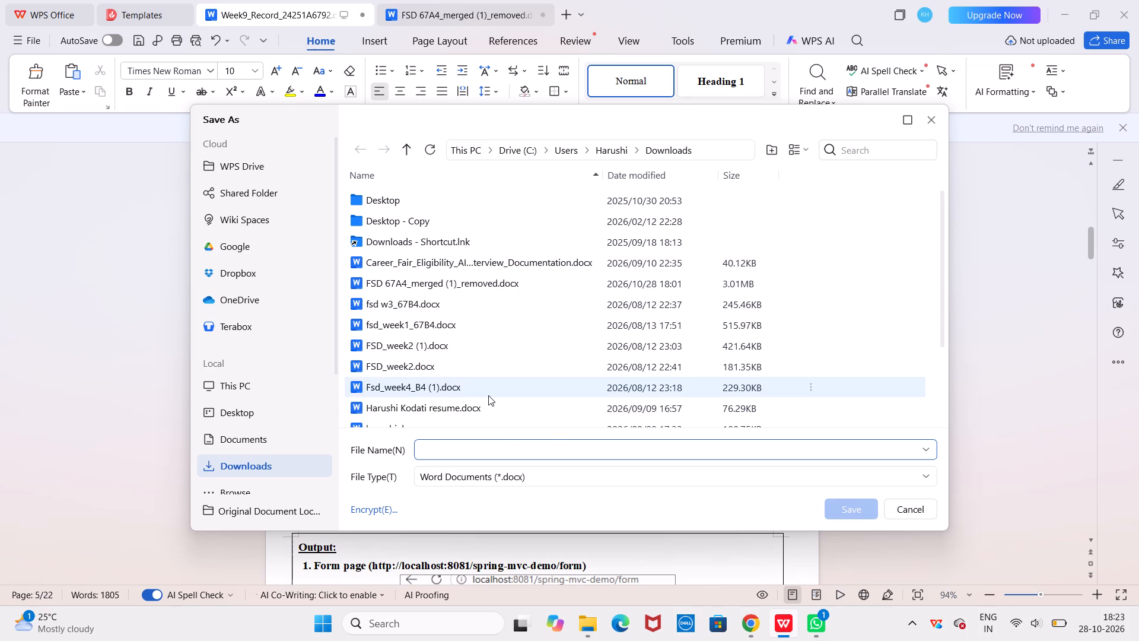
{"action": "type", "text": "w9"}
{"action": "key", "text": "space"}
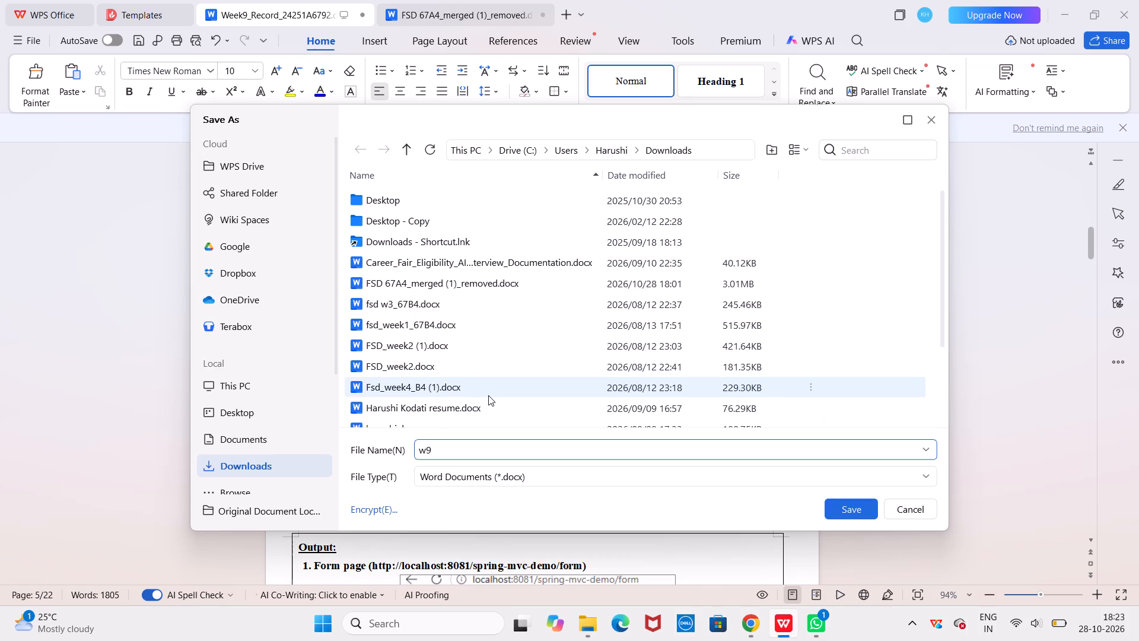
{"action": "type", "text": "fsd 67a3"}
{"action": "left_click", "coordinate": [513, 483]}
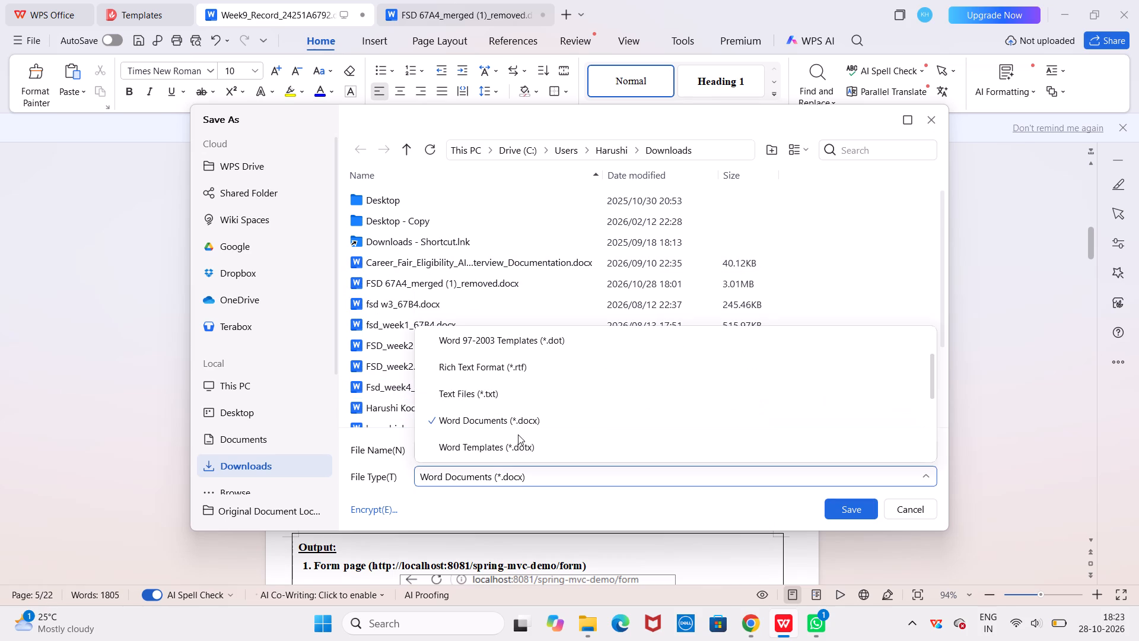
{"action": "scroll", "coordinate": [518, 434], "scroll_direction": "down", "scroll_amount": 5}
{"action": "left_click", "coordinate": [511, 448]}
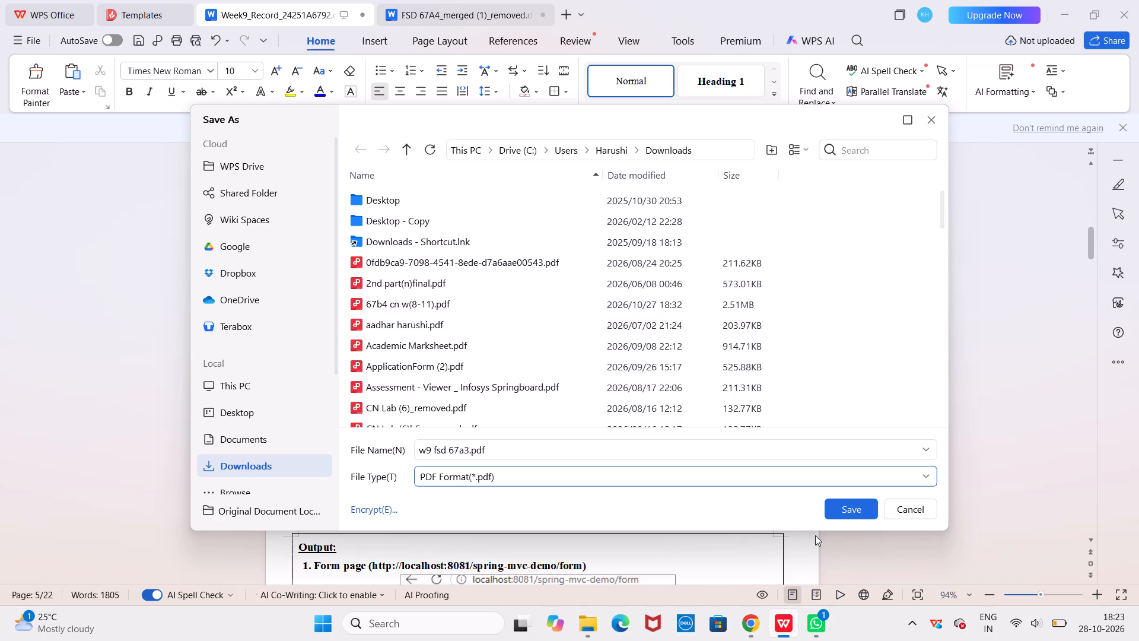
{"action": "left_click", "coordinate": [848, 504]}
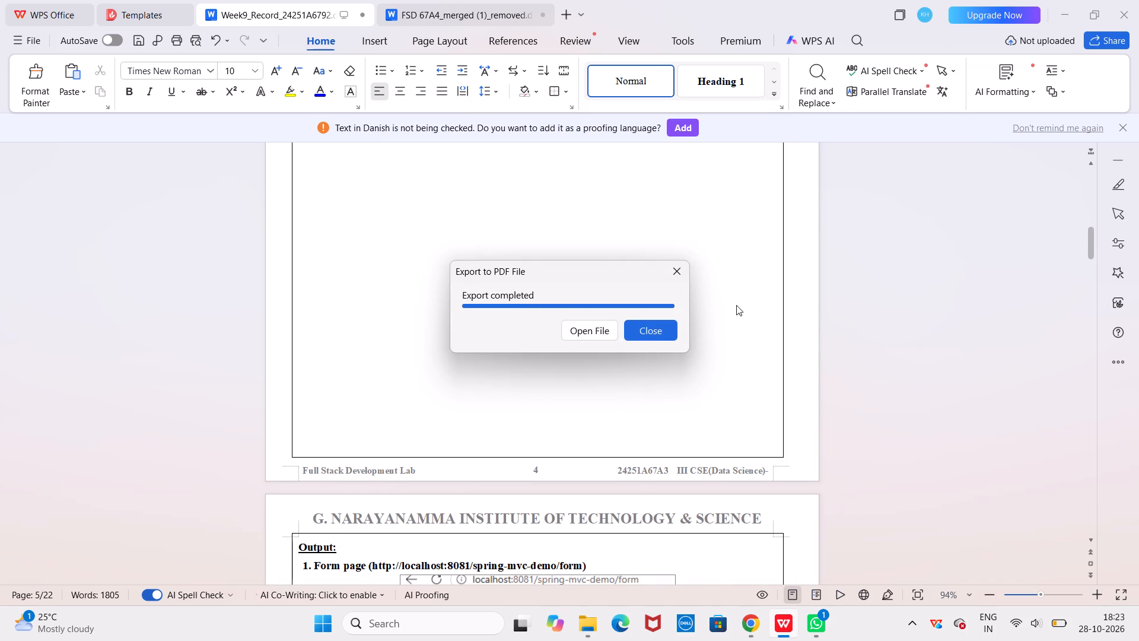
{"action": "left_click", "coordinate": [682, 267]}
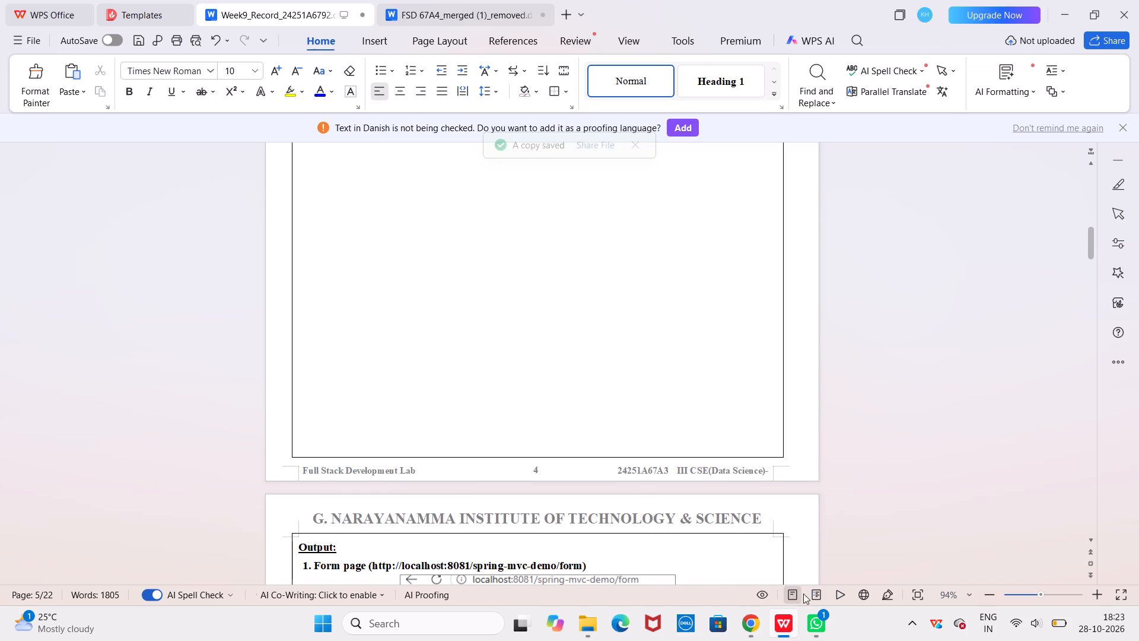
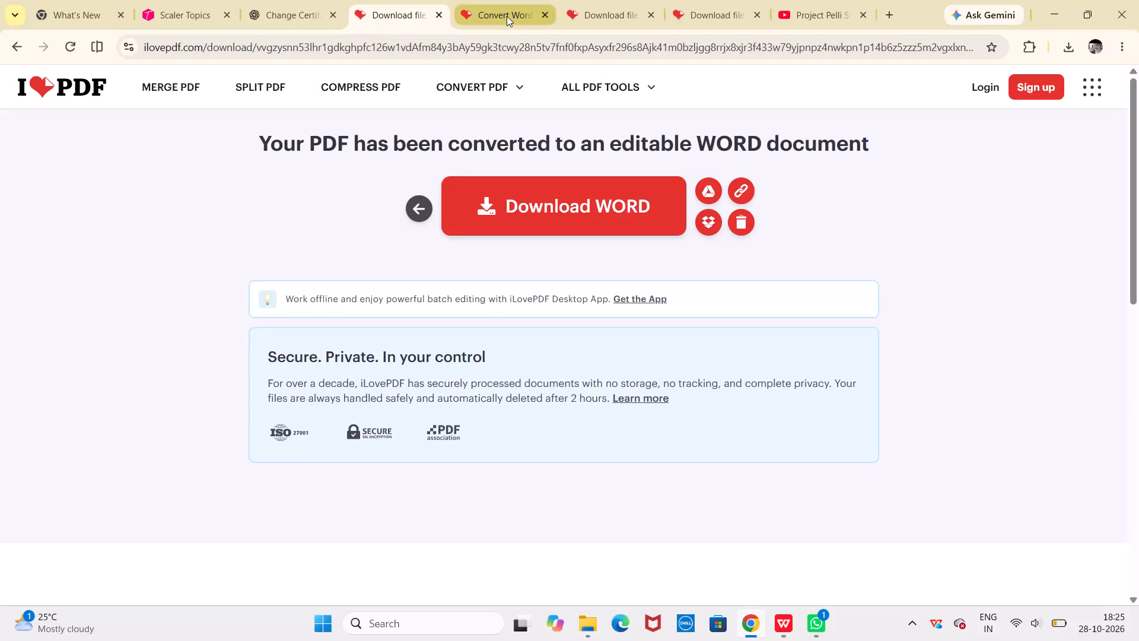
Load the PDF FSD(W9,11,12) from Downloads into the iLovePDF tool for removing pages.
{"action": "left_click", "coordinate": [507, 16]}
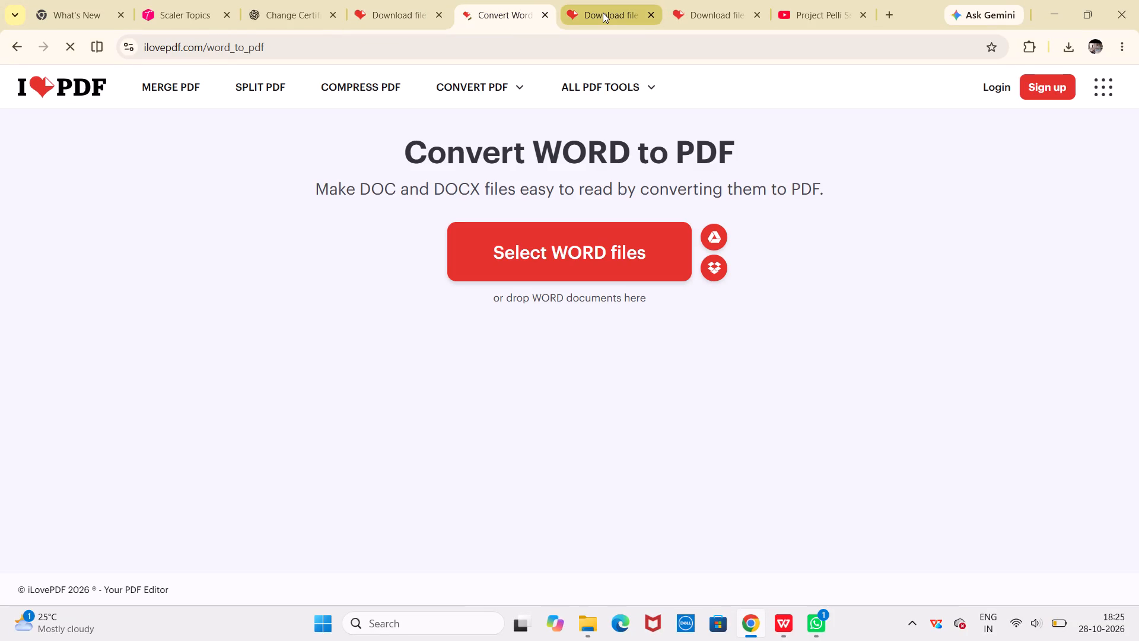
{"action": "left_click", "coordinate": [603, 12]}
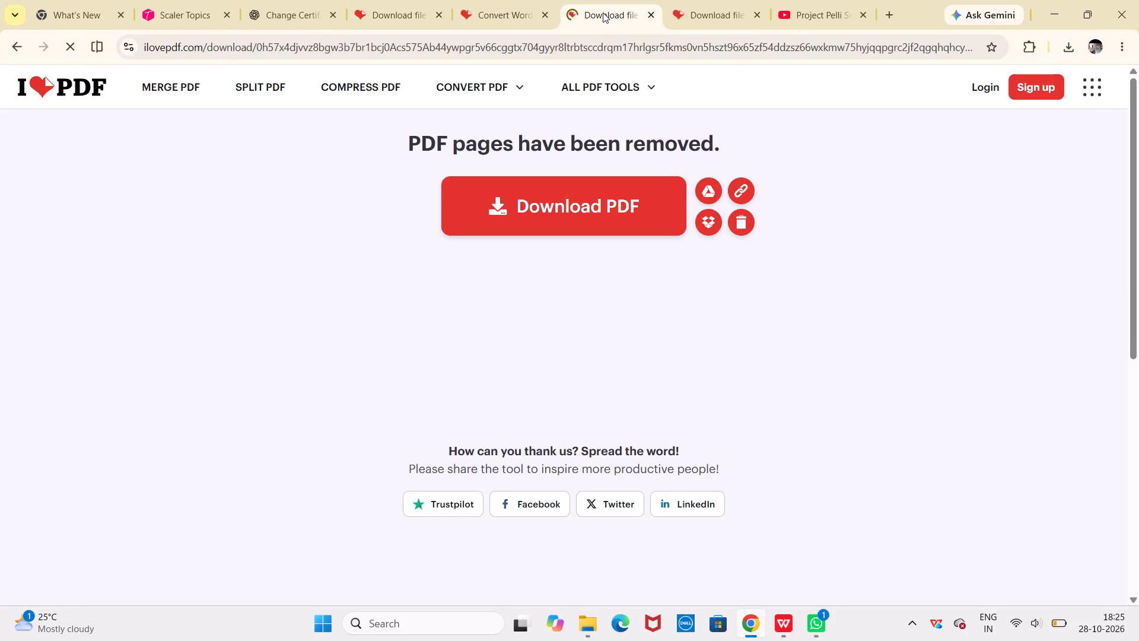
{"action": "left_click", "coordinate": [418, 206]}
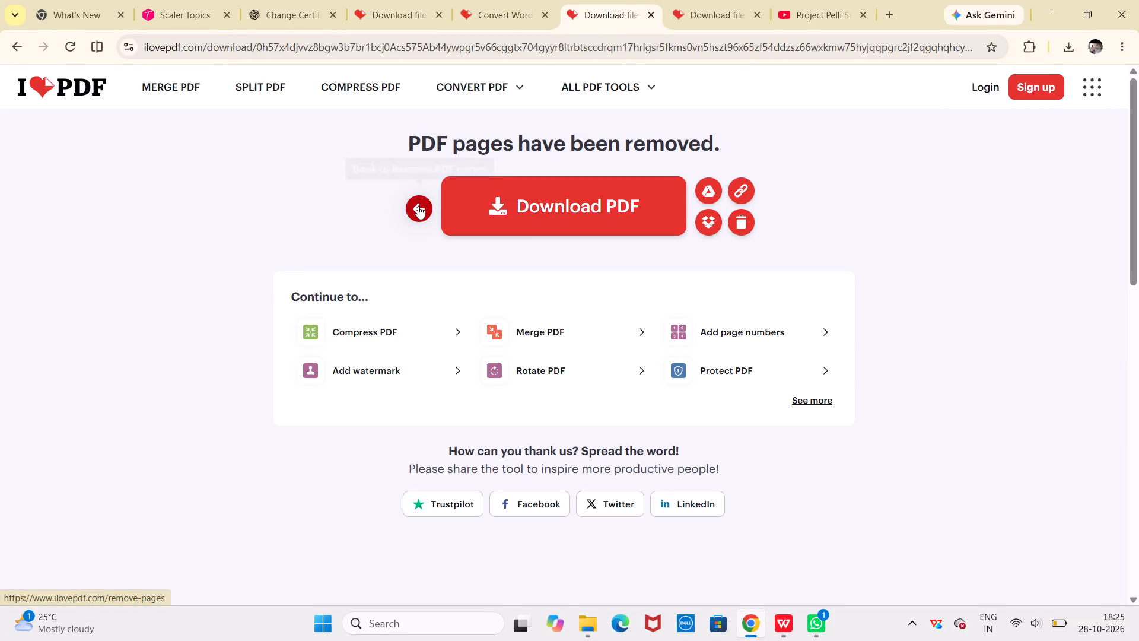
{"action": "left_click", "coordinate": [498, 266]}
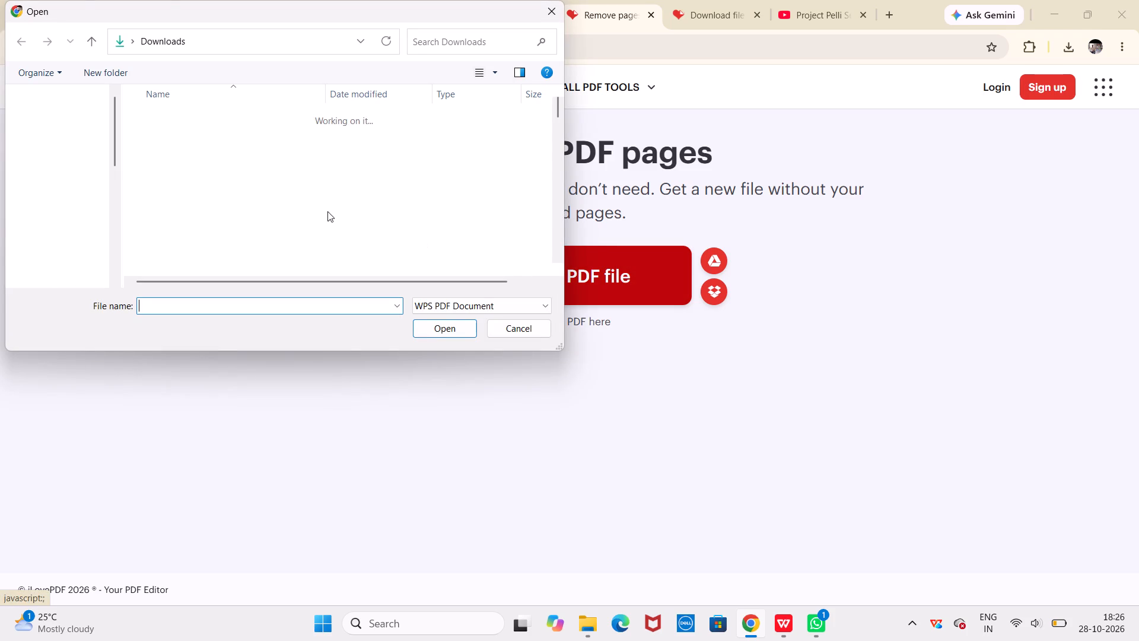
{"action": "left_click", "coordinate": [255, 199]}
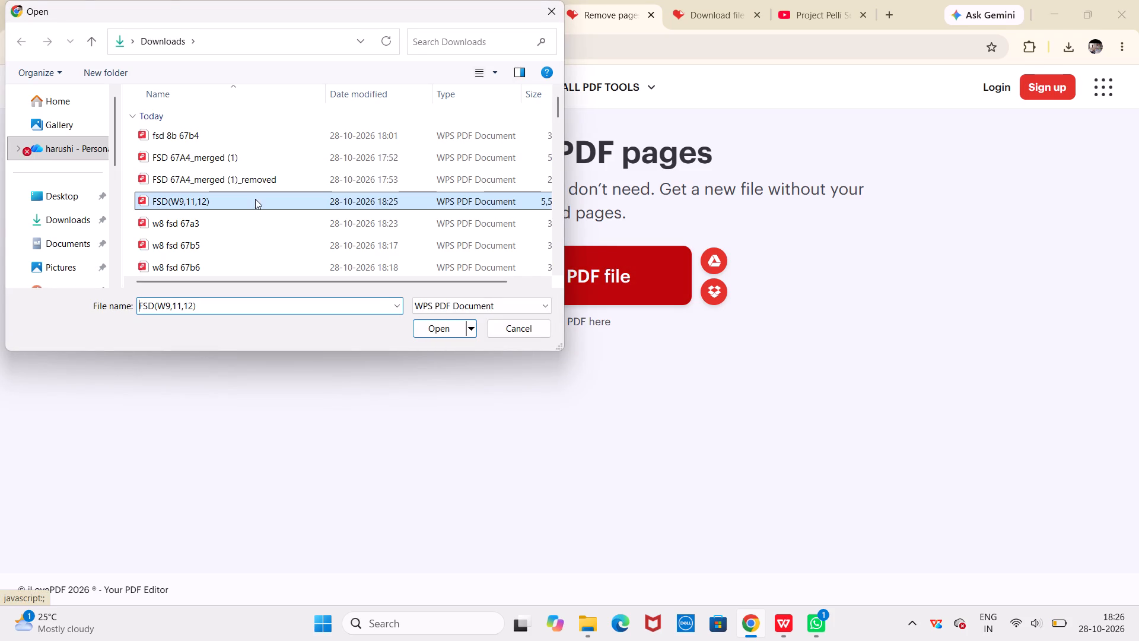
{"action": "left_click", "coordinate": [433, 328]}
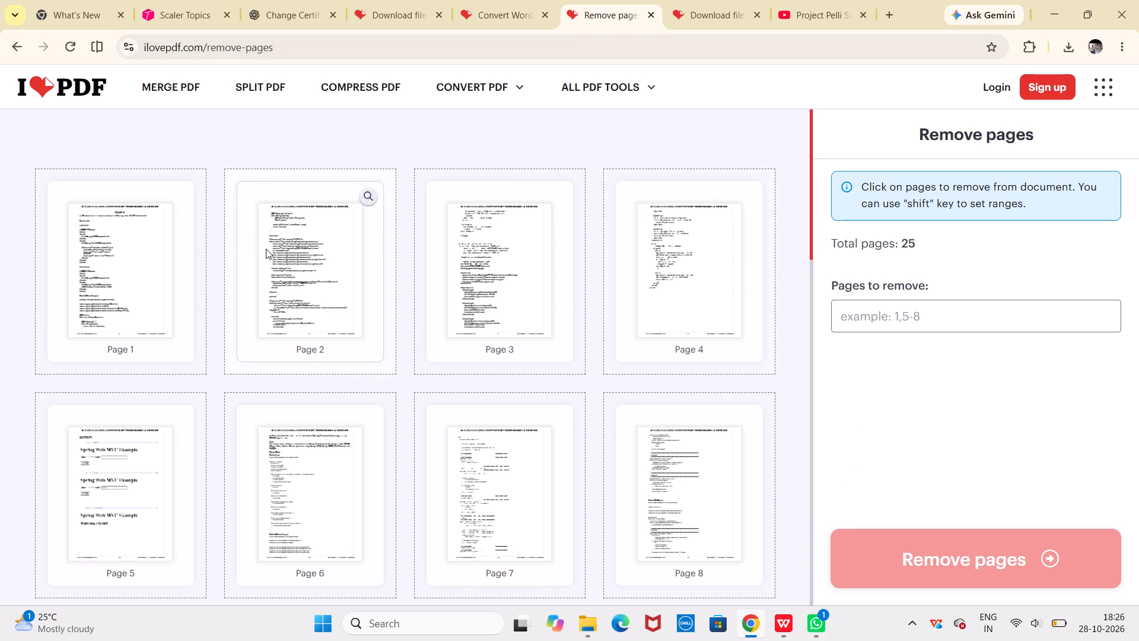
Mark pages 1 to 16 of the PDF for removal.
{"action": "left_click", "coordinate": [164, 256]}
{"action": "left_click", "coordinate": [281, 278]}
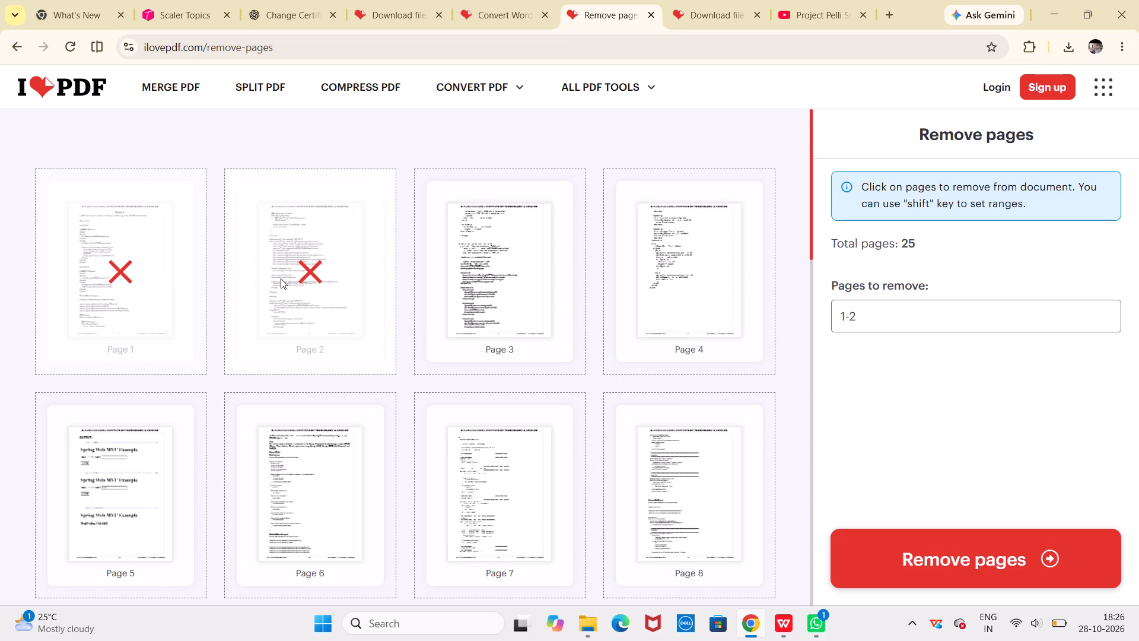
{"action": "left_click", "coordinate": [546, 271]}
{"action": "left_click", "coordinate": [665, 281]}
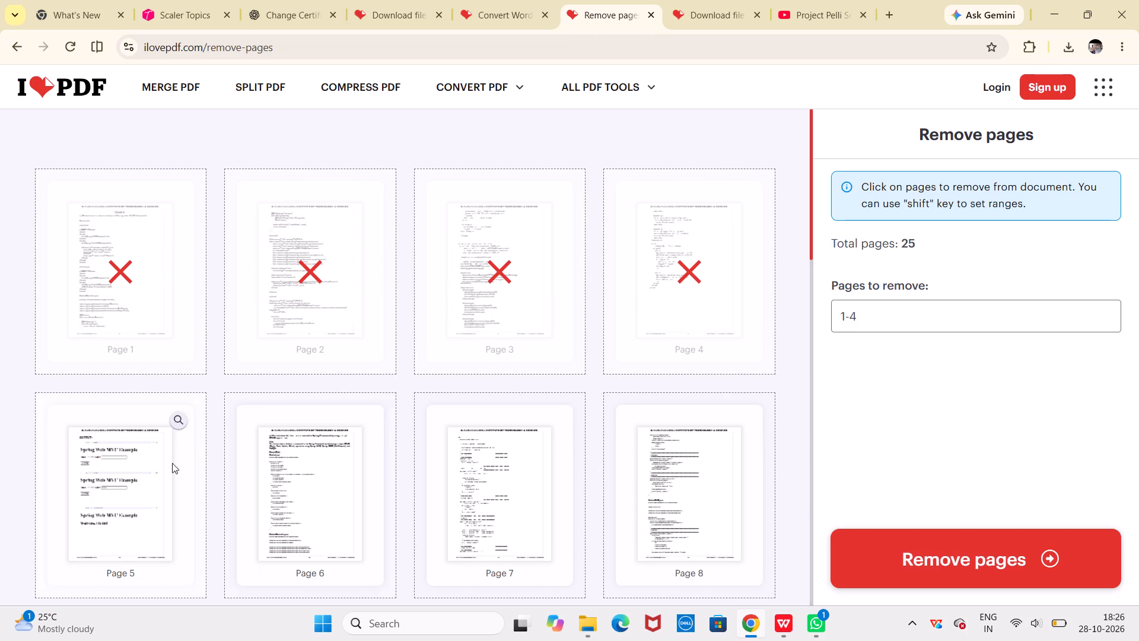
{"action": "left_click", "coordinate": [148, 478]}
{"action": "left_click", "coordinate": [306, 483]}
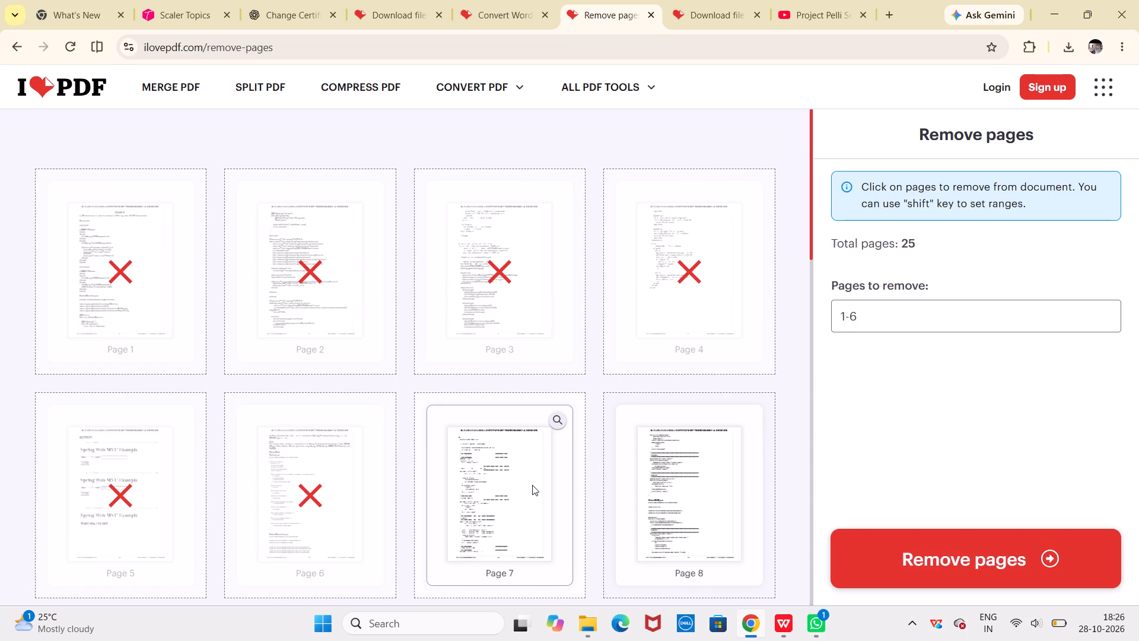
{"action": "left_click", "coordinate": [532, 485]}
{"action": "left_click", "coordinate": [658, 491]}
{"action": "scroll", "coordinate": [658, 491], "scroll_direction": "down", "scroll_amount": 2}
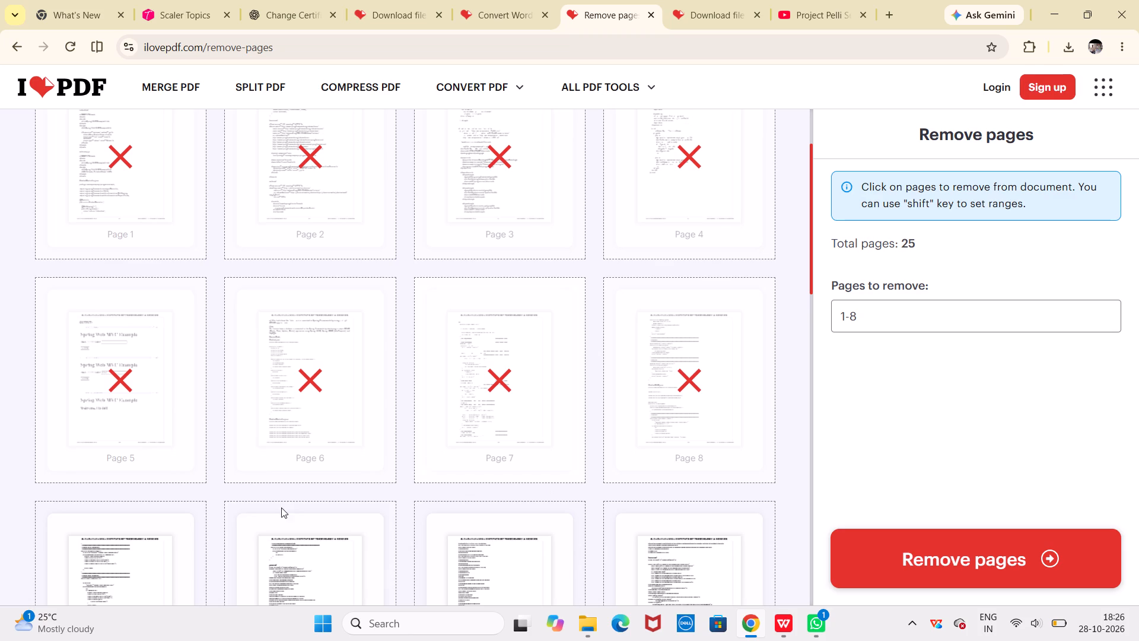
{"action": "left_click", "coordinate": [143, 549]}
{"action": "left_click", "coordinate": [306, 551]}
{"action": "scroll", "coordinate": [306, 551], "scroll_direction": "down", "scroll_amount": 2}
{"action": "left_click", "coordinate": [443, 514]}
{"action": "left_click", "coordinate": [708, 516]}
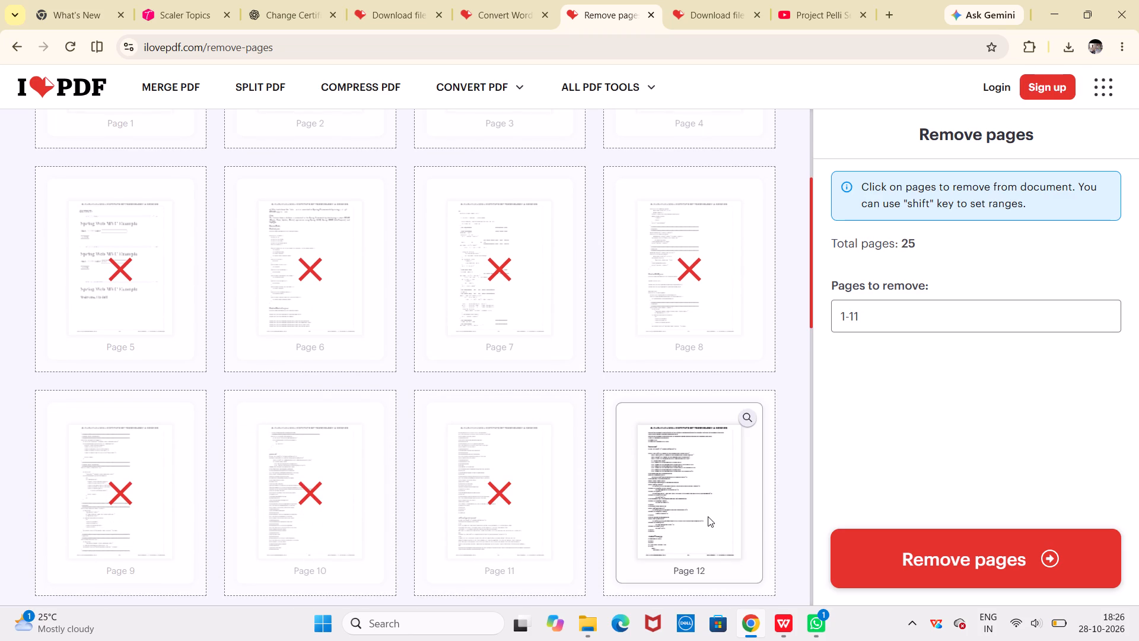
{"action": "scroll", "coordinate": [708, 516], "scroll_direction": "down", "scroll_amount": 3}
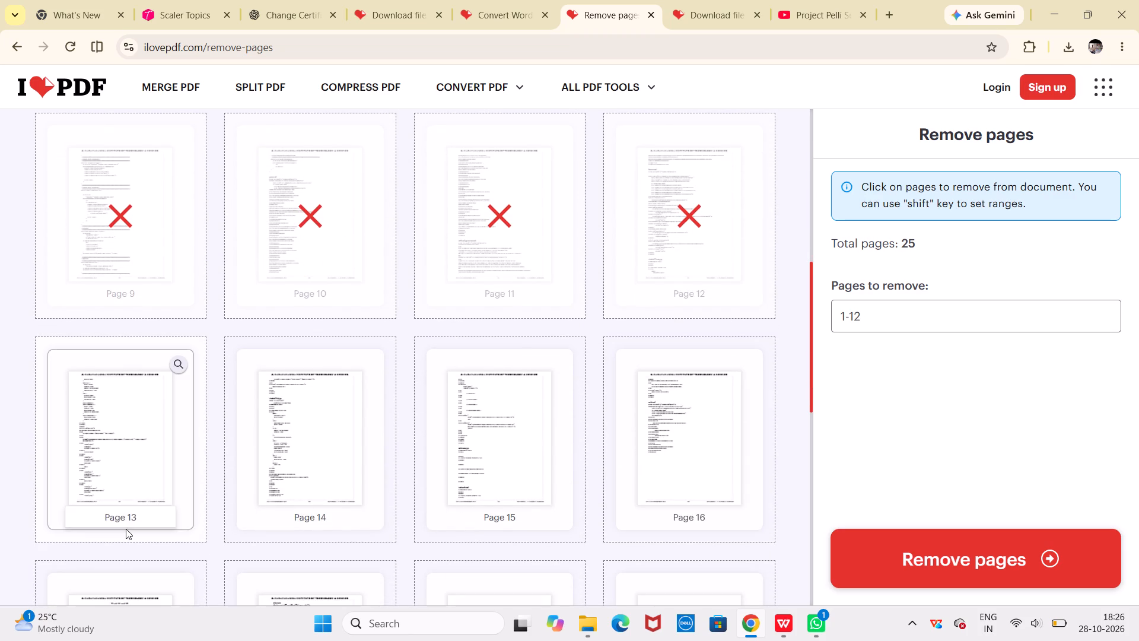
{"action": "left_click", "coordinate": [141, 482]}
{"action": "left_click", "coordinate": [295, 486]}
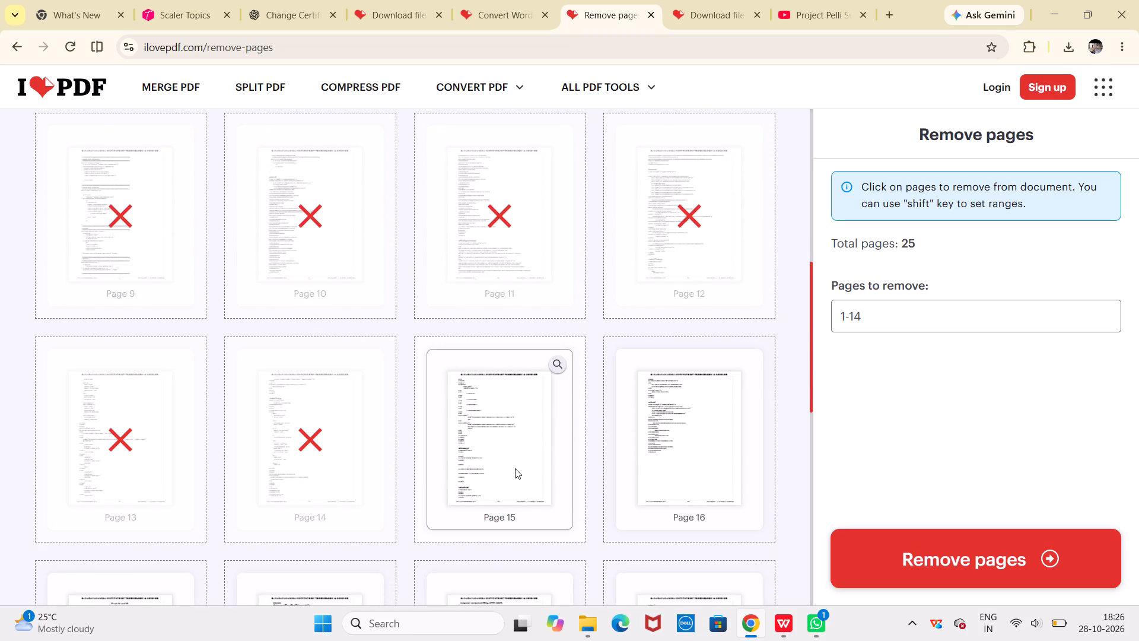
{"action": "left_click", "coordinate": [515, 468]}
{"action": "left_click", "coordinate": [705, 459]}
Look through the unmarked pages 17 to 25 to check which content is being kept.
{"action": "scroll", "coordinate": [705, 459], "scroll_direction": "down", "scroll_amount": 3}
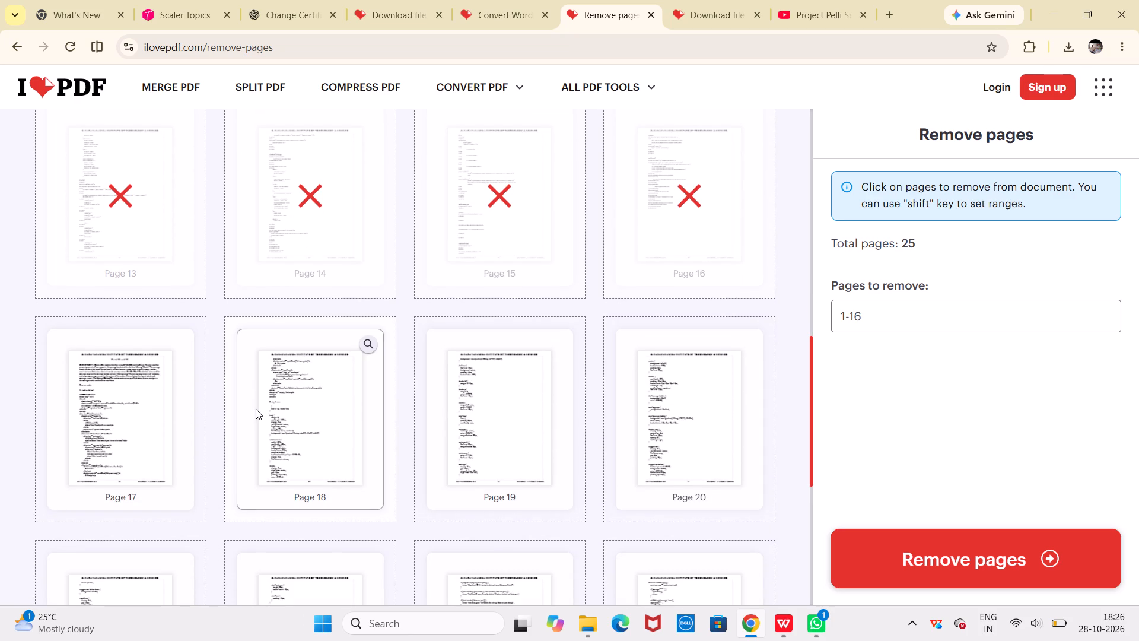
{"action": "scroll", "coordinate": [256, 409], "scroll_direction": "down", "scroll_amount": 2}
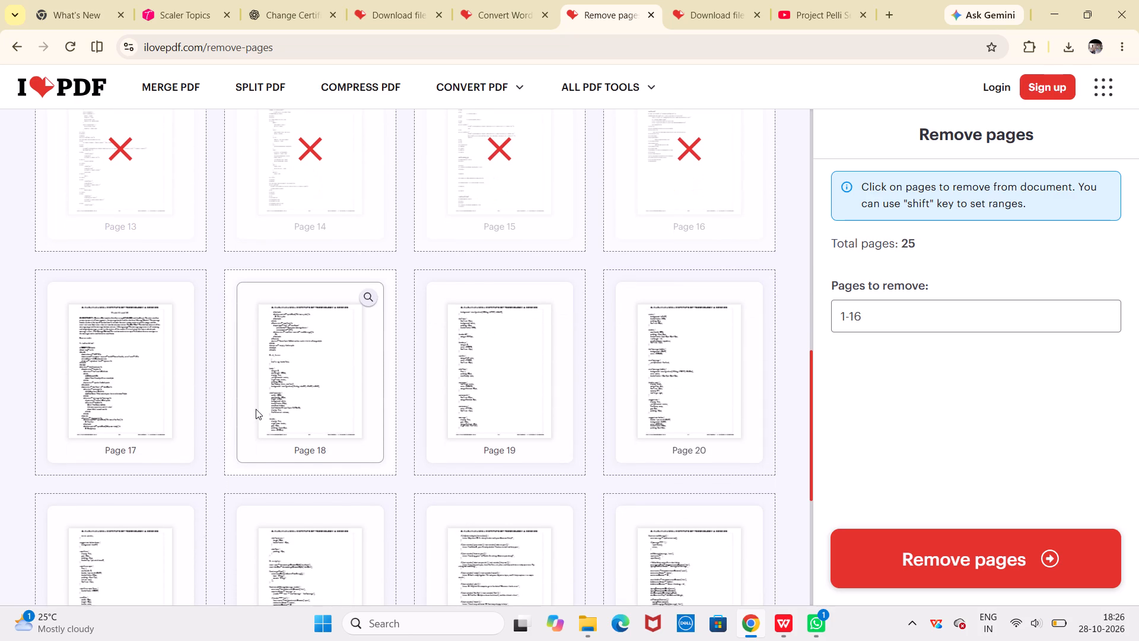
{"action": "scroll", "coordinate": [256, 409], "scroll_direction": "down", "scroll_amount": 2}
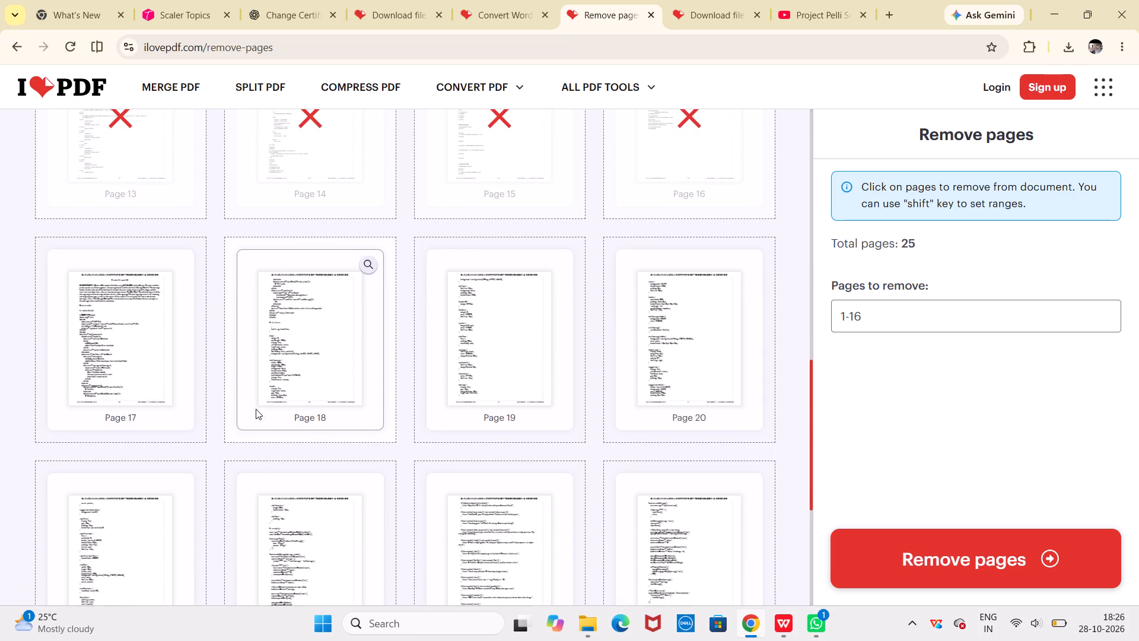
{"action": "scroll", "coordinate": [256, 409], "scroll_direction": "down", "scroll_amount": 2}
{"action": "scroll", "coordinate": [256, 409], "scroll_direction": "up", "scroll_amount": 1}
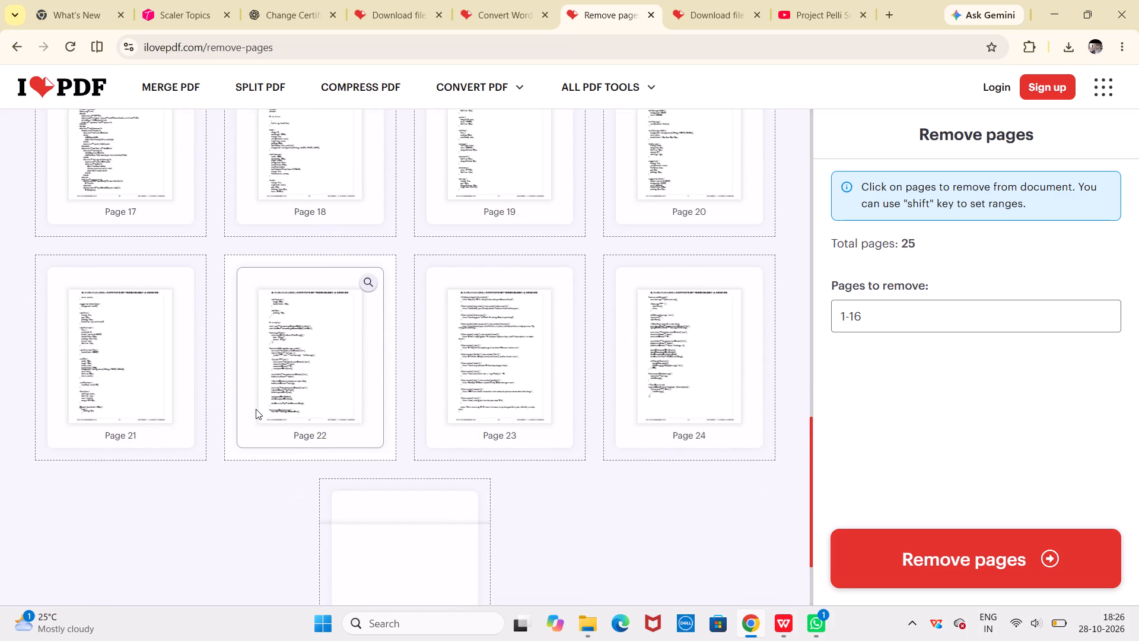
{"action": "scroll", "coordinate": [256, 409], "scroll_direction": "up", "scroll_amount": 1}
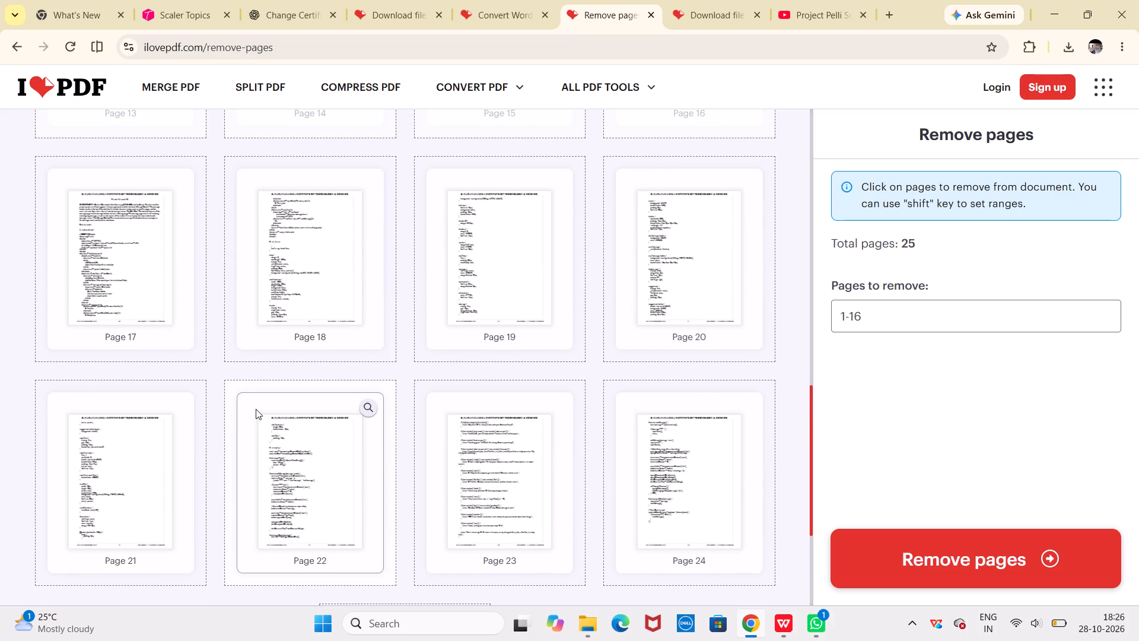
{"action": "scroll", "coordinate": [256, 409], "scroll_direction": "up", "scroll_amount": 1}
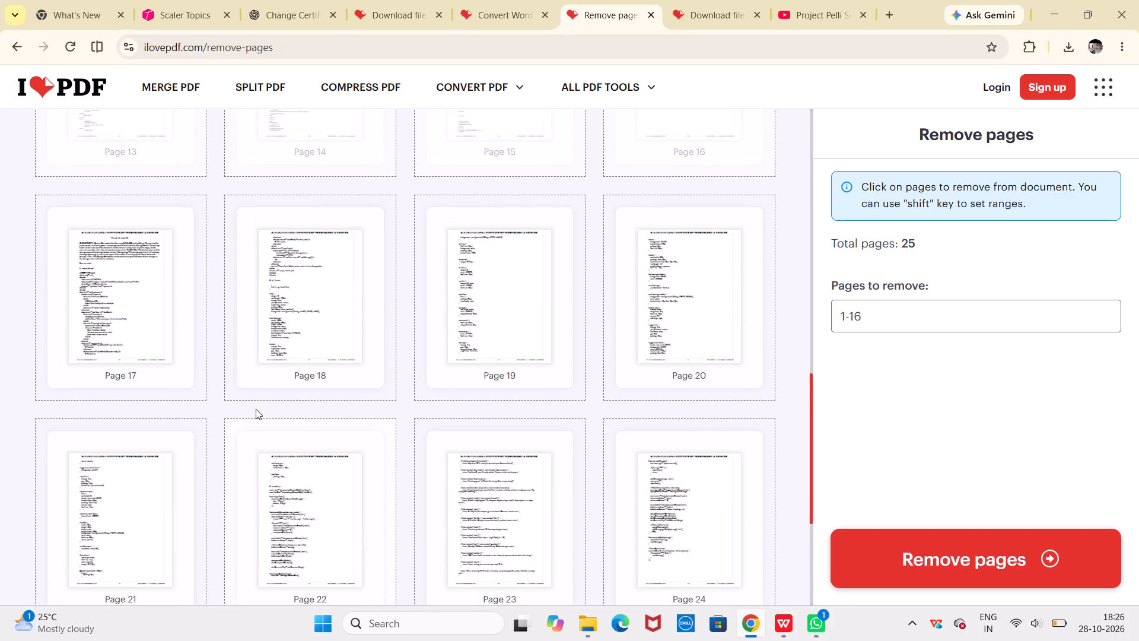
{"action": "scroll", "coordinate": [256, 409], "scroll_direction": "up", "scroll_amount": 2}
{"action": "left_click", "coordinate": [876, 573]}
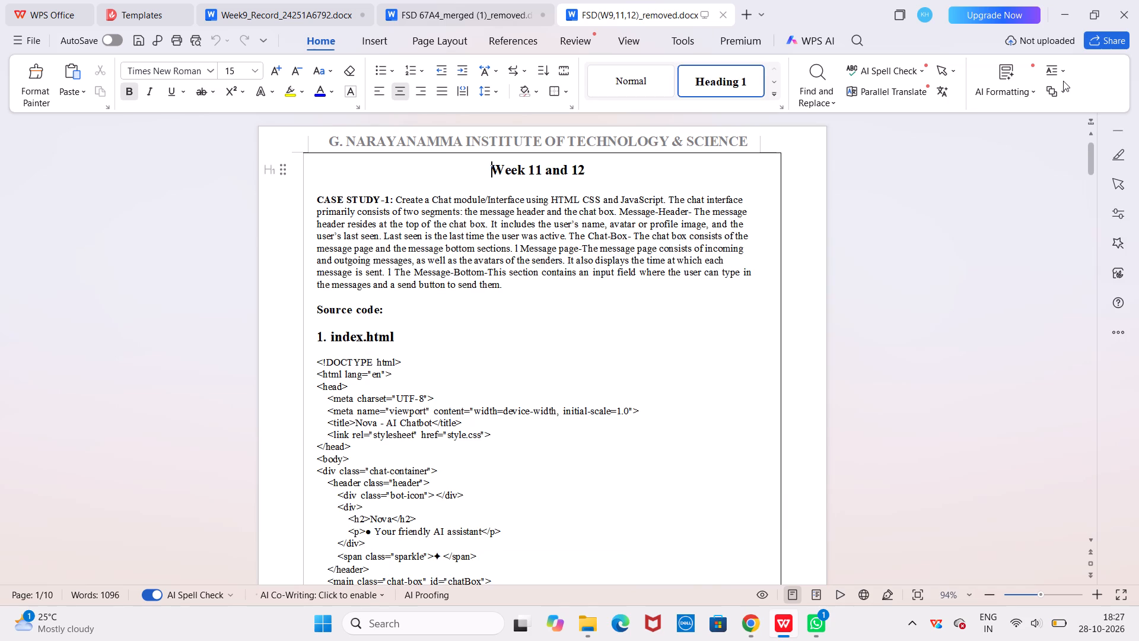
{"action": "scroll", "coordinate": [715, 313], "scroll_direction": "down", "scroll_amount": 5}
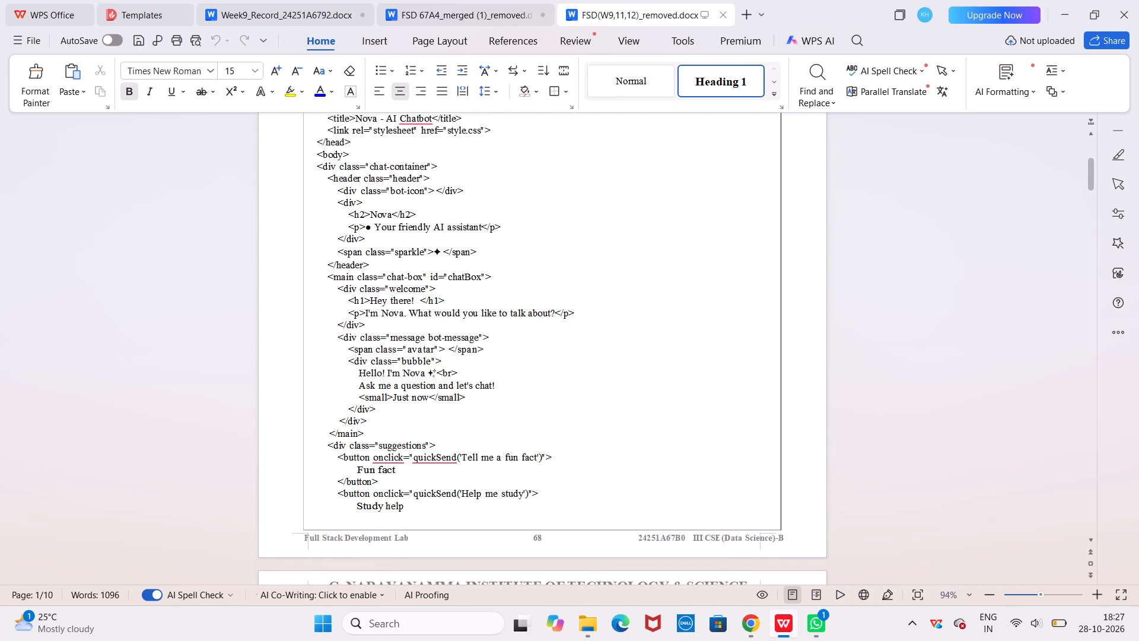
{"action": "double_click", "coordinate": [684, 535]}
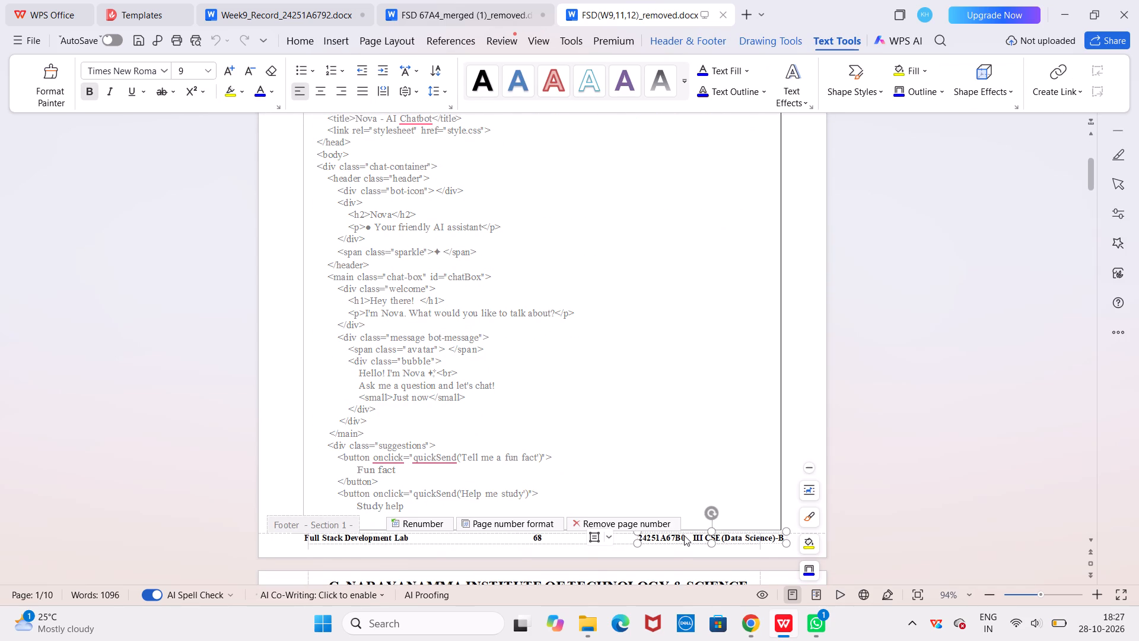
{"action": "key", "text": "BackSpace"}
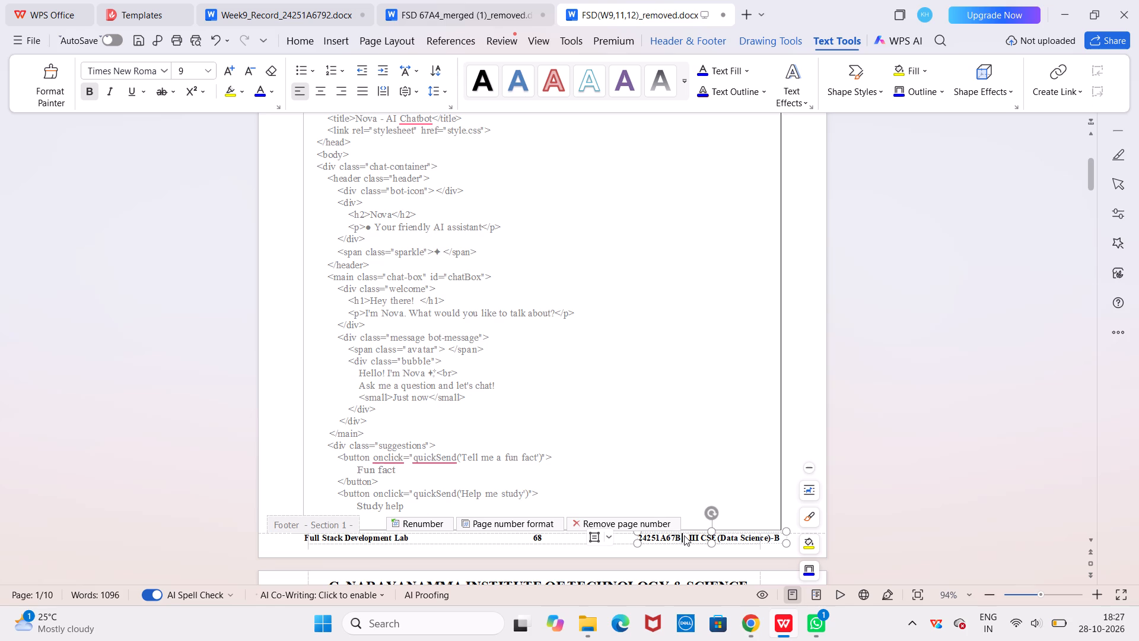
{"action": "key", "text": "4"}
{"action": "double_click", "coordinate": [739, 436]}
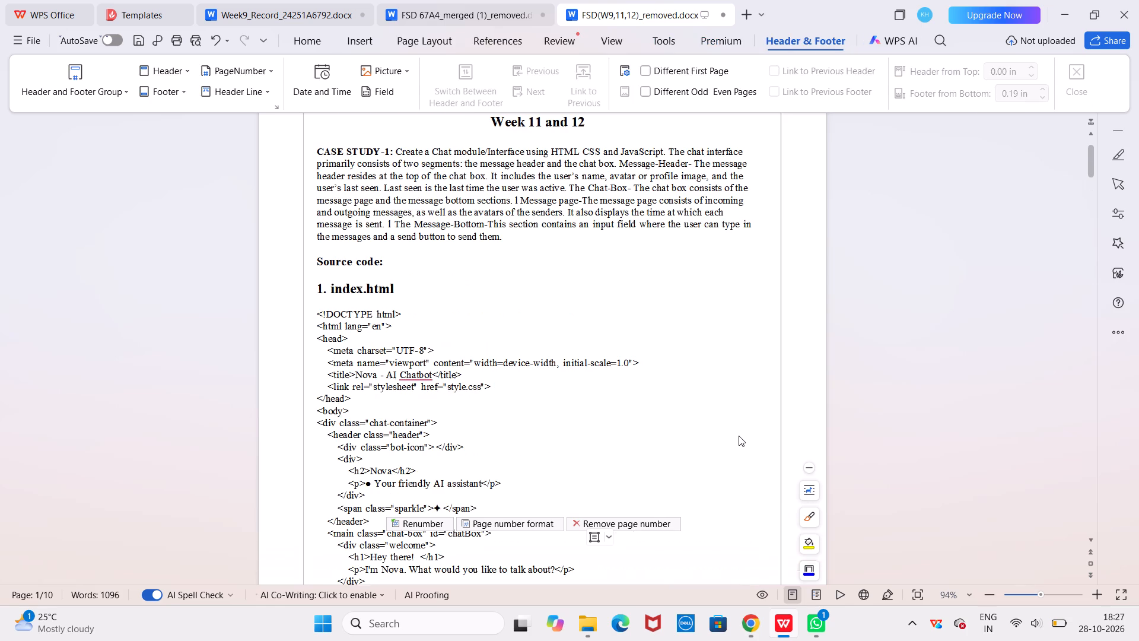
Delete the blank line above the .message rule in the style.css listing so its closing brace fits on footer page 70.
{"action": "scroll", "coordinate": [739, 436], "scroll_direction": "down", "scroll_amount": 9}
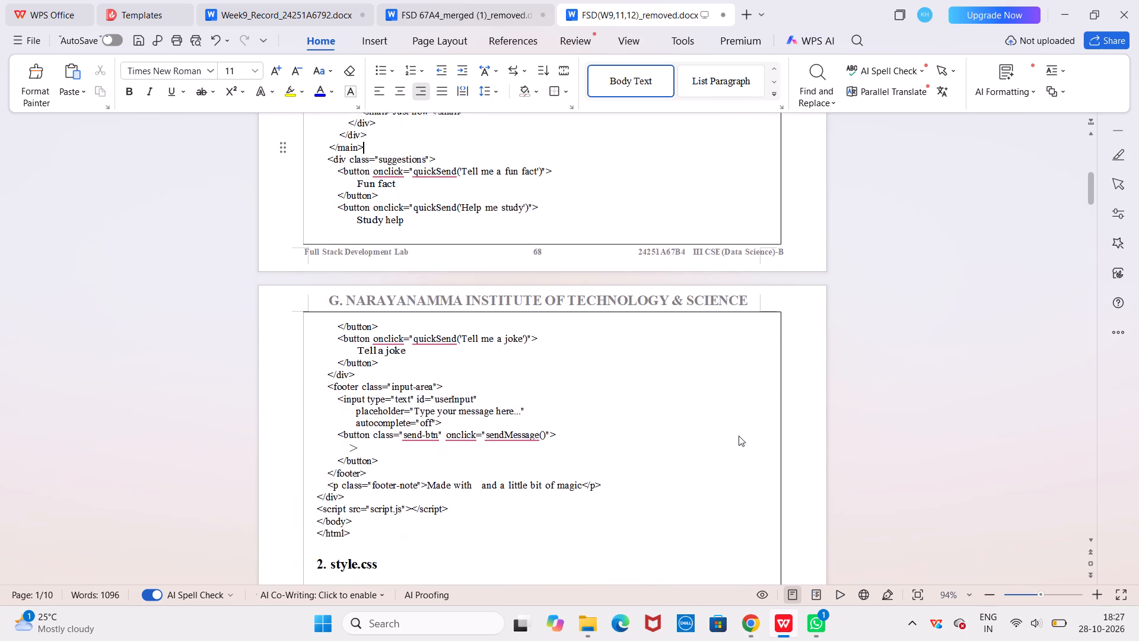
{"action": "scroll", "coordinate": [739, 436], "scroll_direction": "down", "scroll_amount": 7}
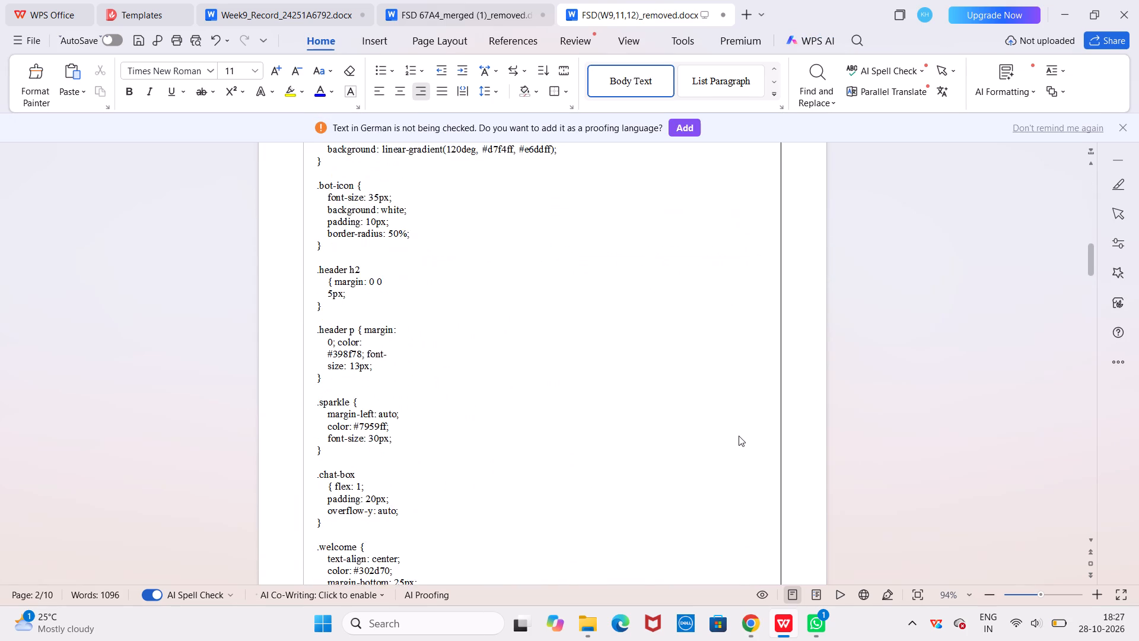
{"action": "scroll", "coordinate": [739, 436], "scroll_direction": "down", "scroll_amount": 7}
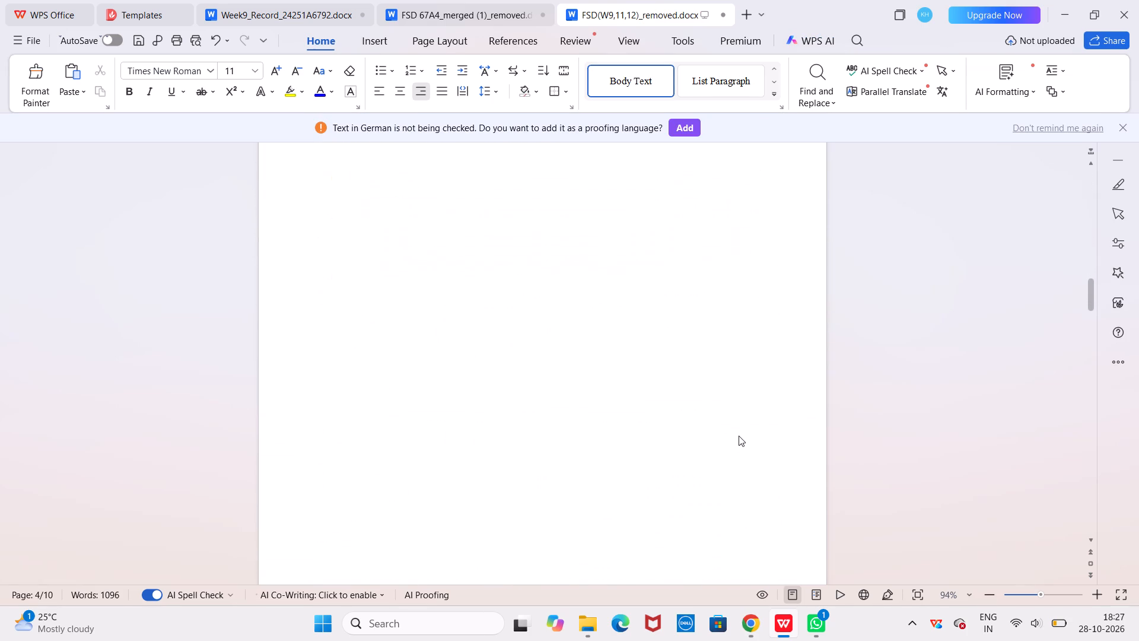
{"action": "scroll", "coordinate": [739, 436], "scroll_direction": "up", "scroll_amount": 2}
{"action": "scroll", "coordinate": [456, 234], "scroll_direction": "up", "scroll_amount": 1}
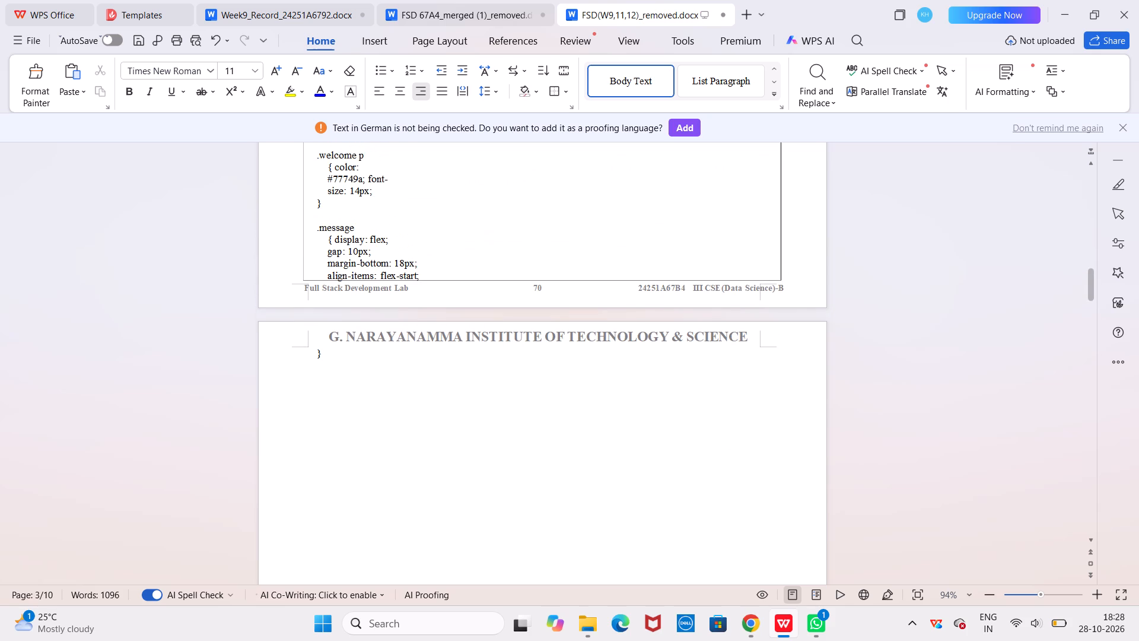
{"action": "scroll", "coordinate": [456, 234], "scroll_direction": "up", "scroll_amount": 1}
{"action": "left_click", "coordinate": [324, 222]}
{"action": "key", "text": "BackSpace"}
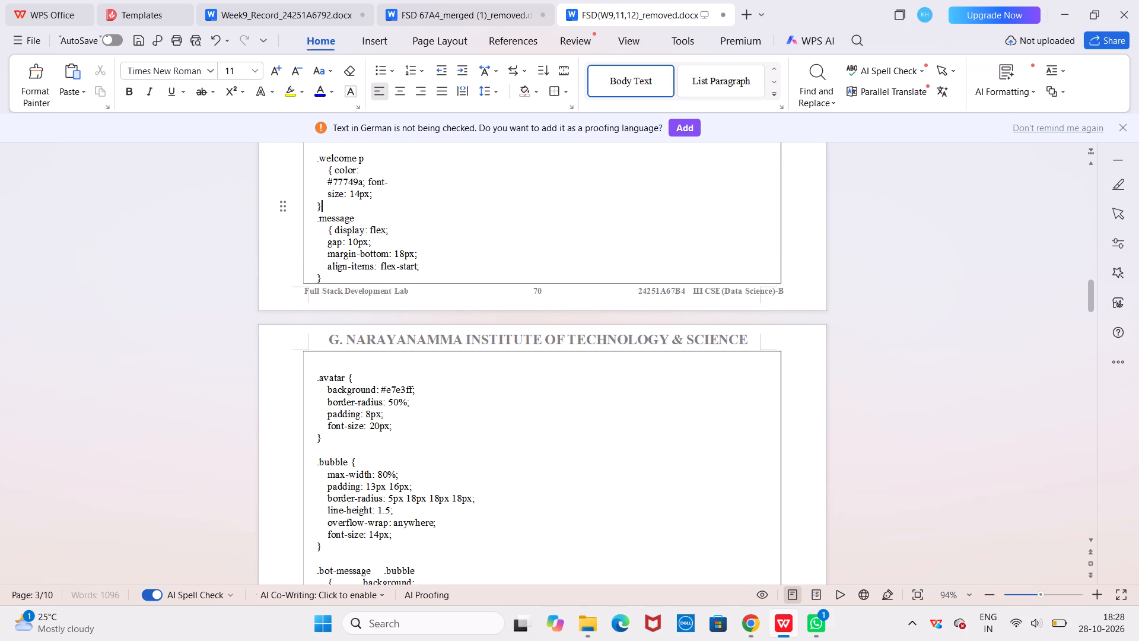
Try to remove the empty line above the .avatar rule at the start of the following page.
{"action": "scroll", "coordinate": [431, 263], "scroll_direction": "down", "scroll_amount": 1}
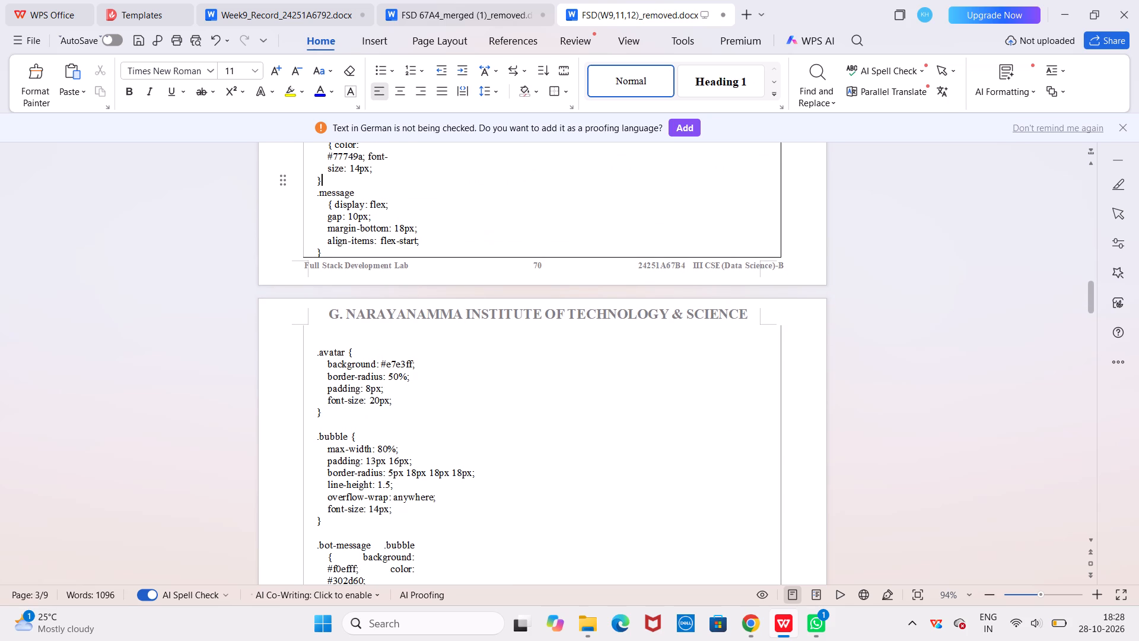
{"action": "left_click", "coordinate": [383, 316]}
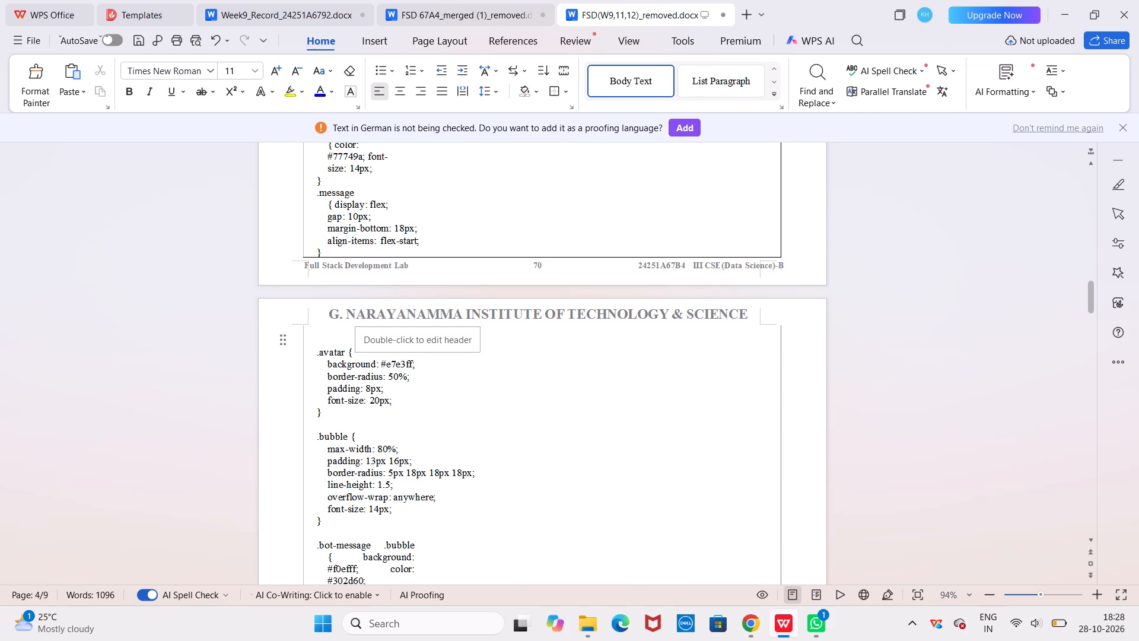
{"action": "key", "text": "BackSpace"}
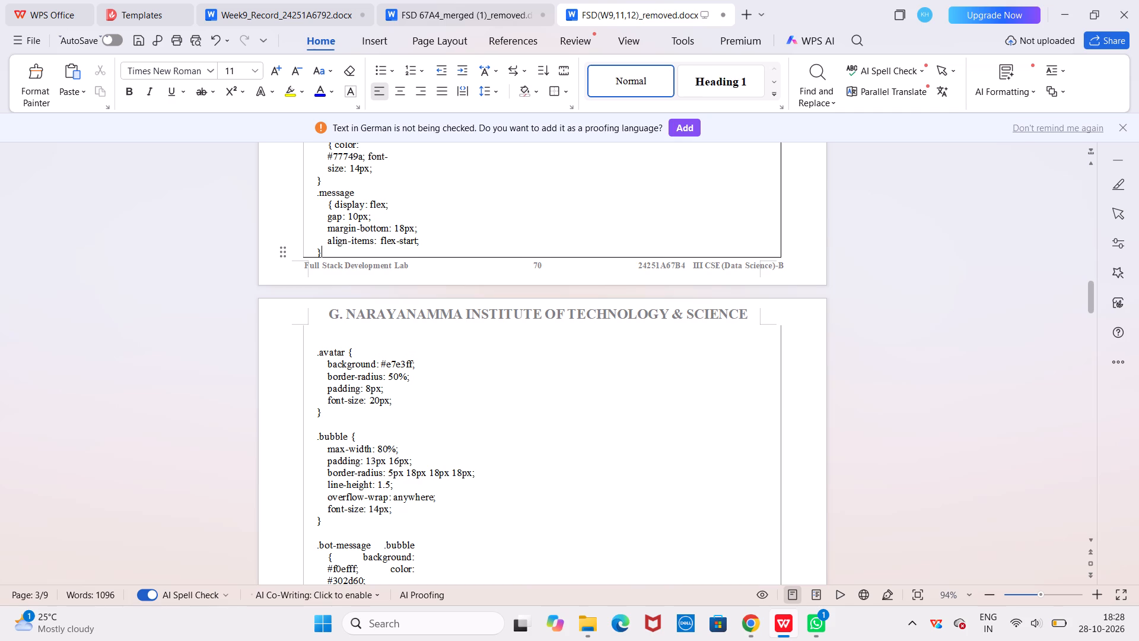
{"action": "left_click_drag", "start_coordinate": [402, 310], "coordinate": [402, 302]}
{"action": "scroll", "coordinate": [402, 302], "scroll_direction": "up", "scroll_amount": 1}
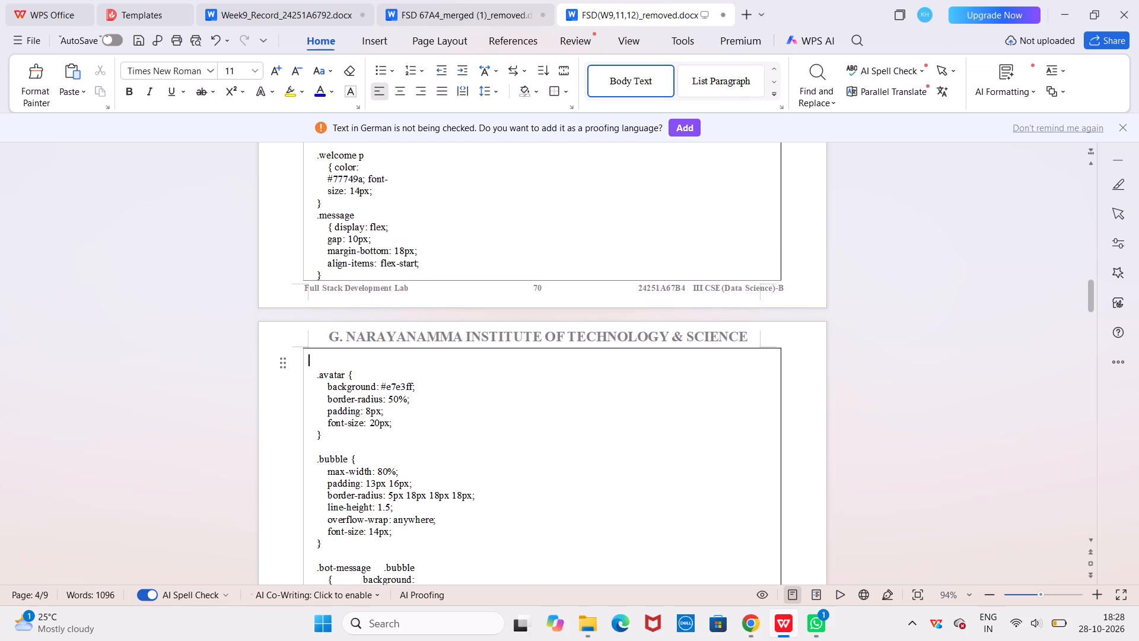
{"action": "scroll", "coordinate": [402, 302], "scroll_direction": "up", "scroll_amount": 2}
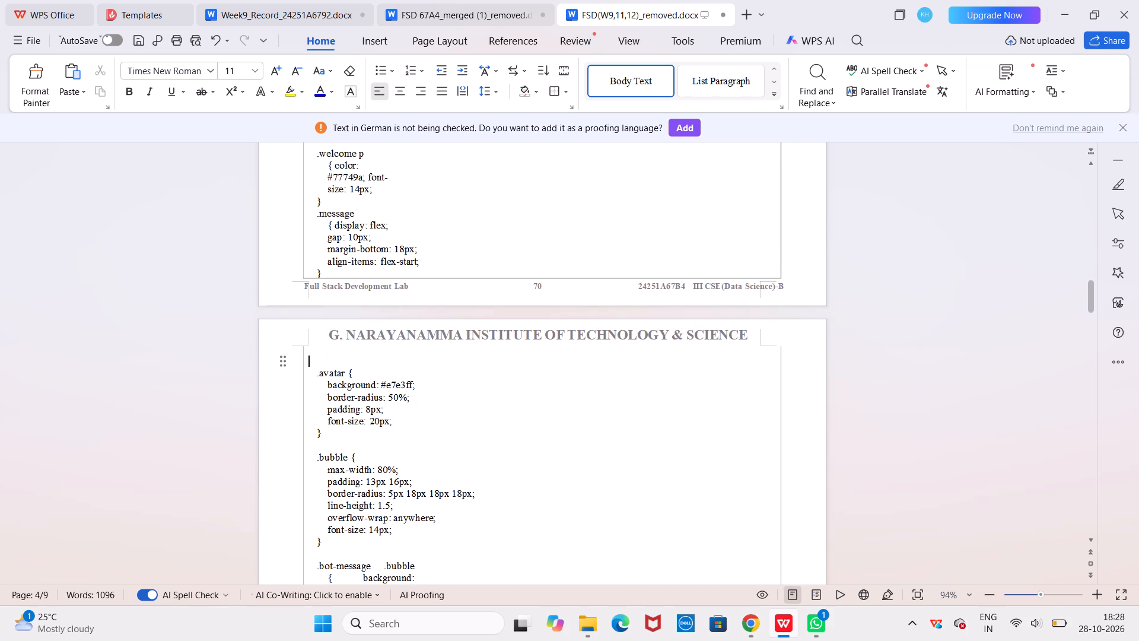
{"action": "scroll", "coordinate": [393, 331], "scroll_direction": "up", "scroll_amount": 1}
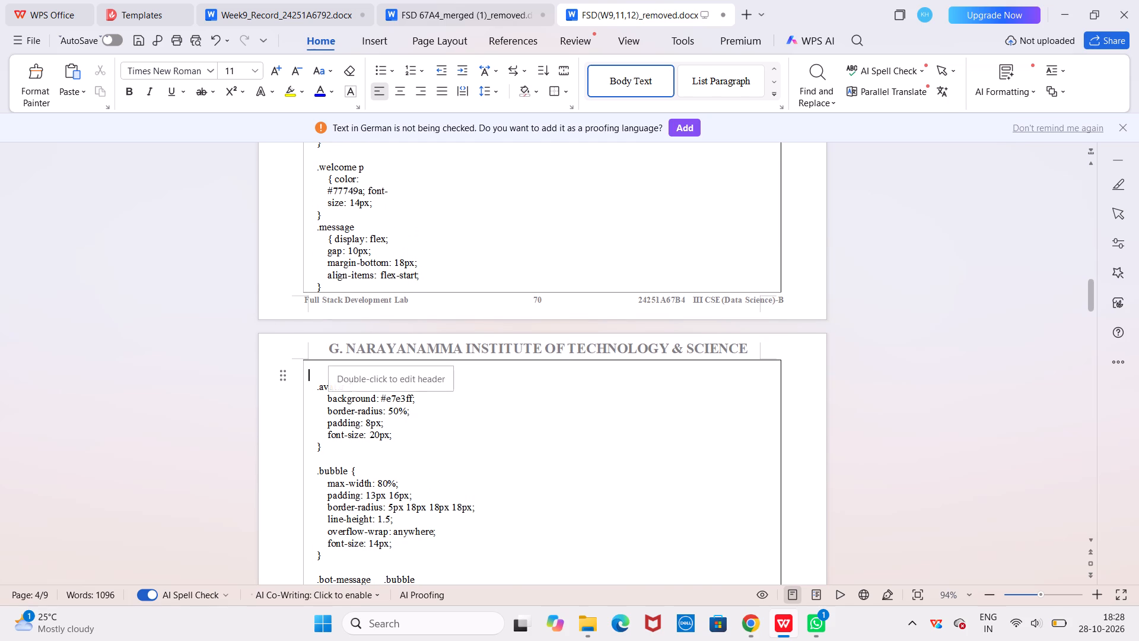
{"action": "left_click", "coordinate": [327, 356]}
Look through the remaining pages up to the OUTPUT screenshots and back to check the layout of the code listings.
{"action": "scroll", "coordinate": [427, 380], "scroll_direction": "down", "scroll_amount": 2}
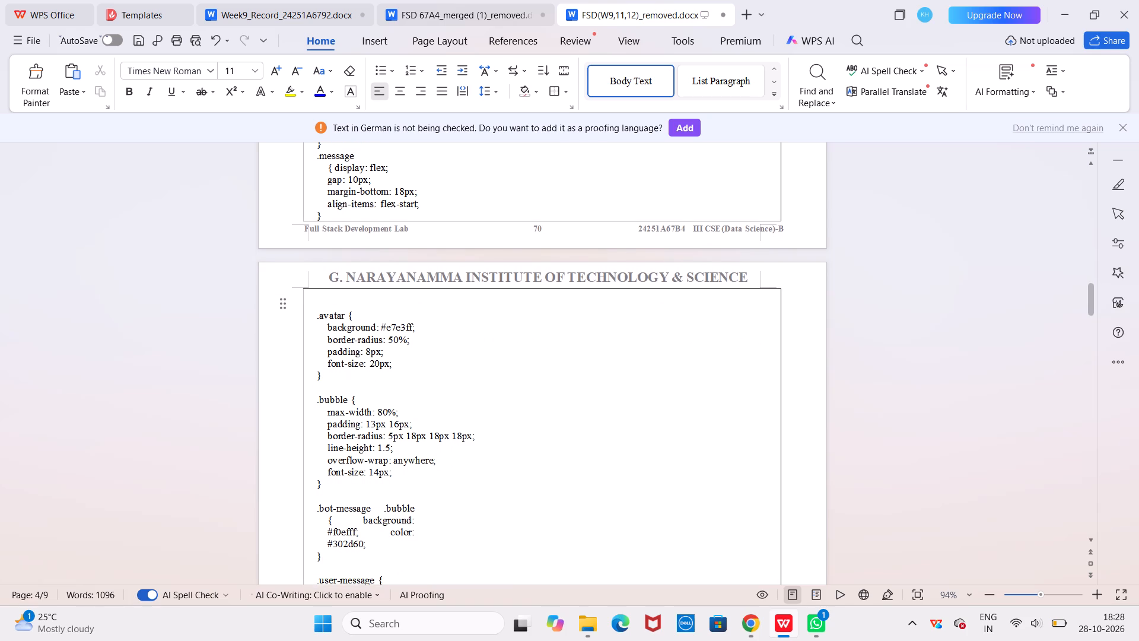
{"action": "scroll", "coordinate": [427, 380], "scroll_direction": "down", "scroll_amount": 7}
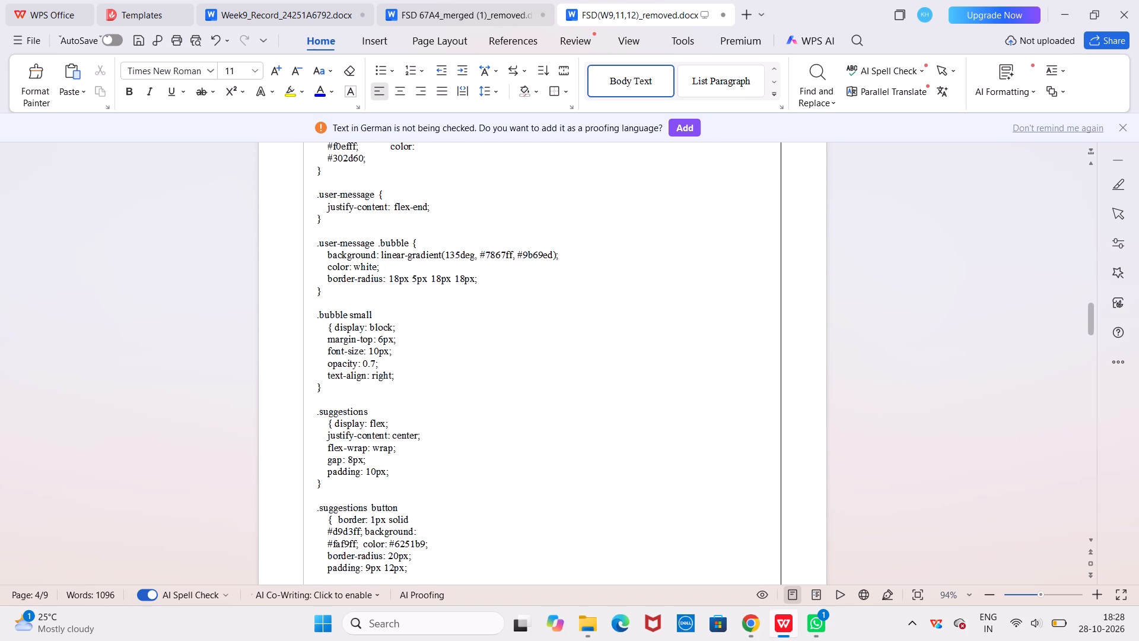
{"action": "scroll", "coordinate": [427, 380], "scroll_direction": "down", "scroll_amount": 4}
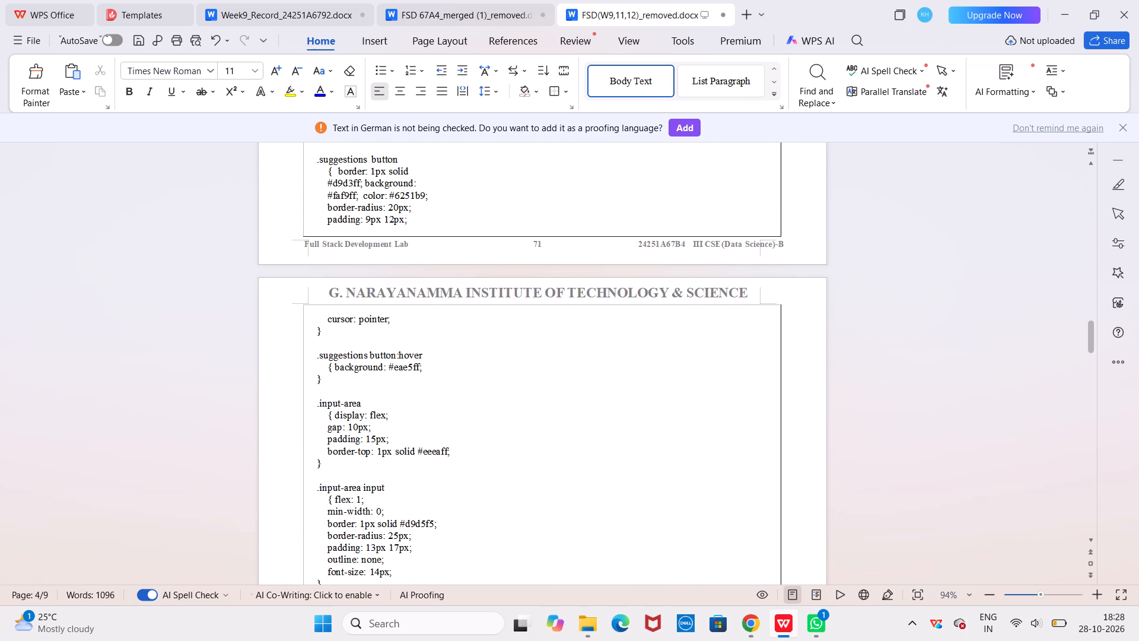
{"action": "scroll", "coordinate": [427, 380], "scroll_direction": "down", "scroll_amount": 5}
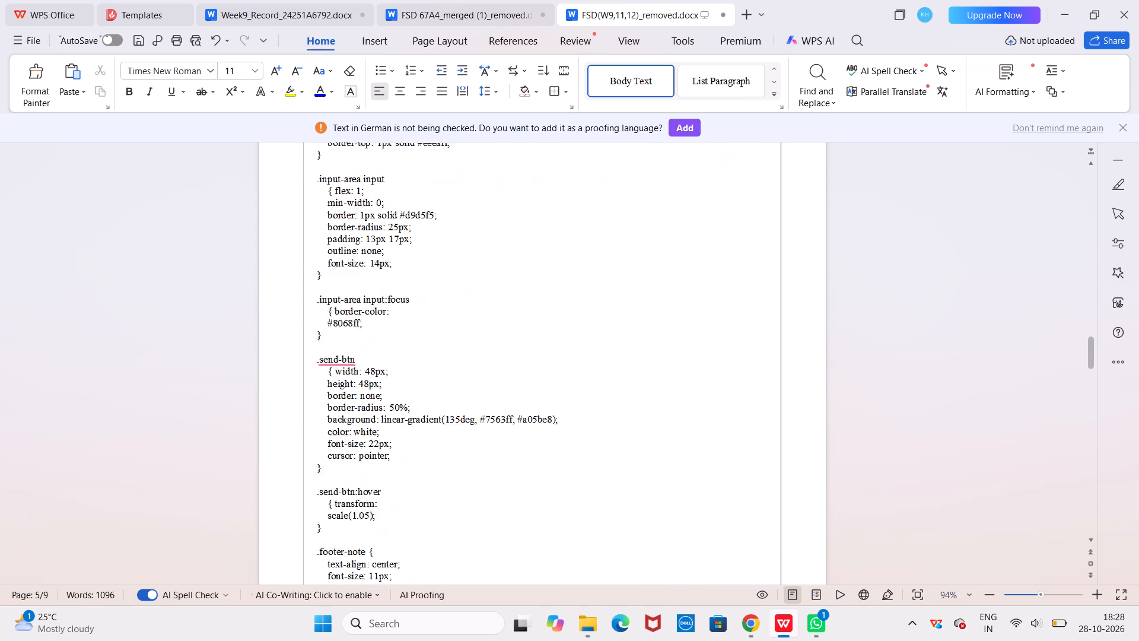
{"action": "scroll", "coordinate": [427, 380], "scroll_direction": "down", "scroll_amount": 9}
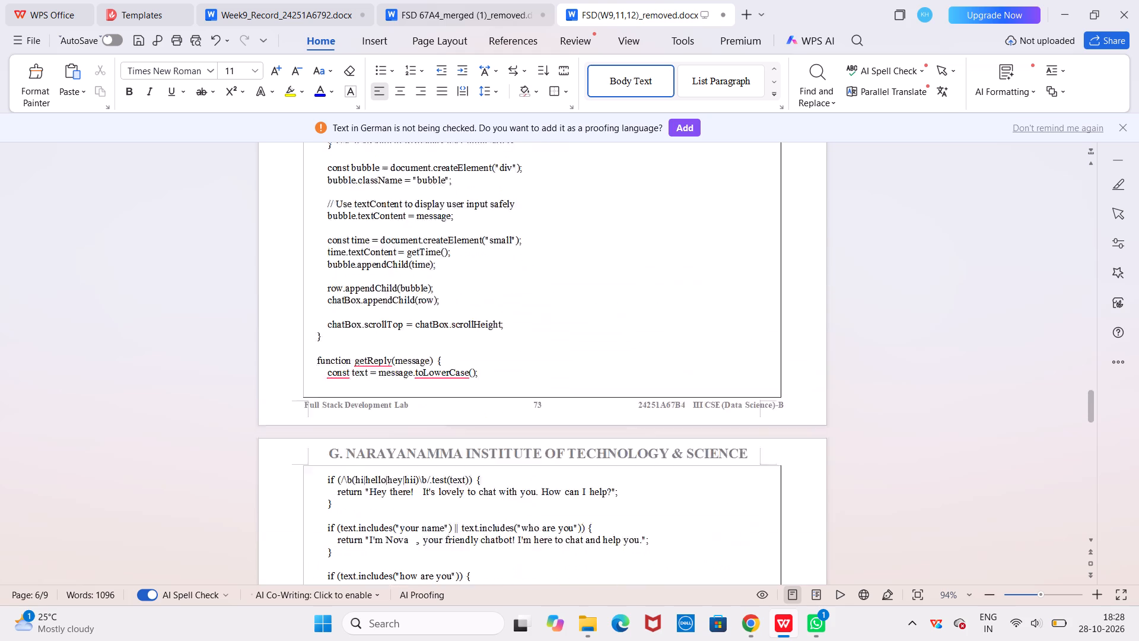
{"action": "scroll", "coordinate": [427, 380], "scroll_direction": "down", "scroll_amount": 9}
{"action": "scroll", "coordinate": [427, 380], "scroll_direction": "up", "scroll_amount": 1}
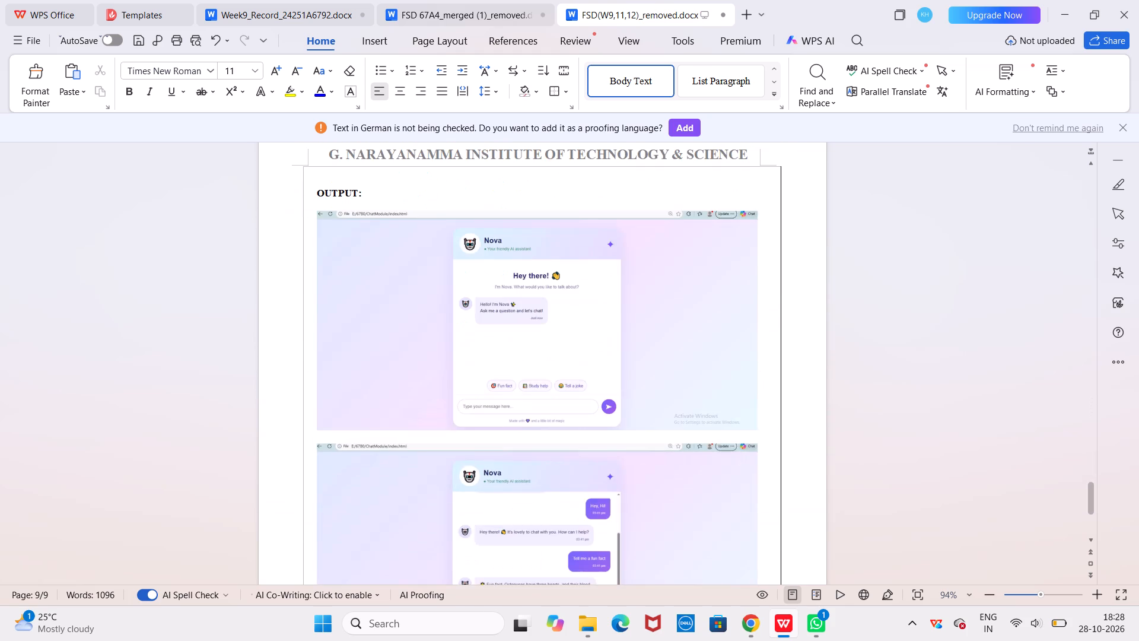
{"action": "scroll", "coordinate": [427, 380], "scroll_direction": "up", "scroll_amount": 8}
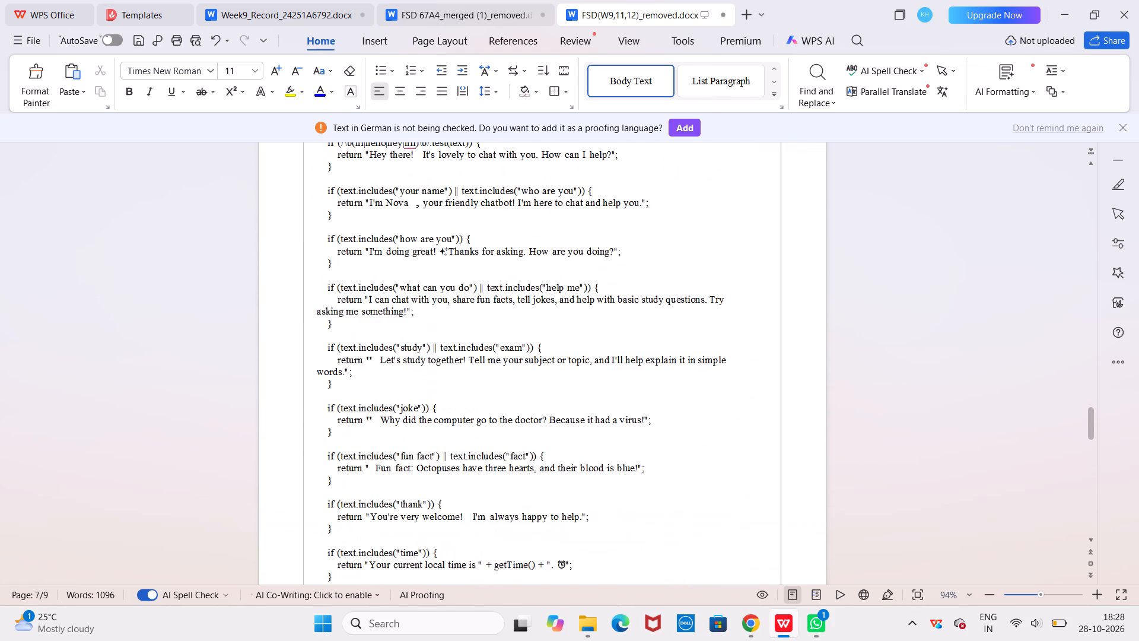
{"action": "scroll", "coordinate": [427, 380], "scroll_direction": "up", "scroll_amount": 6}
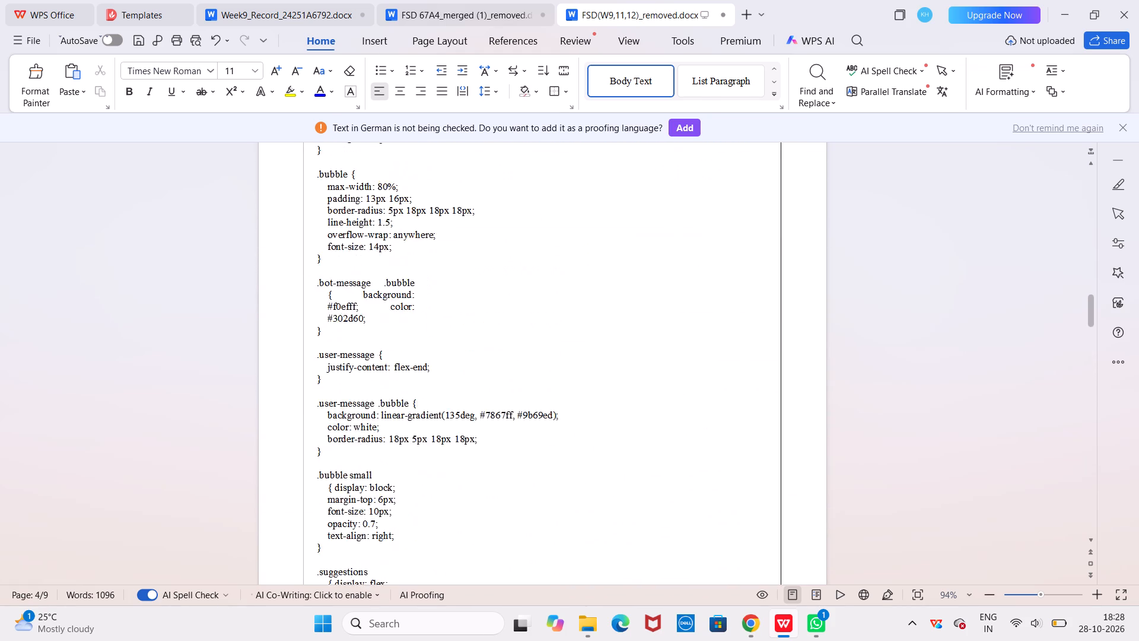
{"action": "scroll", "coordinate": [427, 380], "scroll_direction": "up", "scroll_amount": 1}
{"action": "scroll", "coordinate": [500, 462], "scroll_direction": "up", "scroll_amount": 3}
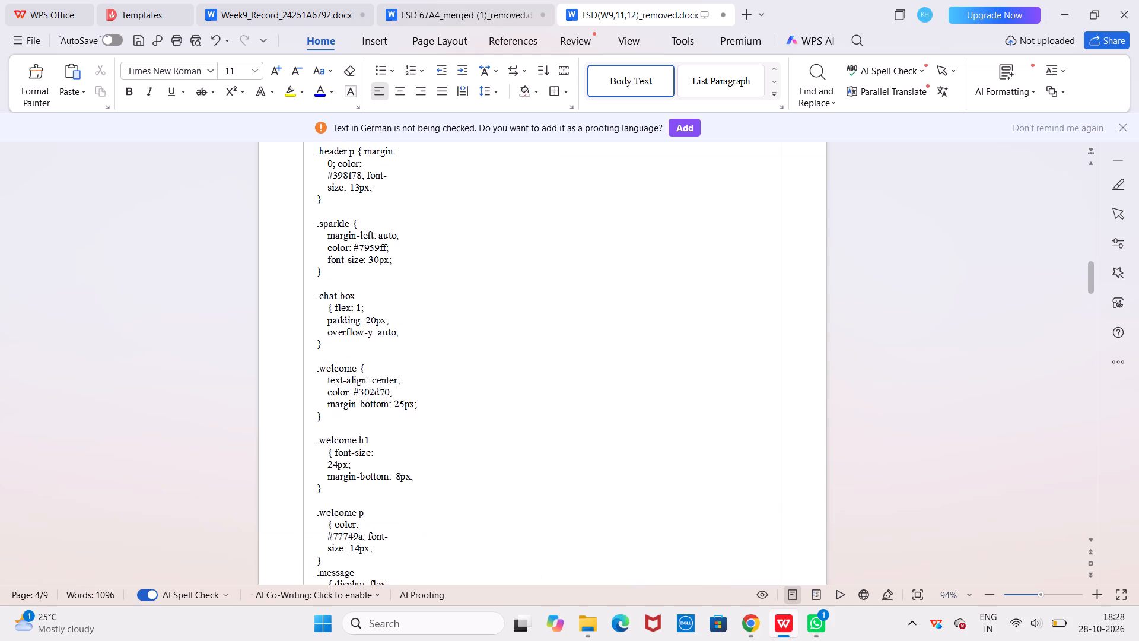
Remove the empty line above the .avatar rule and indent that rule's first line with two spaces.
{"action": "scroll", "coordinate": [500, 462], "scroll_direction": "down", "scroll_amount": 3}
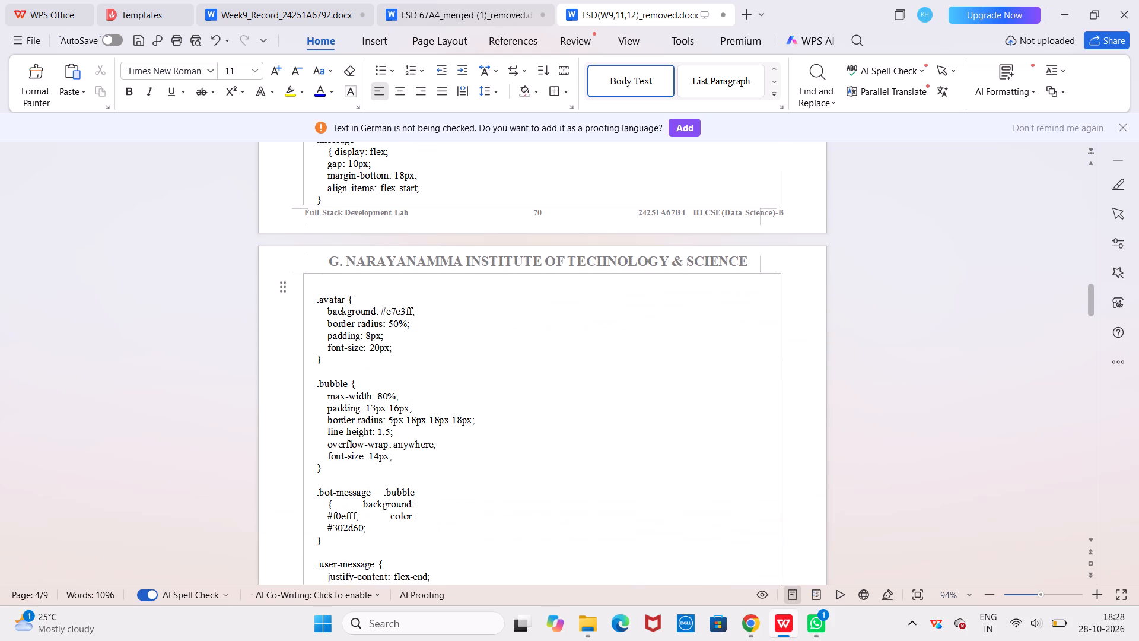
{"action": "scroll", "coordinate": [499, 355], "scroll_direction": "down", "scroll_amount": 2}
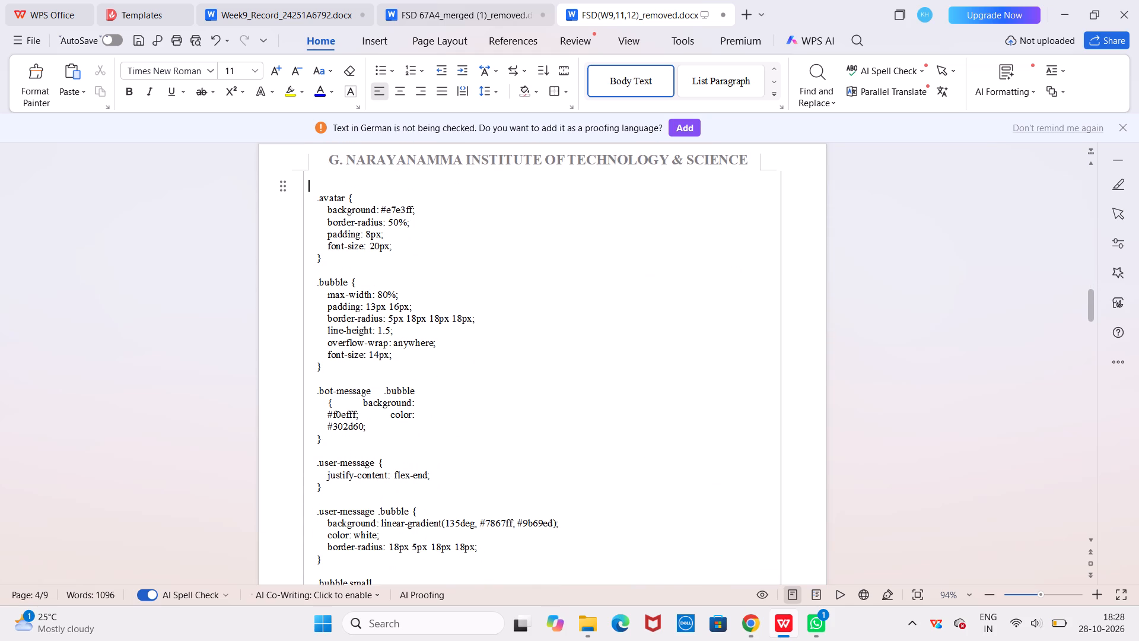
{"action": "key", "text": "Down"}
{"action": "key", "text": "BackSpace"}
{"action": "key", "text": "BackSpace"}
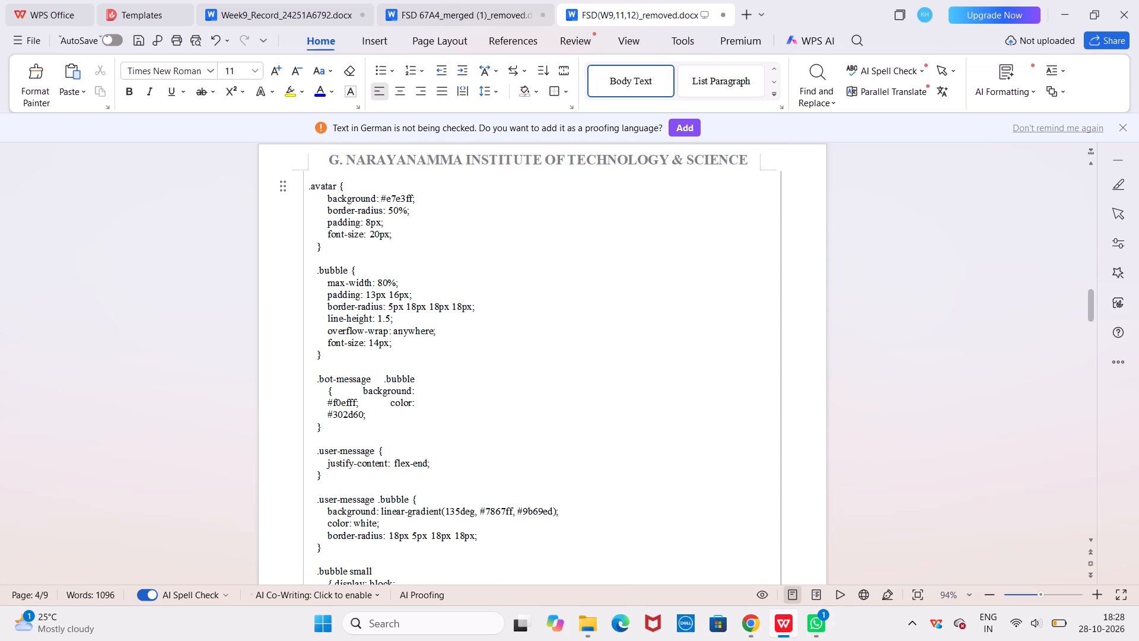
{"action": "key", "text": "space"}
{"action": "key", "text": "space"}
Look through the style.css and script.js listings down to the OUTPUT screenshots to check the page layout.
{"action": "scroll", "coordinate": [351, 196], "scroll_direction": "up", "scroll_amount": 5}
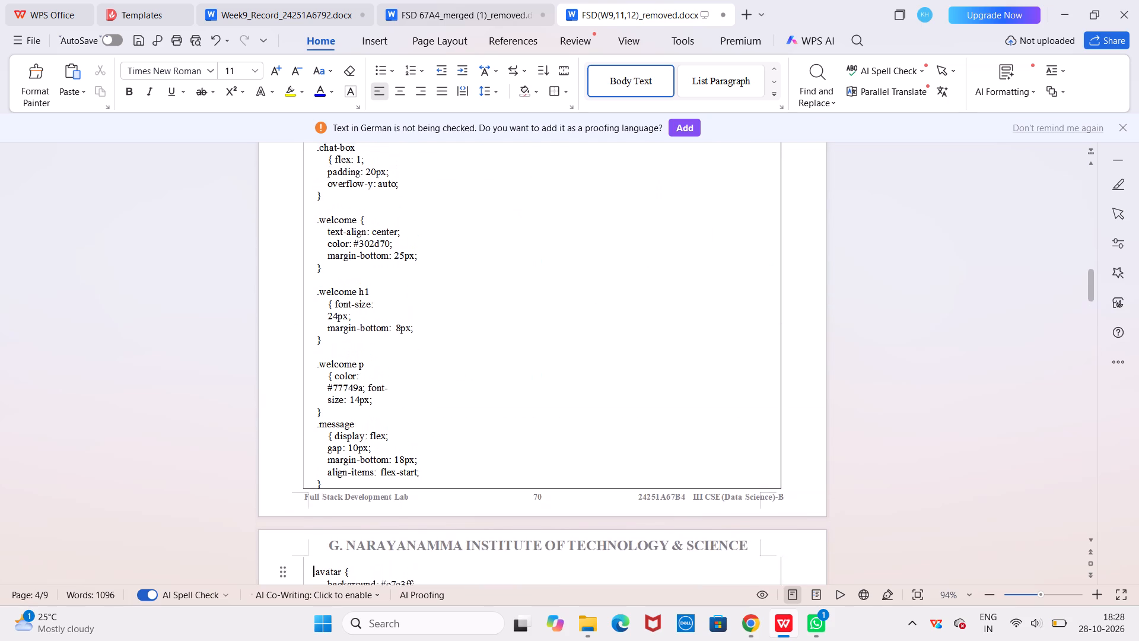
{"action": "scroll", "coordinate": [351, 196], "scroll_direction": "up", "scroll_amount": 5}
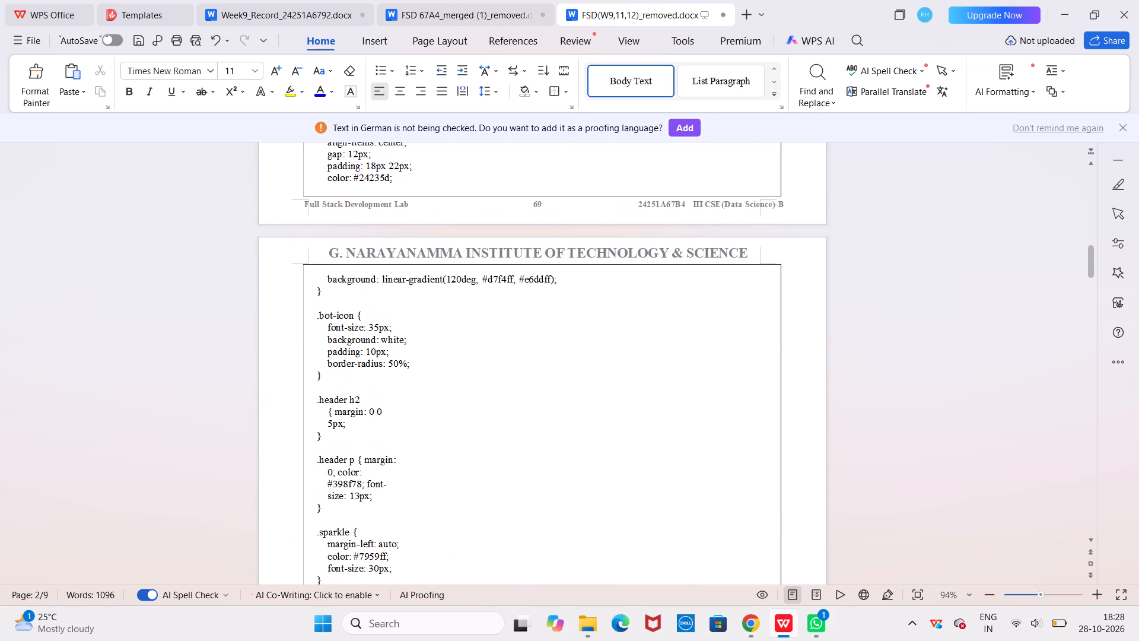
{"action": "scroll", "coordinate": [398, 262], "scroll_direction": "down", "scroll_amount": 4}
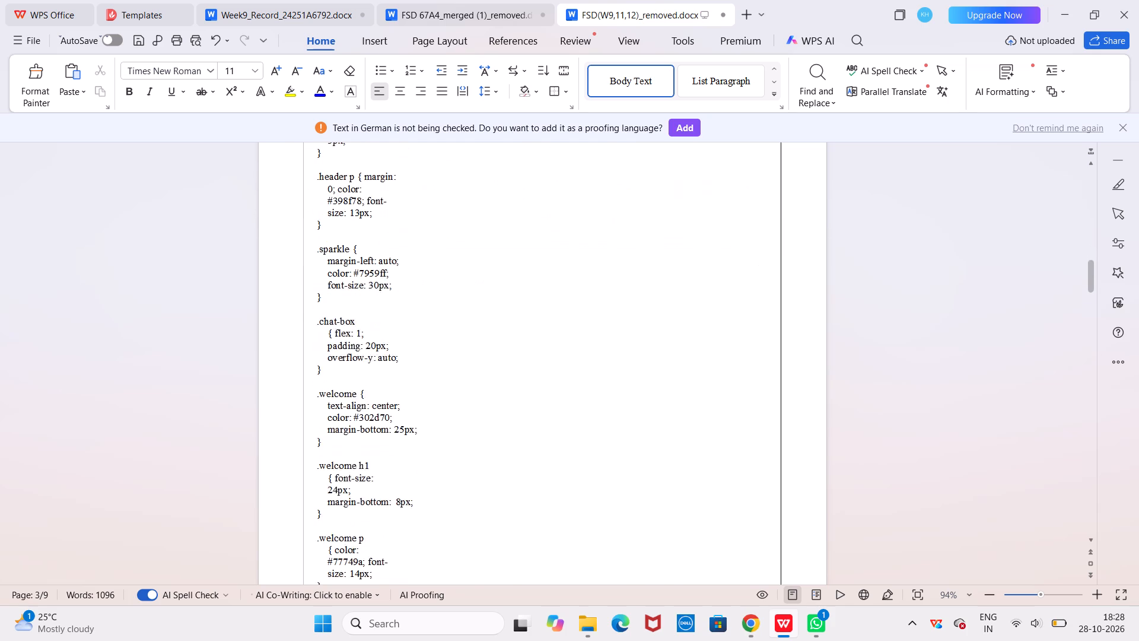
{"action": "scroll", "coordinate": [398, 262], "scroll_direction": "down", "scroll_amount": 10}
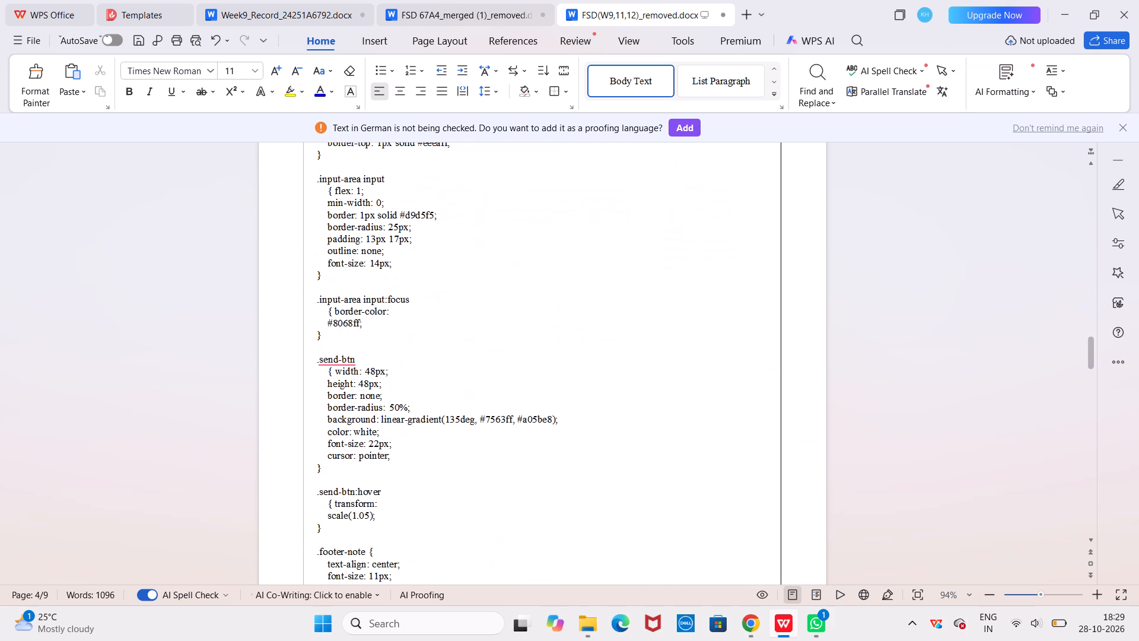
{"action": "scroll", "coordinate": [398, 262], "scroll_direction": "up", "scroll_amount": 6}
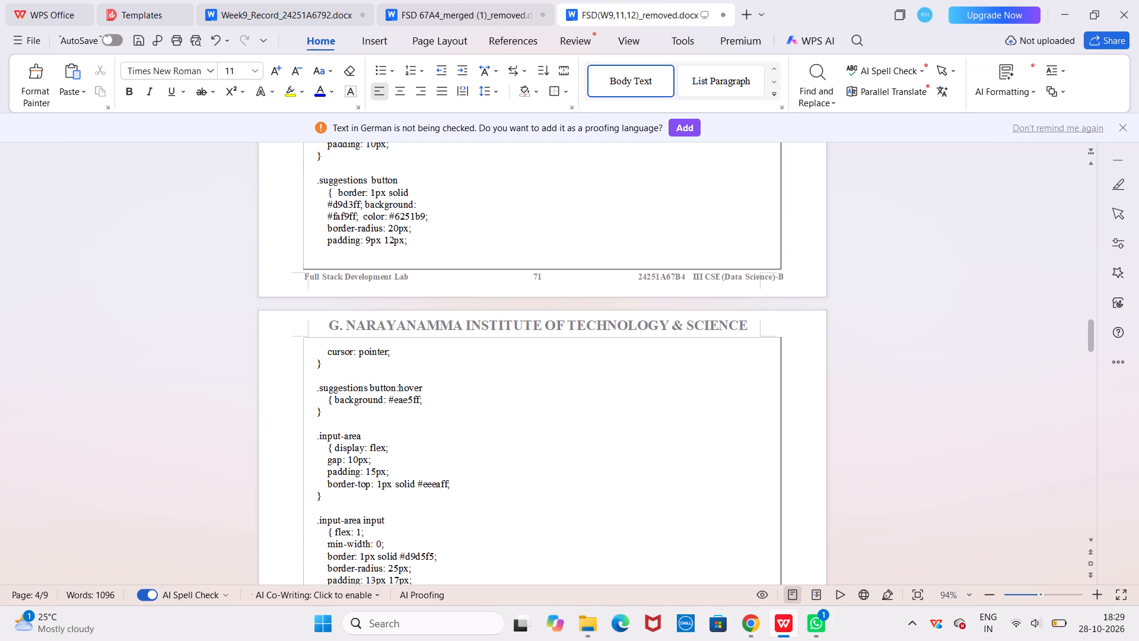
{"action": "left_click", "coordinate": [419, 338]}
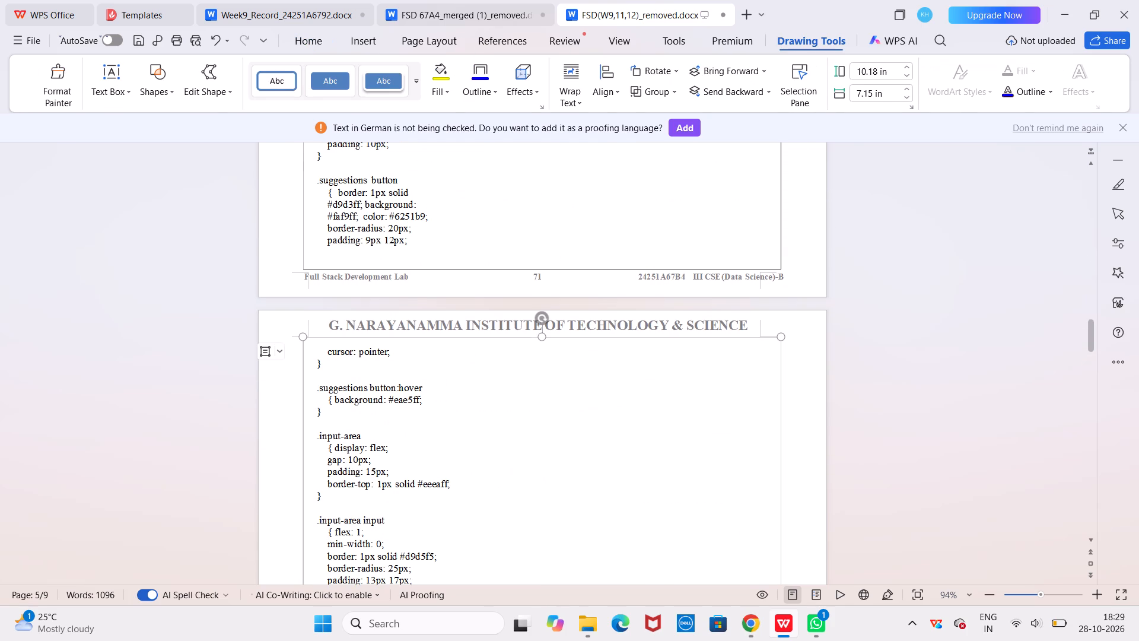
{"action": "left_click_drag", "start_coordinate": [438, 351], "coordinate": [440, 369]}
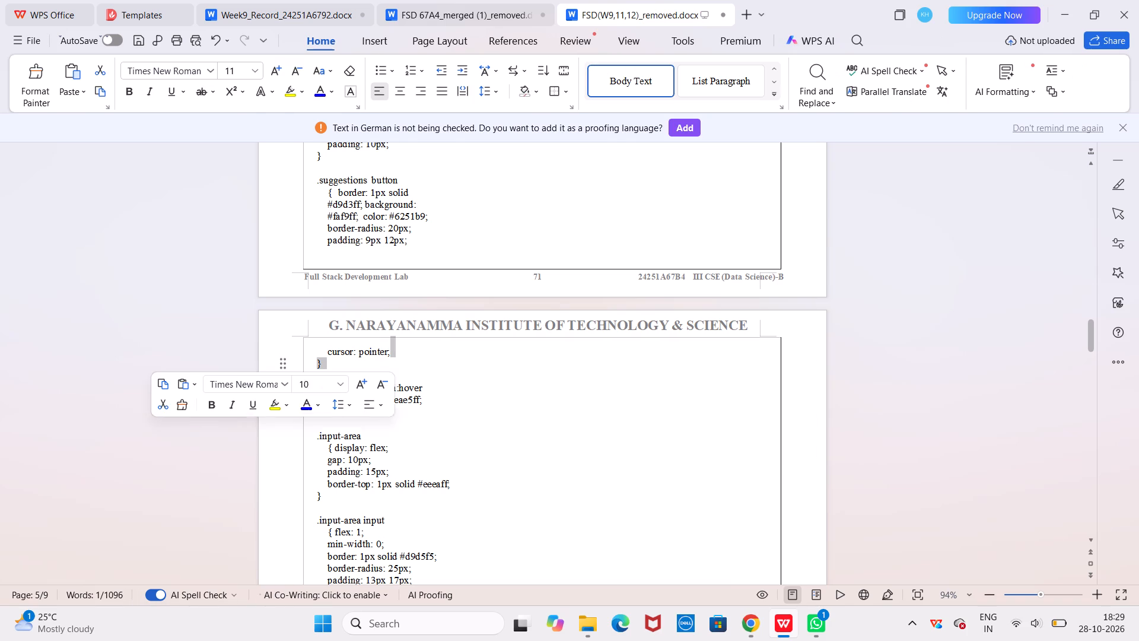
{"action": "left_click", "coordinate": [506, 370]}
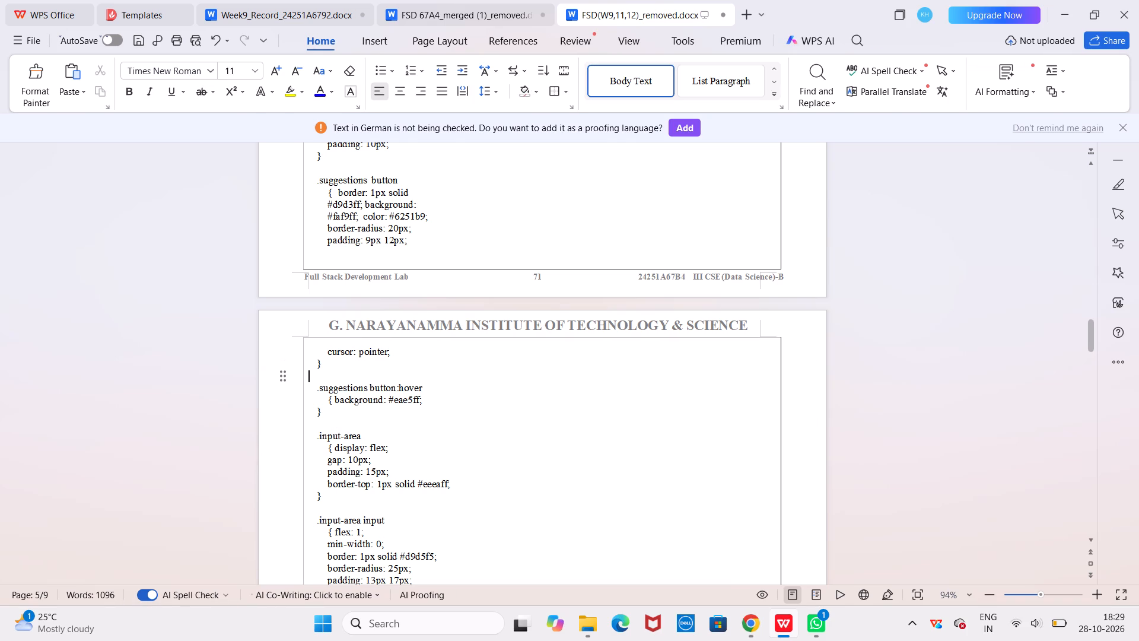
{"action": "scroll", "coordinate": [486, 332], "scroll_direction": "down", "scroll_amount": 8}
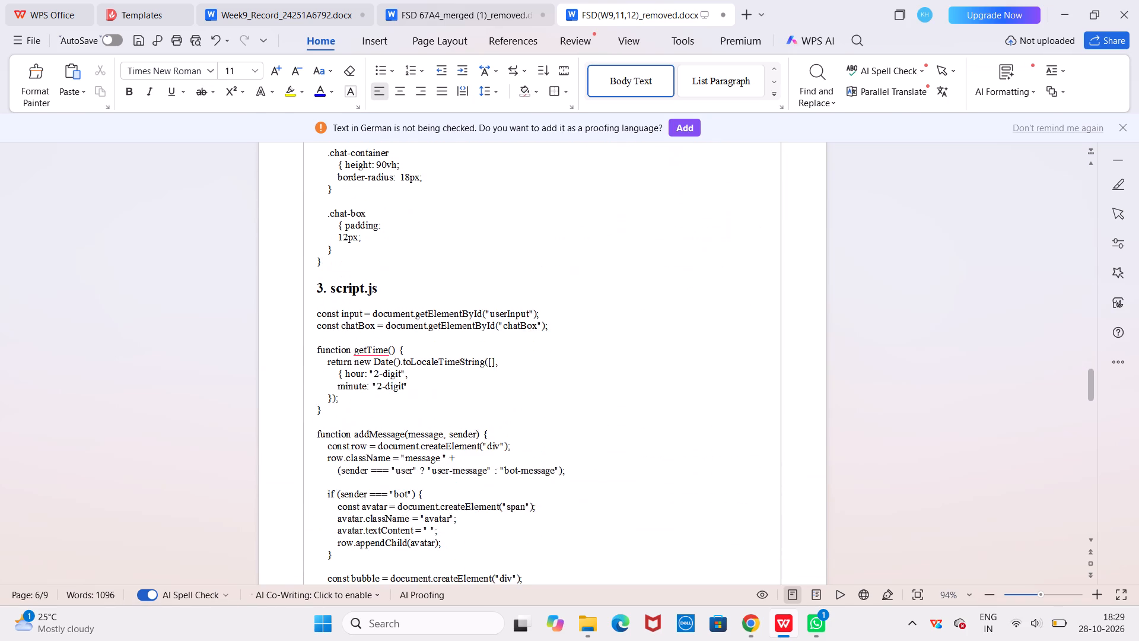
{"action": "scroll", "coordinate": [486, 332], "scroll_direction": "down", "scroll_amount": 5}
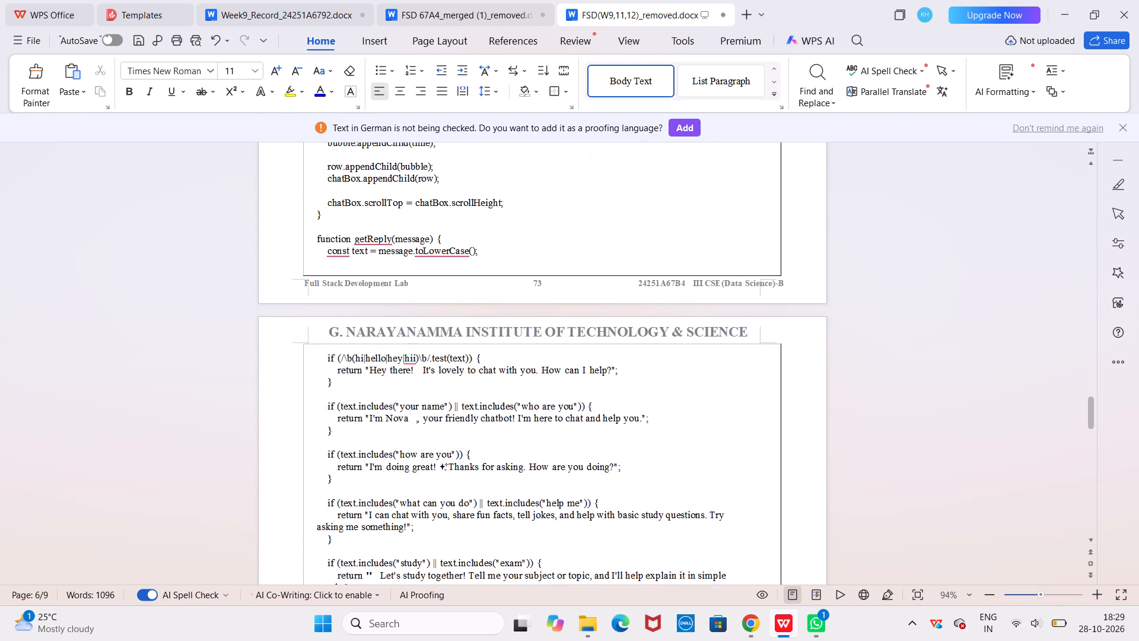
{"action": "scroll", "coordinate": [486, 332], "scroll_direction": "down", "scroll_amount": 11}
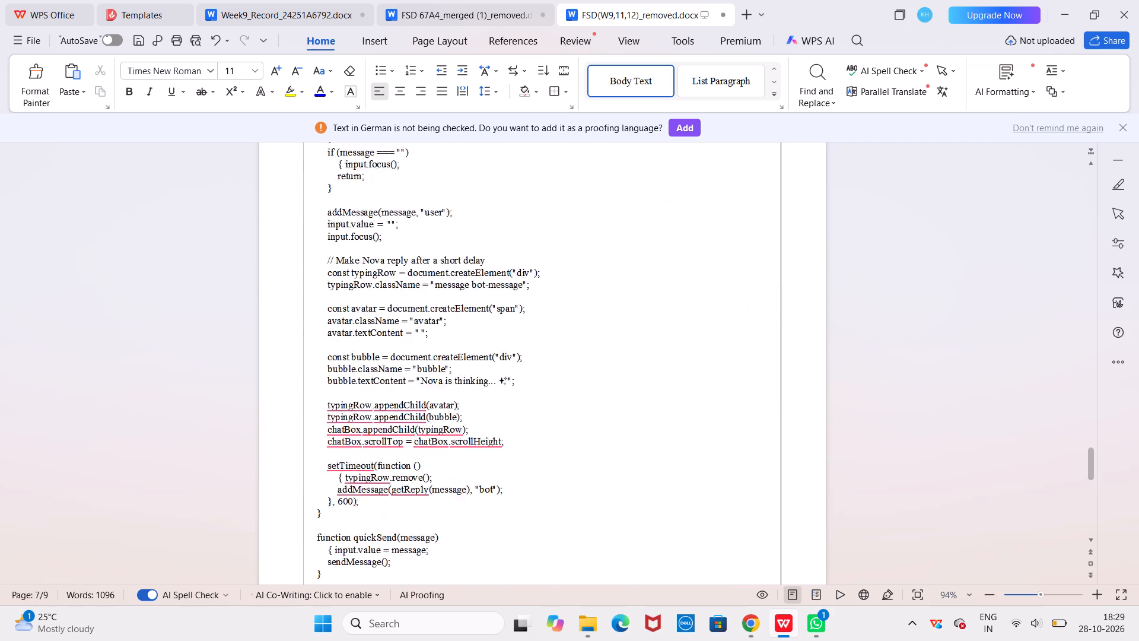
{"action": "scroll", "coordinate": [486, 332], "scroll_direction": "down", "scroll_amount": 10}
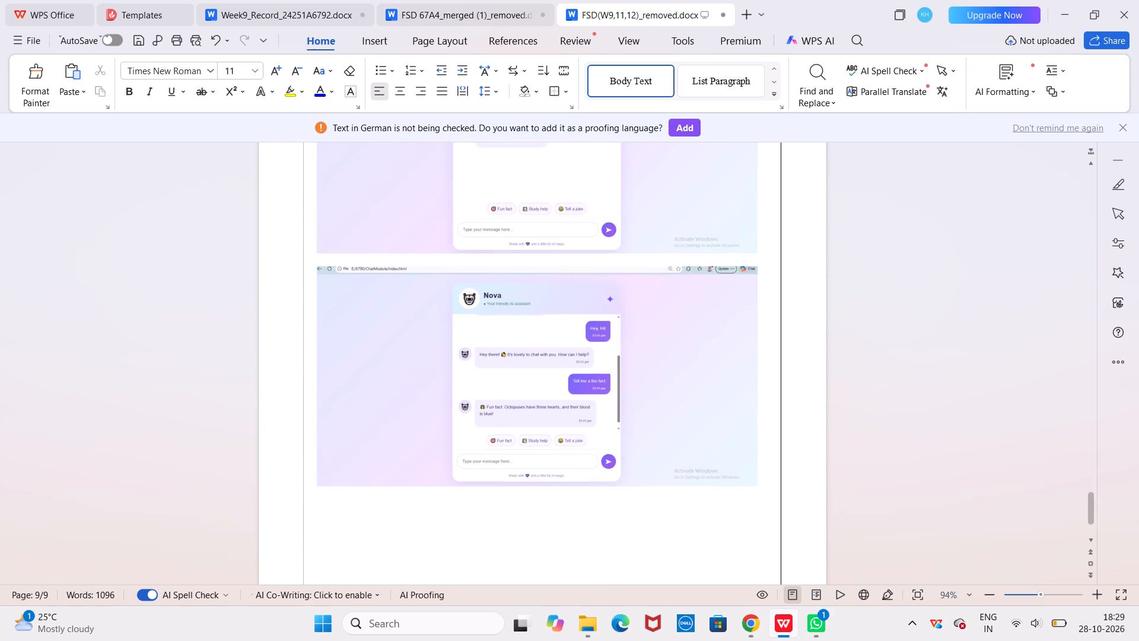
{"action": "scroll", "coordinate": [486, 332], "scroll_direction": "down", "scroll_amount": 2}
{"action": "scroll", "coordinate": [486, 332], "scroll_direction": "up", "scroll_amount": 7}
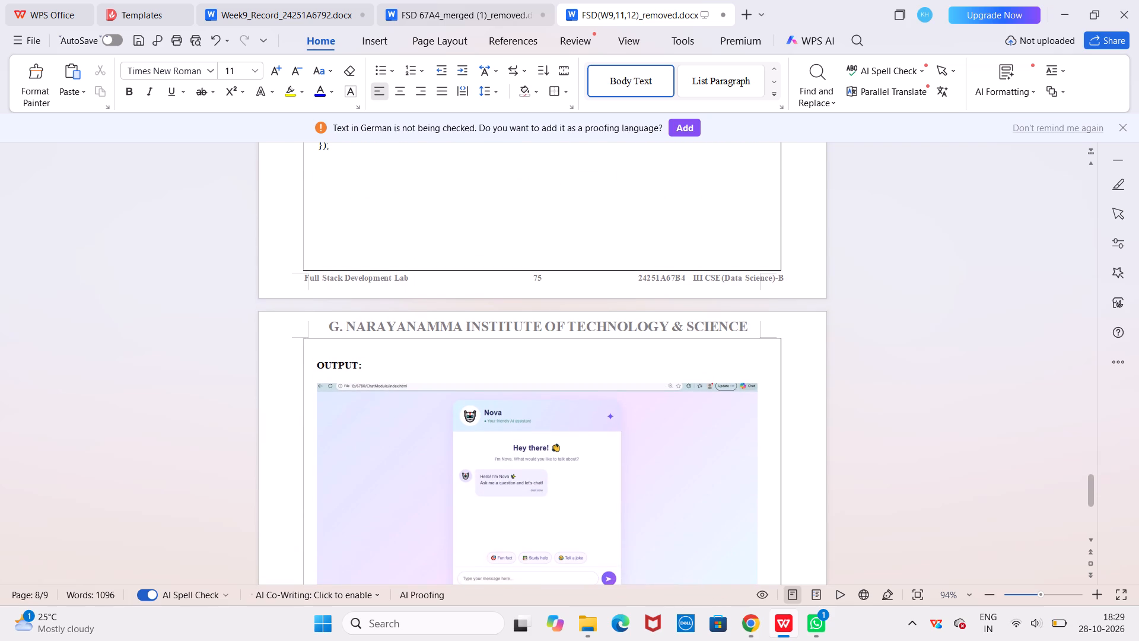
Save a copy of the document in Downloads in PDF format, named "w11 fsd 67b4".
{"action": "left_click", "coordinate": [19, 39]}
{"action": "left_click", "coordinate": [160, 182]}
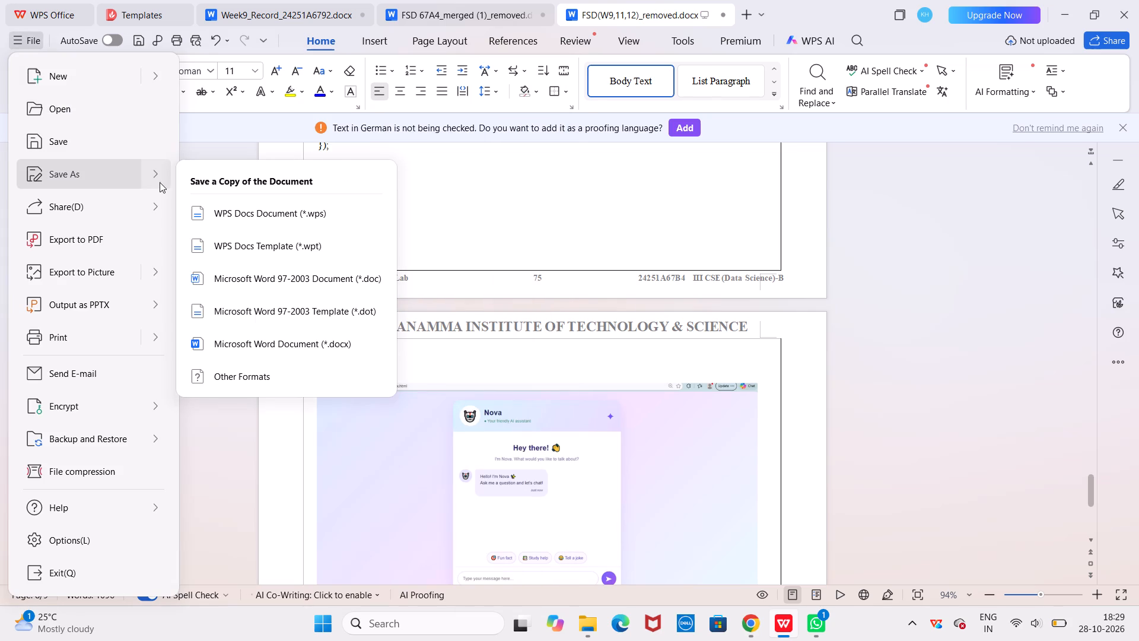
{"action": "left_click", "coordinate": [267, 370]}
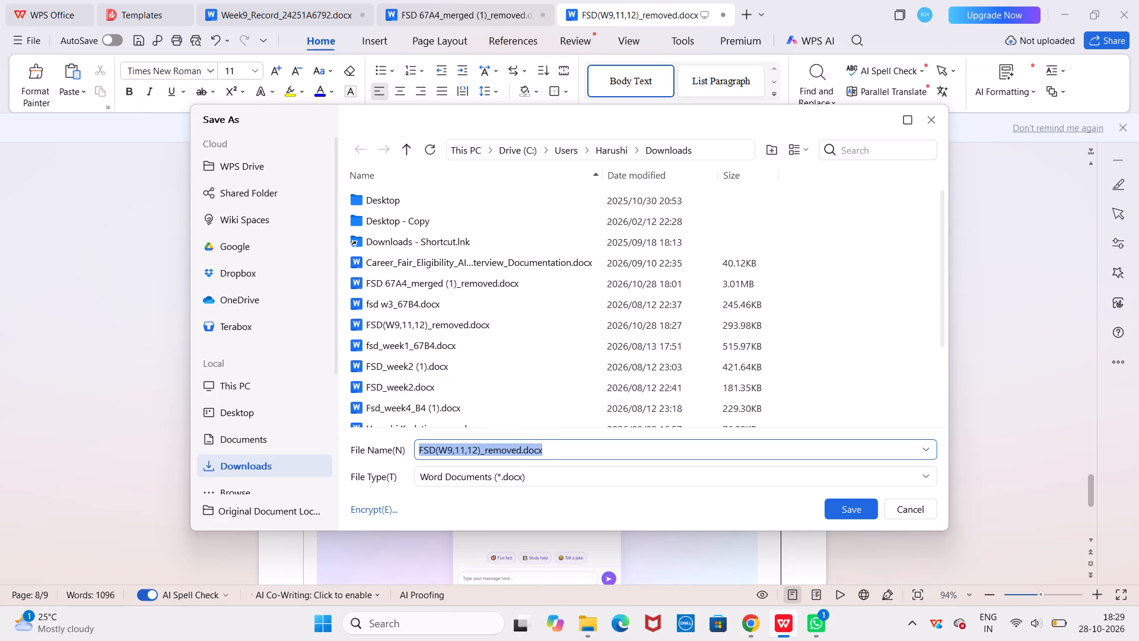
{"action": "key", "text": "BackSpace"}
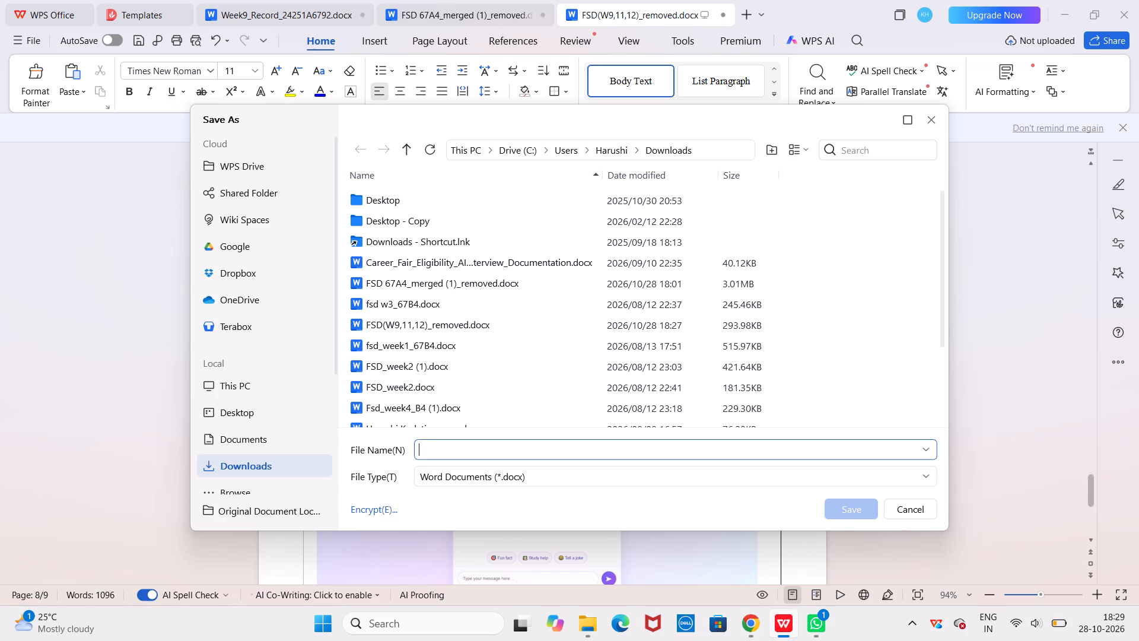
{"action": "type", "text": "w11 fsd 67b4"}
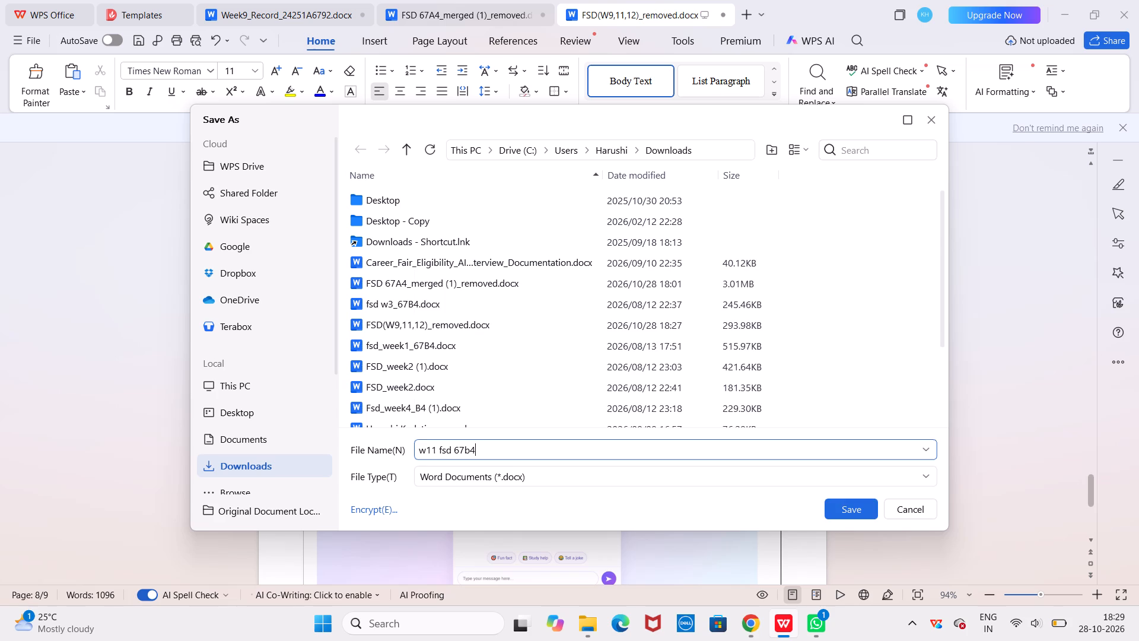
{"action": "left_click", "coordinate": [562, 476]}
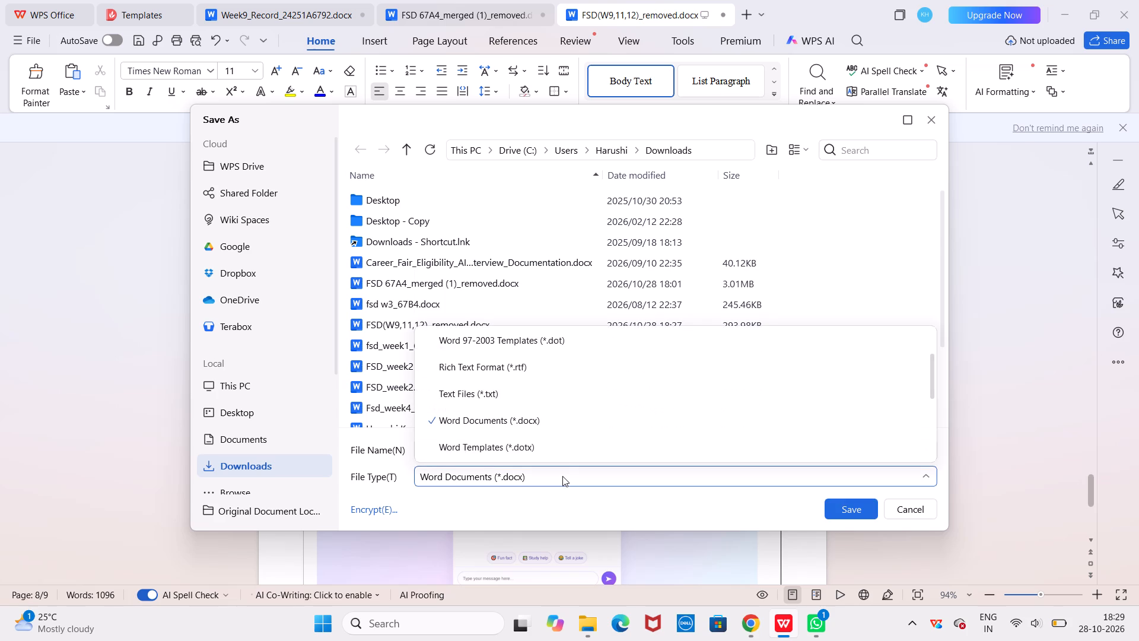
{"action": "scroll", "coordinate": [562, 435], "scroll_direction": "down", "scroll_amount": 5}
{"action": "left_click", "coordinate": [545, 448]}
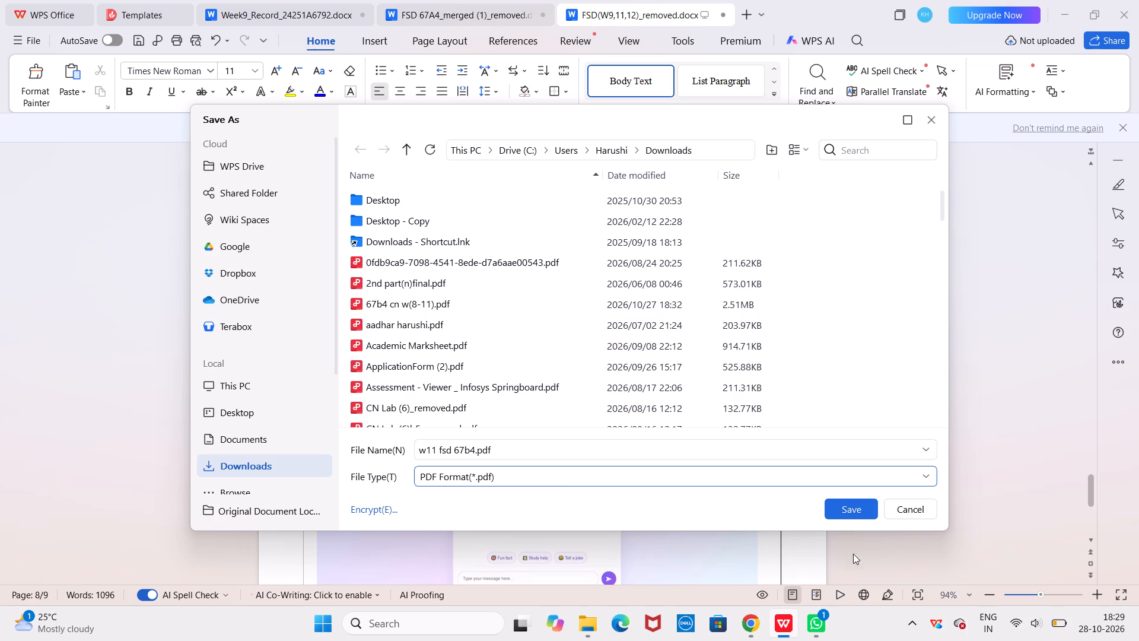
{"action": "left_click", "coordinate": [854, 505]}
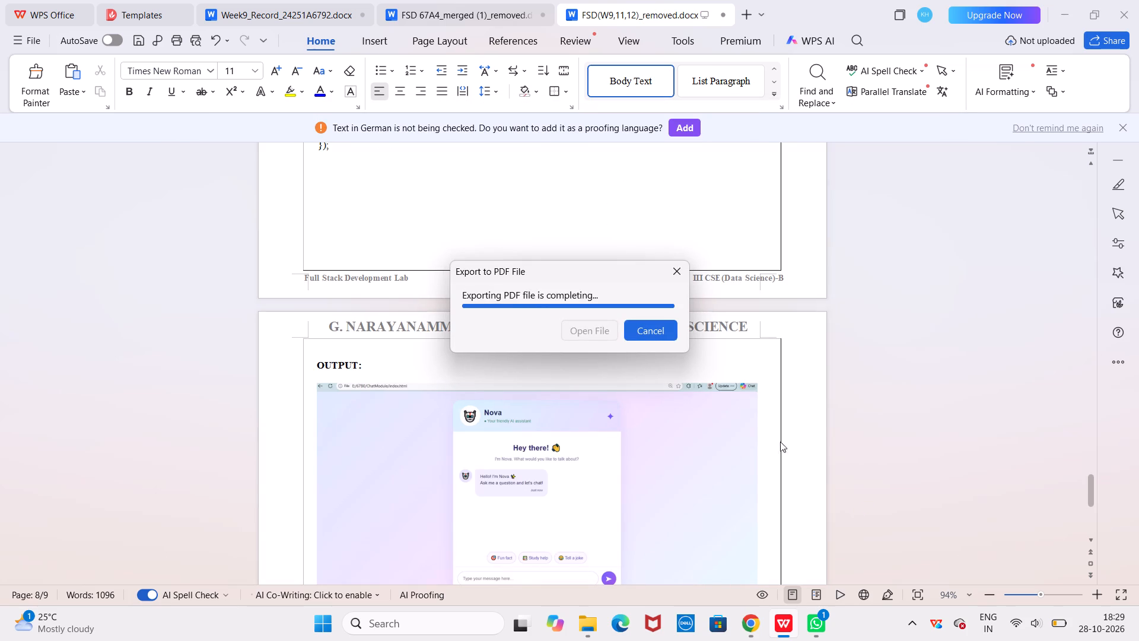
{"action": "left_click", "coordinate": [603, 329]}
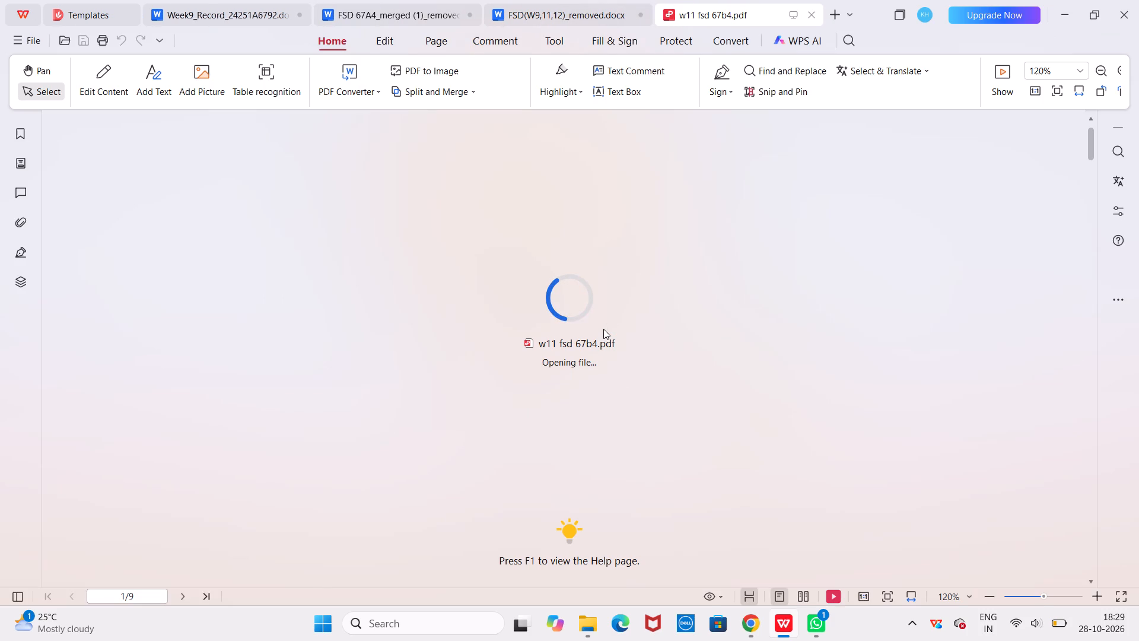
{"action": "scroll", "coordinate": [603, 329], "scroll_direction": "down", "scroll_amount": 20}
{"action": "scroll", "coordinate": [603, 329], "scroll_direction": "down", "scroll_amount": 20}
{"action": "scroll", "coordinate": [603, 329], "scroll_direction": "down", "scroll_amount": 20}
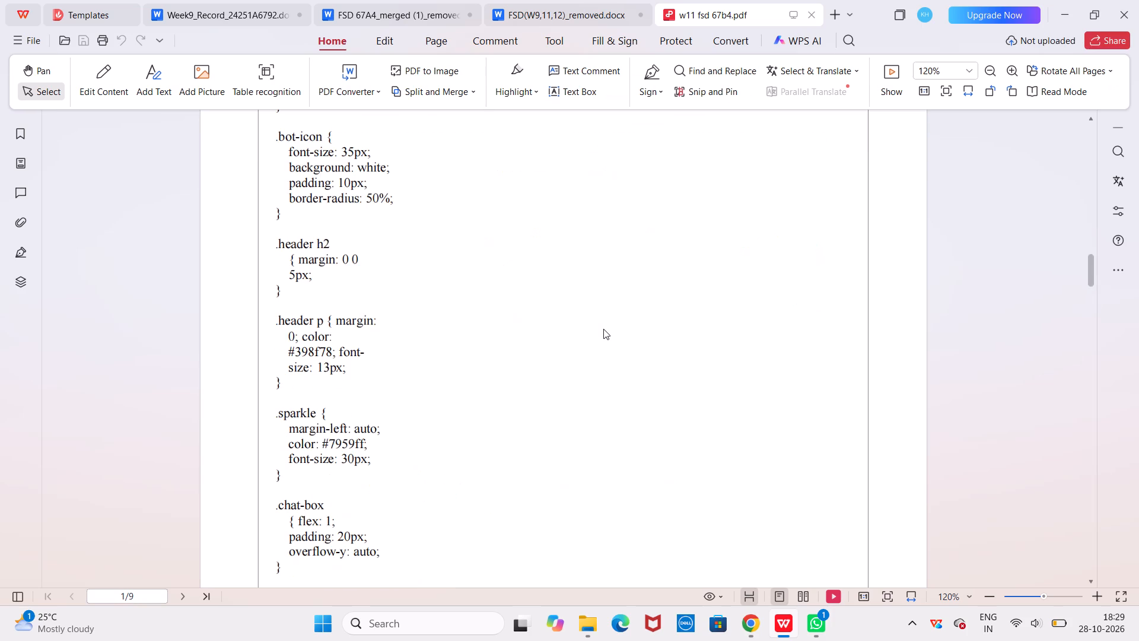
{"action": "scroll", "coordinate": [603, 329], "scroll_direction": "down", "scroll_amount": 20}
{"action": "scroll", "coordinate": [603, 329], "scroll_direction": "down", "scroll_amount": 6}
{"action": "scroll", "coordinate": [603, 329], "scroll_direction": "up", "scroll_amount": 2}
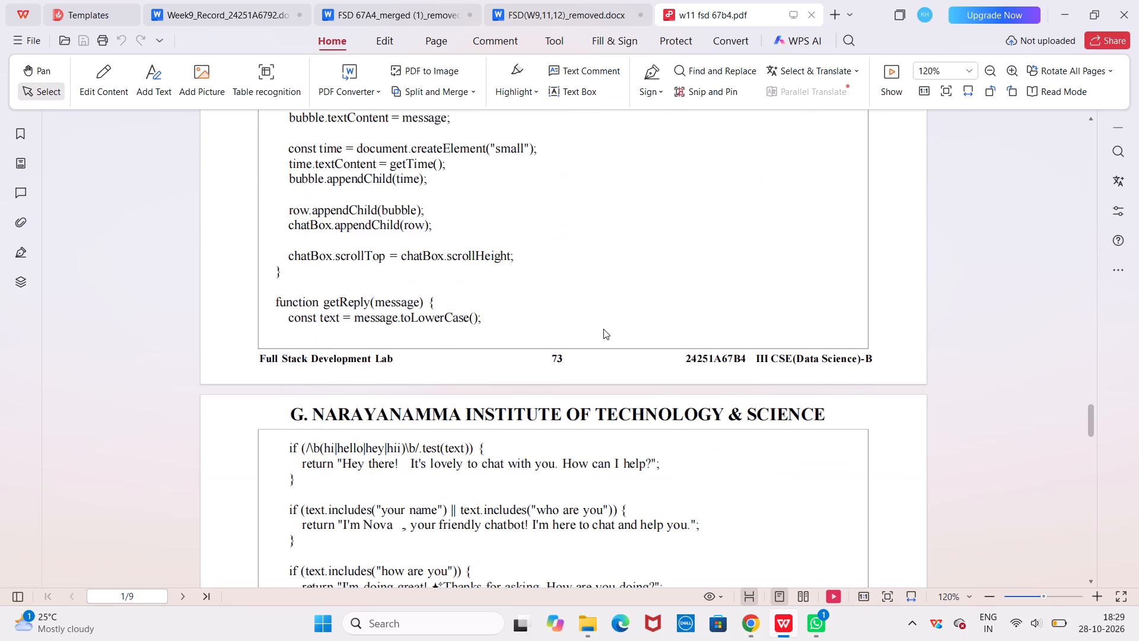
{"action": "scroll", "coordinate": [603, 329], "scroll_direction": "up", "scroll_amount": 8}
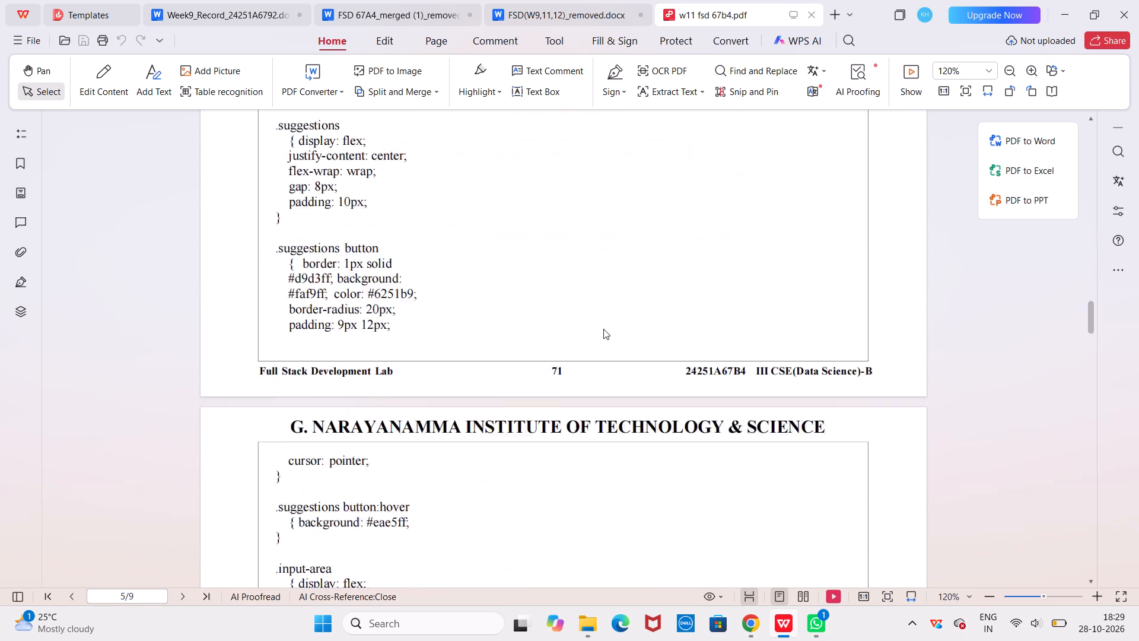
{"action": "scroll", "coordinate": [603, 329], "scroll_direction": "up", "scroll_amount": 4}
{"action": "scroll", "coordinate": [603, 329], "scroll_direction": "down", "scroll_amount": 4}
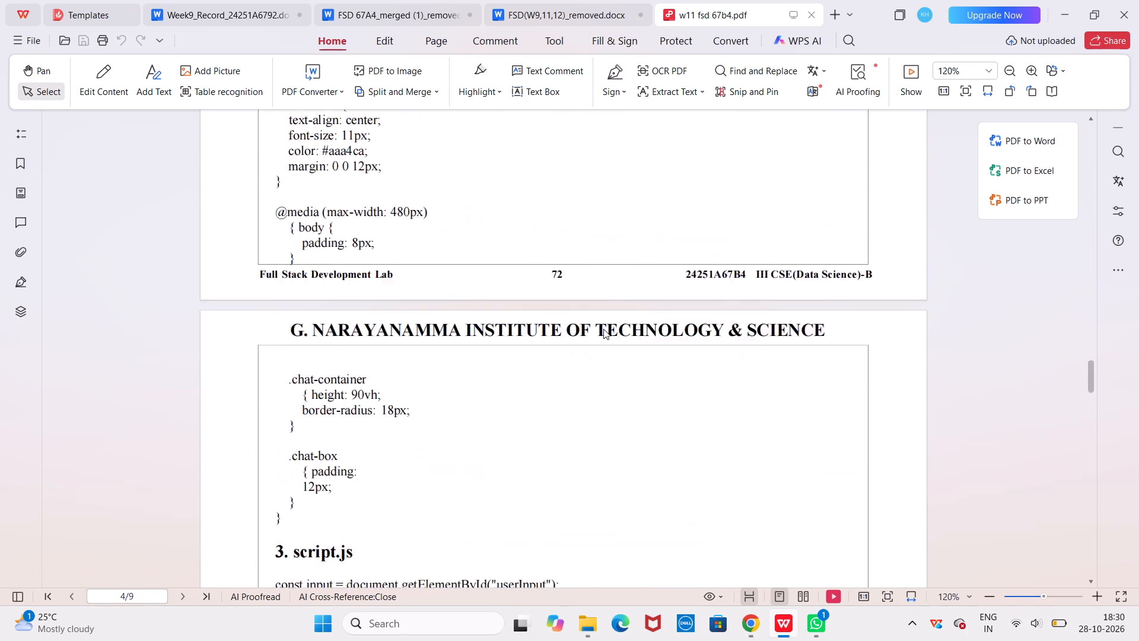
{"action": "scroll", "coordinate": [603, 329], "scroll_direction": "down", "scroll_amount": 13}
{"action": "scroll", "coordinate": [603, 329], "scroll_direction": "up", "scroll_amount": 1}
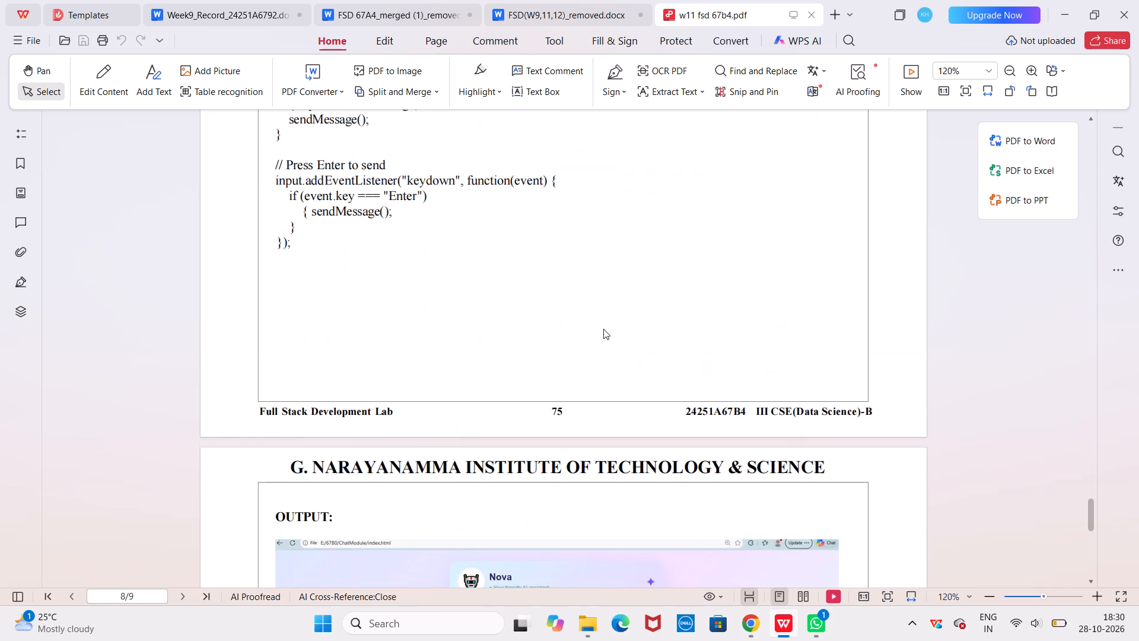
{"action": "scroll", "coordinate": [603, 329], "scroll_direction": "up", "scroll_amount": 5}
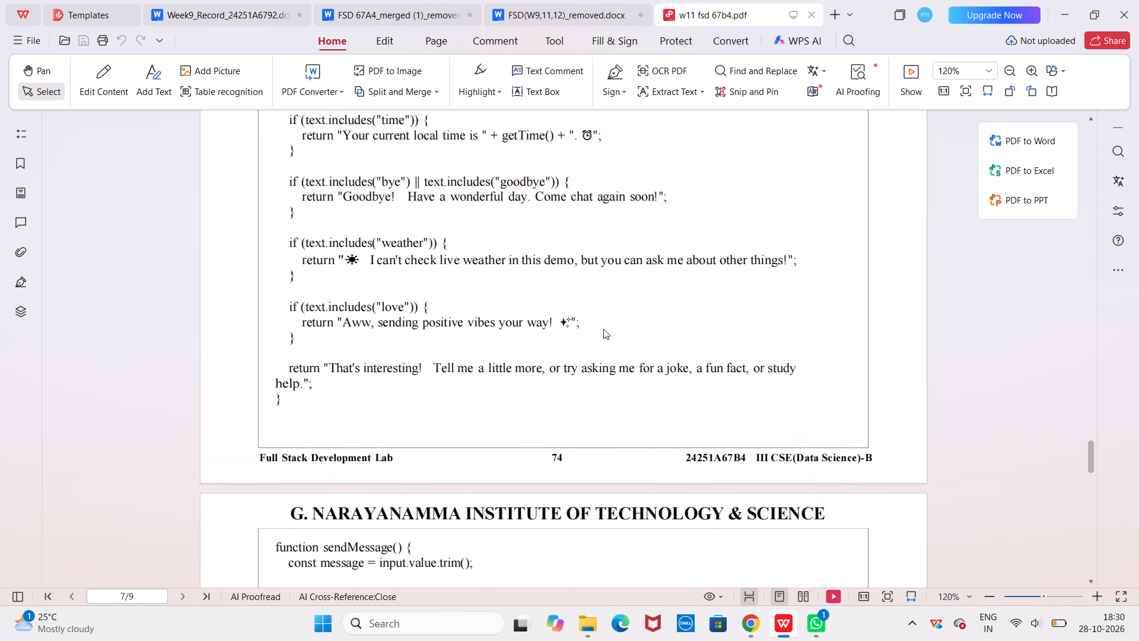
{"action": "left_click", "coordinate": [814, 17]}
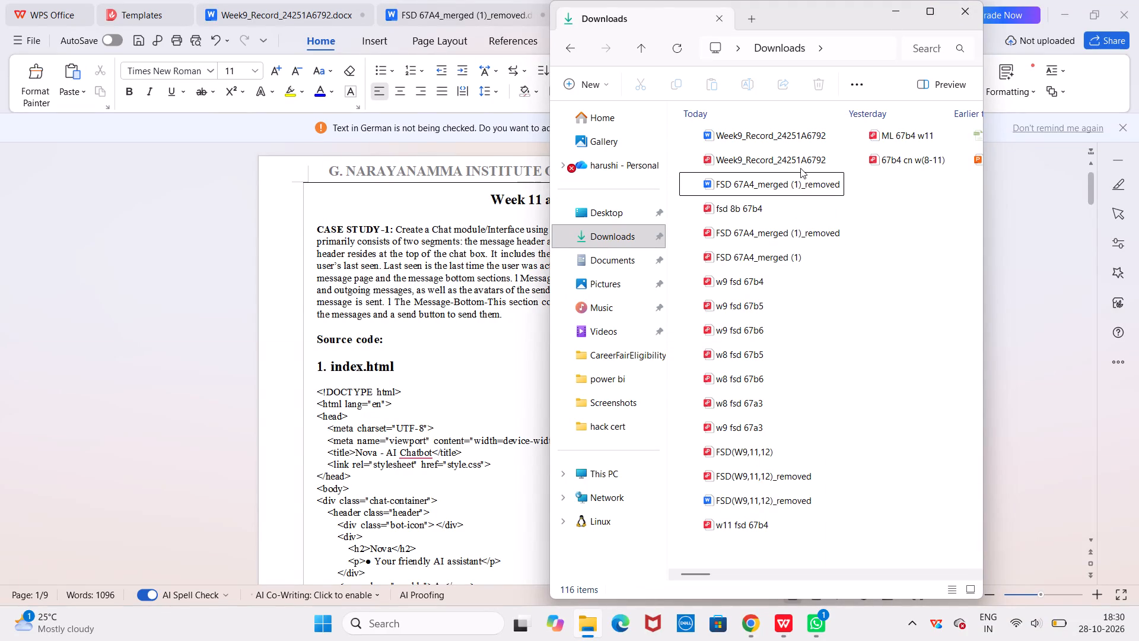
{"action": "left_click", "coordinate": [756, 494]}
{"action": "double_click", "coordinate": [756, 494]}
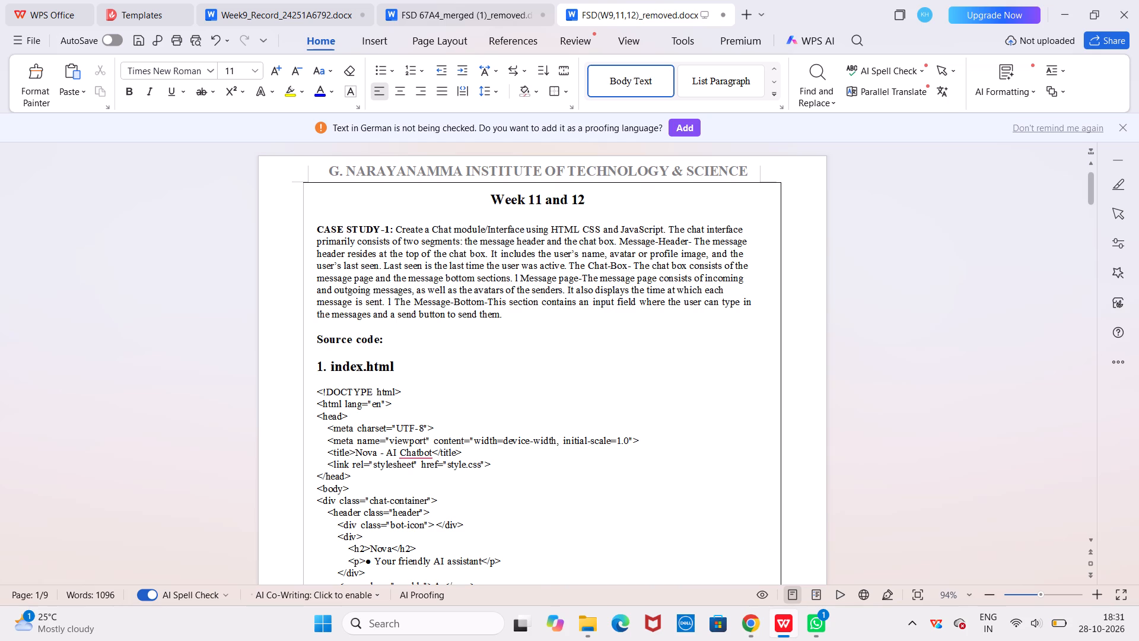
{"action": "left_click", "coordinate": [495, 16]}
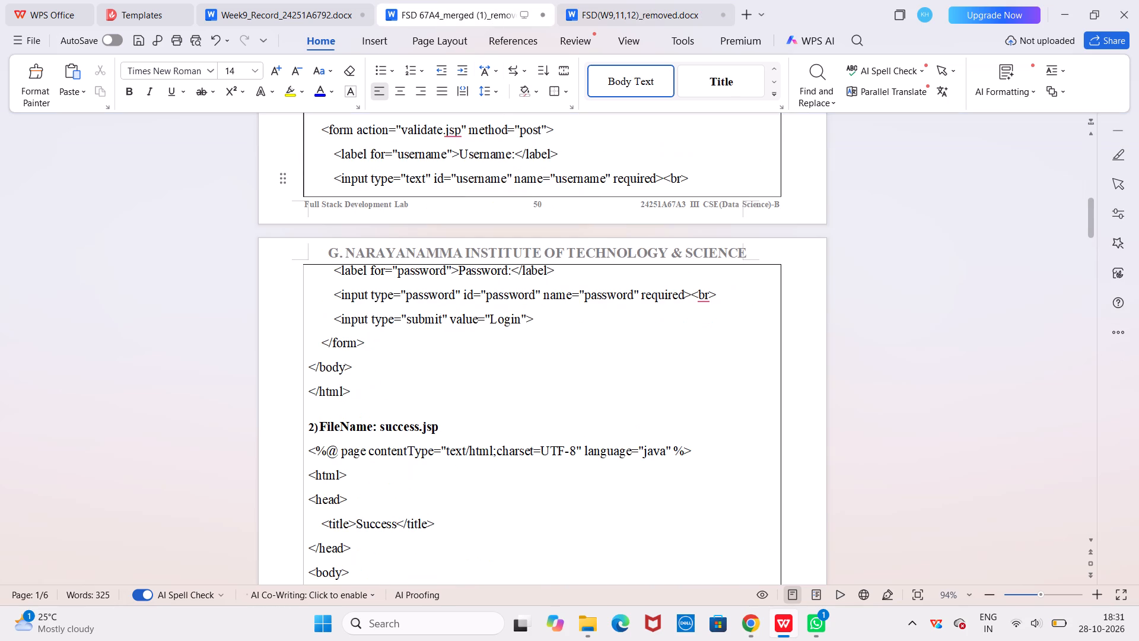
{"action": "scroll", "coordinate": [526, 220], "scroll_direction": "up", "scroll_amount": 6}
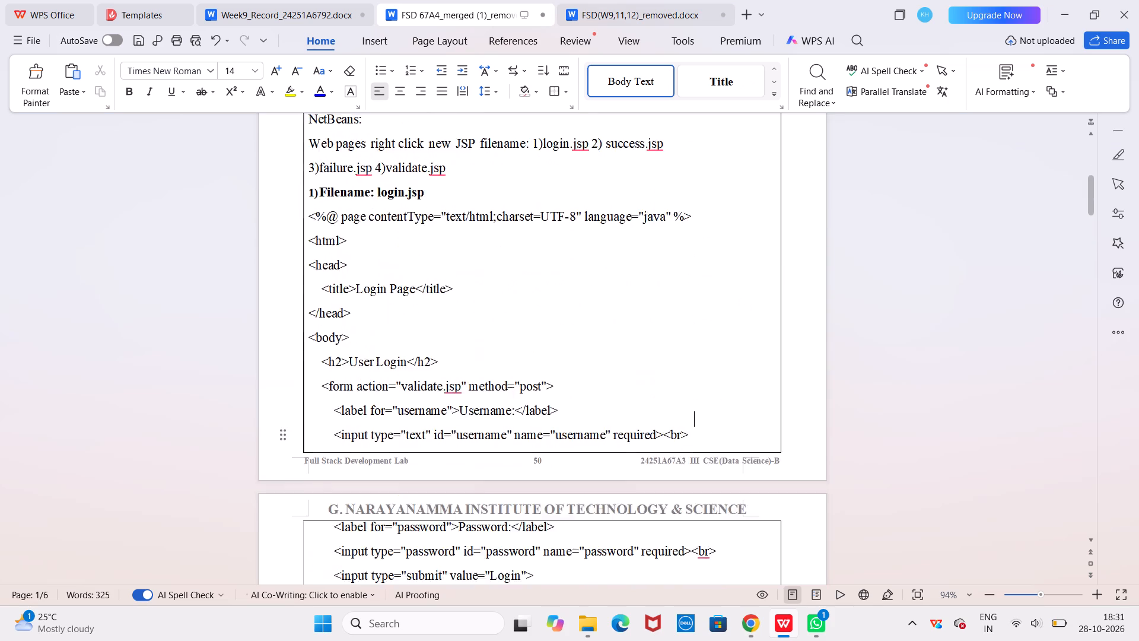
{"action": "scroll", "coordinate": [526, 220], "scroll_direction": "up", "scroll_amount": 7}
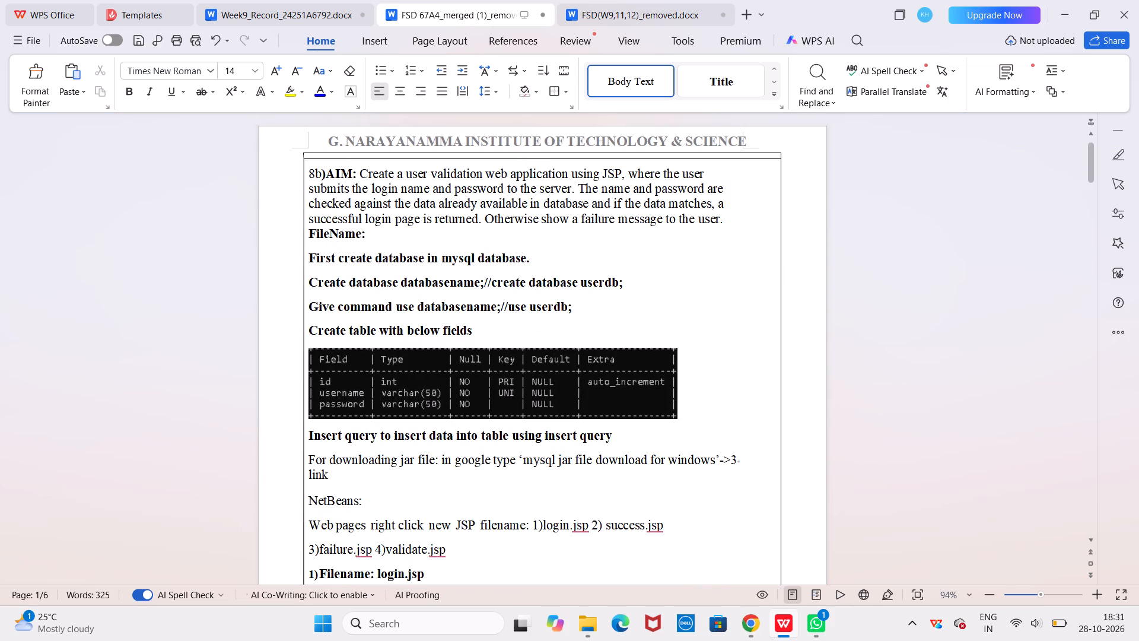
{"action": "left_click", "coordinate": [367, 143]}
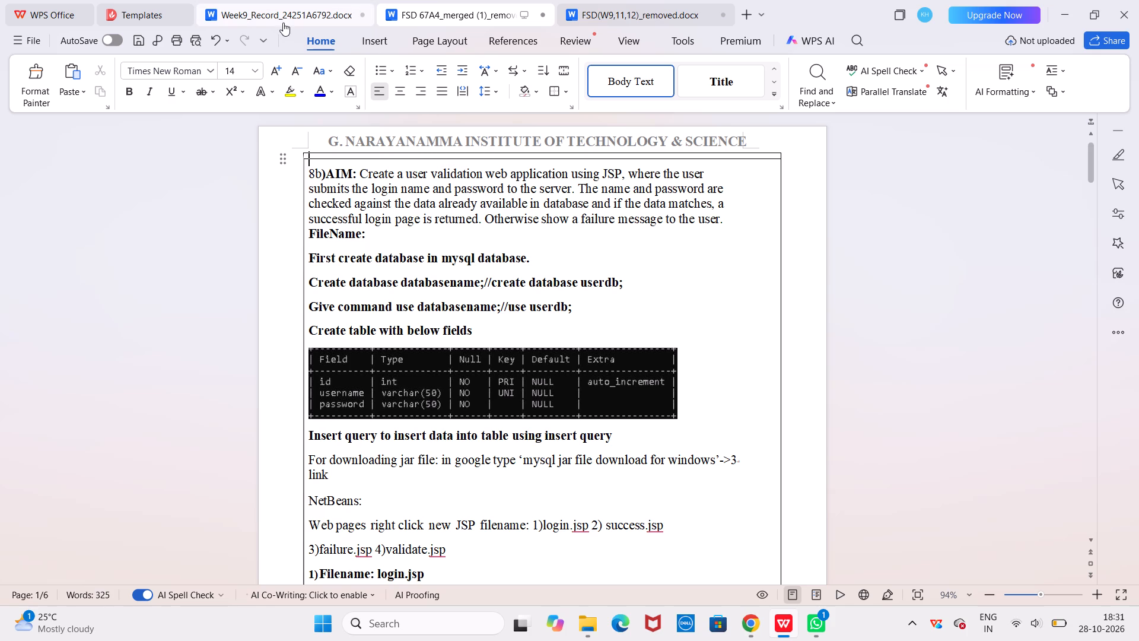
{"action": "left_click", "coordinate": [283, 18]}
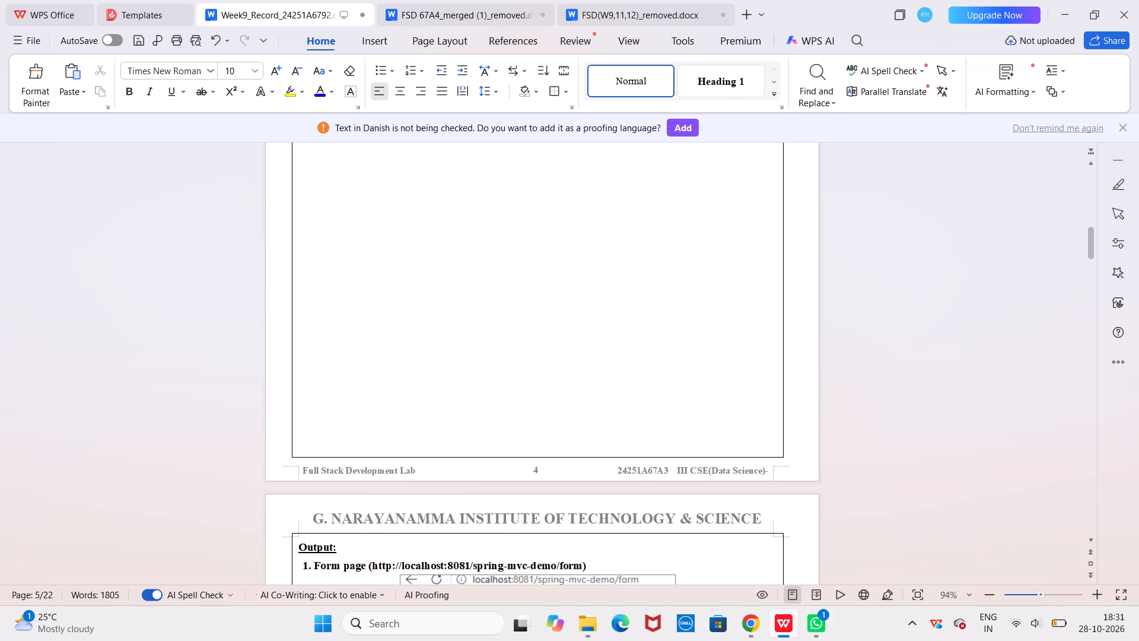
{"action": "left_click", "coordinate": [587, 17]}
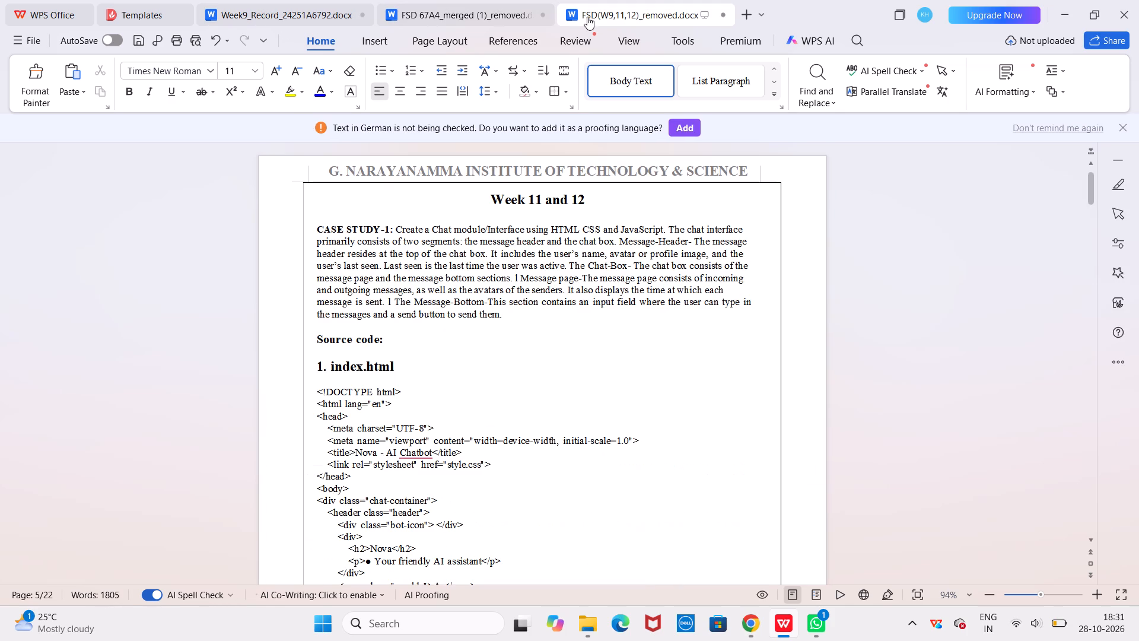
{"action": "scroll", "coordinate": [577, 263], "scroll_direction": "down", "scroll_amount": 1}
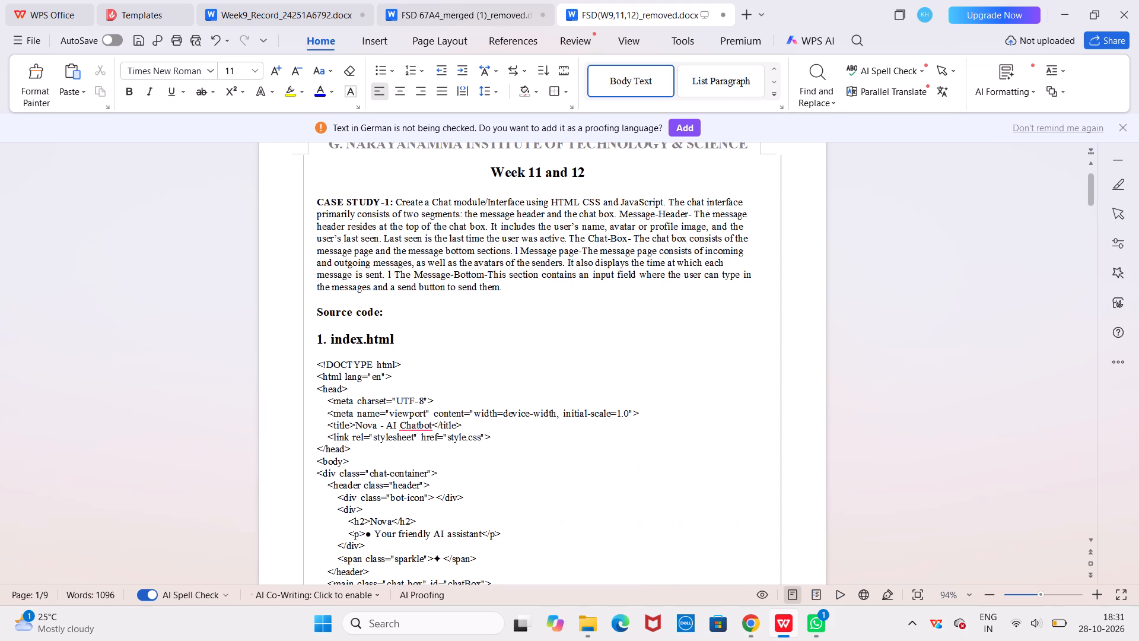
{"action": "scroll", "coordinate": [577, 263], "scroll_direction": "up", "scroll_amount": 1}
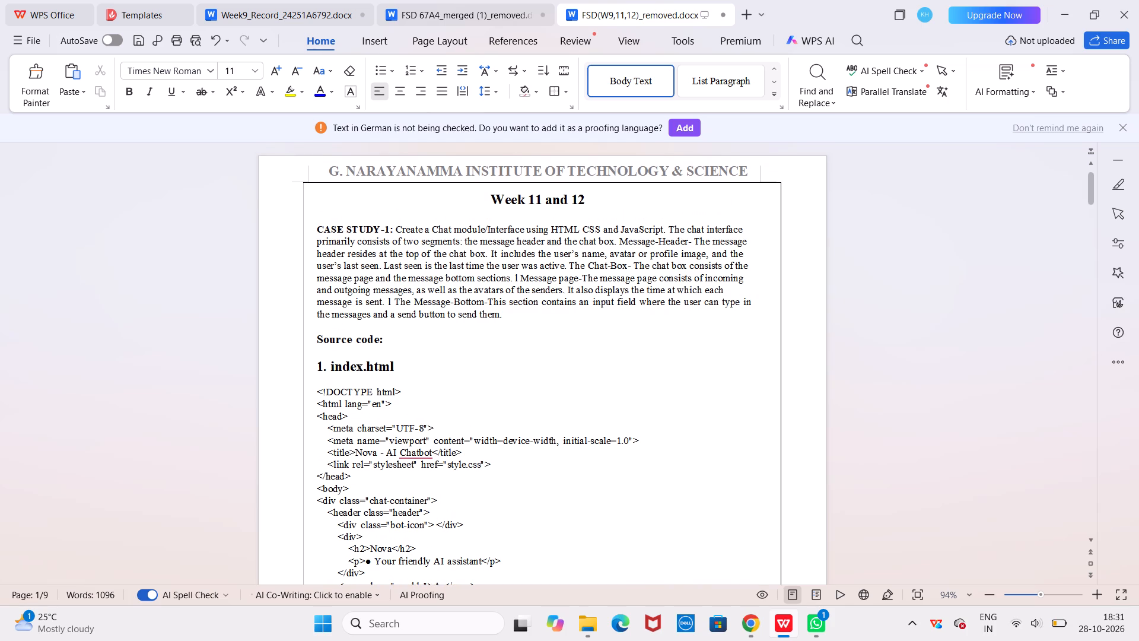
Change the title of the Week 11 and 12 record in FSD(W9,11,12)_removed to "Week 10".
{"action": "left_click_drag", "start_coordinate": [490, 195], "coordinate": [509, 195]}
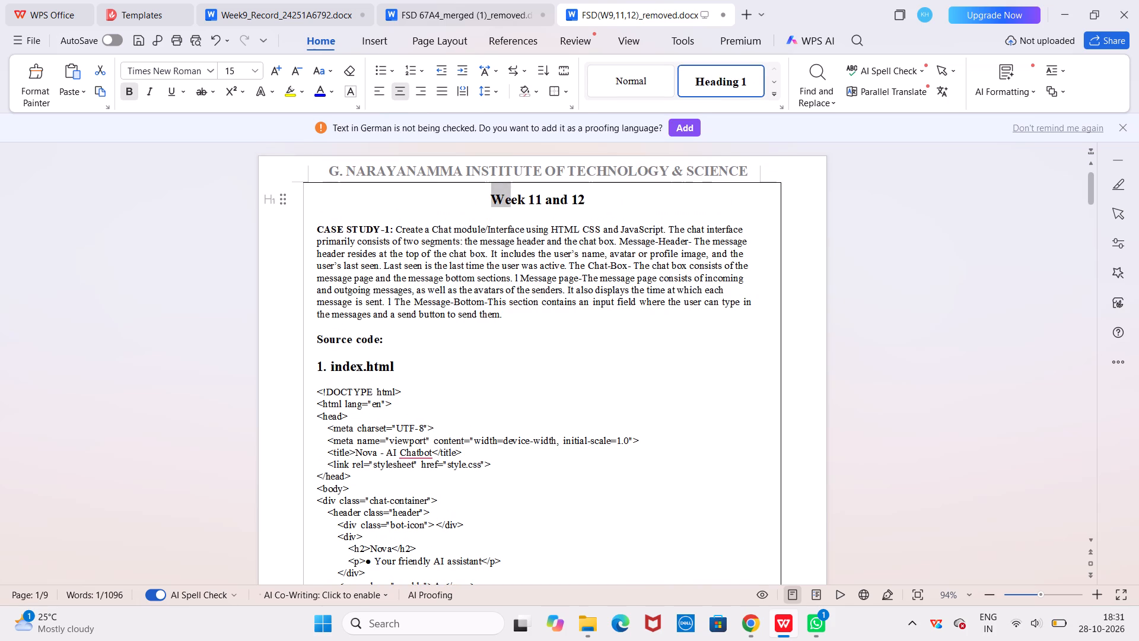
{"action": "left_click", "coordinate": [523, 210]}
{"action": "left_click", "coordinate": [584, 198]}
{"action": "key", "text": "BackSpace"}
{"action": "key", "text": "BackSpace"}
{"action": "key", "text": "BackSpace"}
{"action": "key", "text": "BackSpace"}
{"action": "key", "text": "BackSpace"}
{"action": "key", "text": "BackSpace"}
{"action": "key", "text": "BackSpace"}
{"action": "key", "text": "BackSpace"}
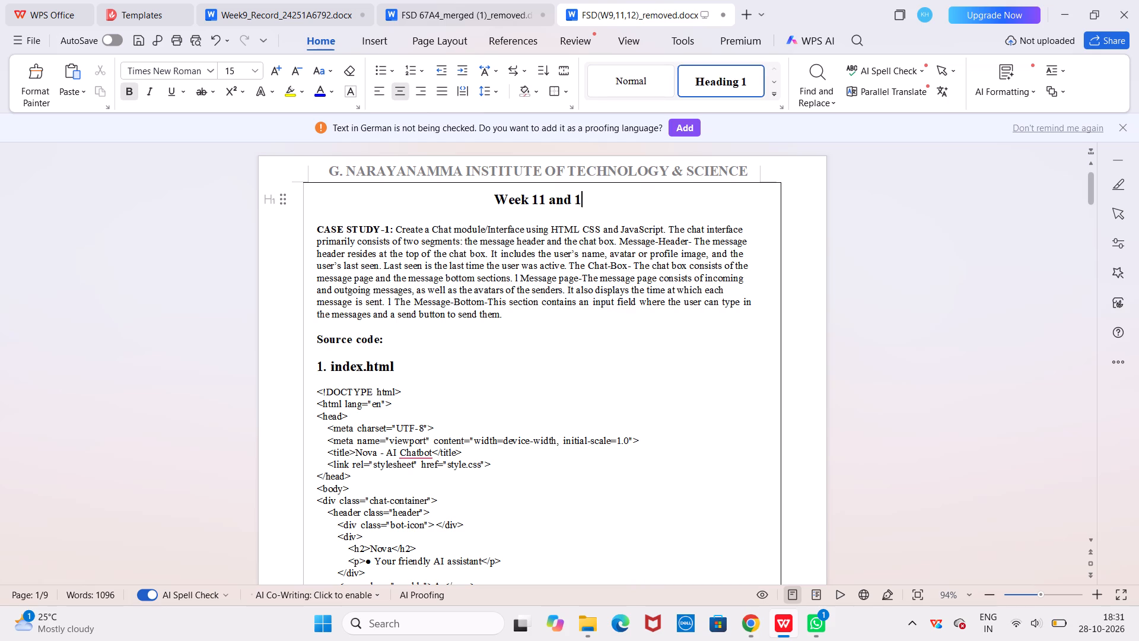
{"action": "key", "text": "BackSpace"}
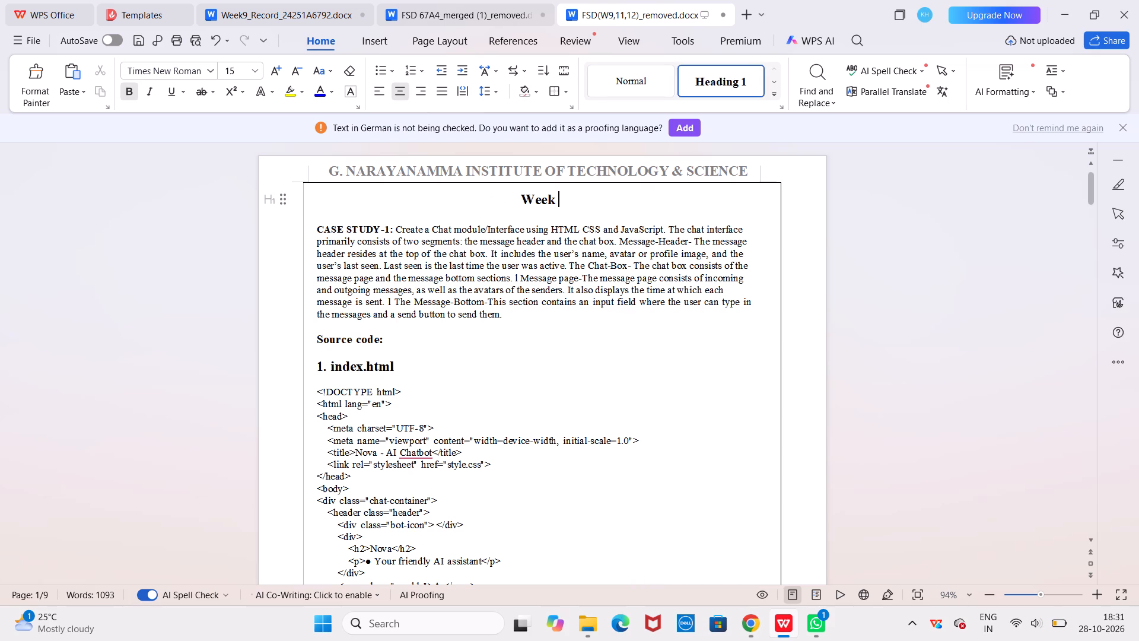
{"action": "type", "text": "10"}
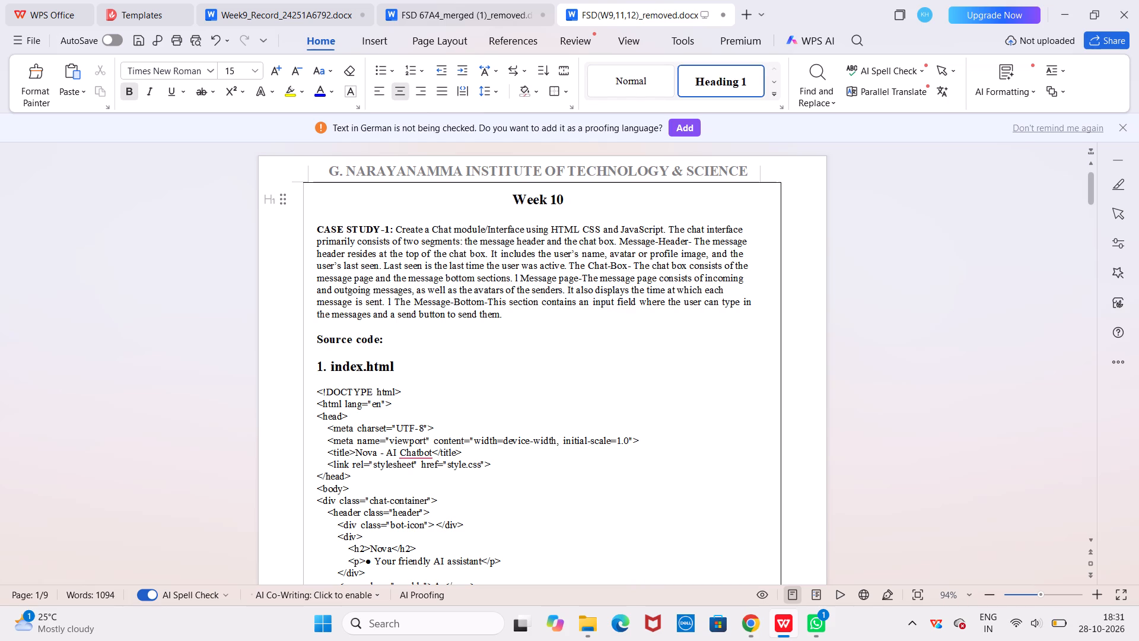
Replace the CASE STUDY-1 paragraph beneath the Week 10 title with the bold label "B)" at 12 pt.
{"action": "left_click", "coordinate": [316, 225]}
{"action": "key", "text": "b"}
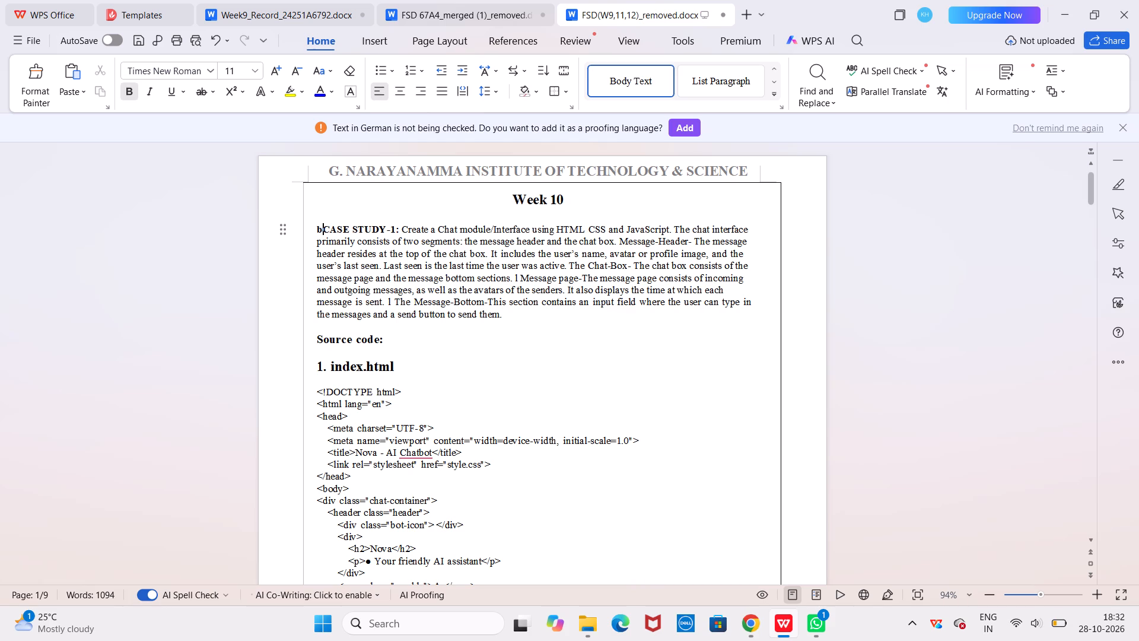
{"action": "key", "text": "BackSpace"}
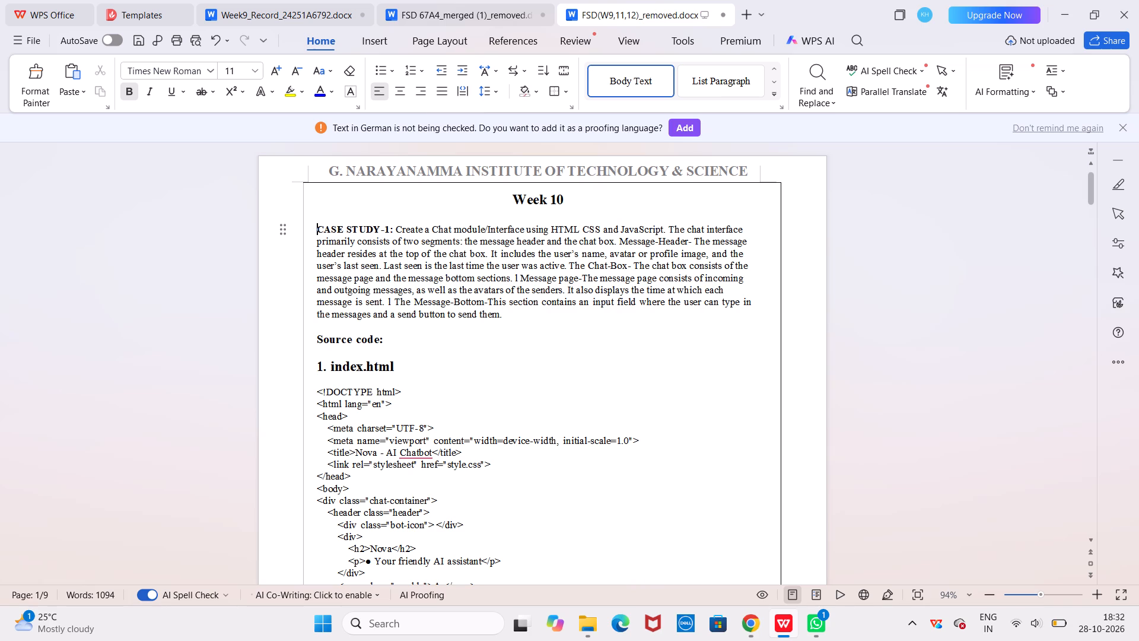
{"action": "left_click", "coordinate": [253, 75]}
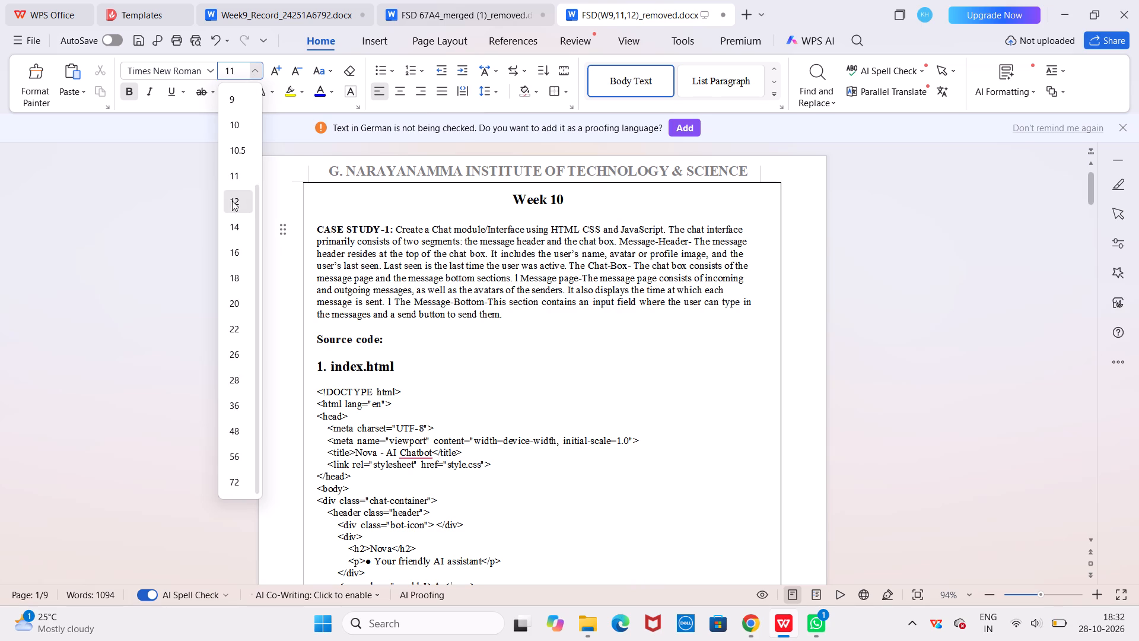
{"action": "left_click", "coordinate": [232, 208]}
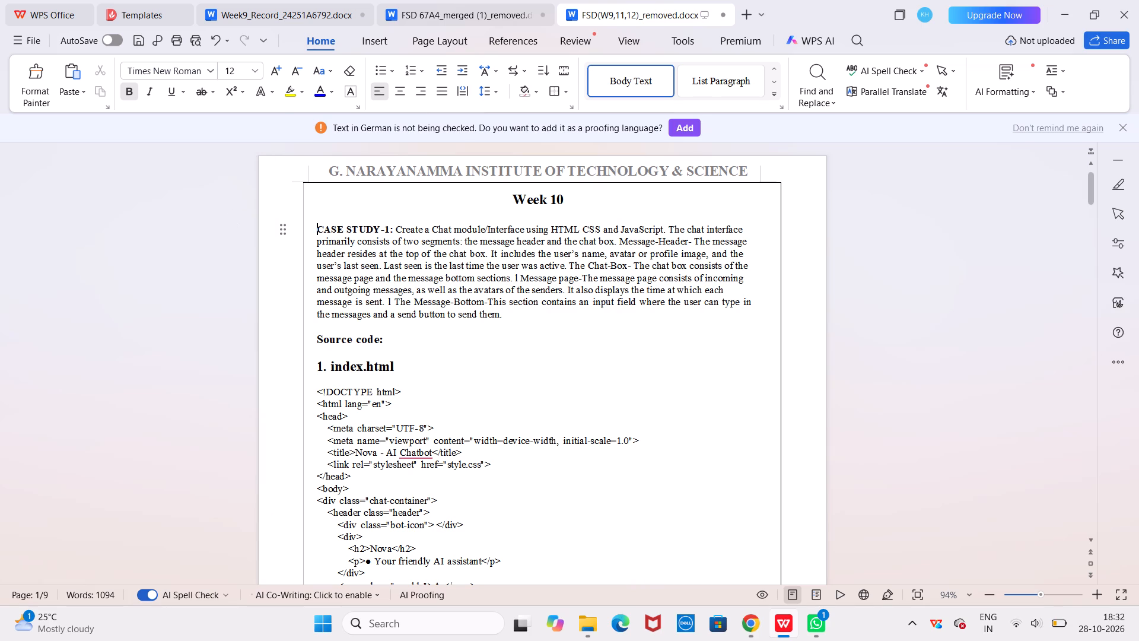
{"action": "key", "text": "b"}
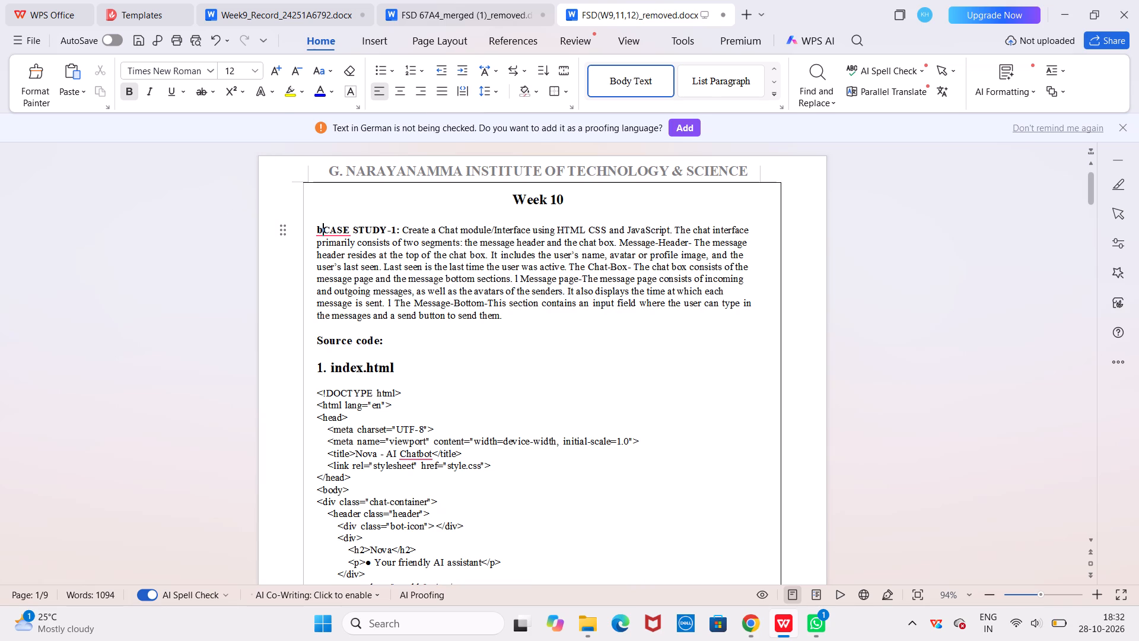
{"action": "key", "text": "shift+parenright"}
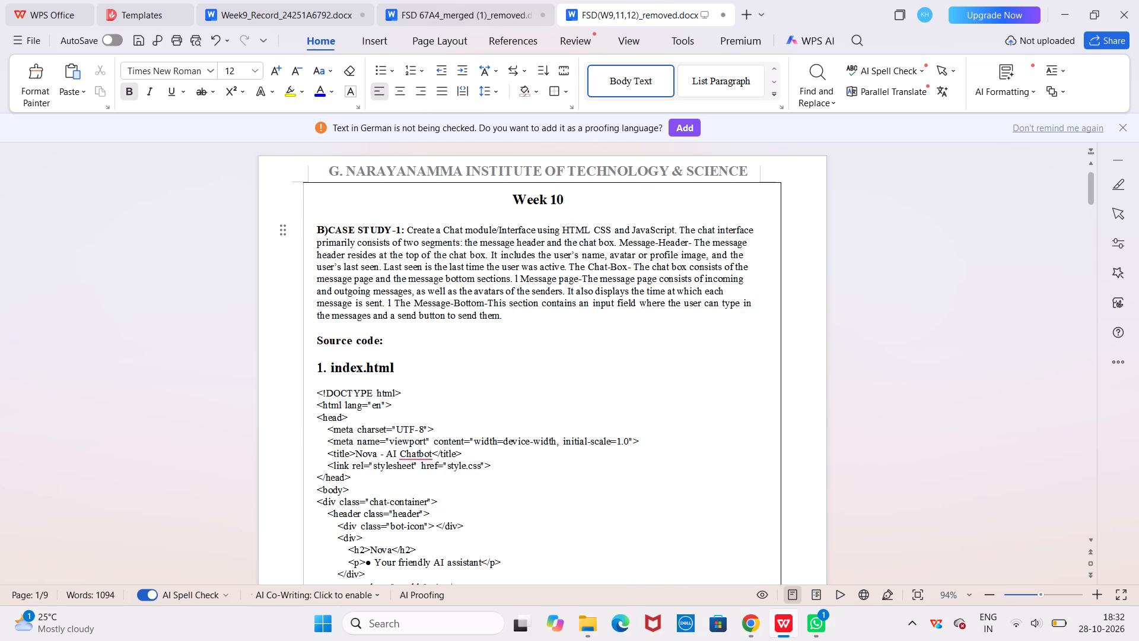
{"action": "left_click_drag", "start_coordinate": [328, 226], "coordinate": [501, 319]}
{"action": "key", "text": "BackSpace"}
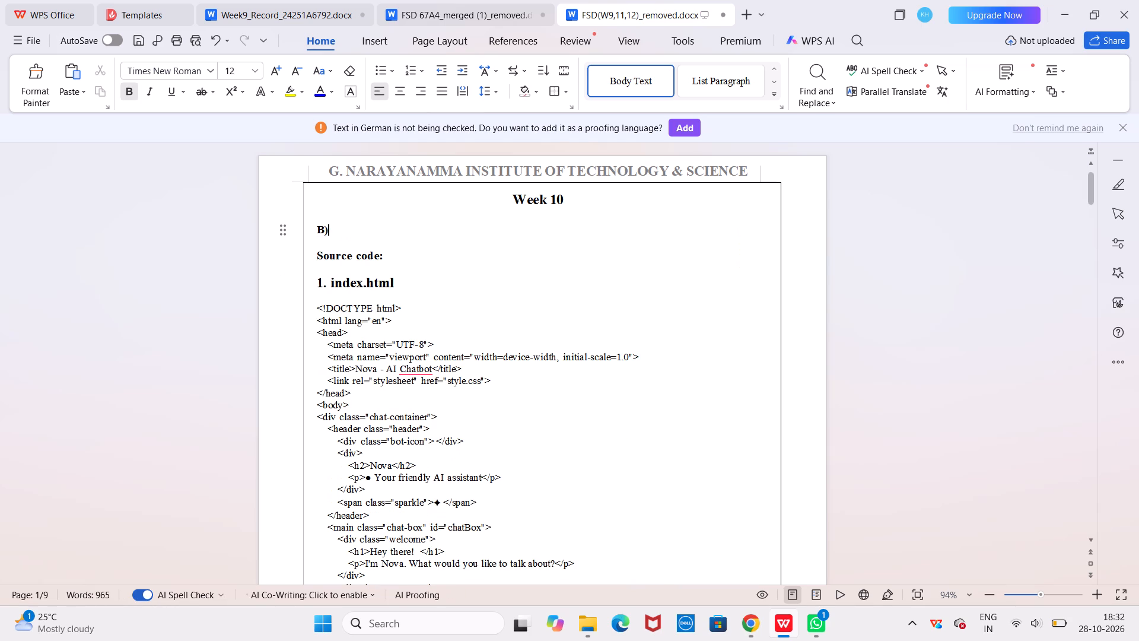
Switch to Chrome and open the CSD COVER PAGE syllabus PDF from gnits.ac.in in a new tab.
{"action": "left_click", "coordinate": [753, 627]}
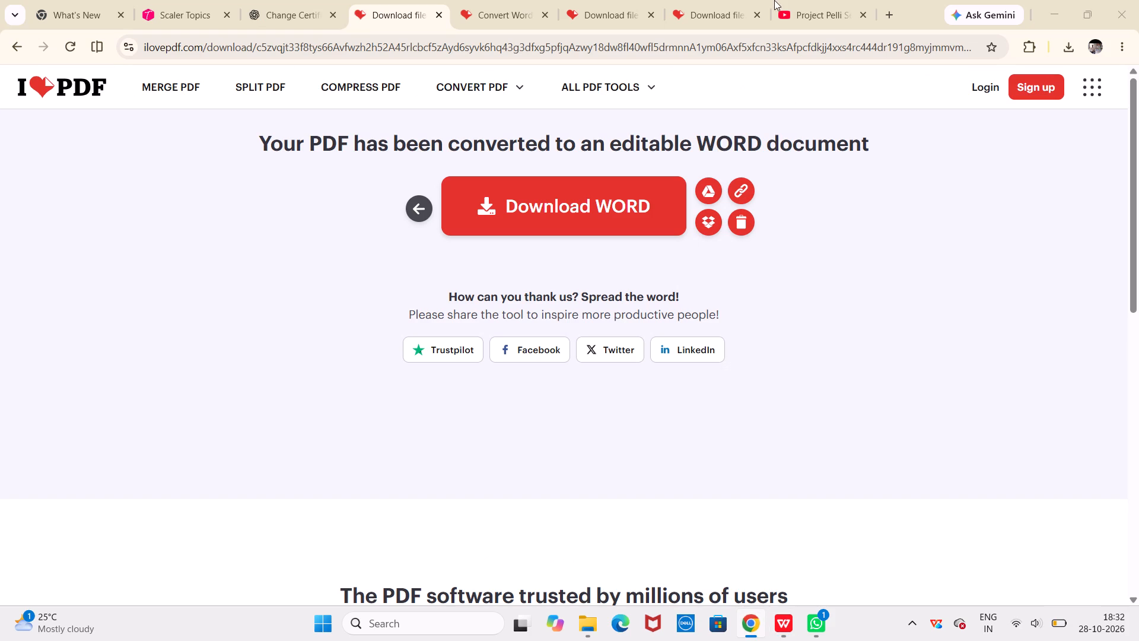
{"action": "left_click", "coordinate": [890, 16]}
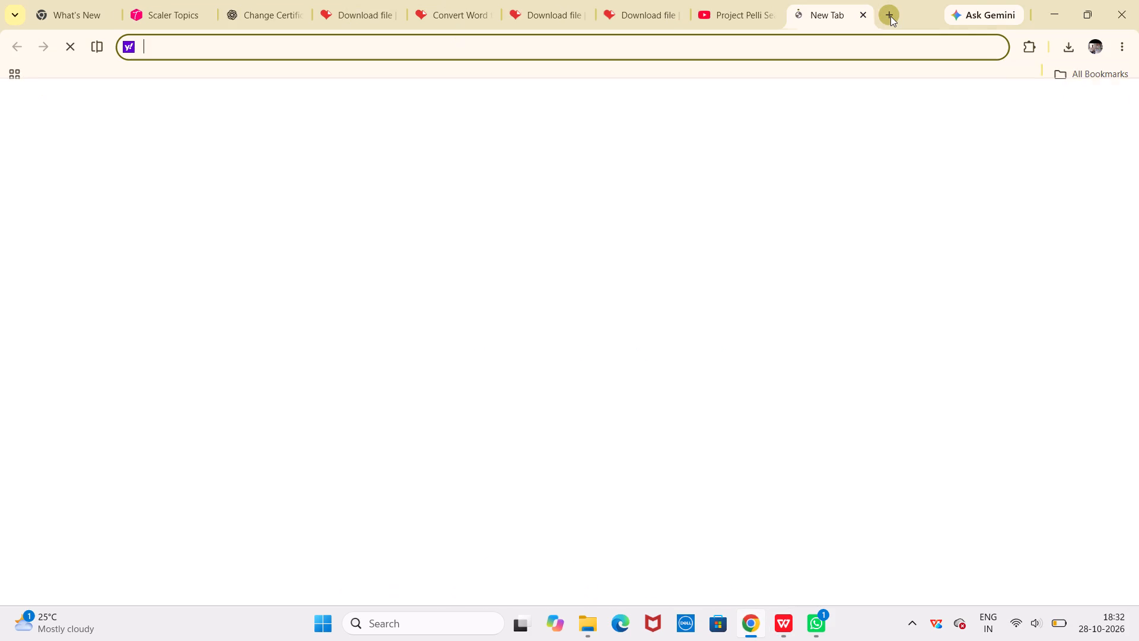
{"action": "type", "text": "csd"}
{"action": "key", "text": "space"}
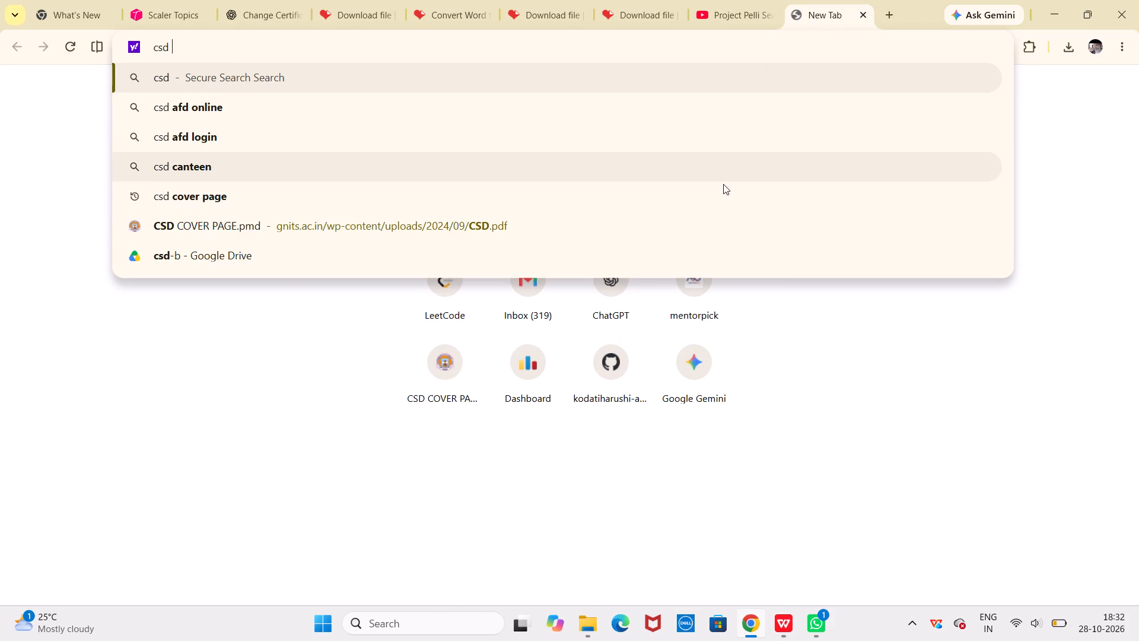
{"action": "left_click", "coordinate": [727, 226]}
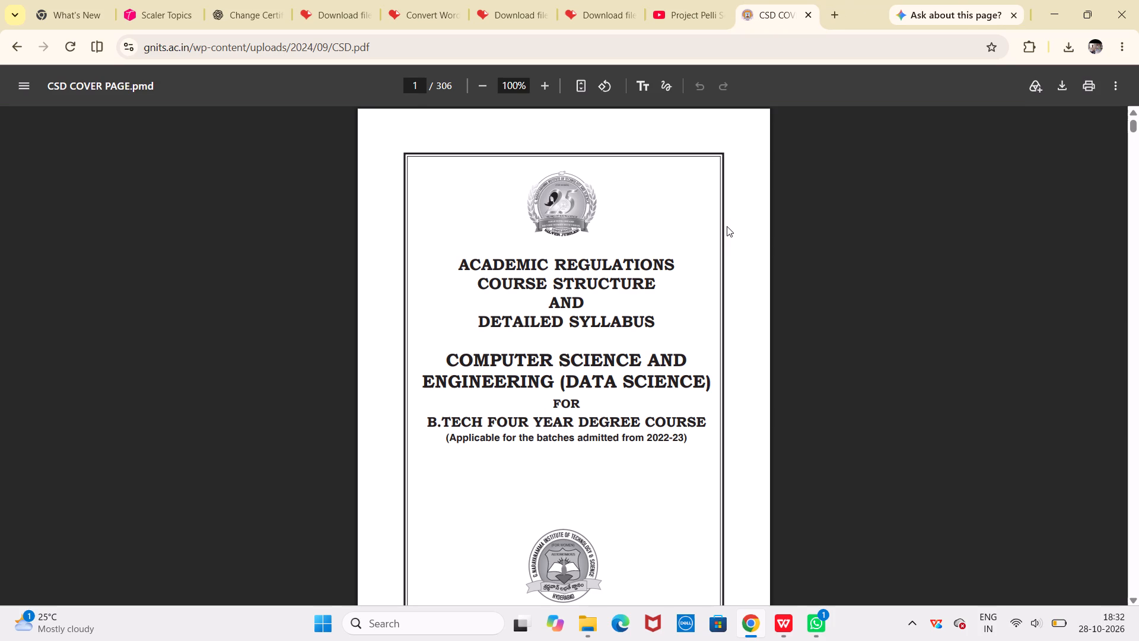
Search the syllabus for "full stack development lab" and find the Week 10 experiments in the course's list.
{"action": "key", "text": "ctrl+f"}
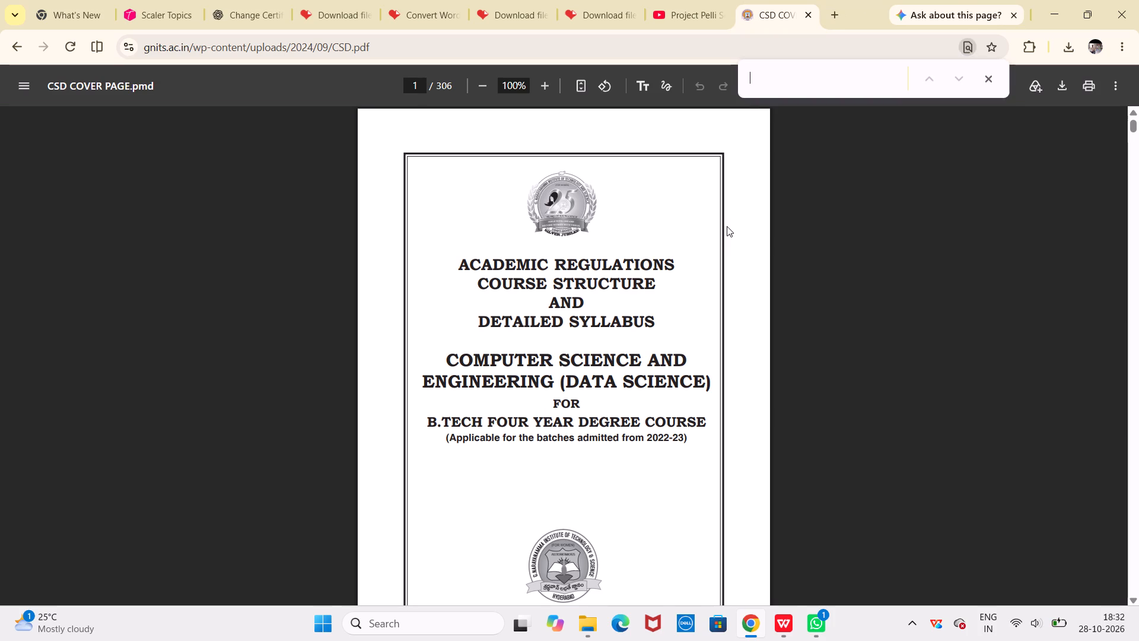
{"action": "key", "text": "d"}
{"action": "key", "text": "BackSpace"}
{"action": "type", "text": "full stack deve"}
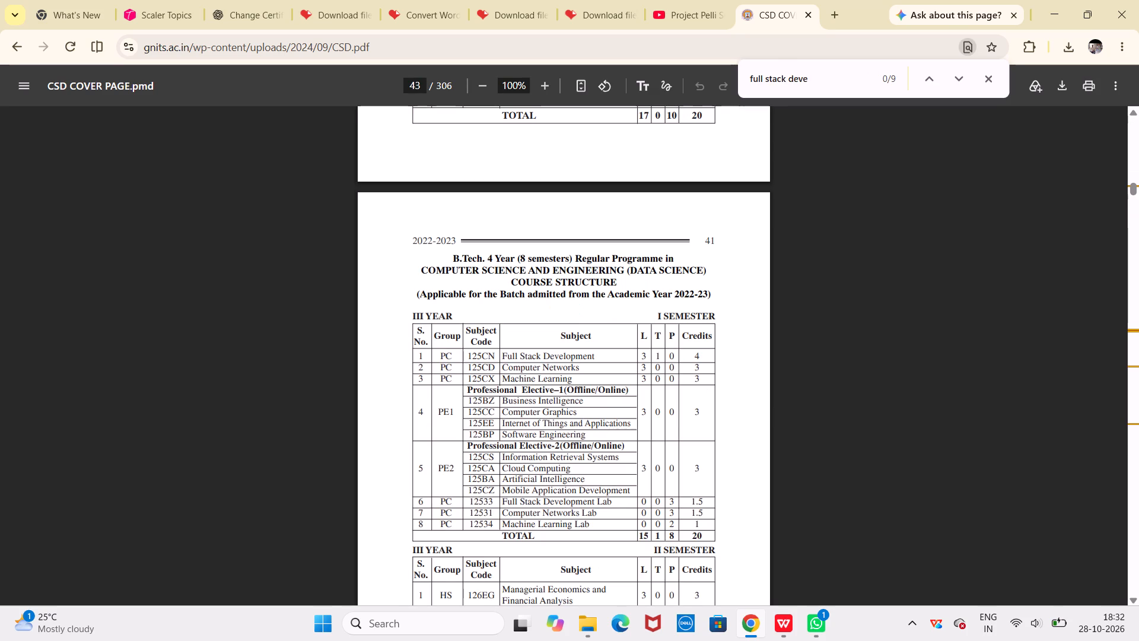
{"action": "type", "text": "lop"}
{"action": "type", "text": "ment lab"}
{"action": "key", "text": "Return"}
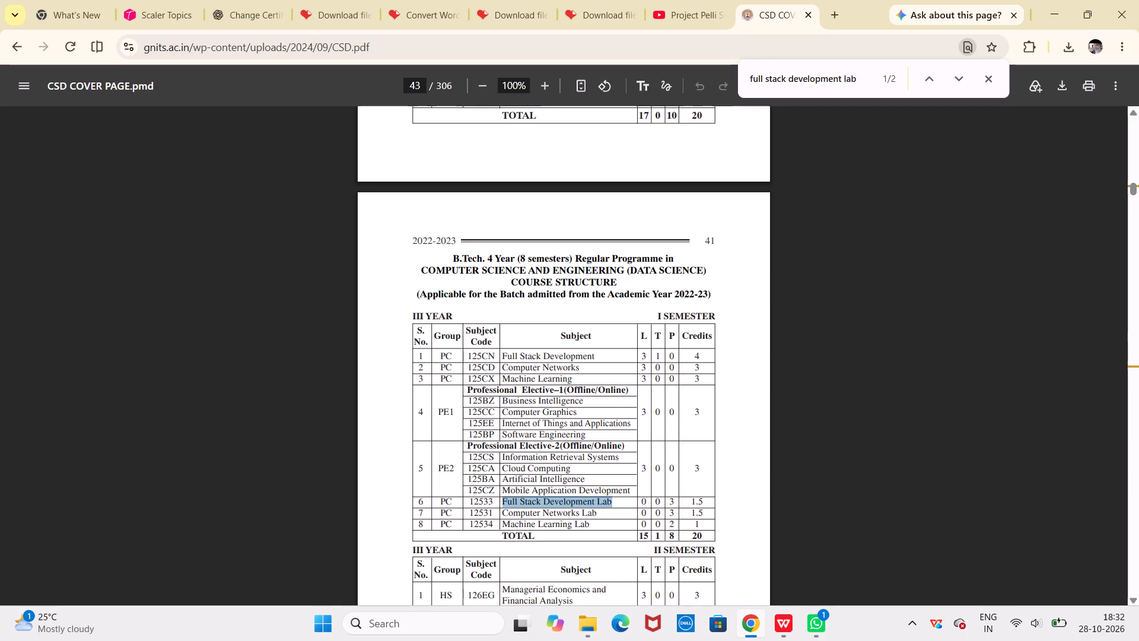
{"action": "left_click", "coordinate": [960, 82]}
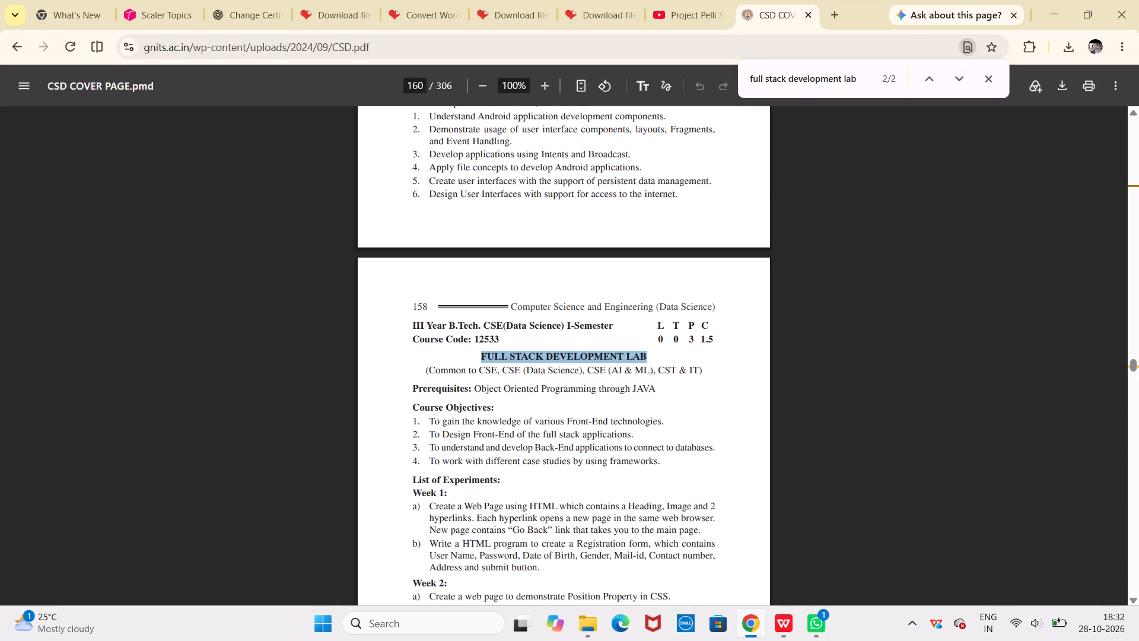
{"action": "scroll", "coordinate": [685, 345], "scroll_direction": "down", "scroll_amount": 4}
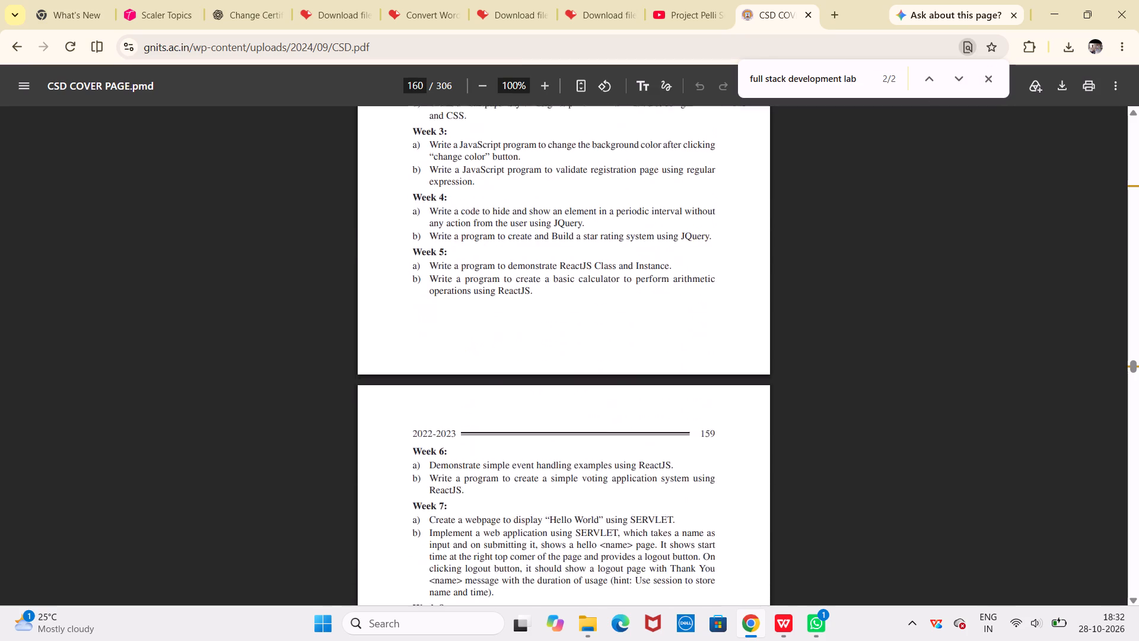
{"action": "scroll", "coordinate": [685, 345], "scroll_direction": "down", "scroll_amount": 5}
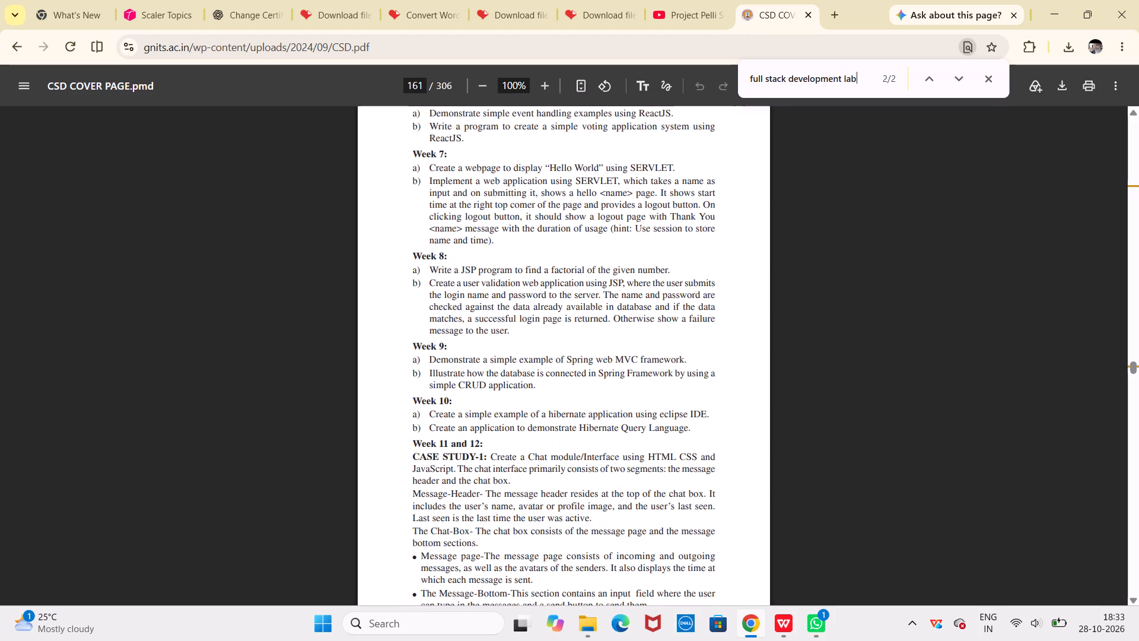
Copy the Week 10 b) sentence "Create an application to demonstrate Hibernate Query Language." from the syllabus and paste it after "B)" in FSD(W9,11,12)_removed in WPS Office.
{"action": "left_click_drag", "start_coordinate": [431, 425], "coordinate": [690, 427]}
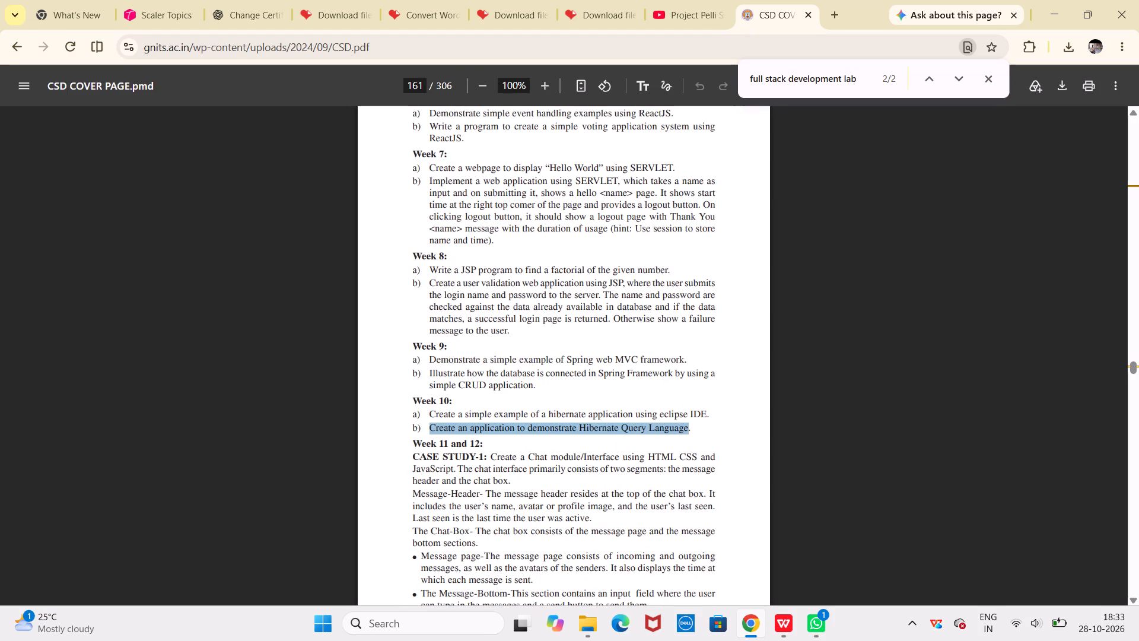
{"action": "left_click_drag", "start_coordinate": [690, 427], "coordinate": [691, 427]}
{"action": "left_click", "coordinate": [691, 427]}
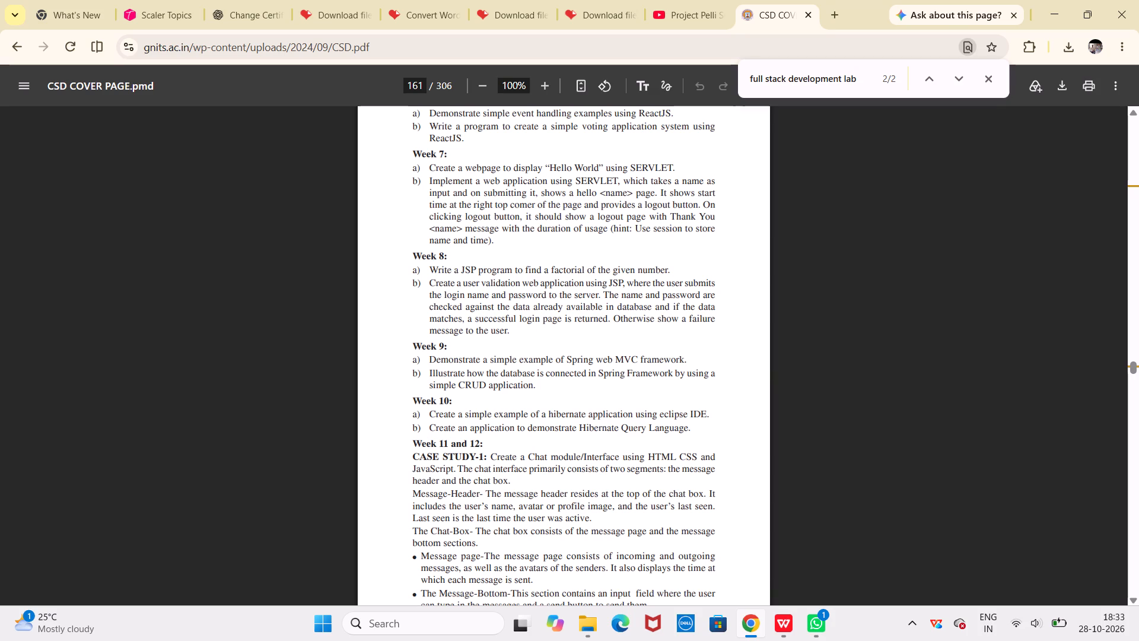
{"action": "left_click_drag", "start_coordinate": [428, 426], "coordinate": [695, 430]}
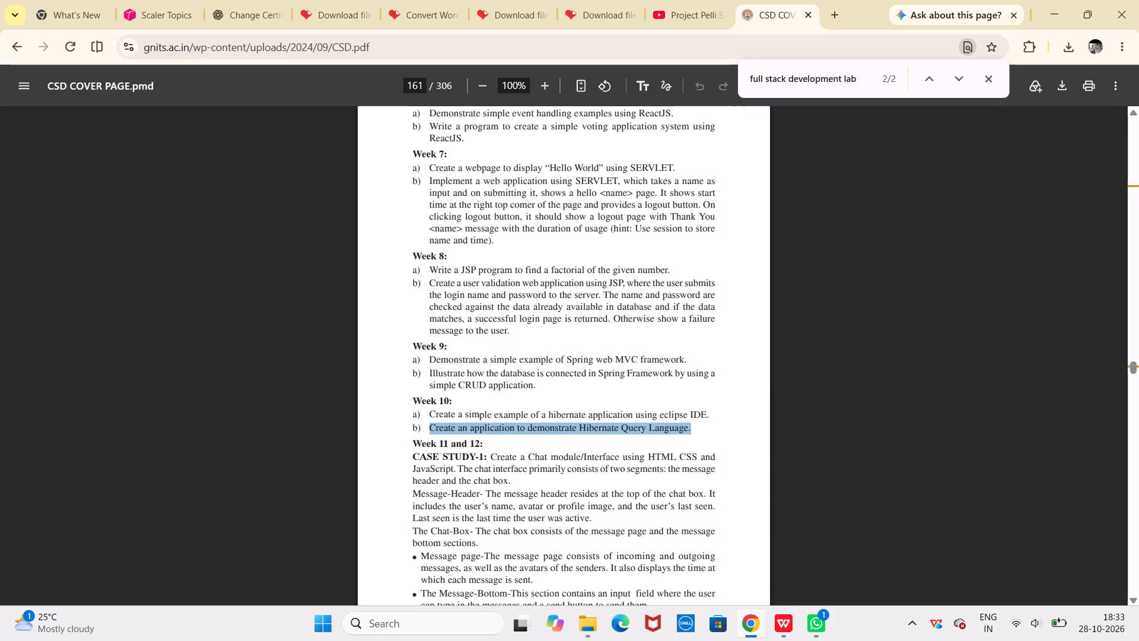
{"action": "key", "text": "ctrl+c"}
{"action": "left_click", "coordinate": [924, 569]}
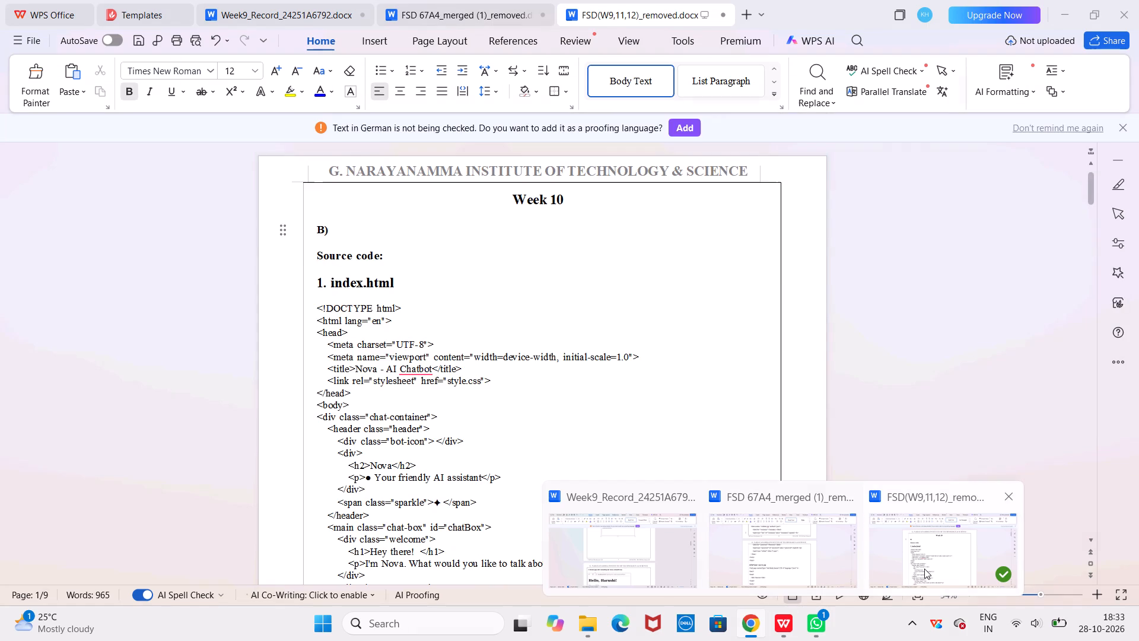
{"action": "key", "text": "ctrl+v"}
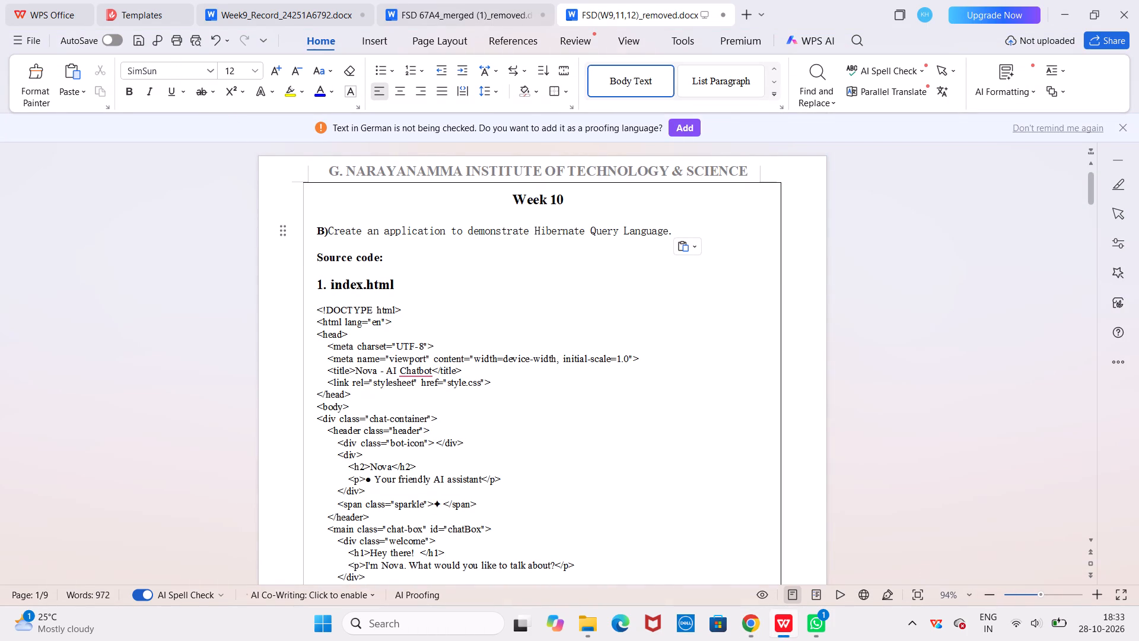
Select the pasted Hibernate Query Language sentence after the "B)" label, leaving the label itself out.
{"action": "left_click_drag", "start_coordinate": [327, 229], "coordinate": [665, 236]}
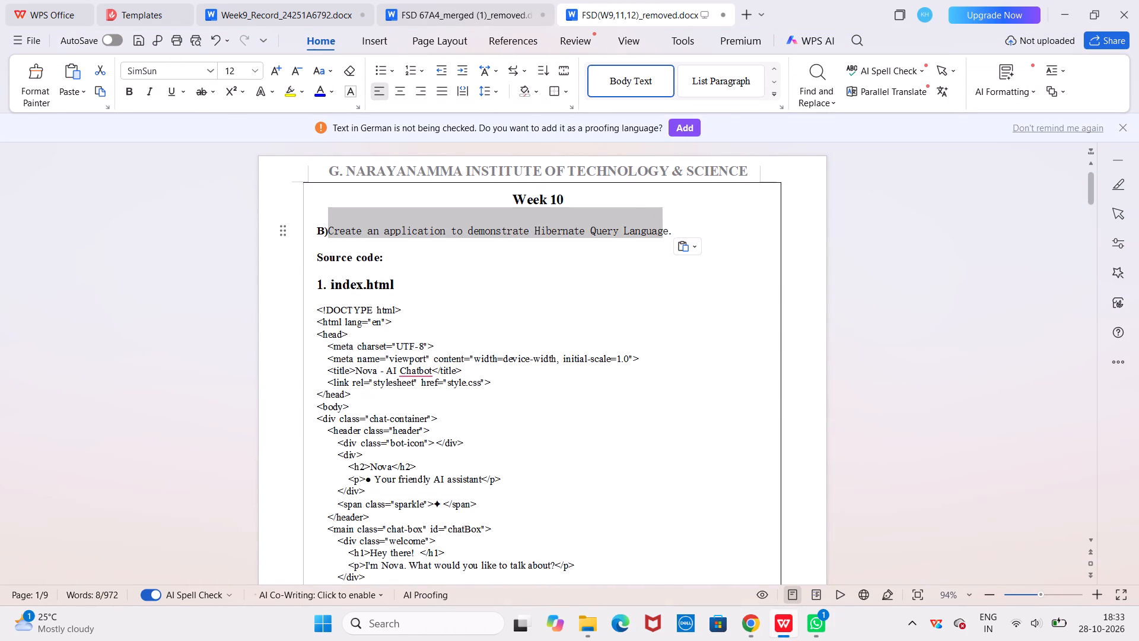
{"action": "left_click_drag", "start_coordinate": [665, 236], "coordinate": [672, 236]}
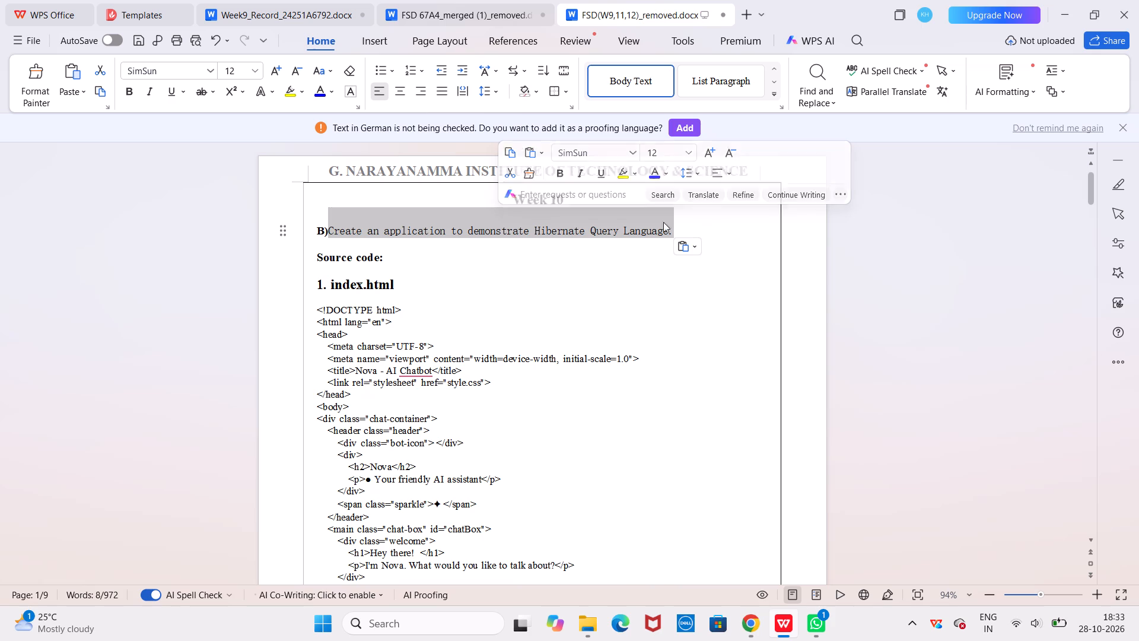
Set the font of the selected Hibernate Query Language sentence to Times New Roman.
{"action": "left_click", "coordinate": [637, 154]}
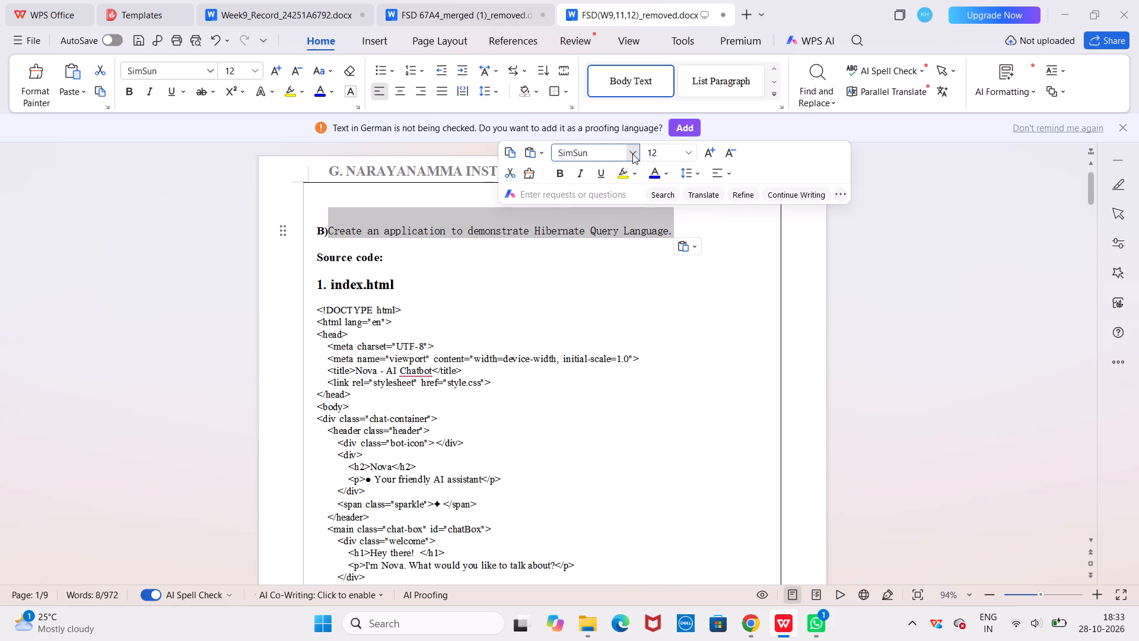
{"action": "left_click", "coordinate": [623, 328]}
{"action": "left_click", "coordinate": [536, 304]}
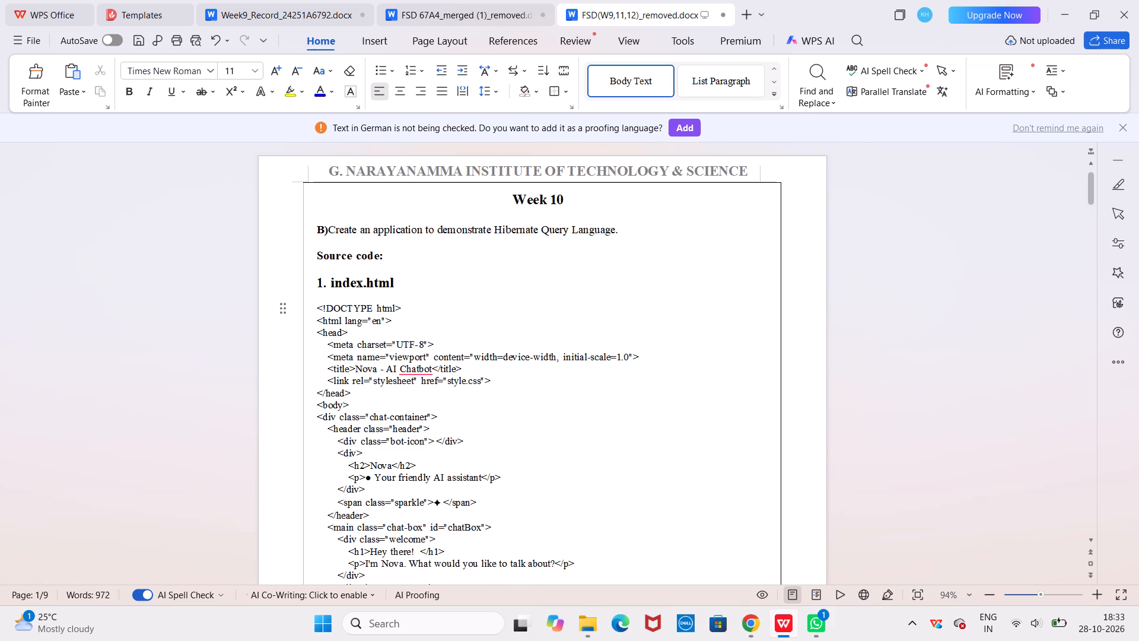
Switch to Chrome and look up "gmail" from a new tab.
{"action": "left_click", "coordinate": [743, 582]}
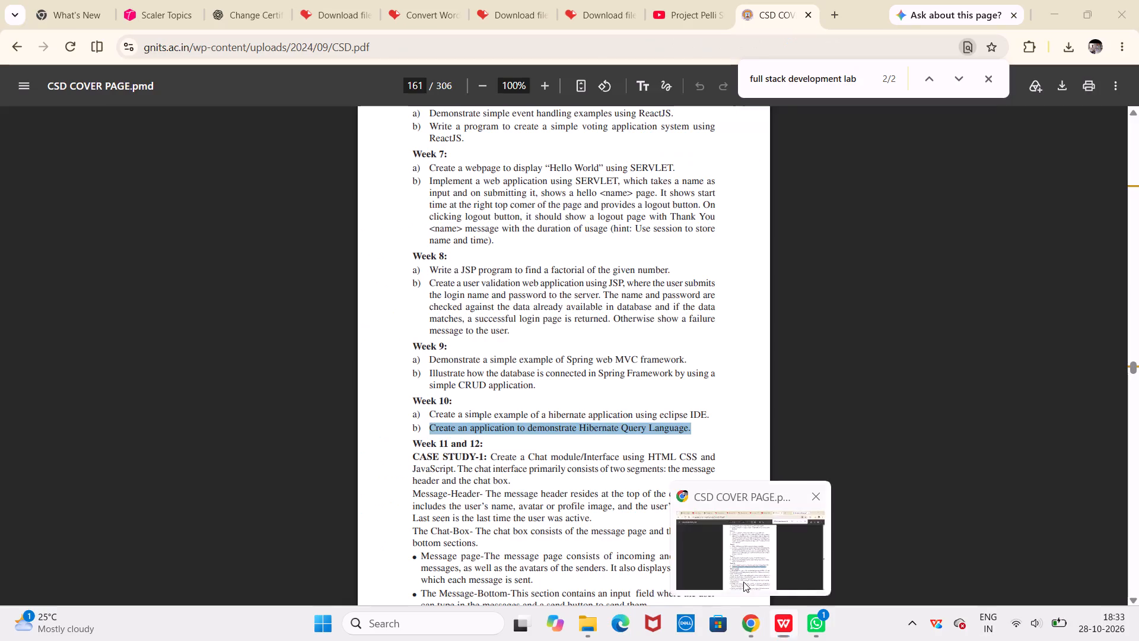
{"action": "left_click", "coordinate": [836, 26]}
{"action": "left_click", "coordinate": [836, 15]}
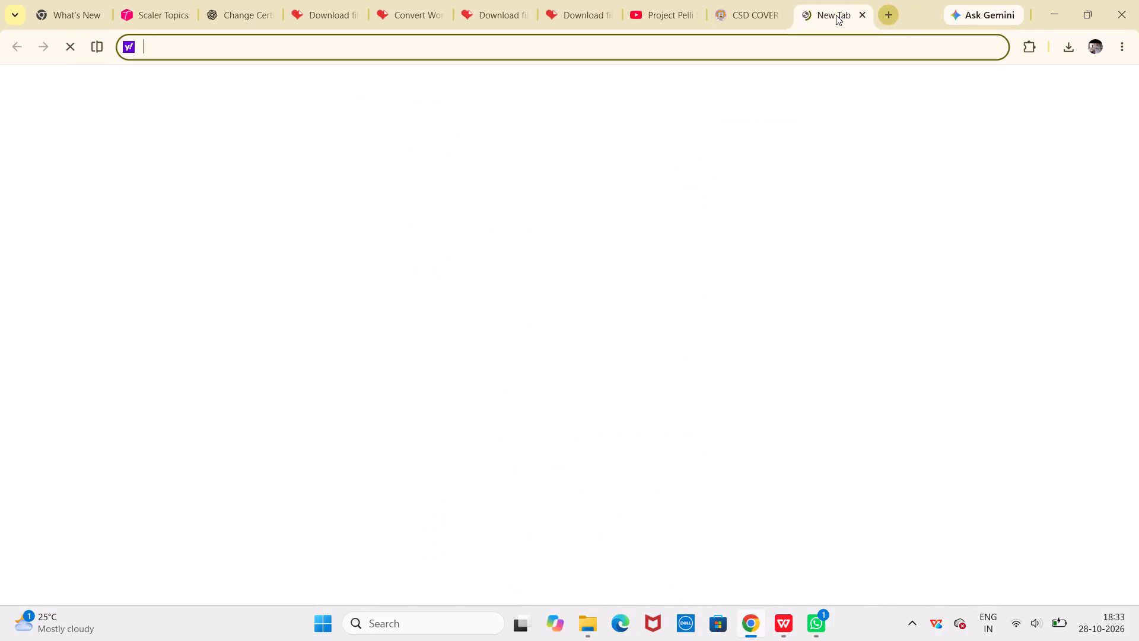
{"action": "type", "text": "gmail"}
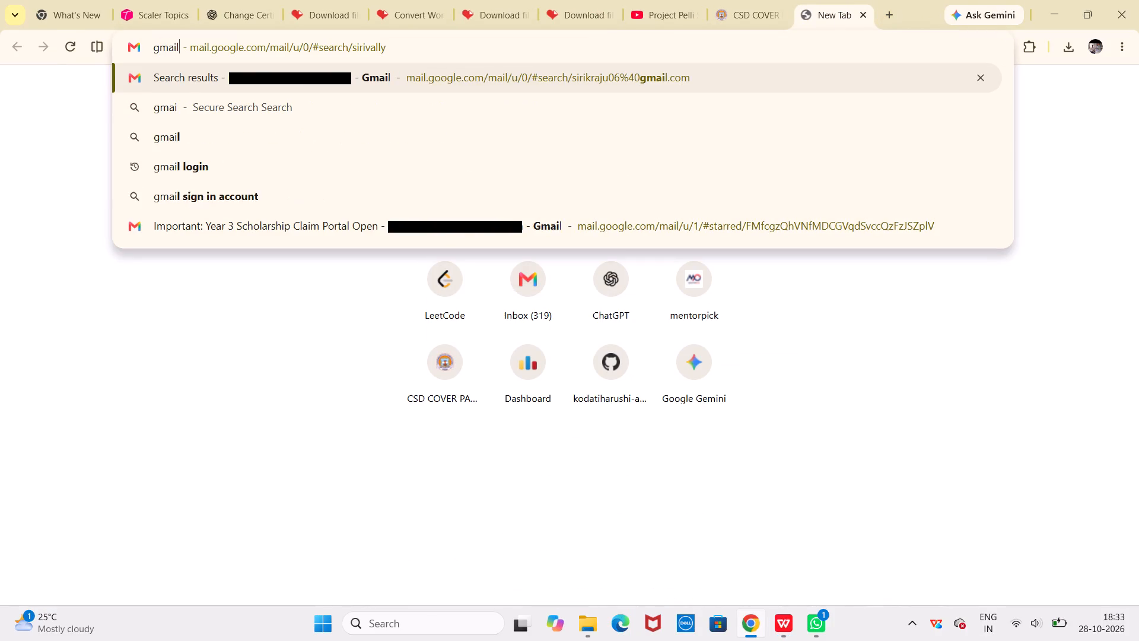
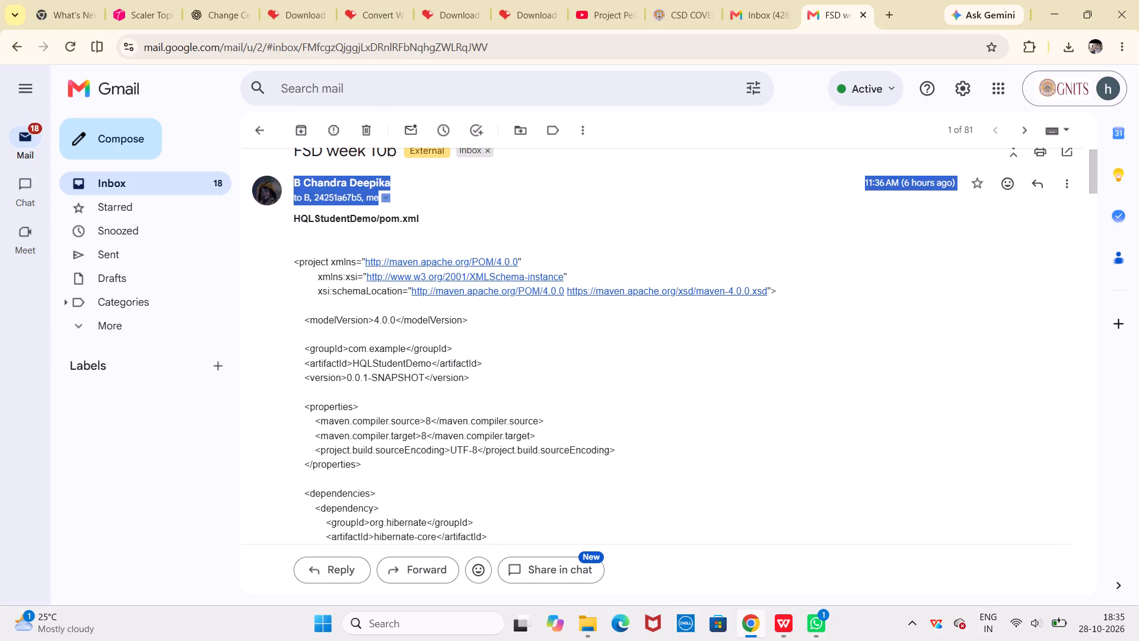
Select the program code in the FSD week 10b email, starting from the "HQLStudentDemo/pom.xml" heading and leaving out the sender details.
{"action": "left_click_drag", "start_coordinate": [319, 214], "coordinate": [429, 223]}
{"action": "left_click", "coordinate": [429, 223]}
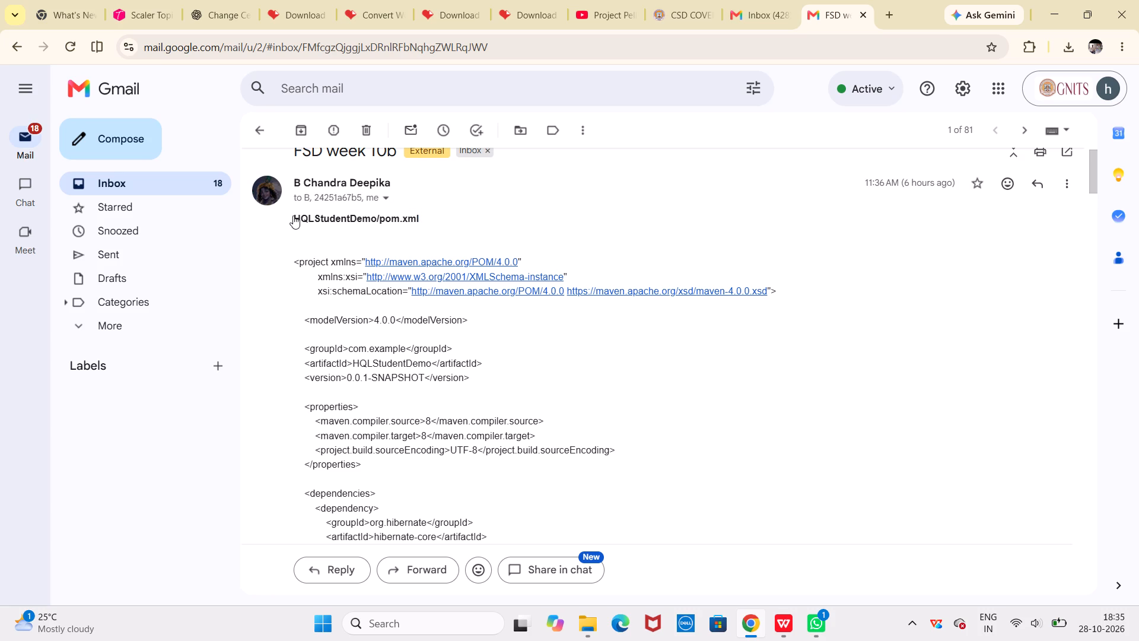
Copy the heading "HQLStudentDemo/pom.xml" from the FSD week 10b email and switch back to FSD(W9,11,12)_removed in WPS Office.
{"action": "left_click_drag", "start_coordinate": [293, 215], "coordinate": [427, 228]}
{"action": "left_click", "coordinate": [427, 228]}
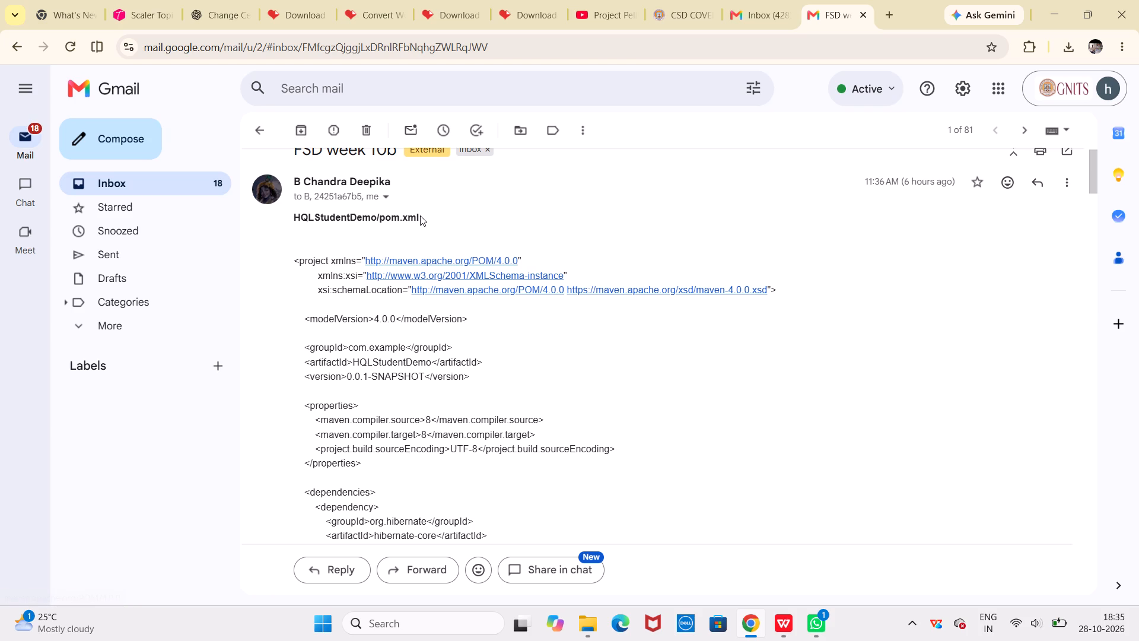
{"action": "left_click_drag", "start_coordinate": [420, 216], "coordinate": [288, 226]}
{"action": "left_click_drag", "start_coordinate": [288, 226], "coordinate": [292, 222]}
{"action": "key", "text": "ctrl+c"}
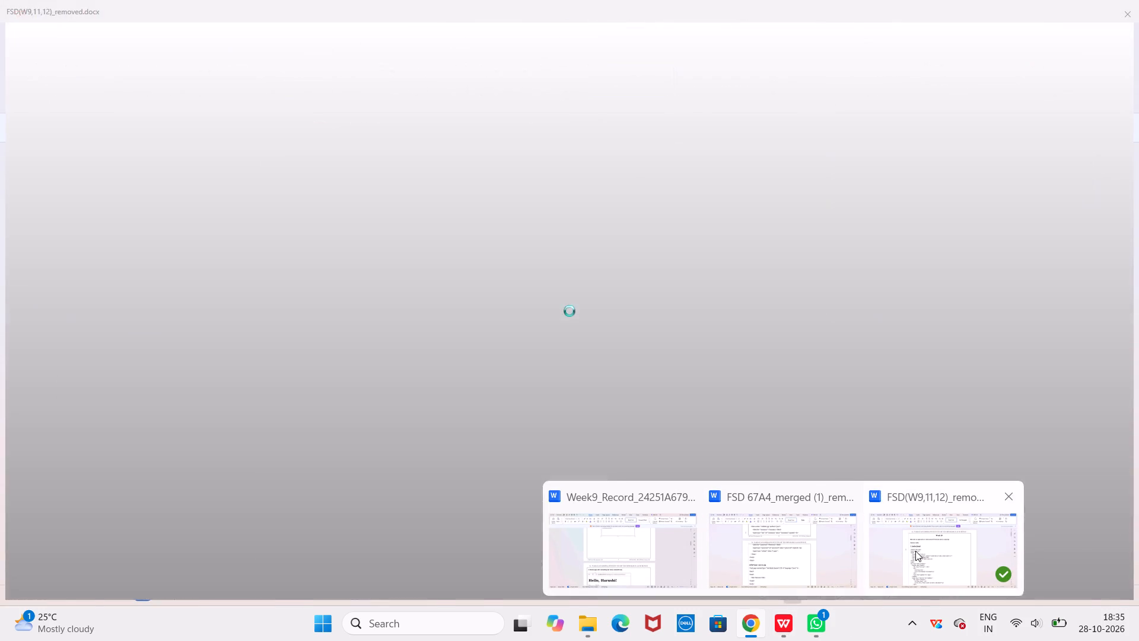
{"action": "left_click", "coordinate": [915, 551]}
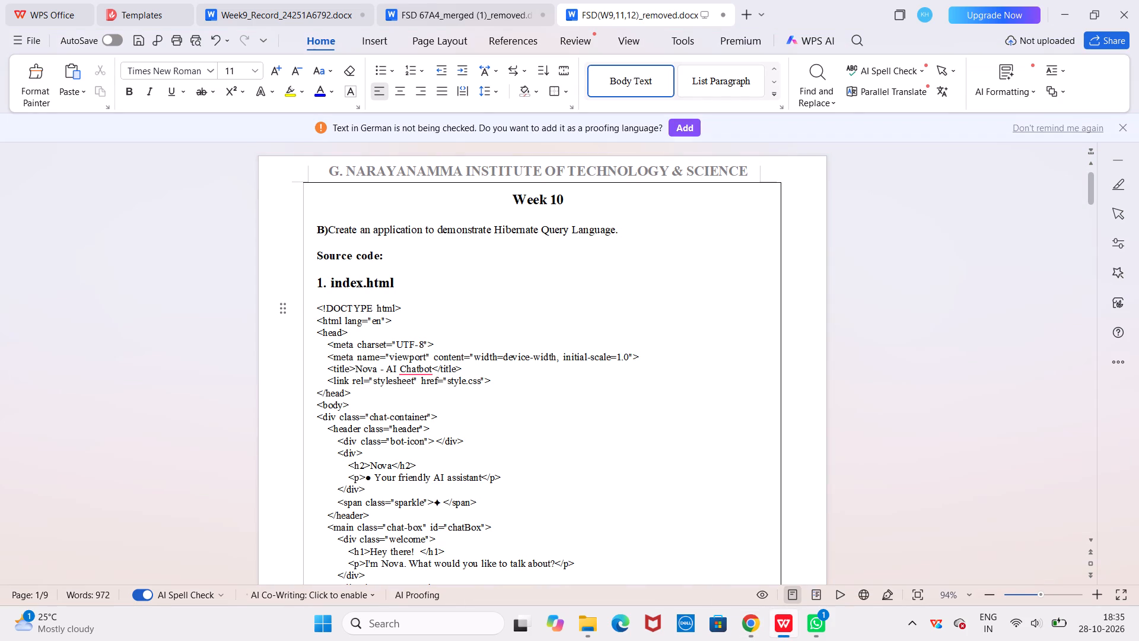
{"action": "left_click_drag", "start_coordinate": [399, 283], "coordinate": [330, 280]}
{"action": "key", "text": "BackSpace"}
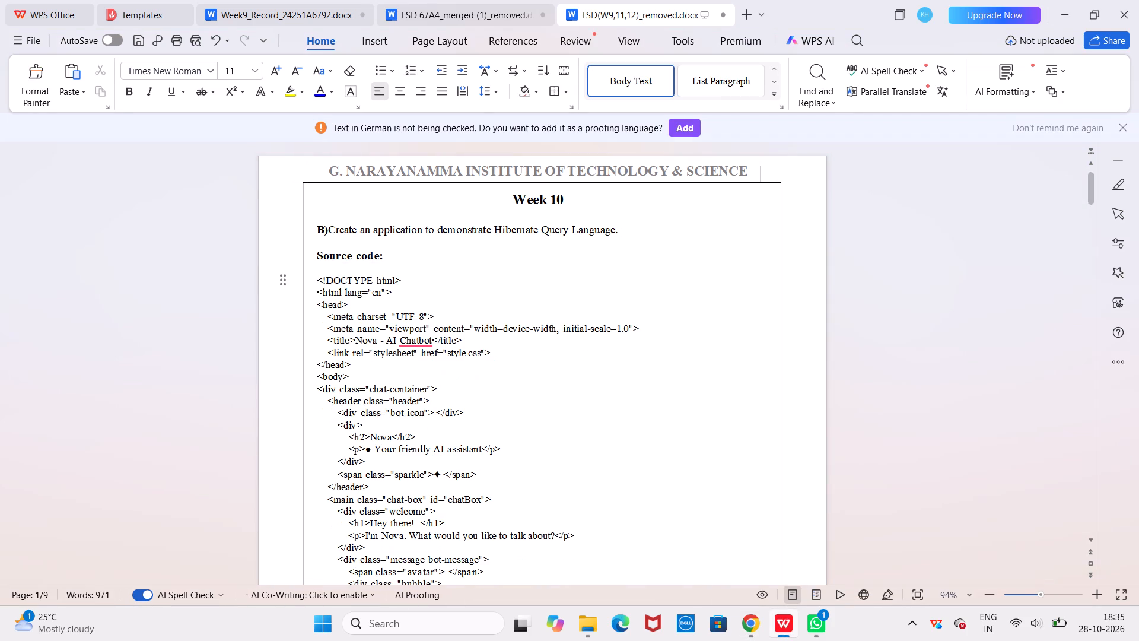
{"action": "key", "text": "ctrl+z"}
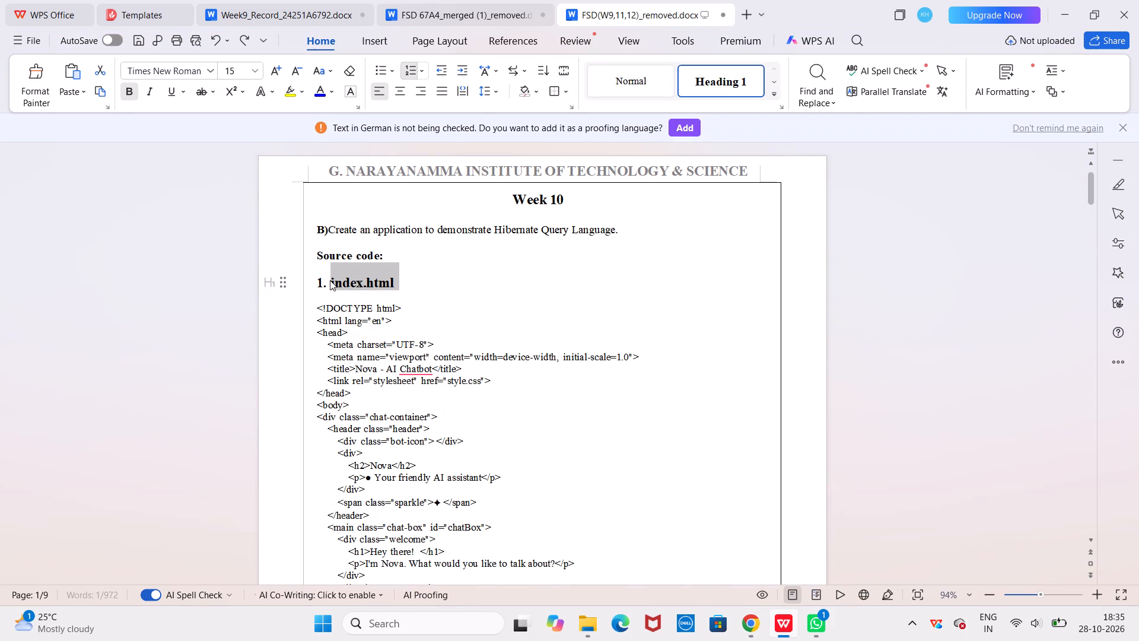
Erase the "index.html" title text from heading 1 under Source code.
{"action": "left_click", "coordinate": [400, 282]}
{"action": "key", "text": "BackSpace"}
{"action": "key", "text": "BackSpace"}
{"action": "key", "text": "BackSpace"}
{"action": "key", "text": "BackSpace"}
{"action": "key", "text": "BackSpace"}
{"action": "key", "text": "BackSpace"}
{"action": "key", "text": "BackSpace"}
{"action": "key", "text": "BackSpace"}
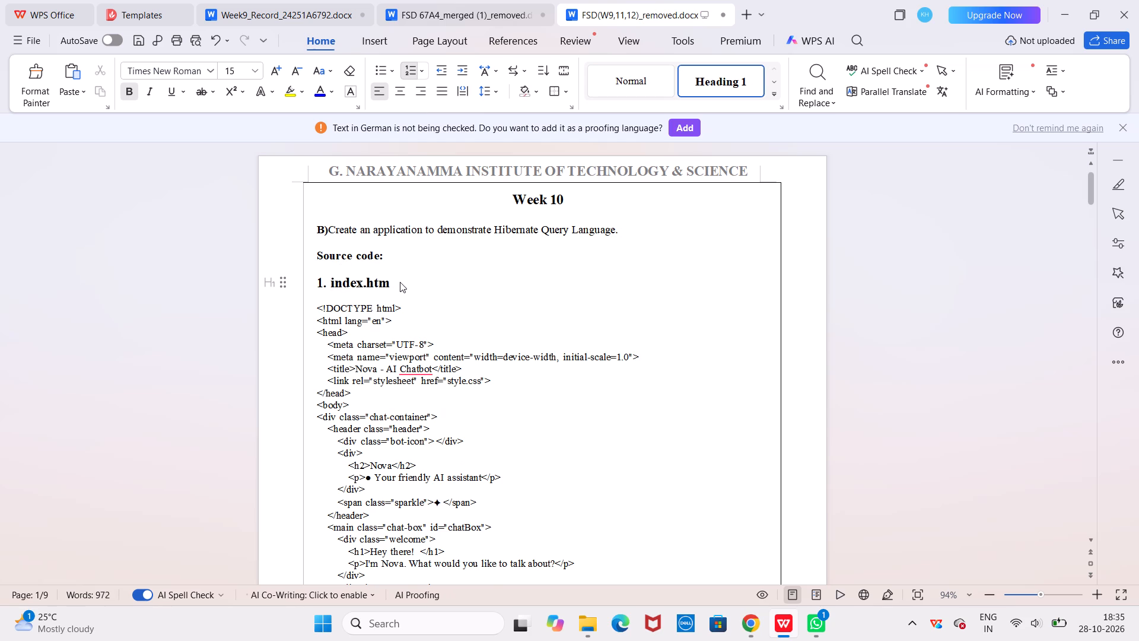
Clear the rest of the old title from heading 1 under Source code and paste "HQLStudentDemo/pom.xml" in its place.
{"action": "key", "text": "BackSpace"}
{"action": "key", "text": "BackSpace"}
{"action": "key", "text": "BackSpace"}
{"action": "key", "text": "BackSpace"}
{"action": "key", "text": "ctrl+v"}
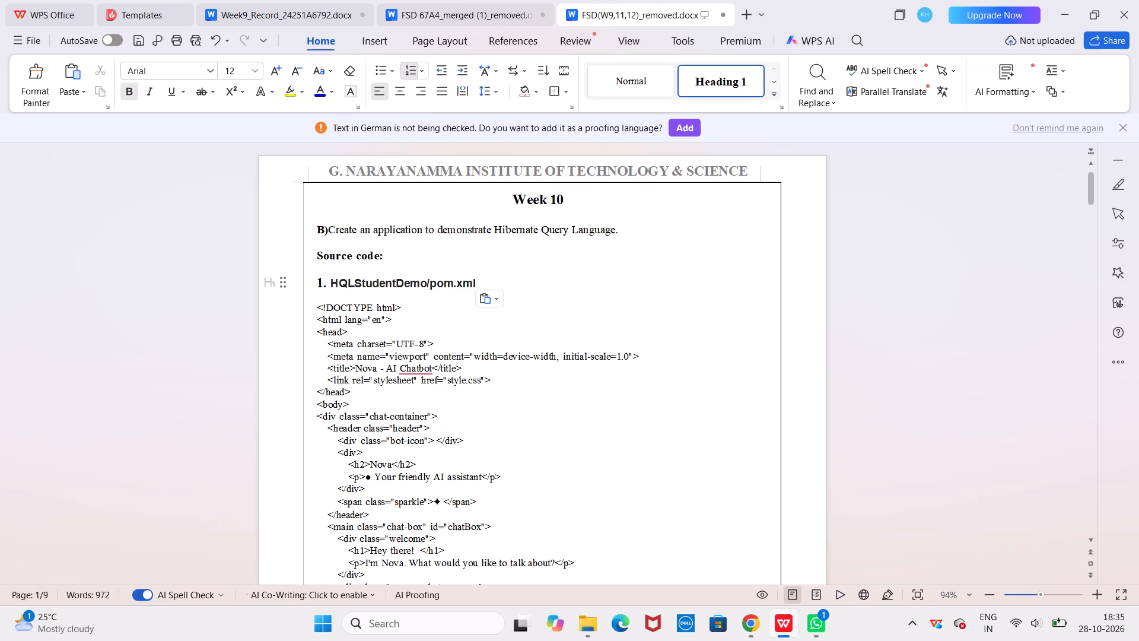
Delete the whole HTML code block under heading 1, from "<!DOCTYPE html>" through "</html>", keeping the "style.css" heading.
{"action": "left_click", "coordinate": [319, 307]}
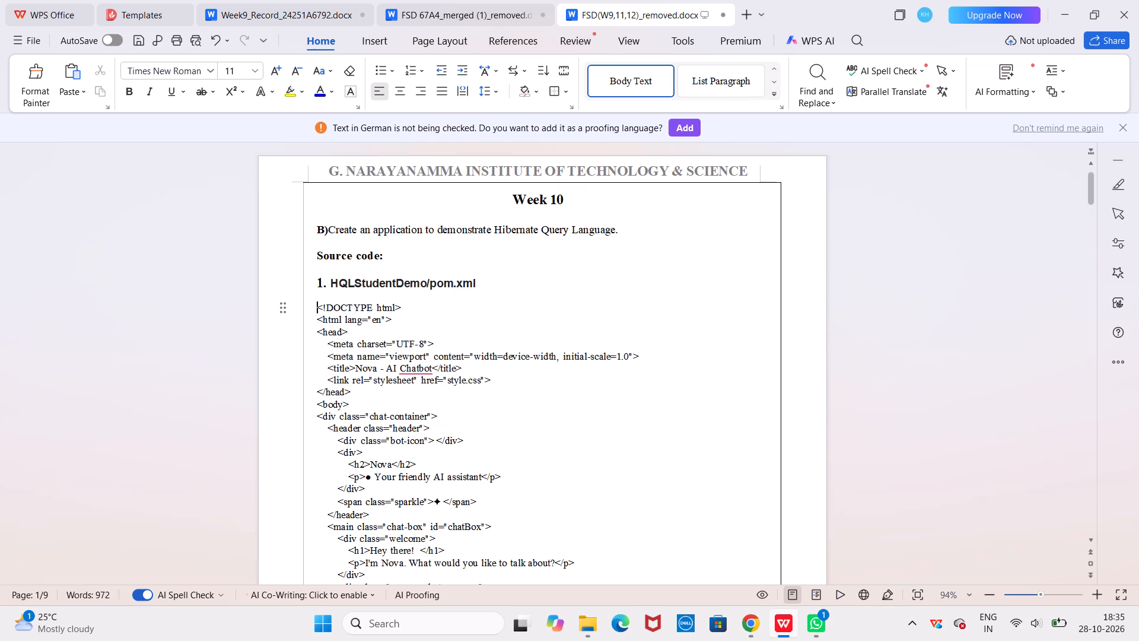
{"action": "left_click_drag", "start_coordinate": [319, 307], "coordinate": [481, 621]}
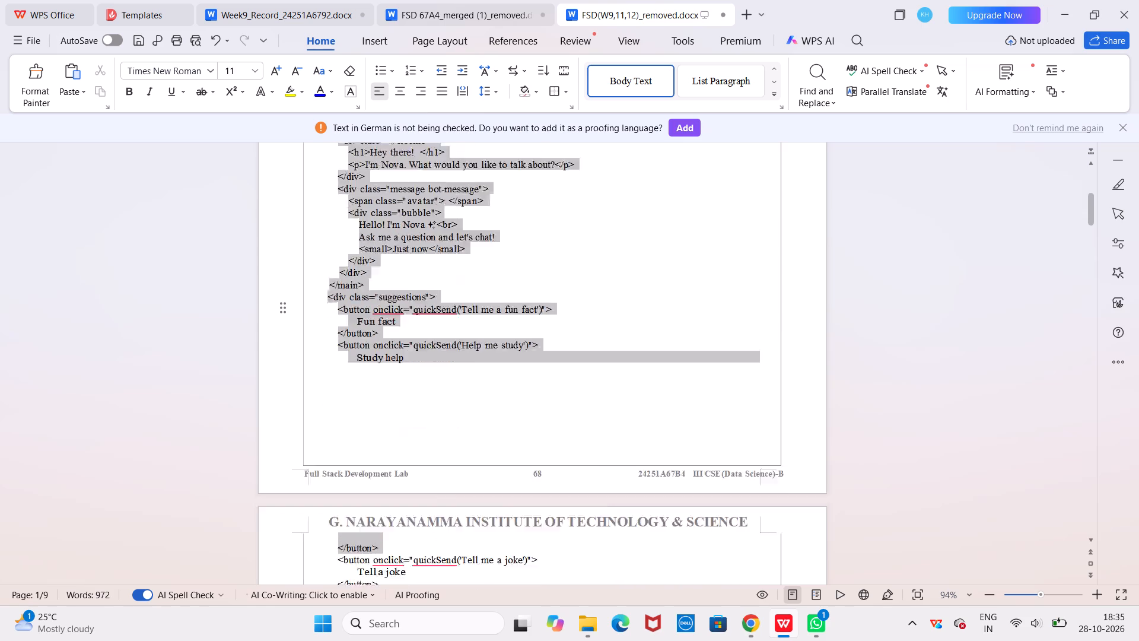
{"action": "left_click_drag", "start_coordinate": [481, 621], "coordinate": [413, 455]}
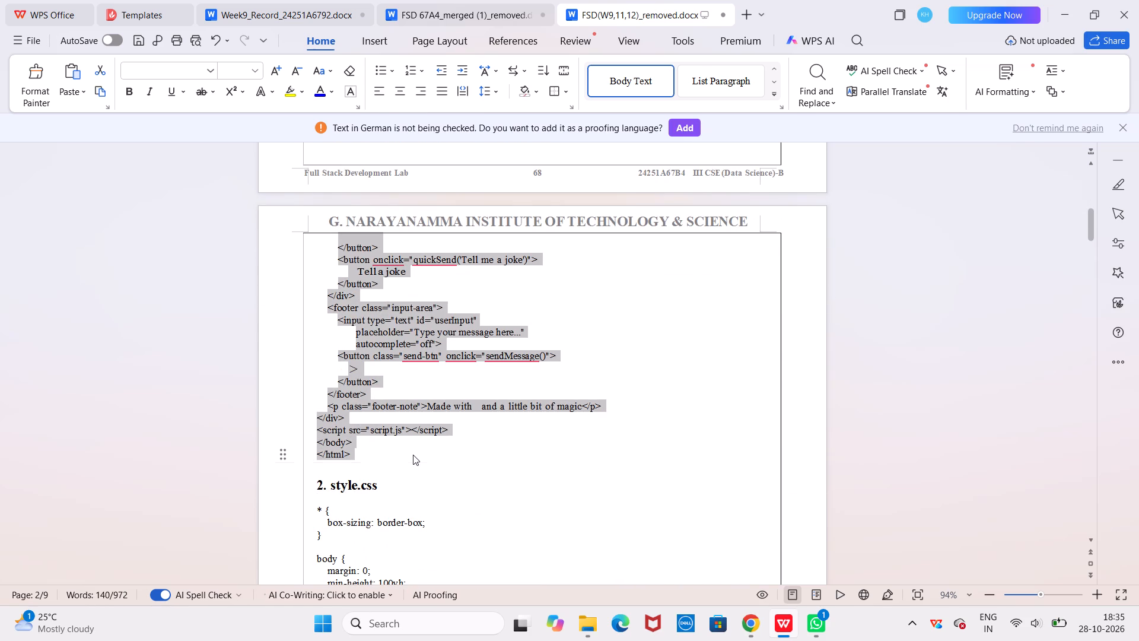
{"action": "key", "text": "BackSpace"}
{"action": "scroll", "coordinate": [413, 455], "scroll_direction": "up", "scroll_amount": 1}
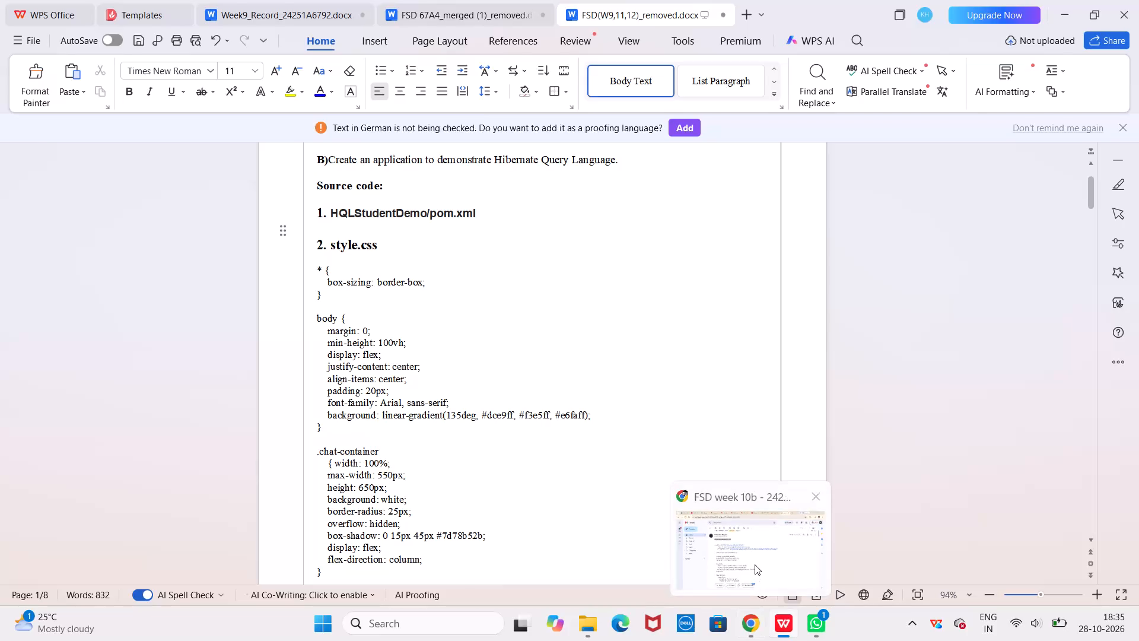
Copy the pom.xml code from "<project" through "</project>" in the Gmail message and paste it under heading 1 in FSD(W9,11,12)_removed in WPS Office.
{"action": "left_click", "coordinate": [755, 564]}
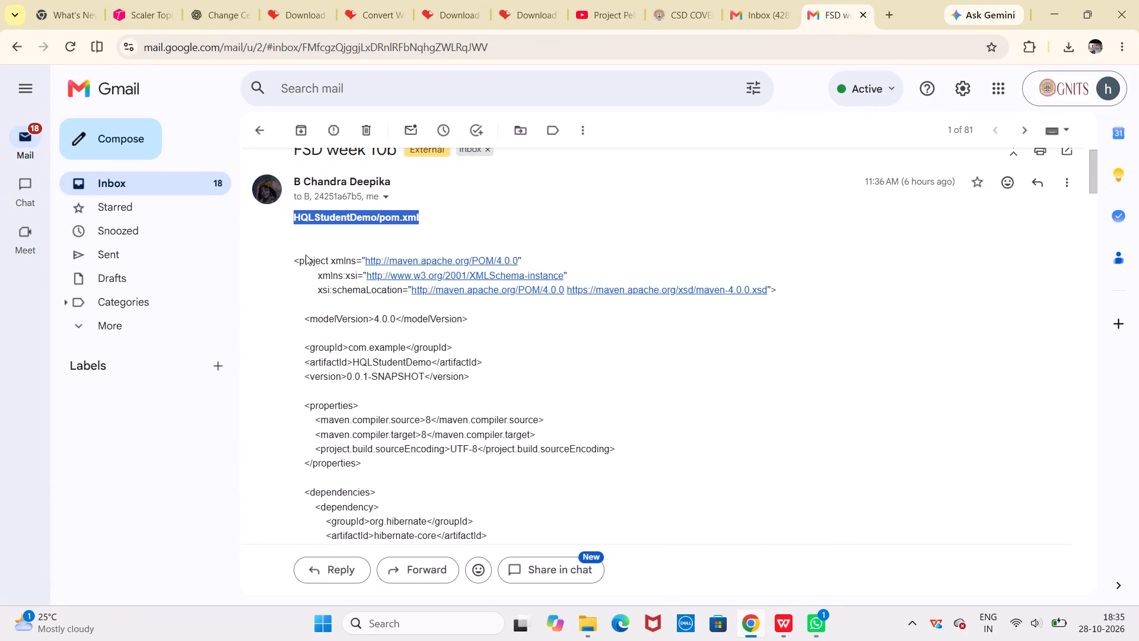
{"action": "left_click_drag", "start_coordinate": [294, 257], "coordinate": [453, 449]}
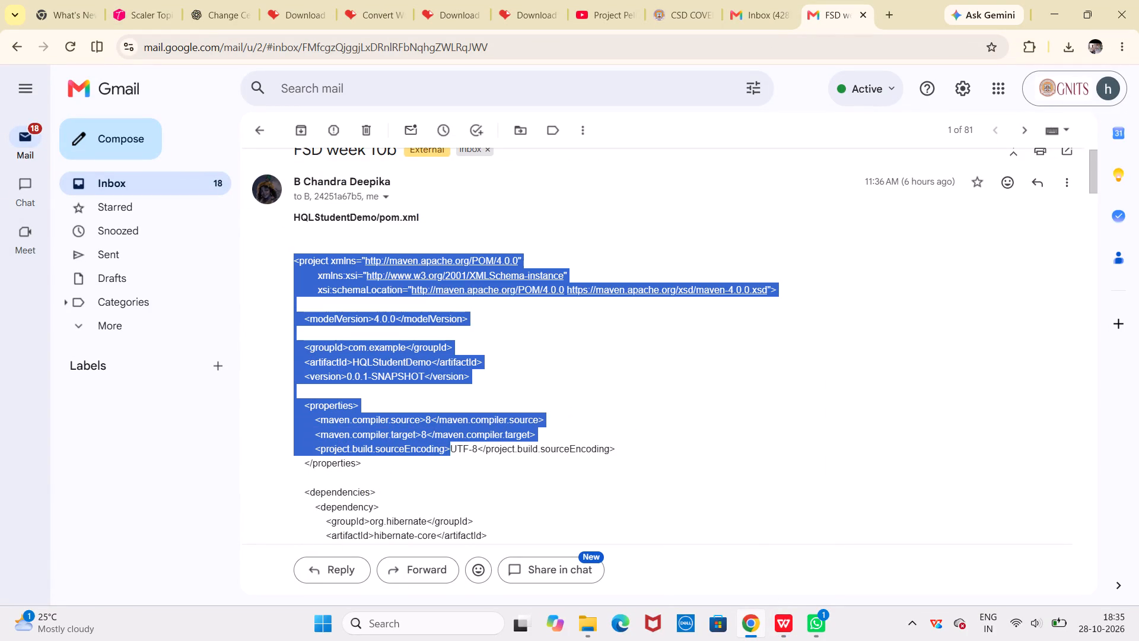
{"action": "left_click_drag", "start_coordinate": [453, 449], "coordinate": [486, 545]}
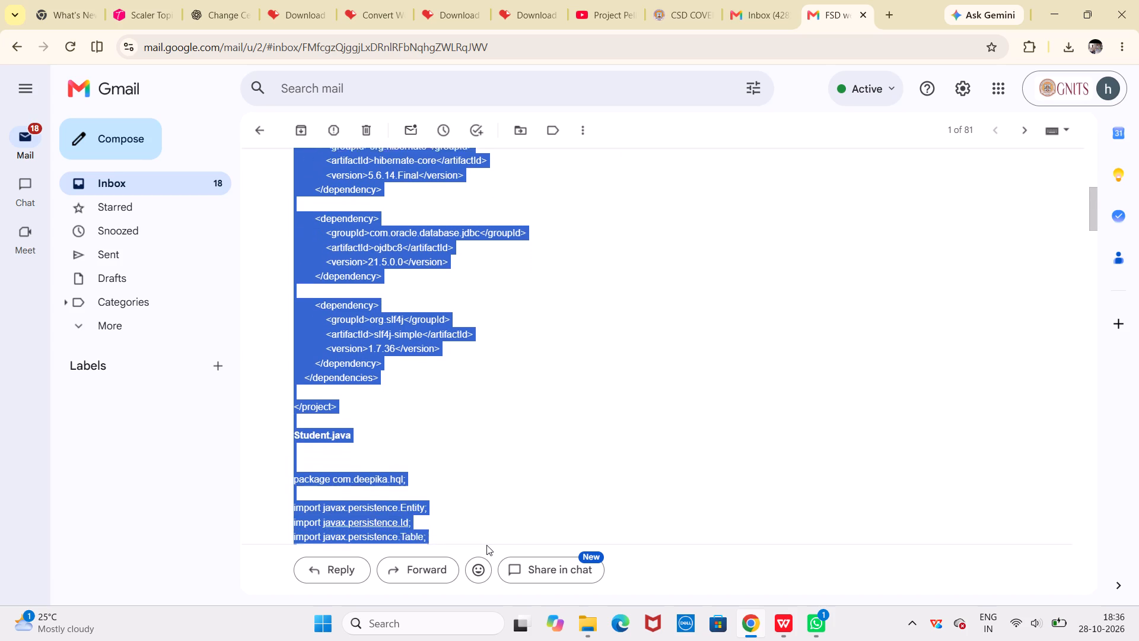
{"action": "left_click_drag", "start_coordinate": [486, 545], "coordinate": [351, 394]}
{"action": "key", "text": "ctrl+c"}
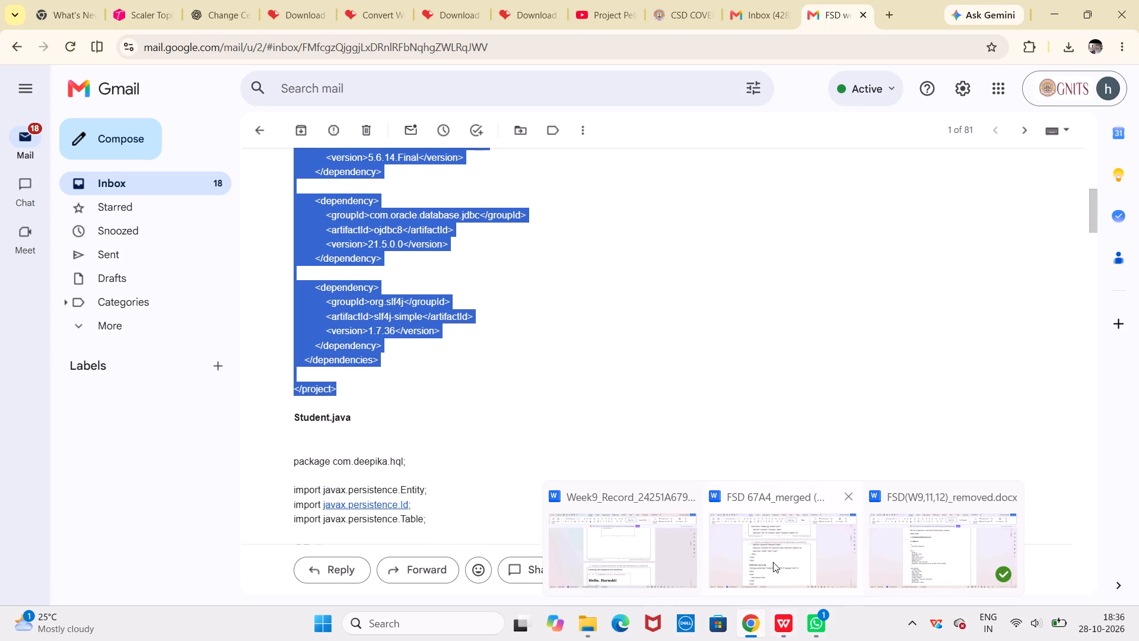
{"action": "left_click", "coordinate": [917, 541]}
{"action": "key", "text": "ctrl+v"}
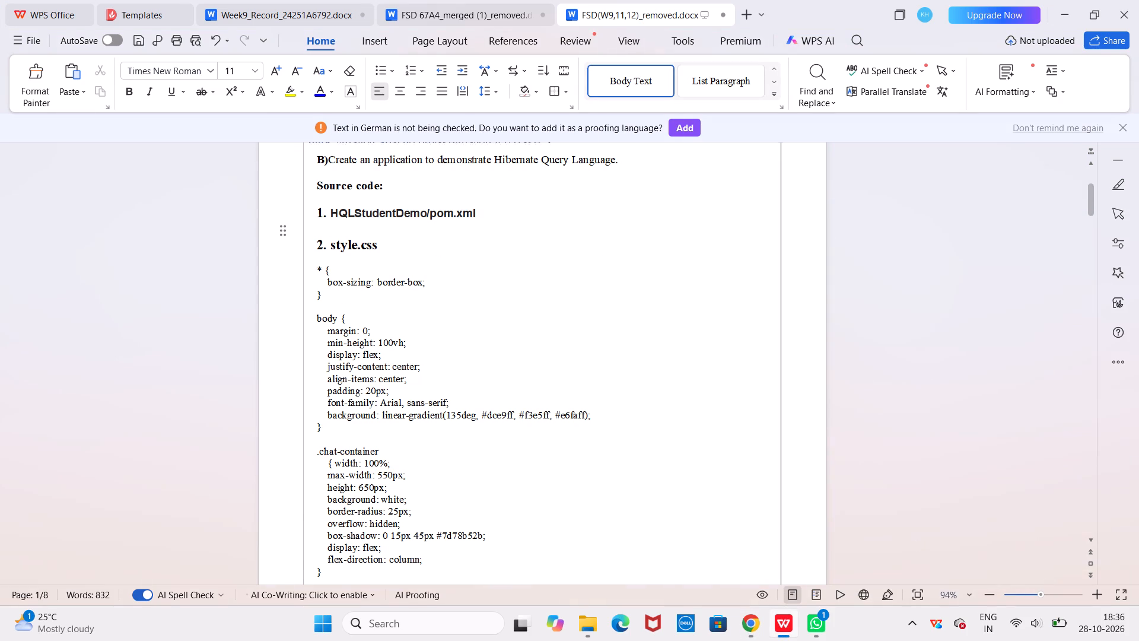
Select the pasted pom.xml code through "</project>", leaving out the "style.css" heading, and open its font name for editing.
{"action": "scroll", "coordinate": [687, 409], "scroll_direction": "up", "scroll_amount": 1}
{"action": "scroll", "coordinate": [555, 312], "scroll_direction": "up", "scroll_amount": 1}
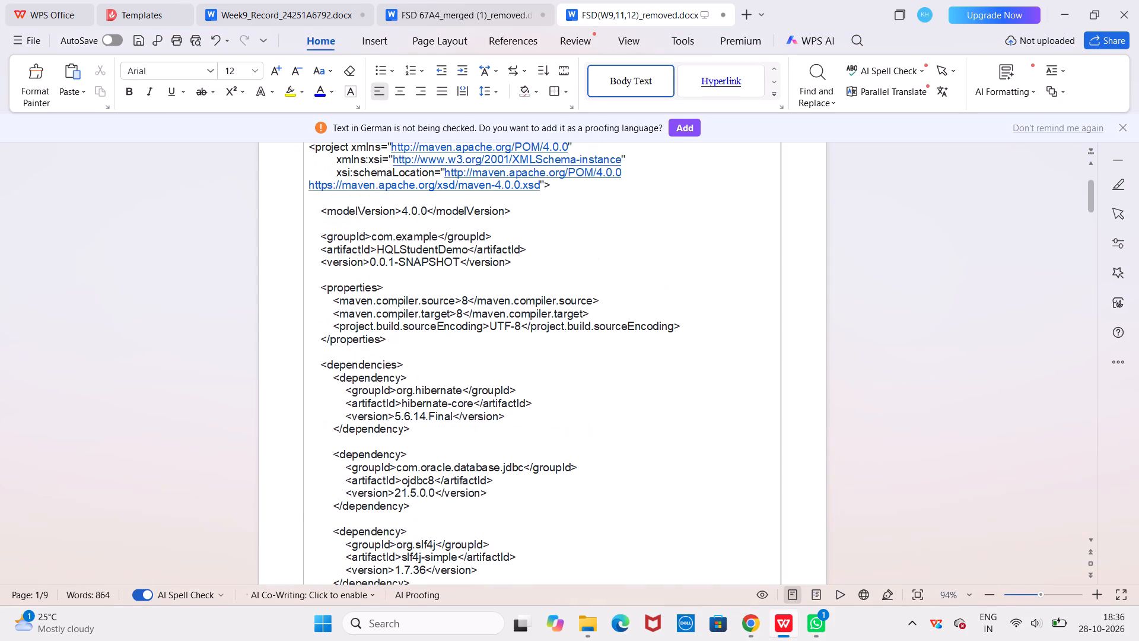
{"action": "scroll", "coordinate": [555, 312], "scroll_direction": "up", "scroll_amount": 1}
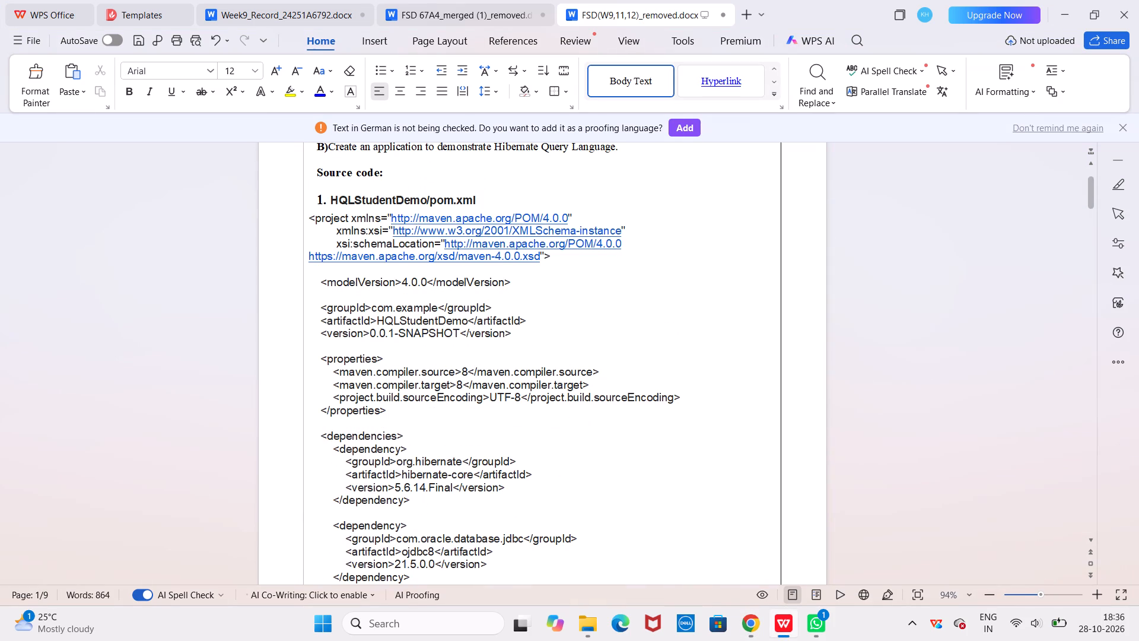
{"action": "left_click_drag", "start_coordinate": [311, 218], "coordinate": [474, 556]}
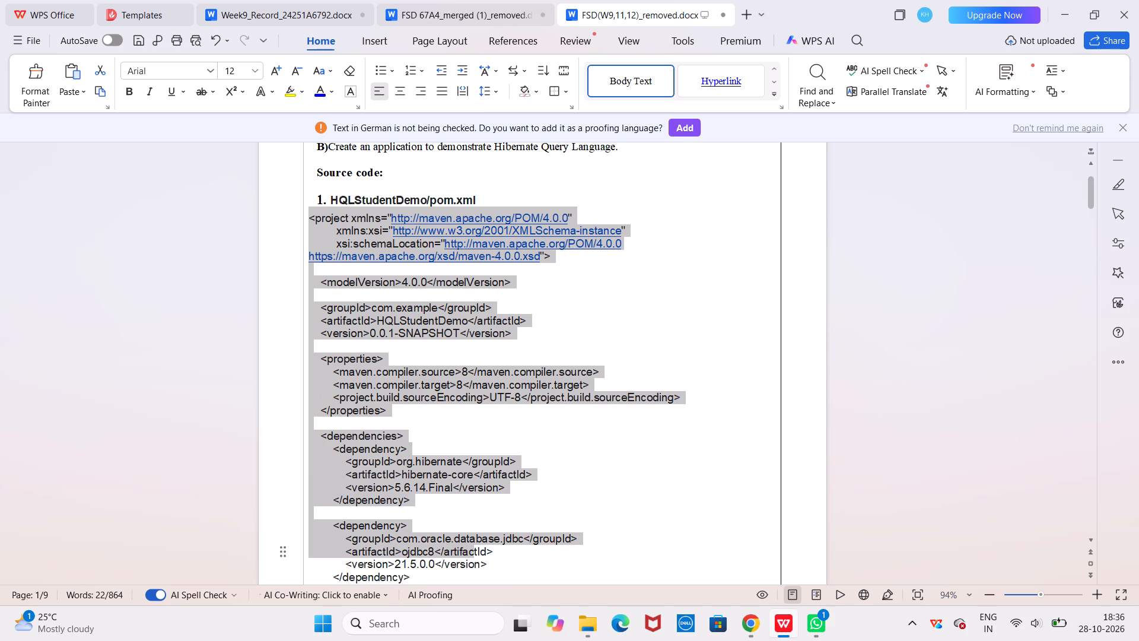
{"action": "left_click_drag", "start_coordinate": [474, 556], "coordinate": [421, 471]}
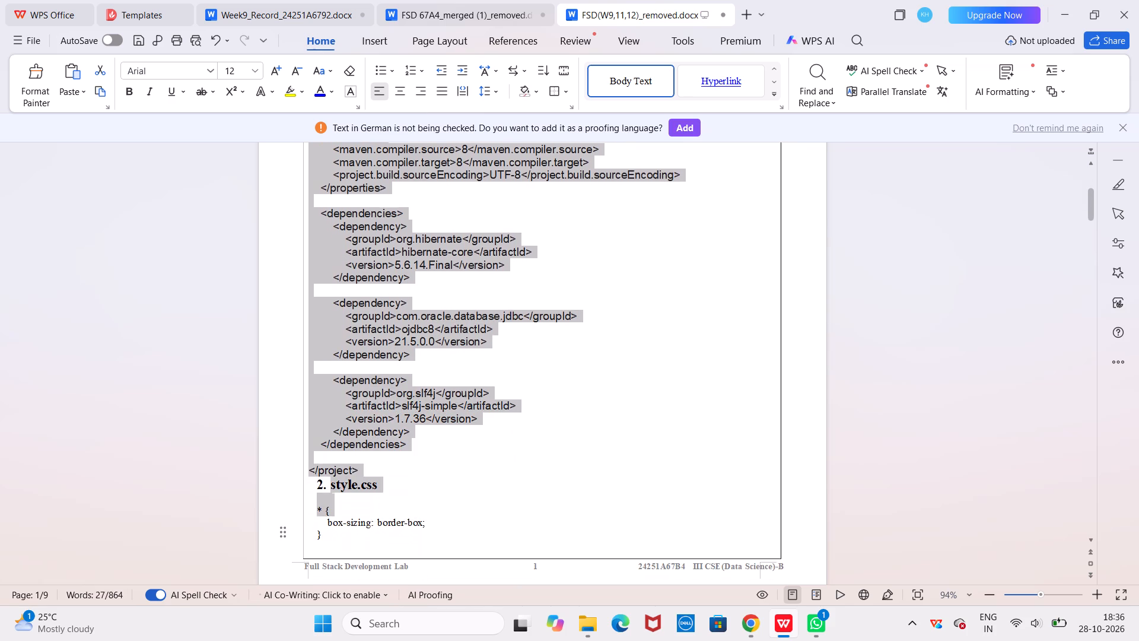
{"action": "left_click_drag", "start_coordinate": [421, 471], "coordinate": [373, 466]}
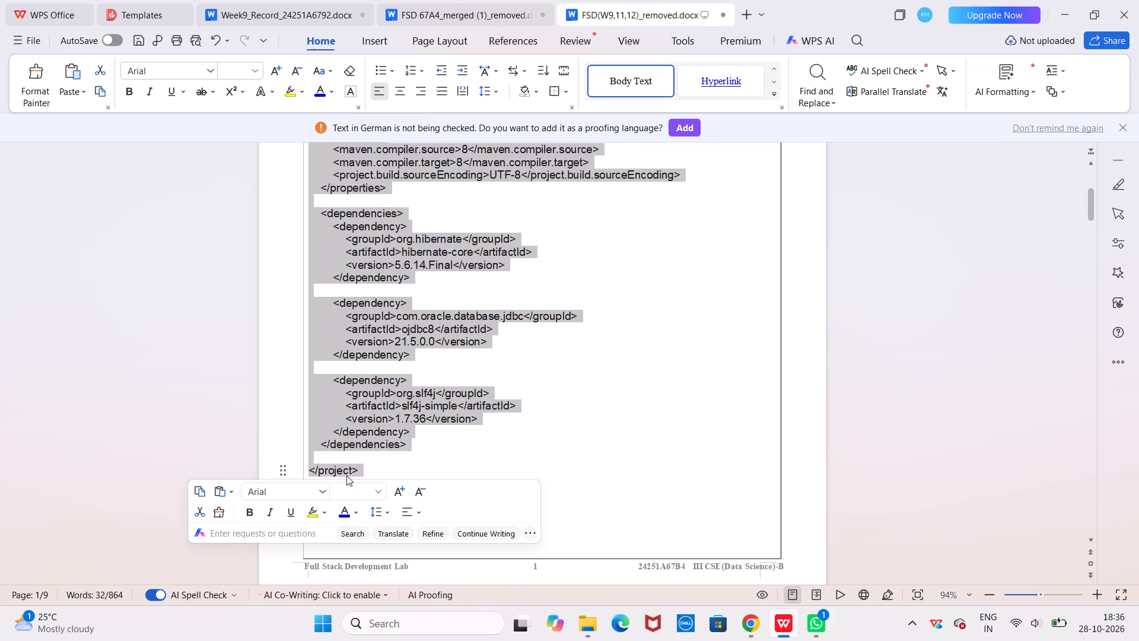
{"action": "left_click", "coordinate": [293, 488]}
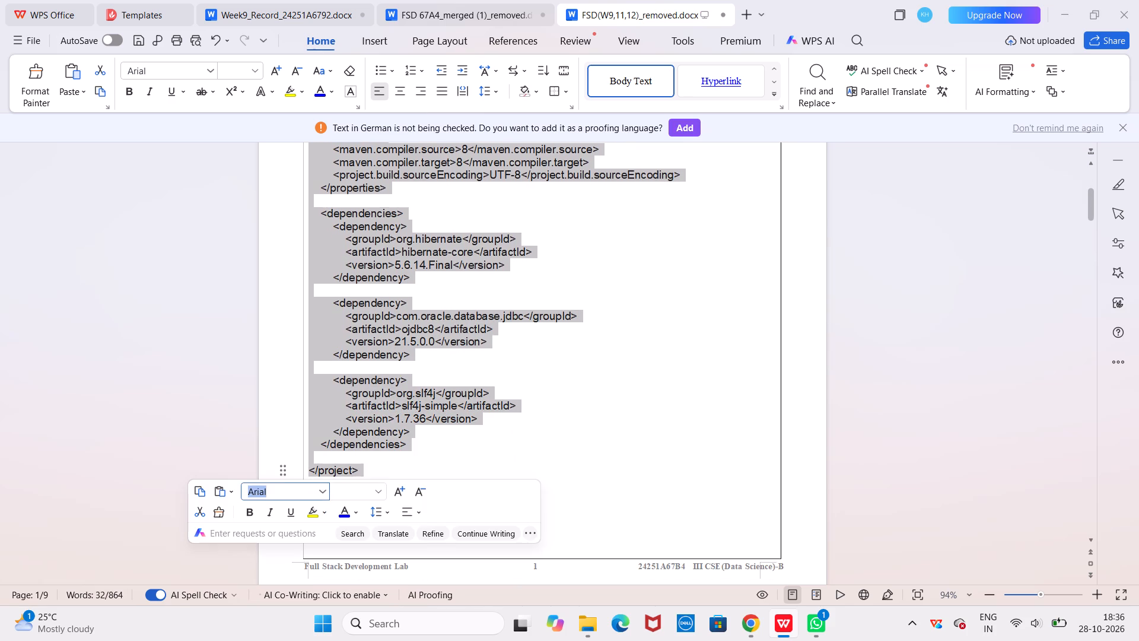
Set the selected pom.xml code to Times New Roman, size 11.
{"action": "key", "text": "BackSpace"}
{"action": "type", "text": "time"}
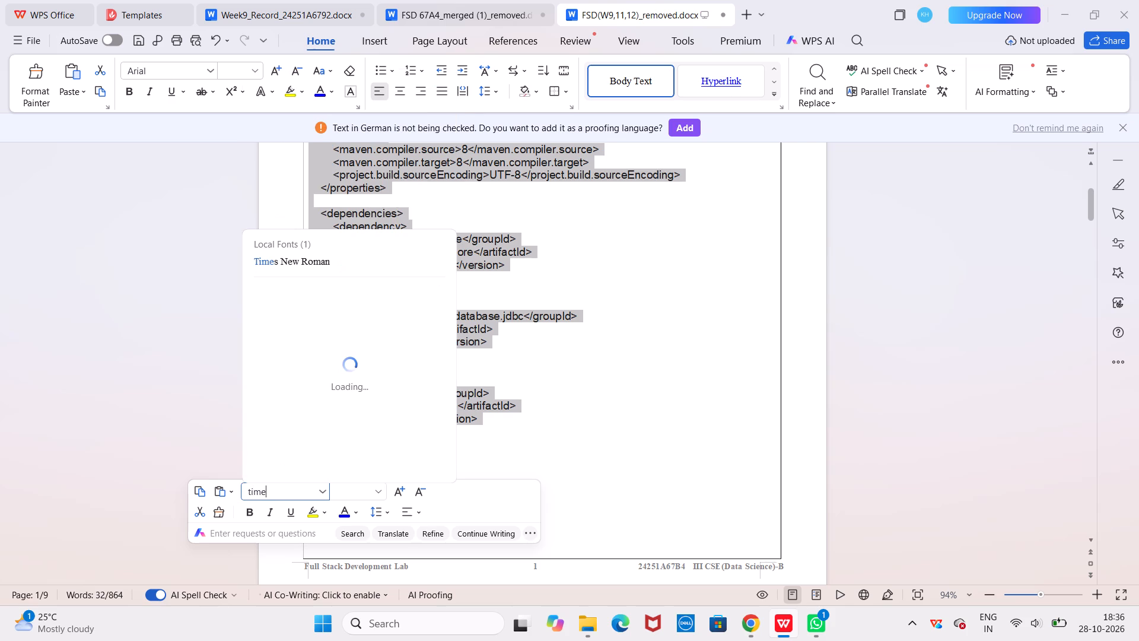
{"action": "left_click", "coordinate": [321, 263]}
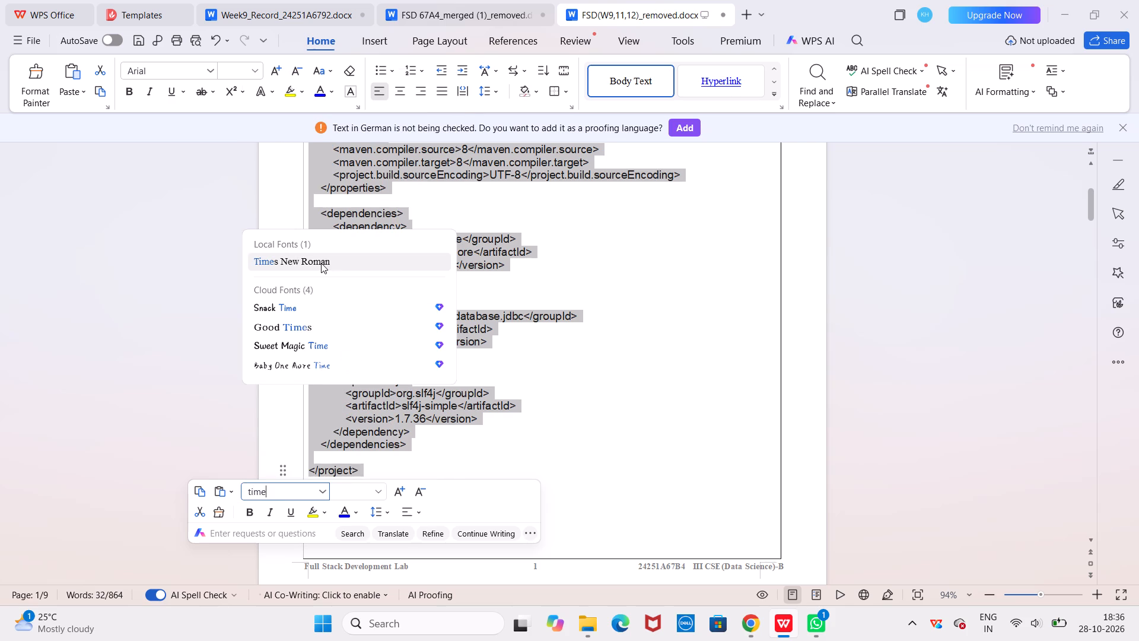
{"action": "left_click", "coordinate": [349, 491]}
{"action": "type", "text": "11"}
{"action": "key", "text": "Return"}
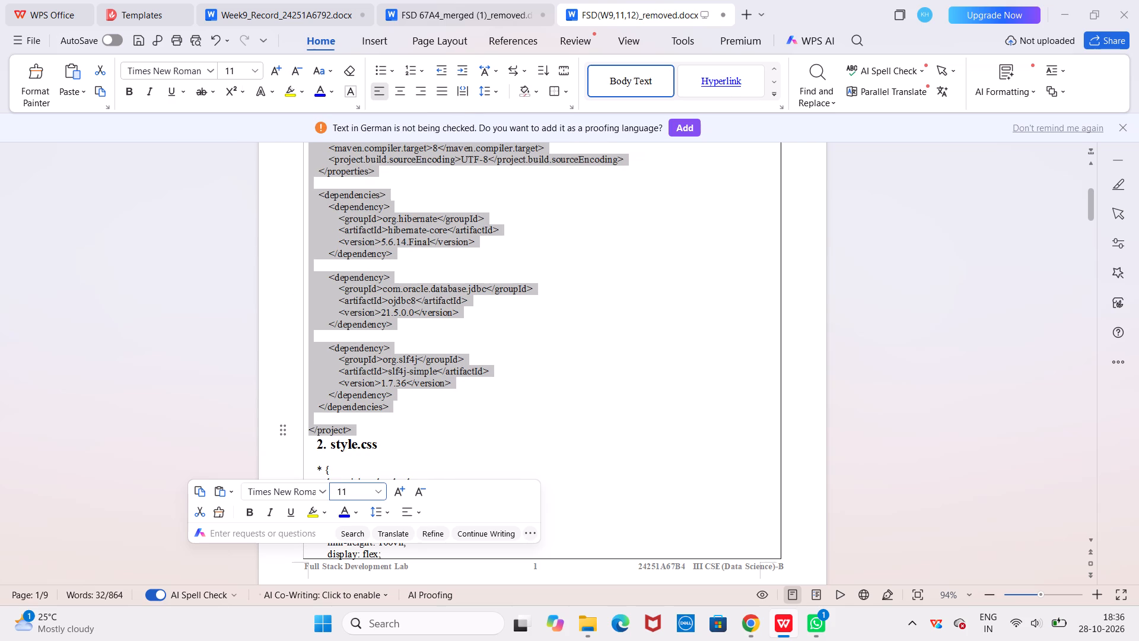
{"action": "left_click", "coordinate": [532, 404]}
Remove the blank lines above </project>, between the hibernate and Oracle JDBC dependencies, and above <dependencies> in the pom.xml code.
{"action": "scroll", "coordinate": [532, 404], "scroll_direction": "up", "scroll_amount": 2}
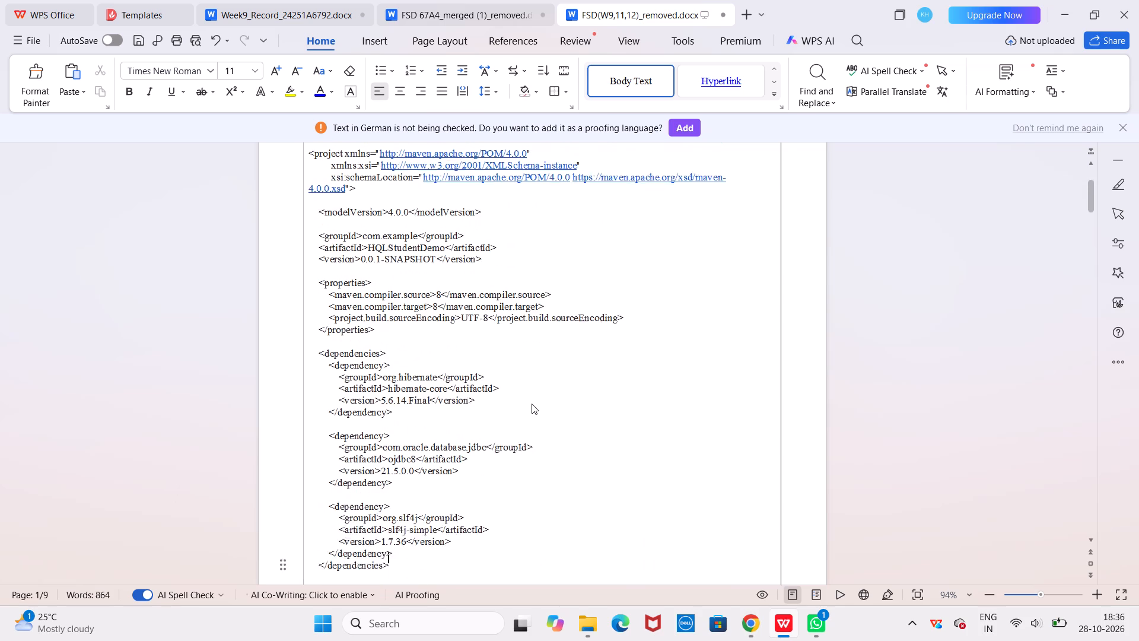
{"action": "scroll", "coordinate": [532, 404], "scroll_direction": "up", "scroll_amount": 1}
{"action": "scroll", "coordinate": [532, 404], "scroll_direction": "down", "scroll_amount": 3}
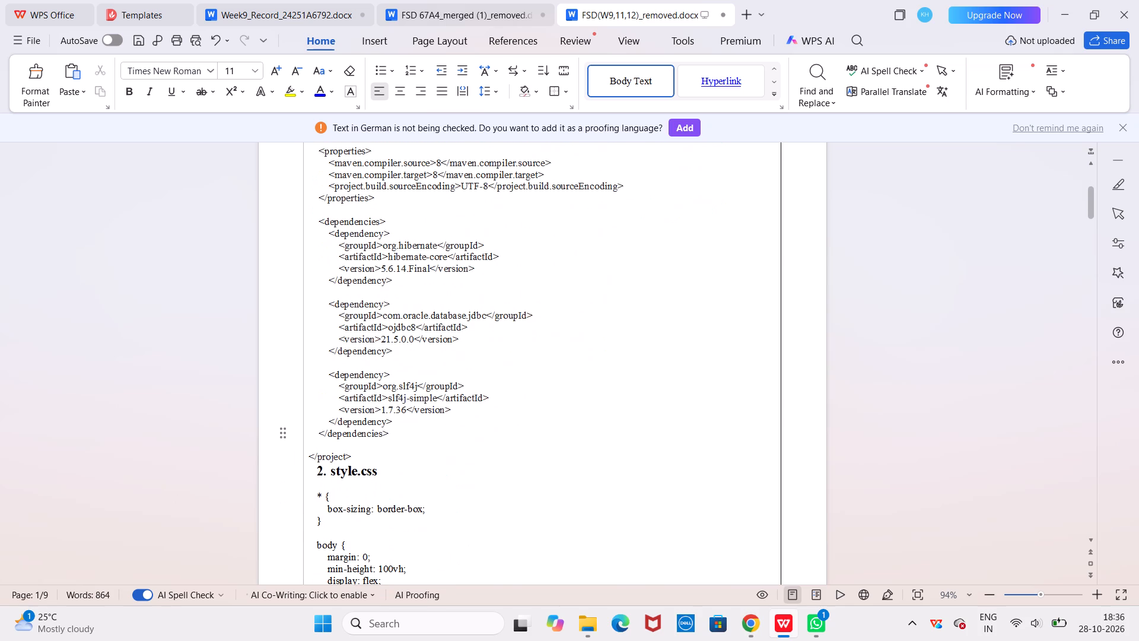
{"action": "left_click", "coordinate": [361, 451]}
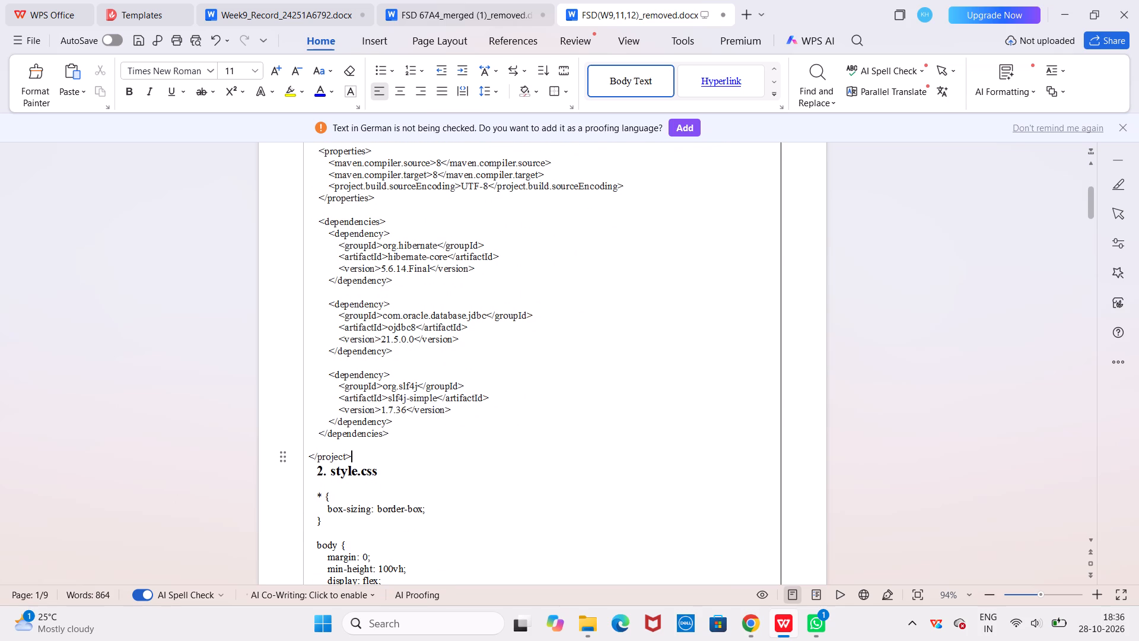
{"action": "left_click", "coordinate": [338, 448]}
{"action": "key", "text": "BackSpace"}
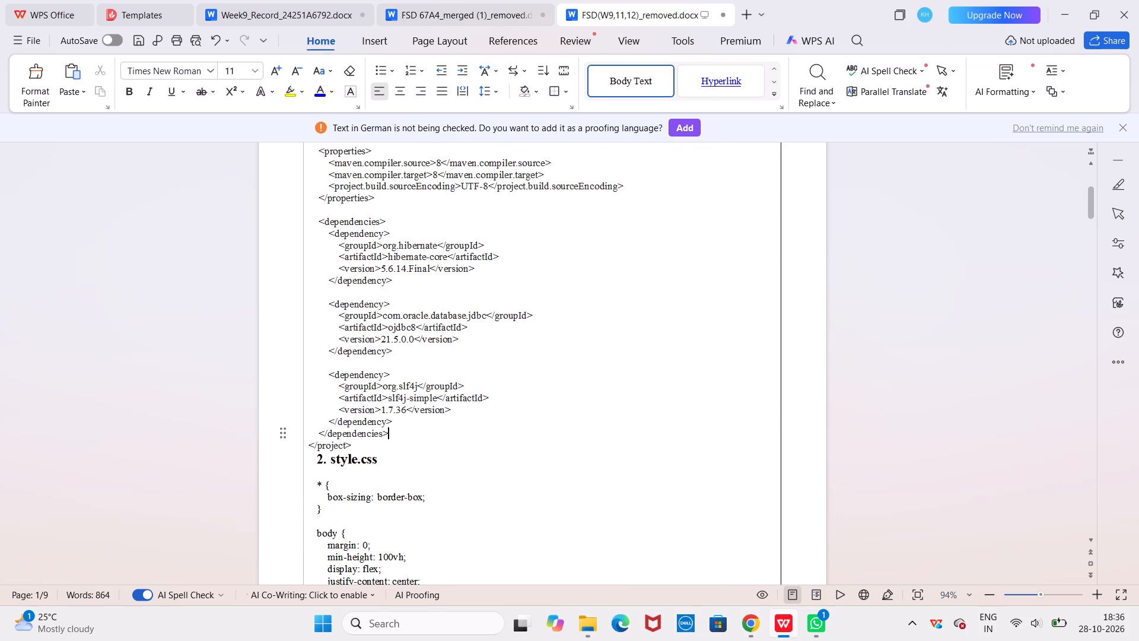
{"action": "scroll", "coordinate": [338, 448], "scroll_direction": "up", "scroll_amount": 1}
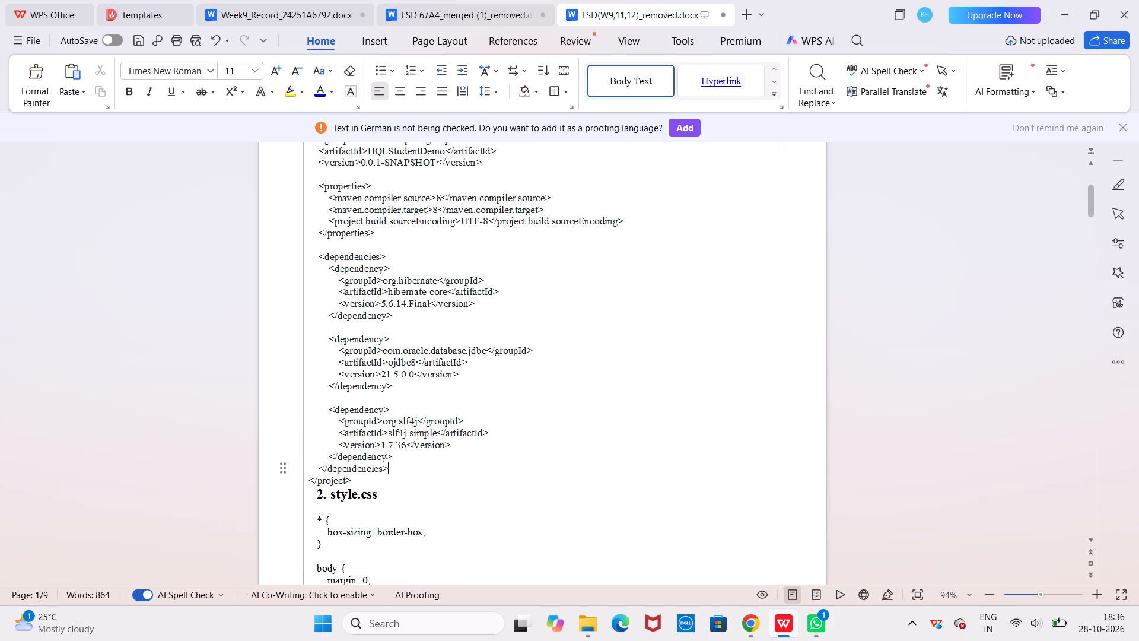
{"action": "left_click", "coordinate": [361, 326]}
{"action": "key", "text": "BackSpace"}
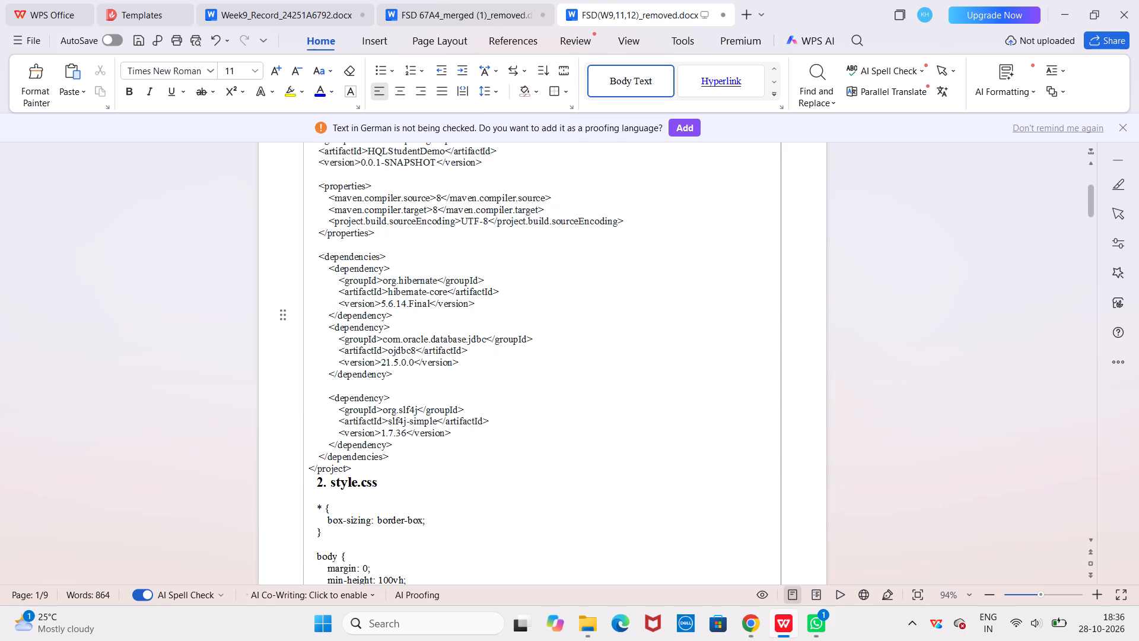
{"action": "left_click", "coordinate": [351, 241]}
{"action": "key", "text": "BackSpace"}
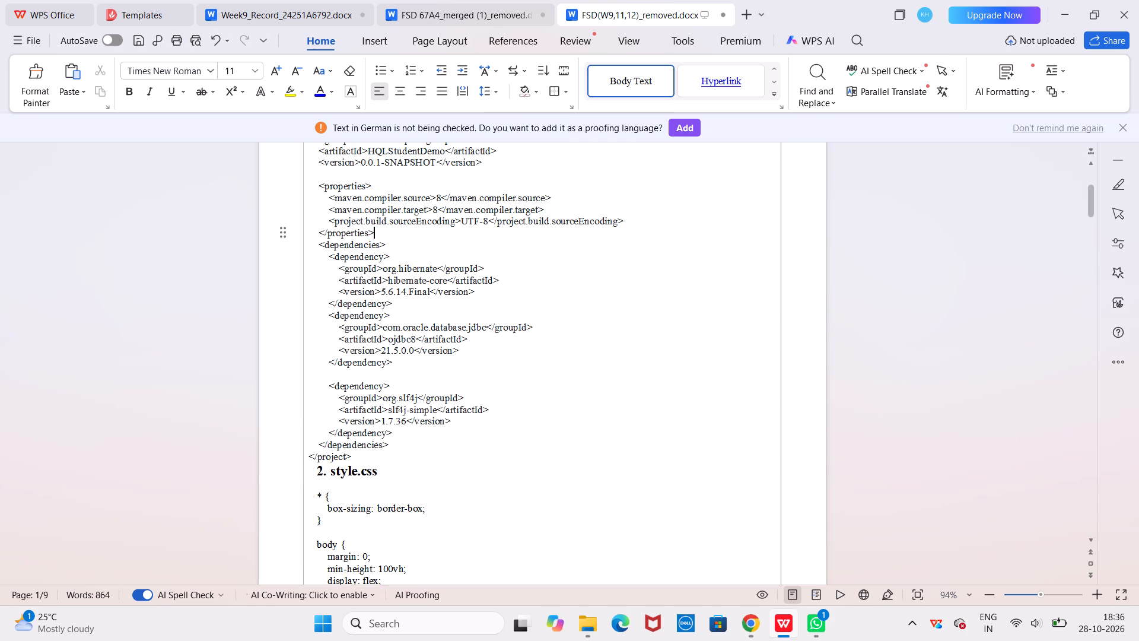
Remove the blank lines above <properties>, the project's <groupId> and <modelVersion> in the pom.xml code.
{"action": "scroll", "coordinate": [351, 241], "scroll_direction": "up", "scroll_amount": 1}
{"action": "left_click", "coordinate": [337, 203]}
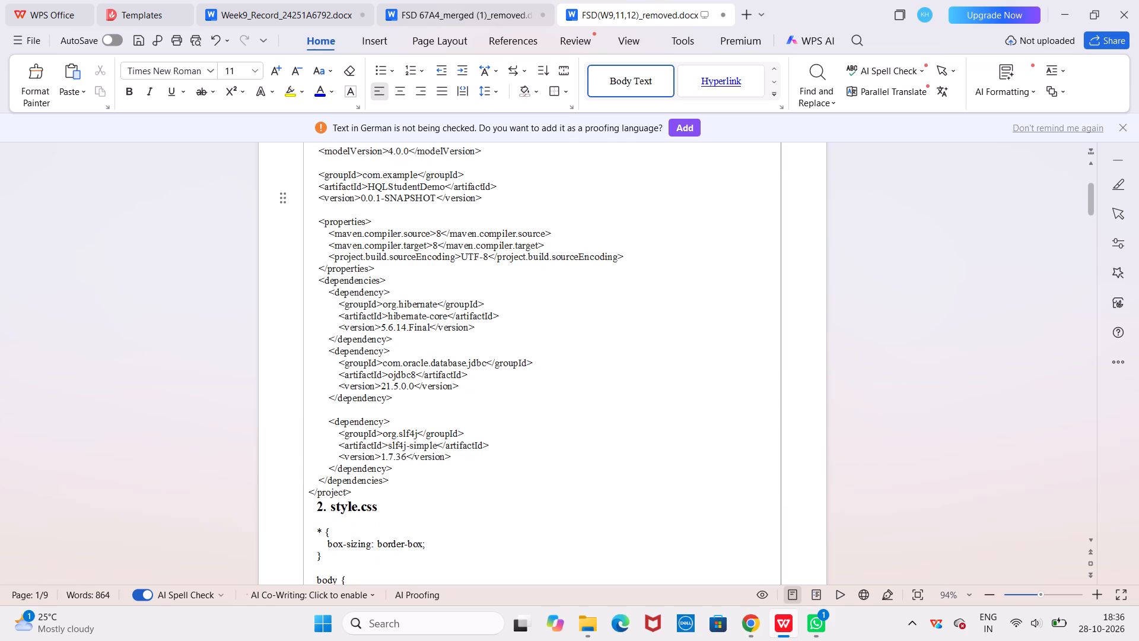
{"action": "key", "text": "Down"}
{"action": "key", "text": "BackSpace"}
{"action": "scroll", "coordinate": [337, 203], "scroll_direction": "up", "scroll_amount": 1}
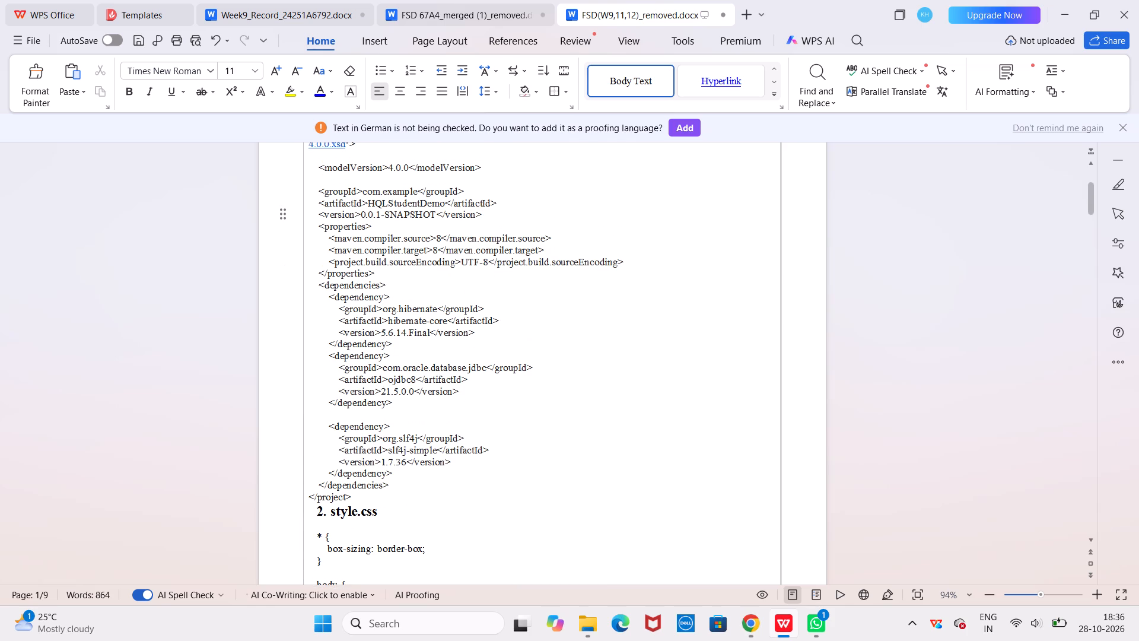
{"action": "left_click", "coordinate": [343, 177]}
{"action": "key", "text": "BackSpace"}
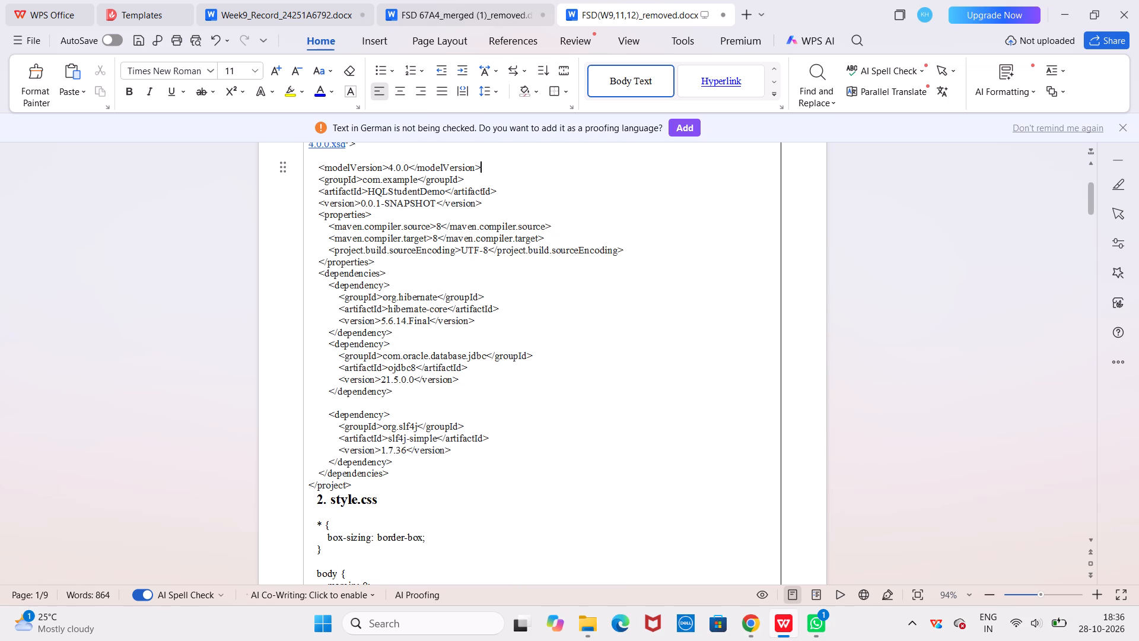
{"action": "left_click", "coordinate": [337, 156]}
{"action": "key", "text": "BackSpace"}
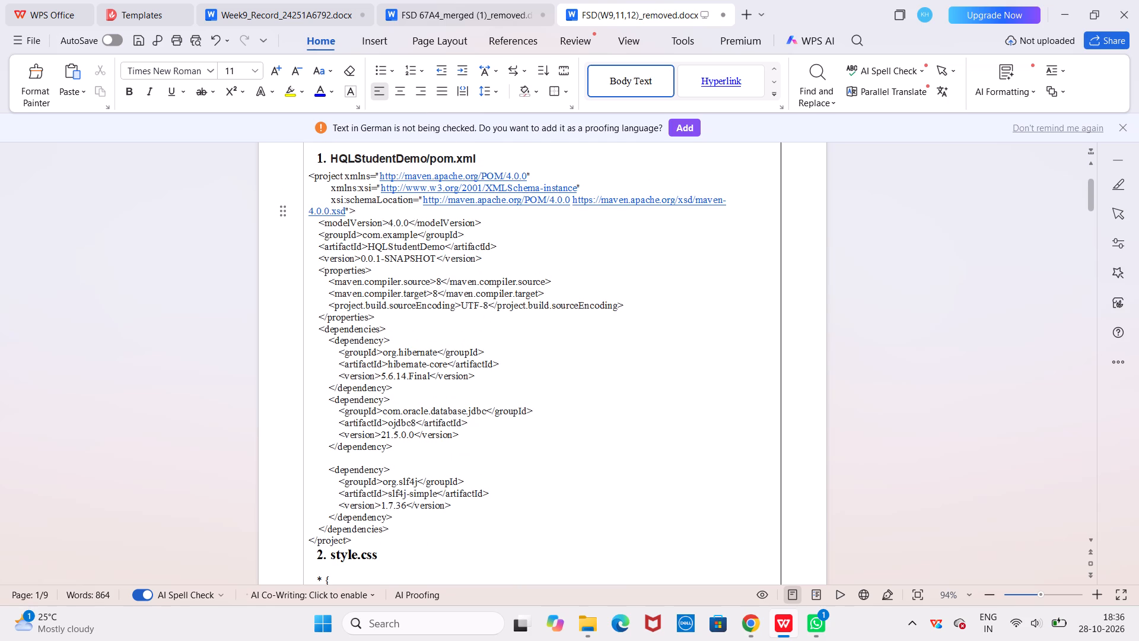
Insert a blank line between the closing </project> line of the pom.xml code and heading 2.
{"action": "scroll", "coordinate": [337, 156], "scroll_direction": "down", "scroll_amount": 1}
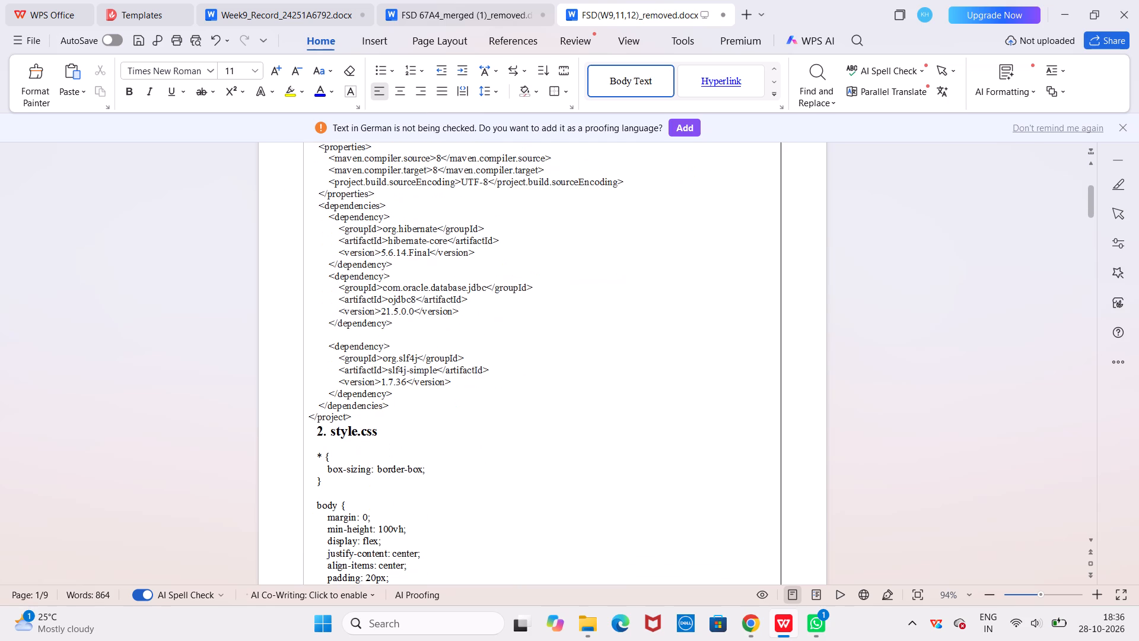
{"action": "left_click", "coordinate": [357, 419]}
{"action": "key", "text": "Return"}
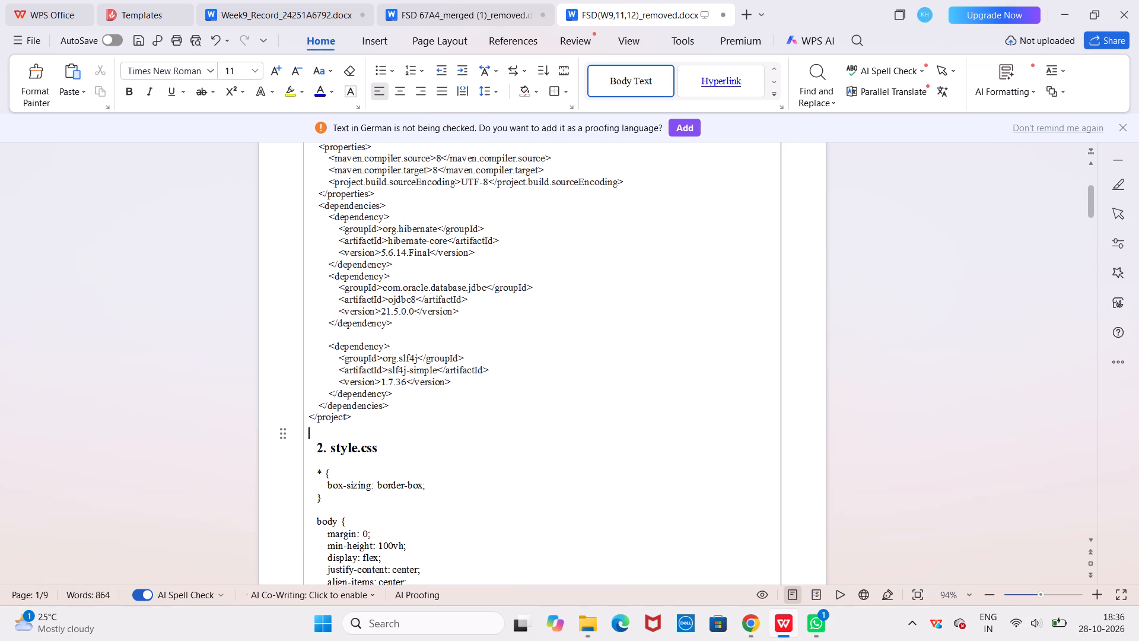
Replace the title text of heading 2 with "Student.java", copied from the FSD week 10b message in Gmail.
{"action": "left_click_drag", "start_coordinate": [380, 445], "coordinate": [333, 448]}
{"action": "key", "text": "BackSpace"}
{"action": "key", "text": "BackSpace"}
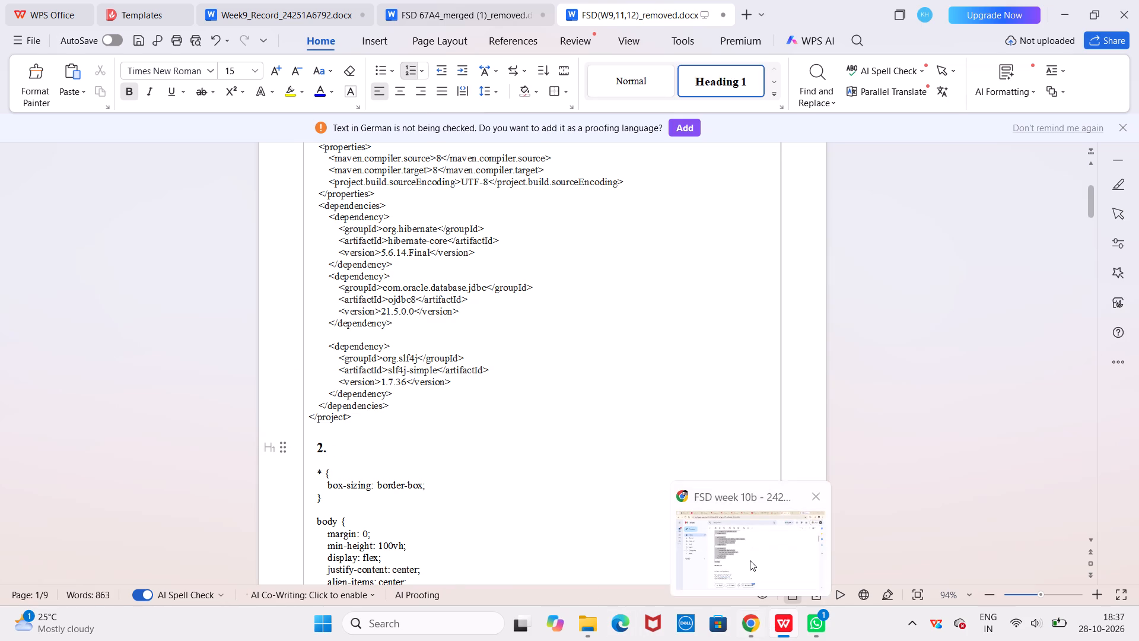
{"action": "left_click", "coordinate": [750, 560]}
{"action": "left_click", "coordinate": [352, 412]}
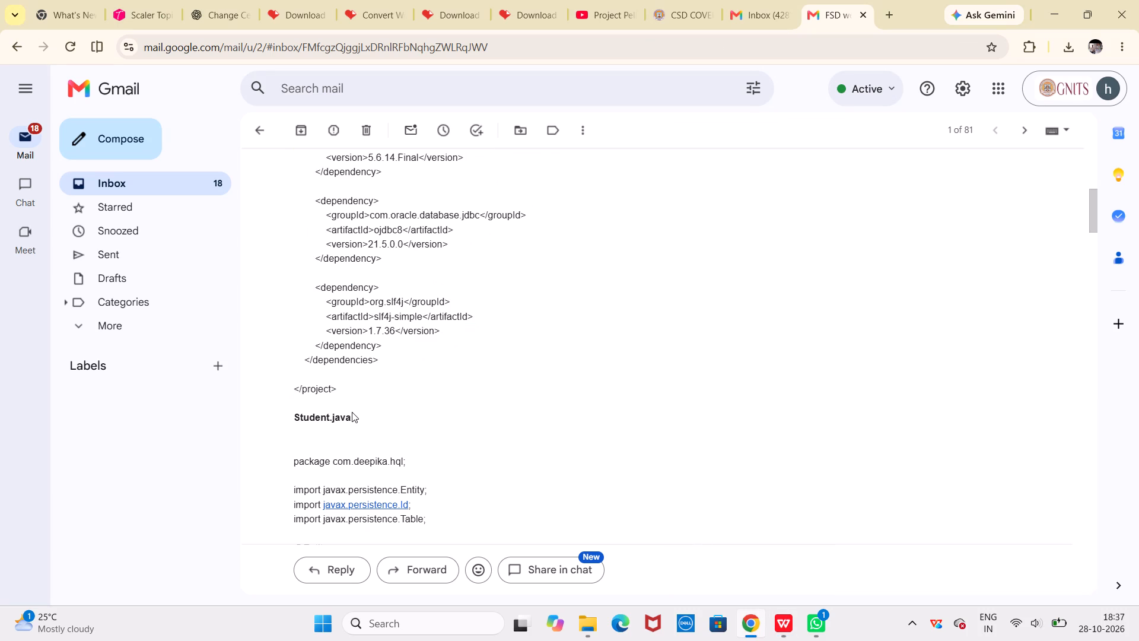
{"action": "left_click_drag", "start_coordinate": [352, 416], "coordinate": [287, 415]}
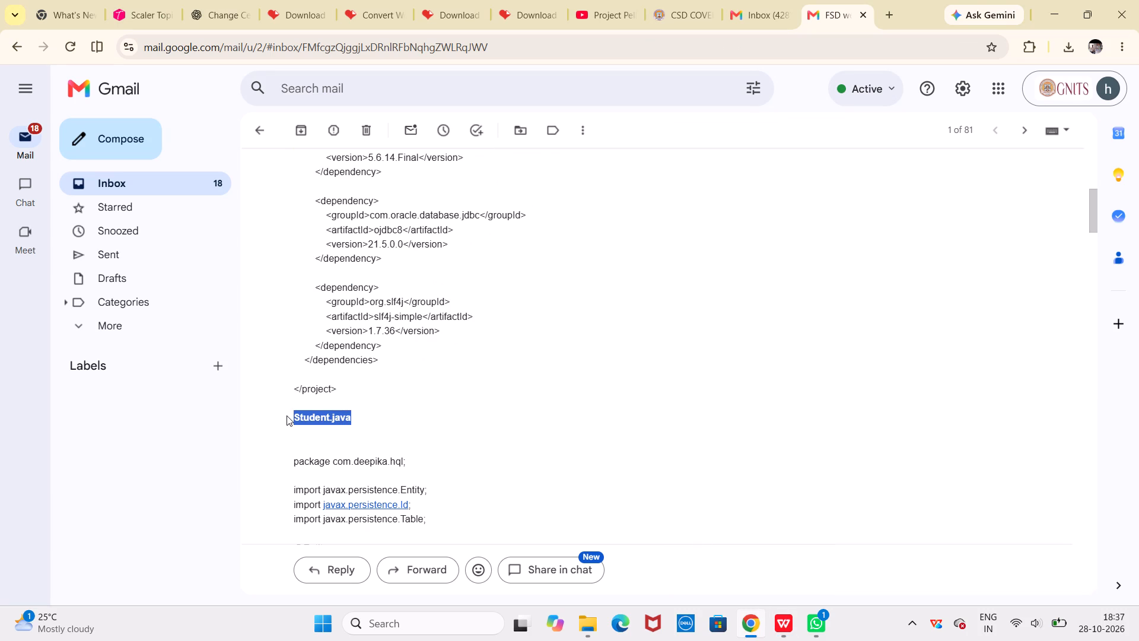
{"action": "key", "text": "ctrl+c"}
{"action": "left_click", "coordinate": [891, 534]}
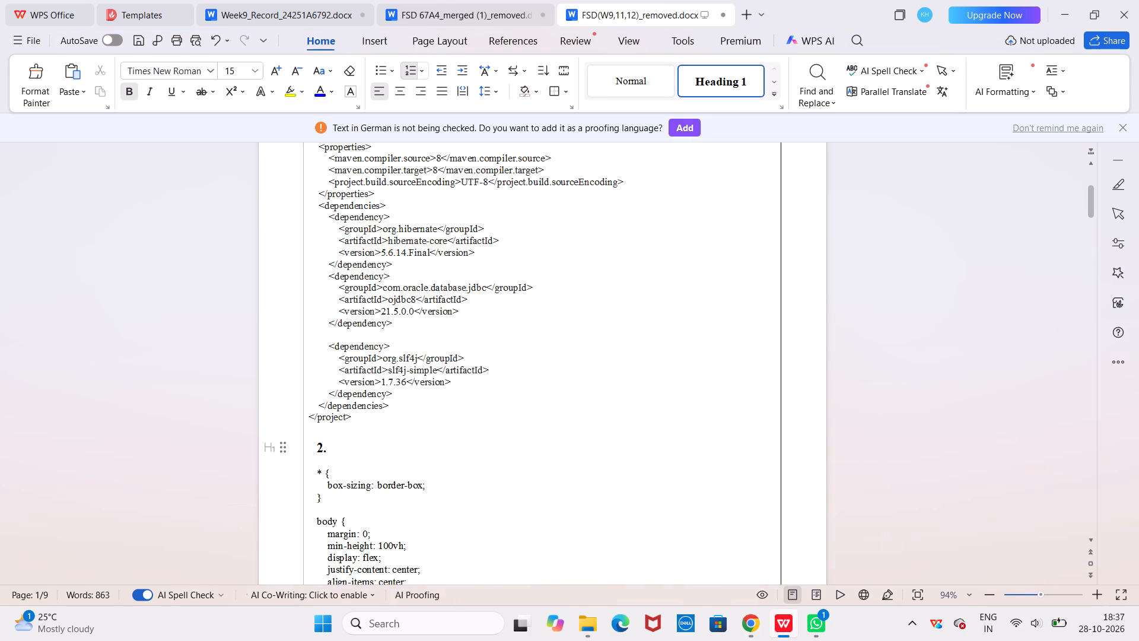
{"action": "key", "text": "ctrl+v"}
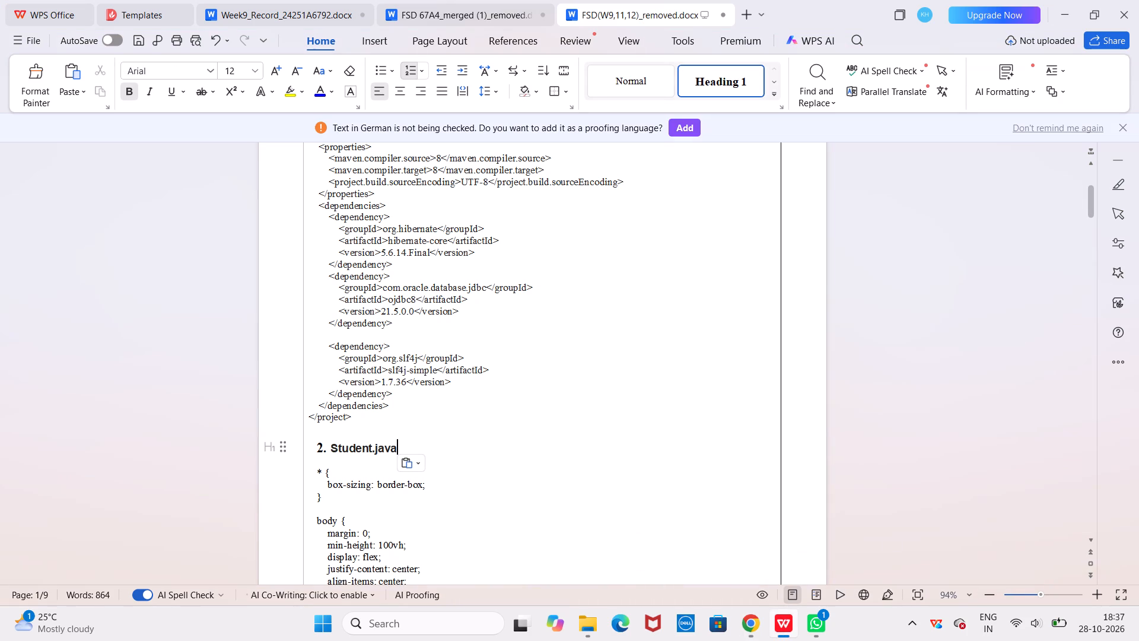
Delete the old CSS code under the Student.java heading, starting from the "* {" rule.
{"action": "left_click_drag", "start_coordinate": [316, 470], "coordinate": [406, 512]}
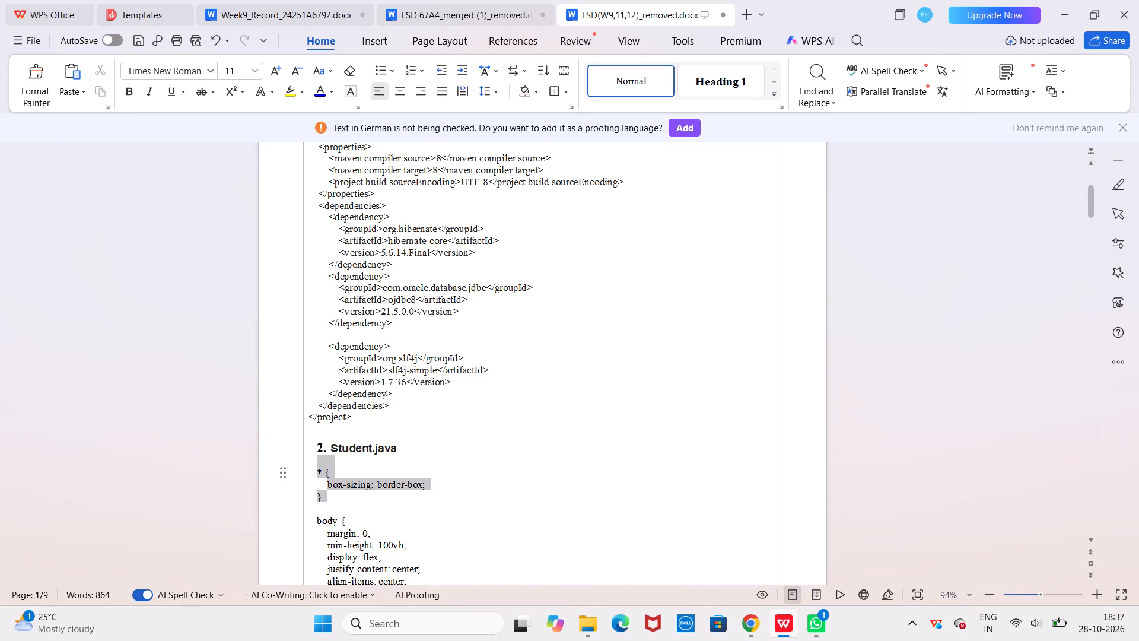
{"action": "left_click_drag", "start_coordinate": [406, 512], "coordinate": [437, 532]}
{"action": "key", "text": "BackSpace"}
{"action": "scroll", "coordinate": [437, 532], "scroll_direction": "down", "scroll_amount": 1}
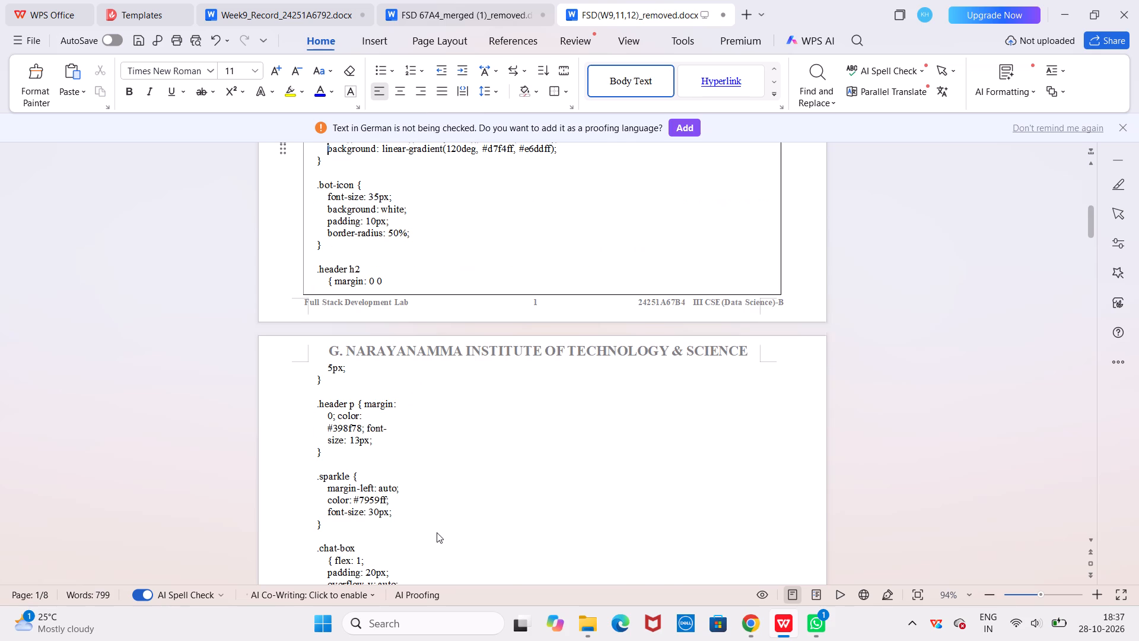
Delete the leftover CSS under the Student.java heading, from the "background: linear-gradient" line through the end of the .message rule.
{"action": "scroll", "coordinate": [437, 532], "scroll_direction": "down", "scroll_amount": 5}
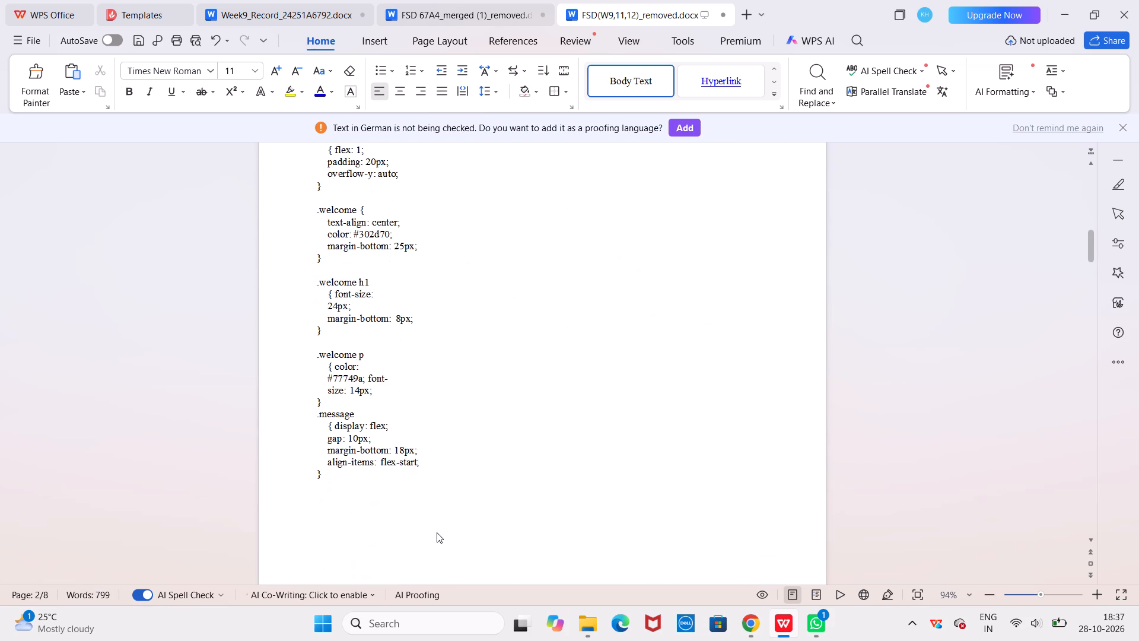
{"action": "scroll", "coordinate": [437, 532], "scroll_direction": "up", "scroll_amount": 6}
{"action": "scroll", "coordinate": [453, 353], "scroll_direction": "up", "scroll_amount": 1}
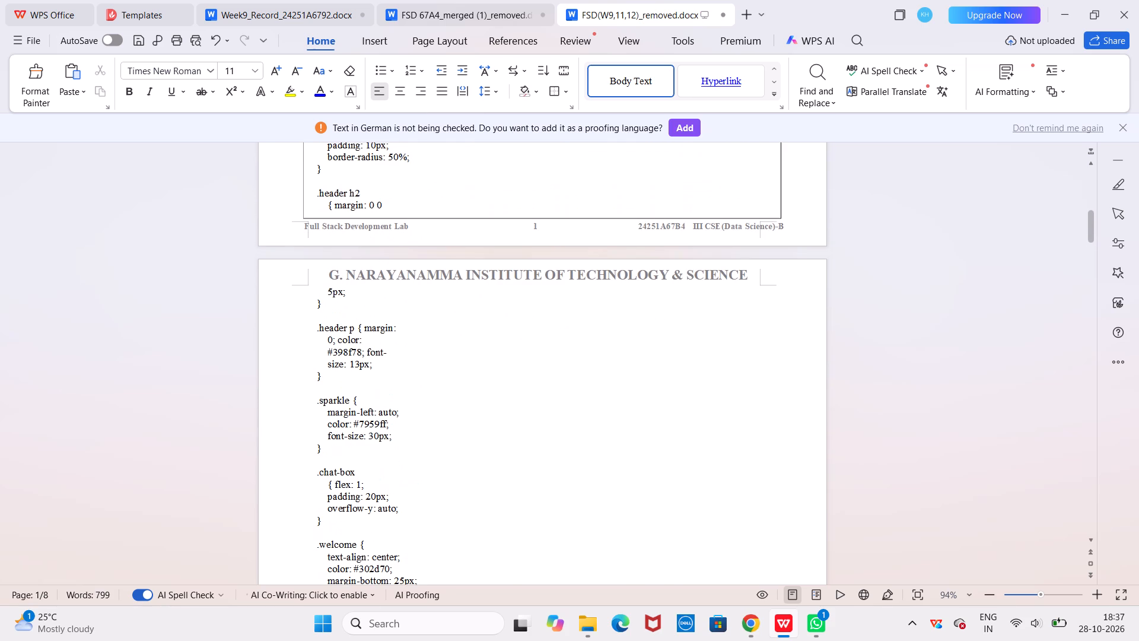
{"action": "scroll", "coordinate": [453, 353], "scroll_direction": "up", "scroll_amount": 2}
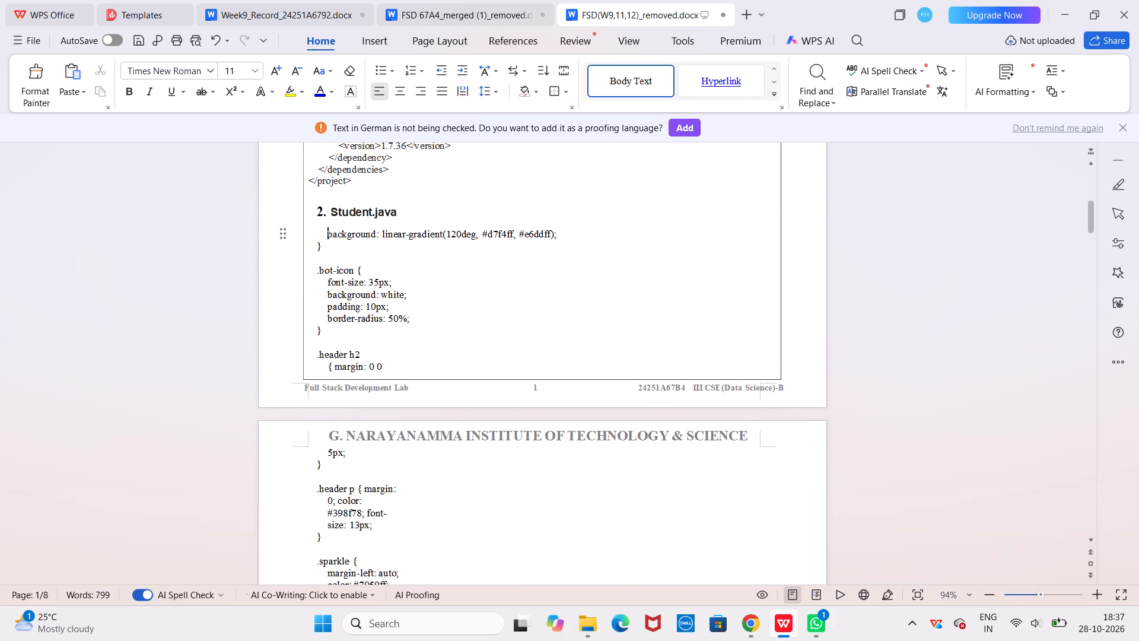
{"action": "left_click_drag", "start_coordinate": [324, 231], "coordinate": [389, 472]}
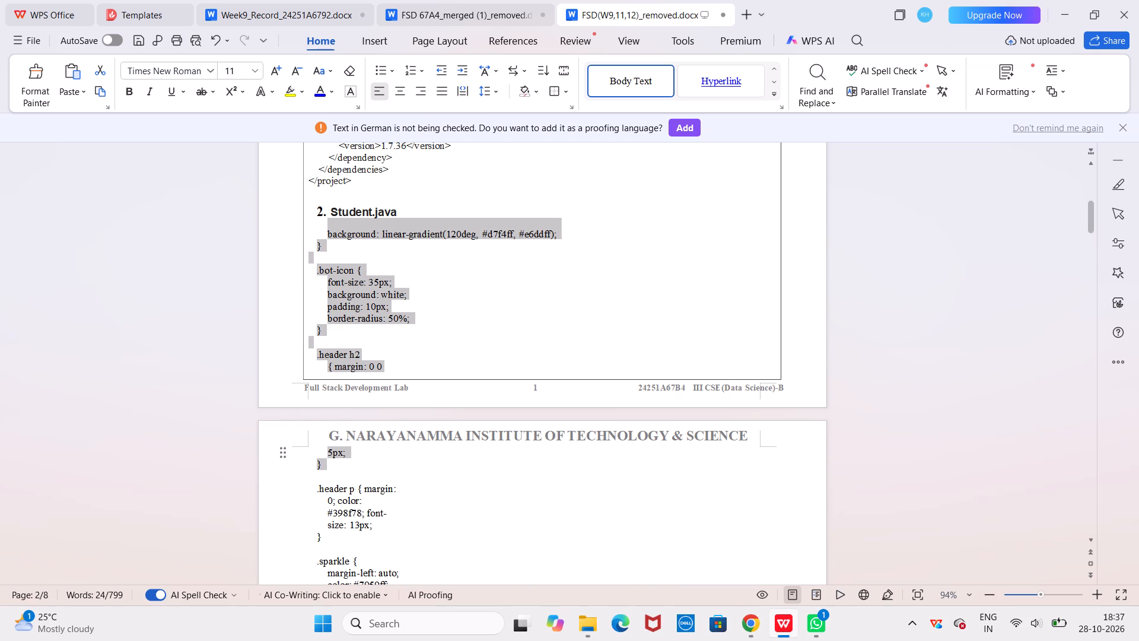
{"action": "left_click_drag", "start_coordinate": [389, 472], "coordinate": [414, 590]}
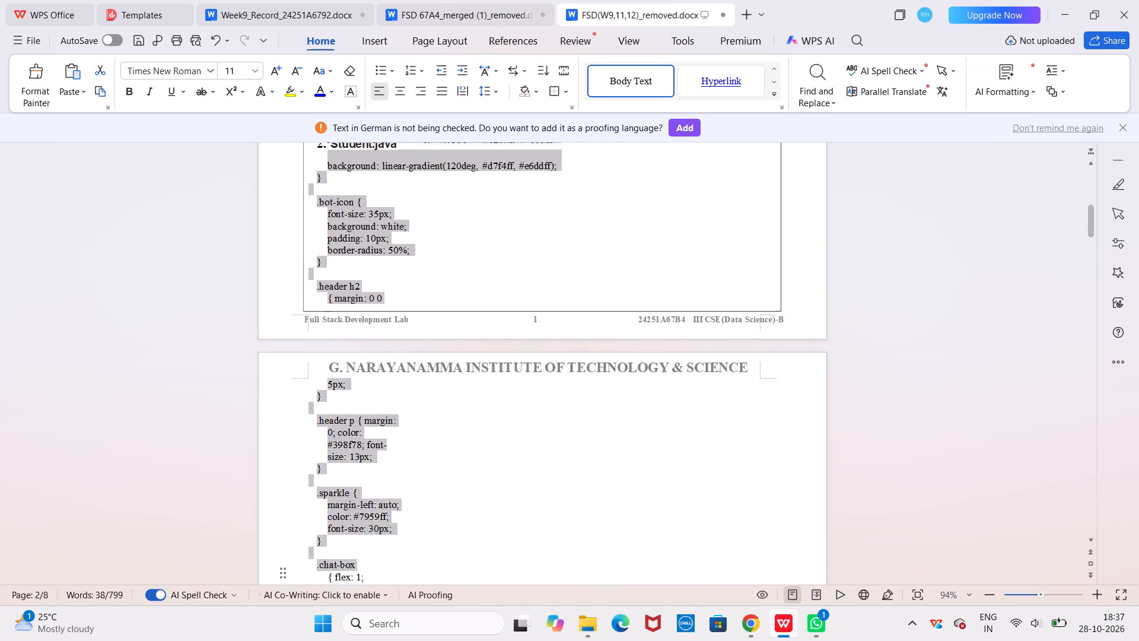
{"action": "left_click_drag", "start_coordinate": [414, 590], "coordinate": [412, 591]}
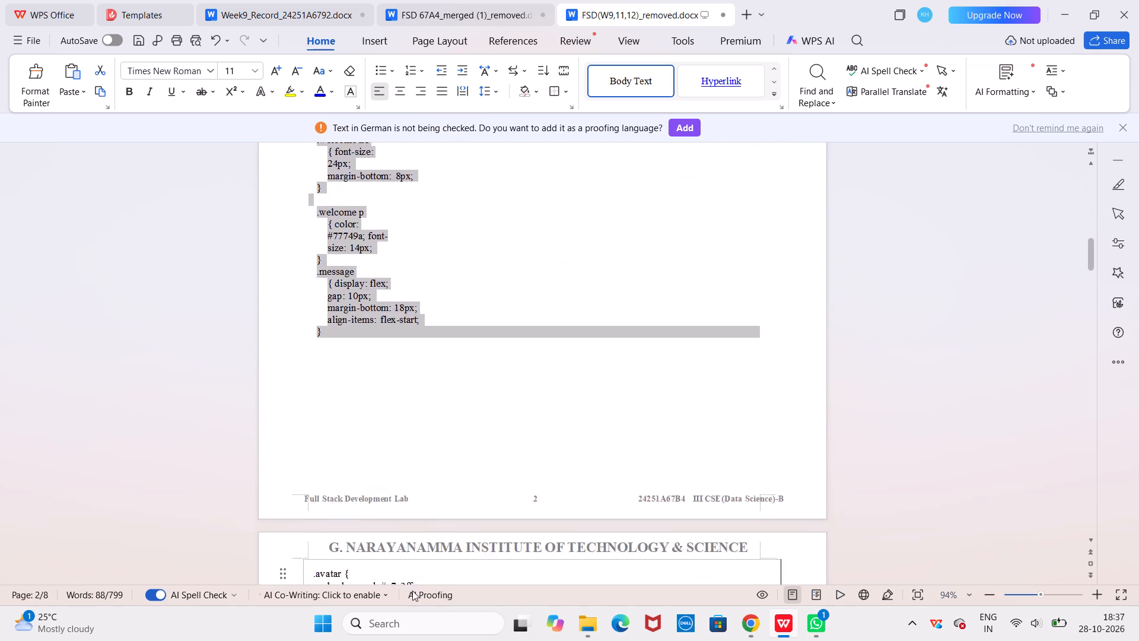
{"action": "left_click_drag", "start_coordinate": [412, 591], "coordinate": [381, 299]}
{"action": "key", "text": "BackSpace"}
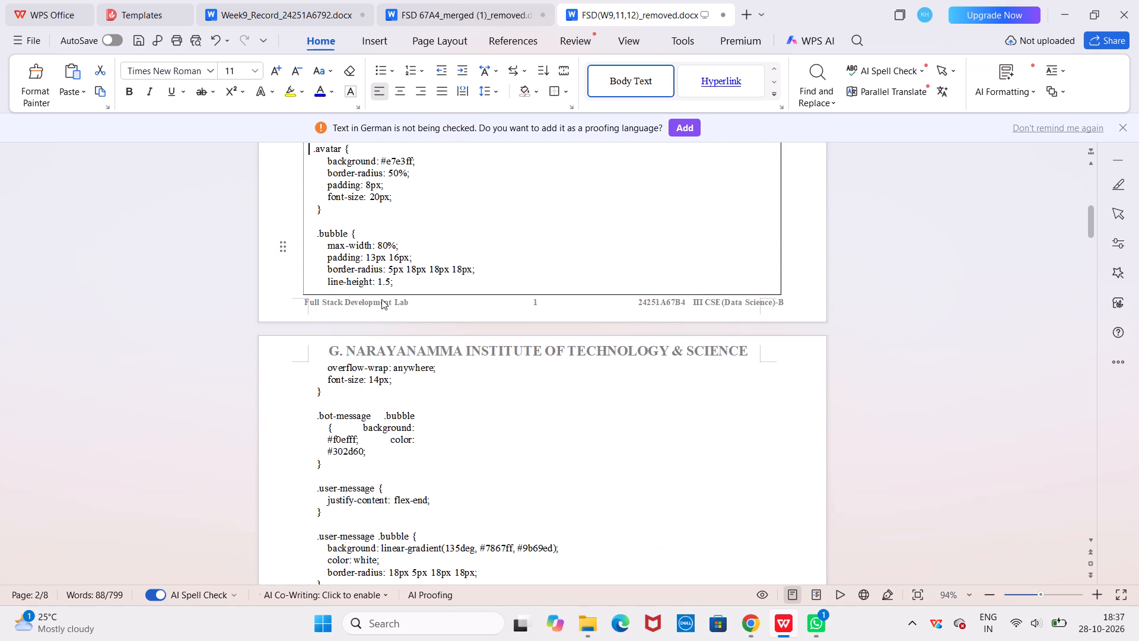
Delete the leftover CSS under Student.java from the .avatar rule through the "padding: 9px 12px;" line of .suggestions button.
{"action": "scroll", "coordinate": [381, 299], "scroll_direction": "up", "scroll_amount": 2}
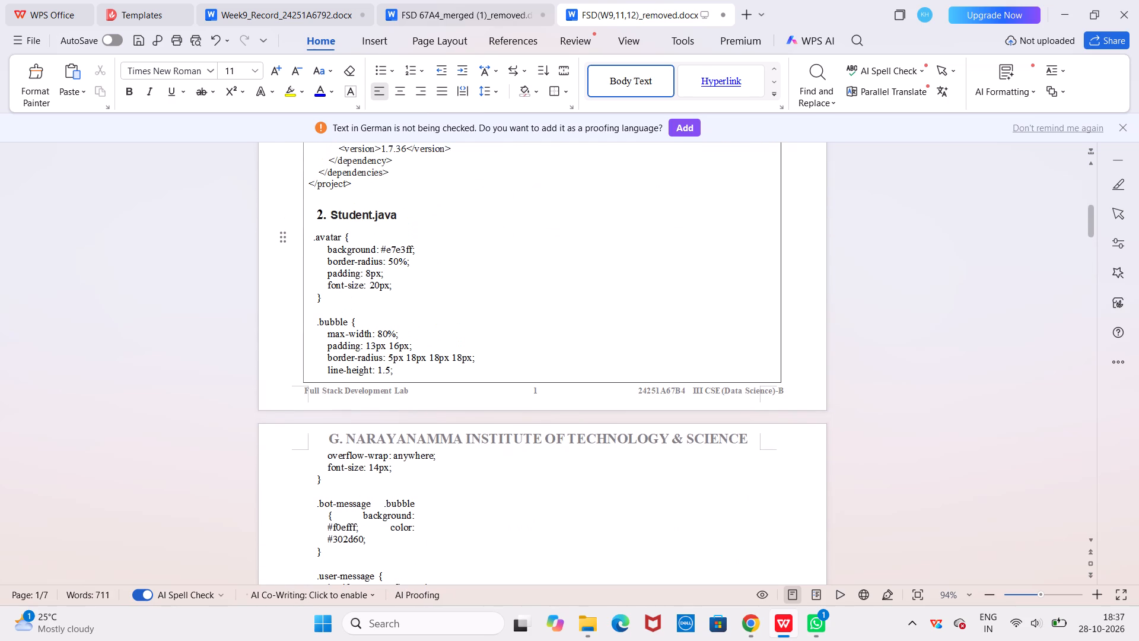
{"action": "left_click_drag", "start_coordinate": [313, 236], "coordinate": [419, 529]}
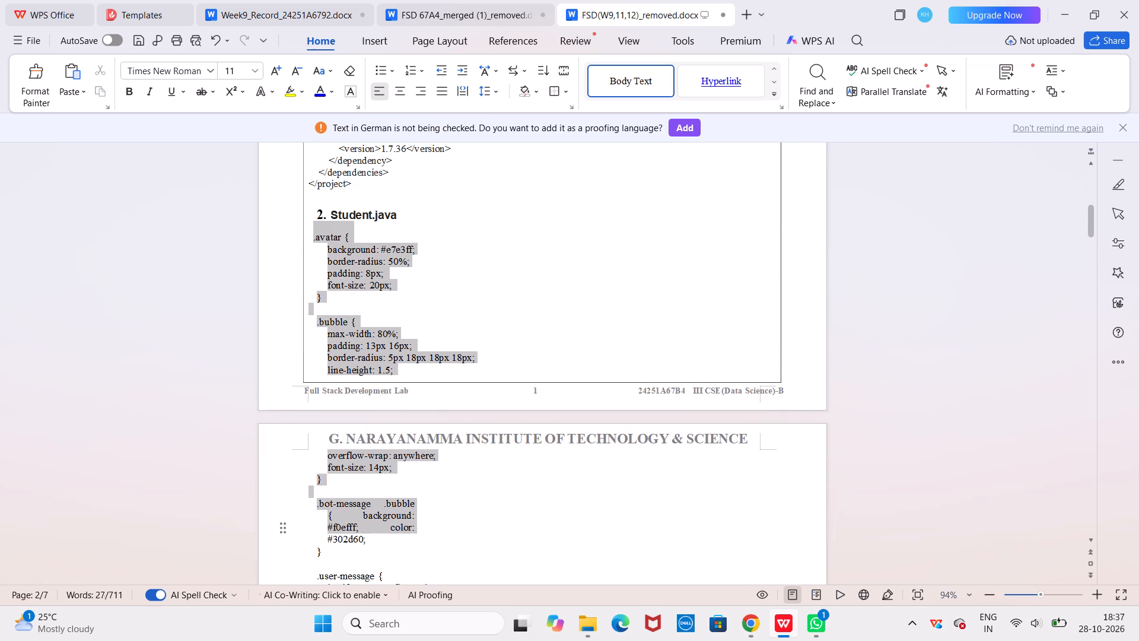
{"action": "left_click_drag", "start_coordinate": [419, 529], "coordinate": [421, 579]}
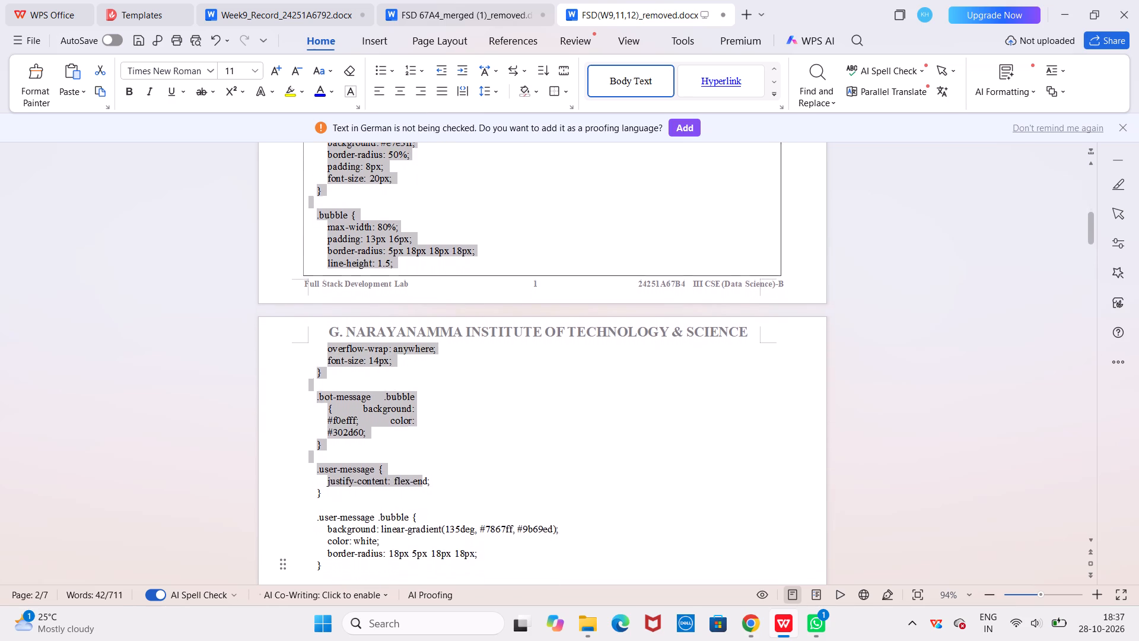
{"action": "left_click_drag", "start_coordinate": [421, 579], "coordinate": [416, 574]}
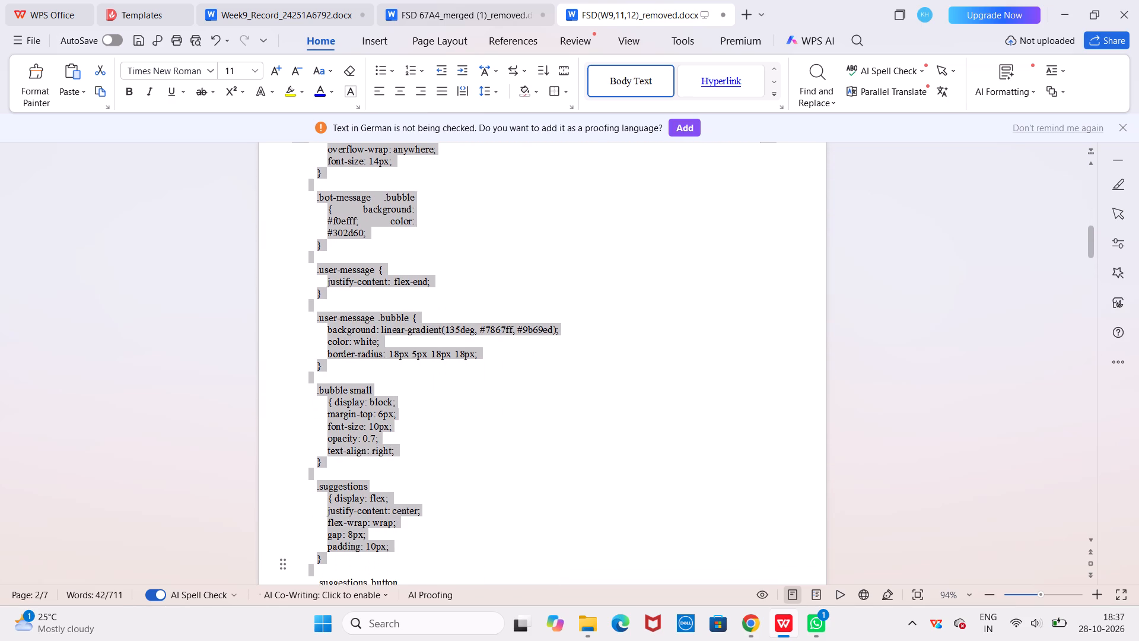
{"action": "left_click_drag", "start_coordinate": [416, 574], "coordinate": [406, 429]}
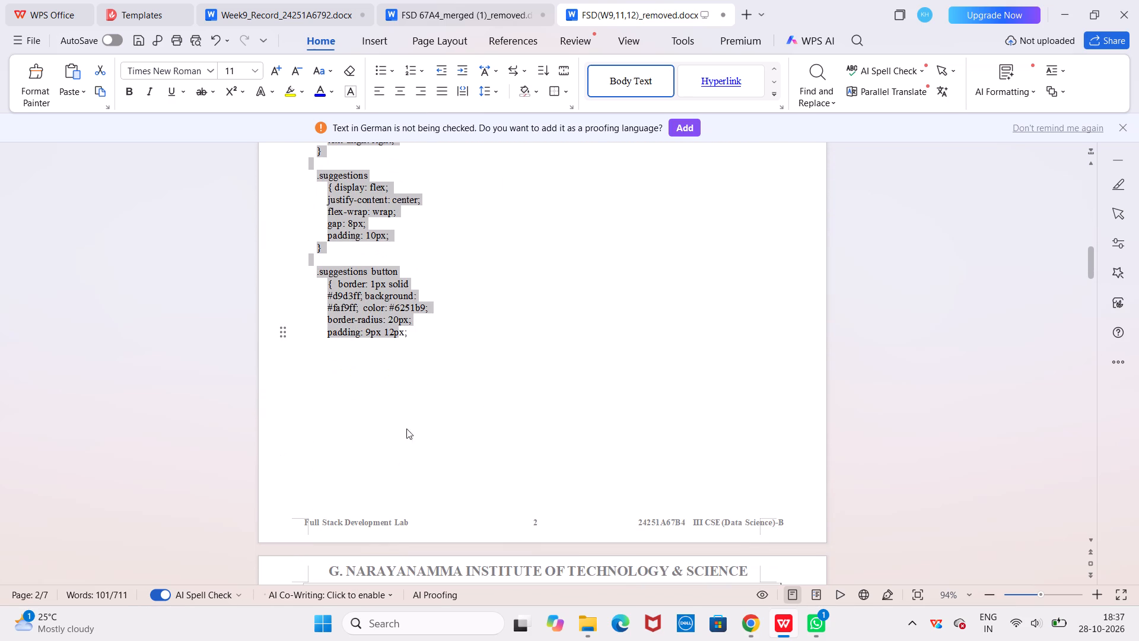
{"action": "left_click_drag", "start_coordinate": [406, 429], "coordinate": [411, 357]}
{"action": "key", "text": "BackSpace"}
{"action": "scroll", "coordinate": [411, 357], "scroll_direction": "up", "scroll_amount": 1}
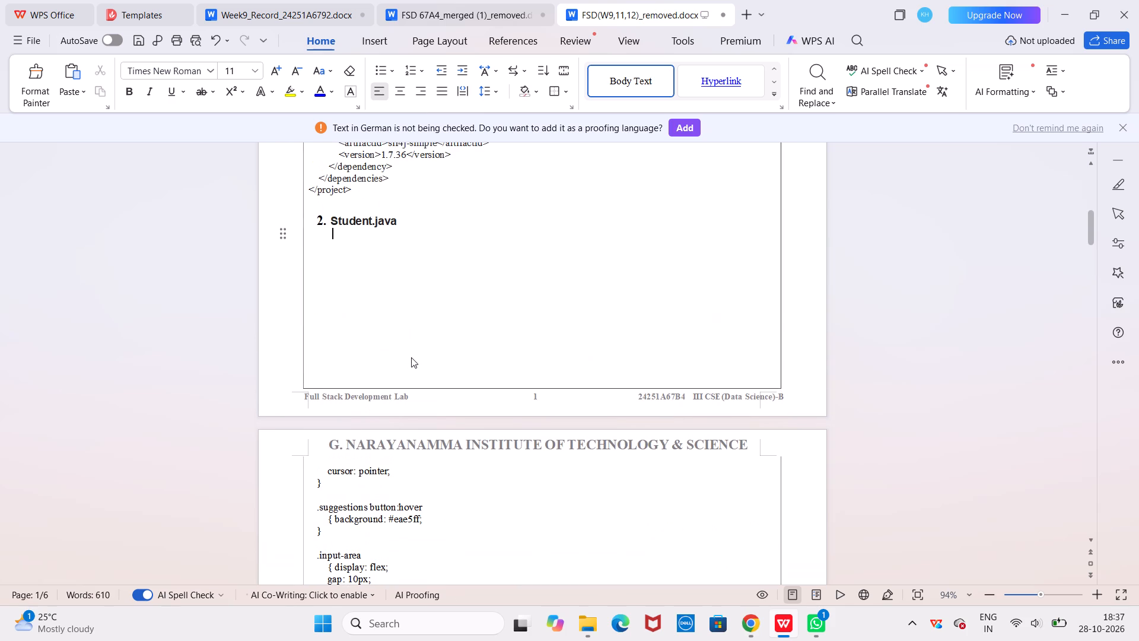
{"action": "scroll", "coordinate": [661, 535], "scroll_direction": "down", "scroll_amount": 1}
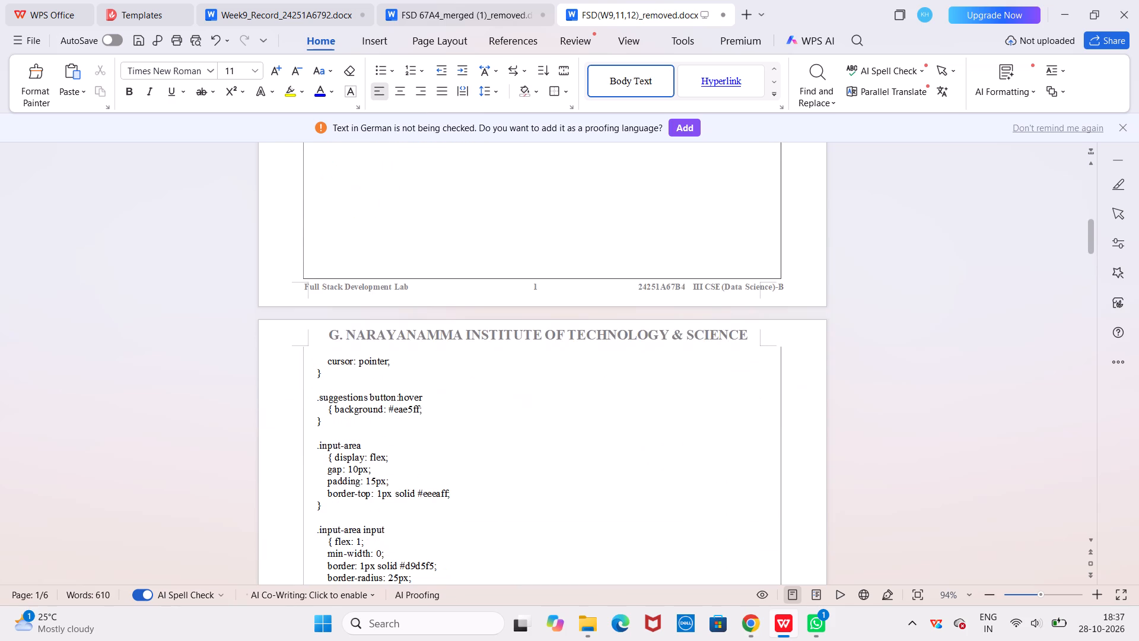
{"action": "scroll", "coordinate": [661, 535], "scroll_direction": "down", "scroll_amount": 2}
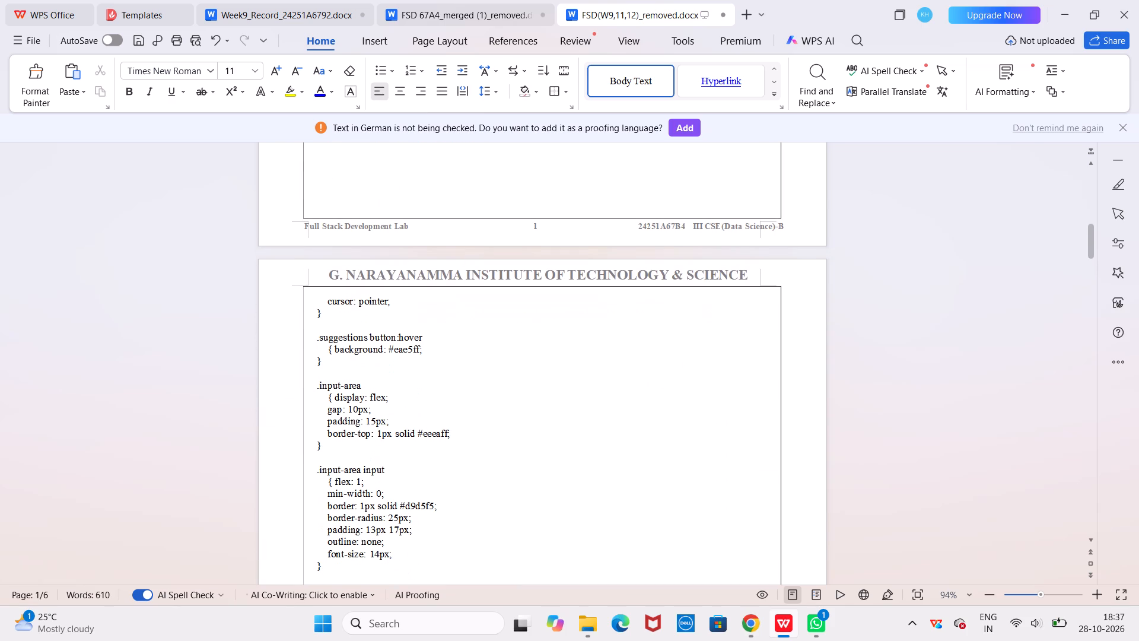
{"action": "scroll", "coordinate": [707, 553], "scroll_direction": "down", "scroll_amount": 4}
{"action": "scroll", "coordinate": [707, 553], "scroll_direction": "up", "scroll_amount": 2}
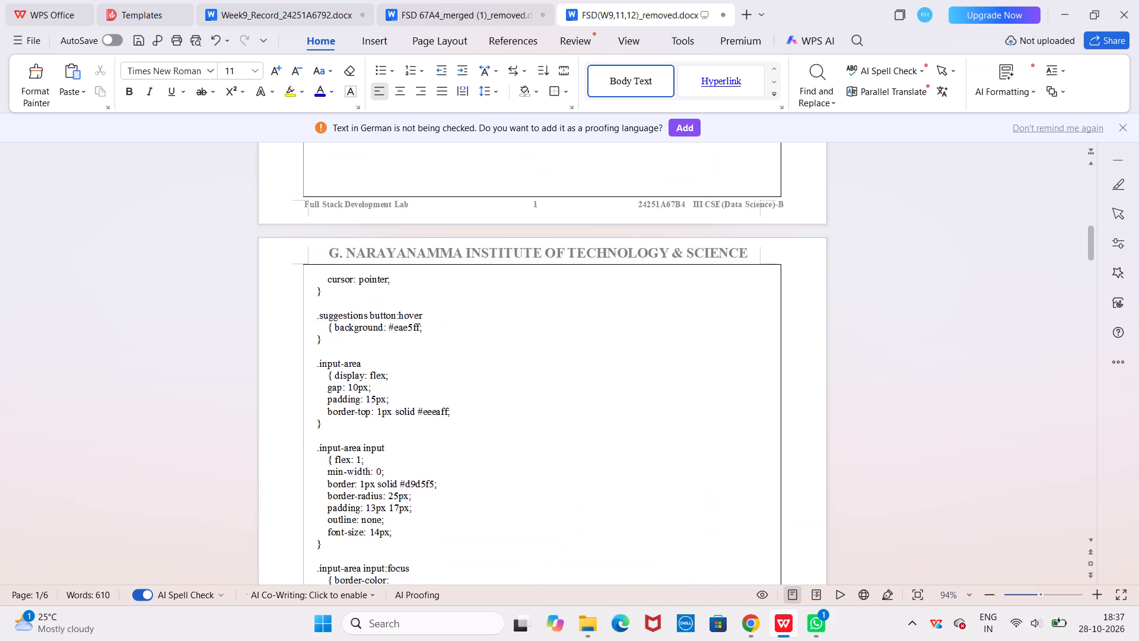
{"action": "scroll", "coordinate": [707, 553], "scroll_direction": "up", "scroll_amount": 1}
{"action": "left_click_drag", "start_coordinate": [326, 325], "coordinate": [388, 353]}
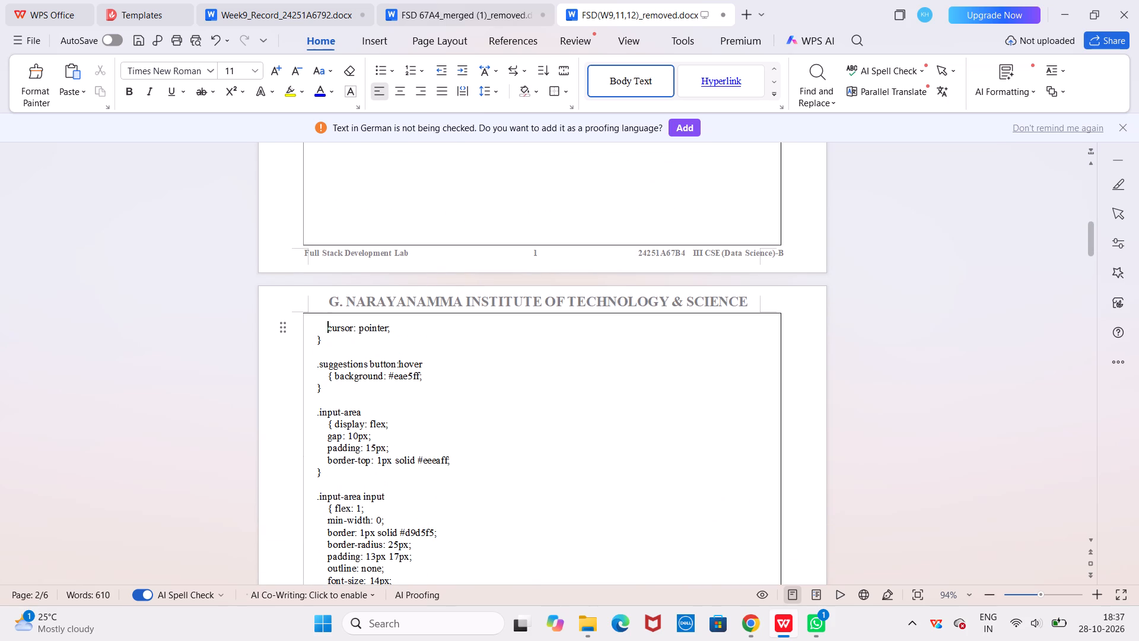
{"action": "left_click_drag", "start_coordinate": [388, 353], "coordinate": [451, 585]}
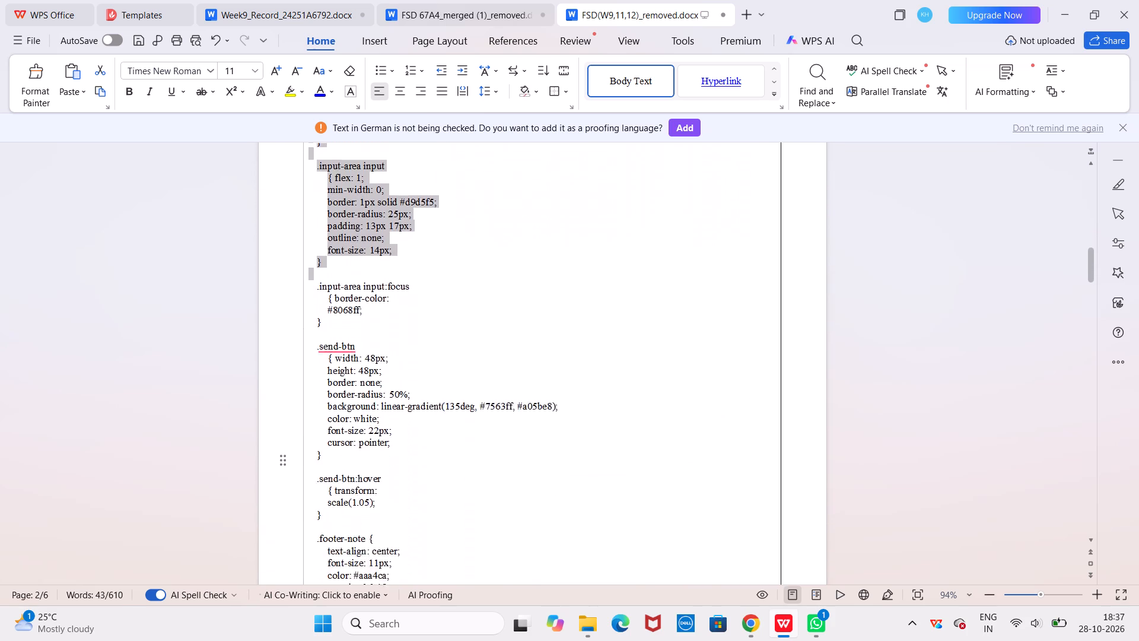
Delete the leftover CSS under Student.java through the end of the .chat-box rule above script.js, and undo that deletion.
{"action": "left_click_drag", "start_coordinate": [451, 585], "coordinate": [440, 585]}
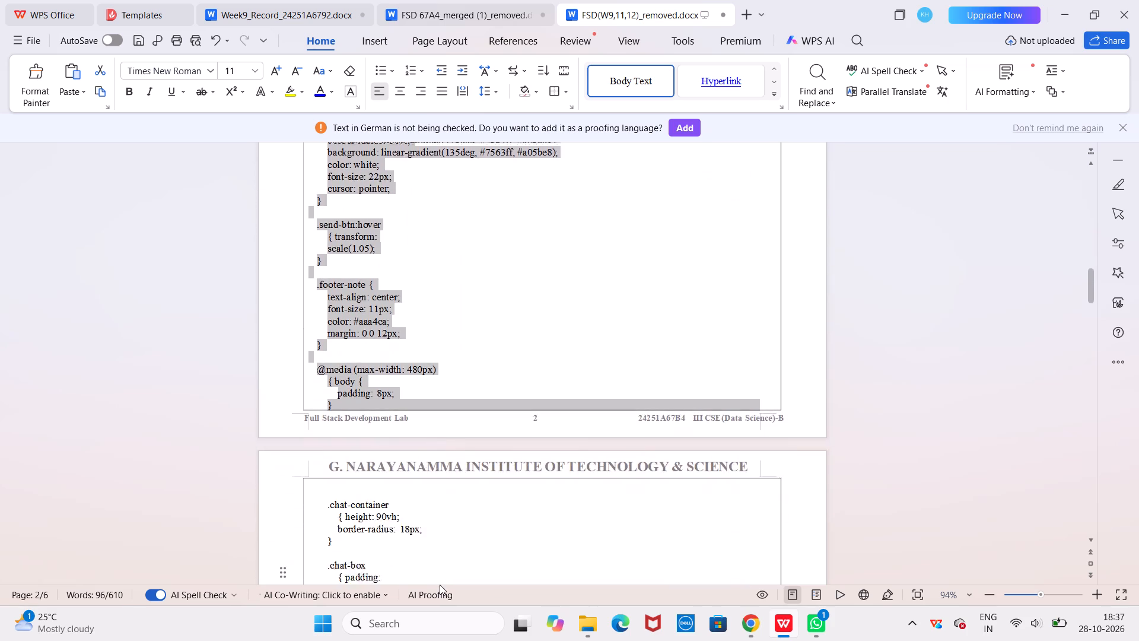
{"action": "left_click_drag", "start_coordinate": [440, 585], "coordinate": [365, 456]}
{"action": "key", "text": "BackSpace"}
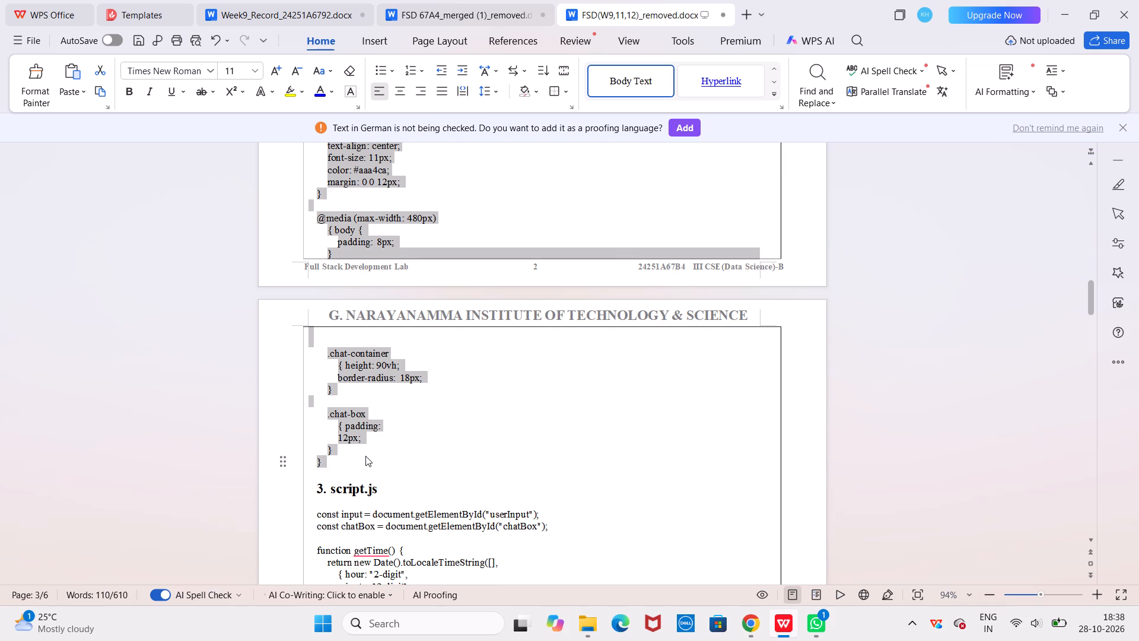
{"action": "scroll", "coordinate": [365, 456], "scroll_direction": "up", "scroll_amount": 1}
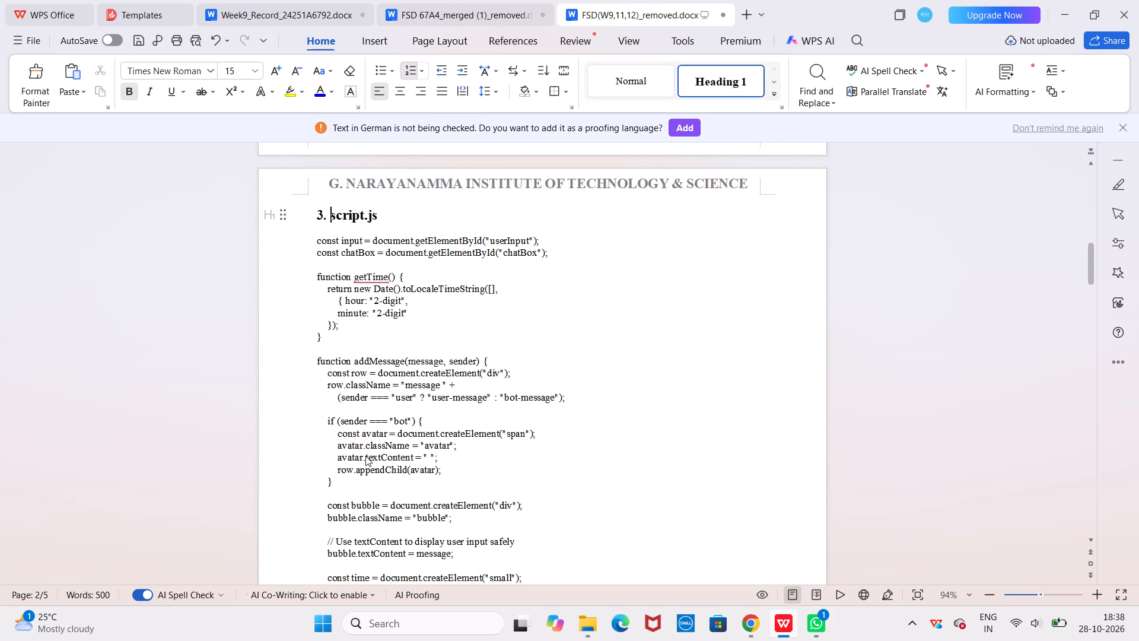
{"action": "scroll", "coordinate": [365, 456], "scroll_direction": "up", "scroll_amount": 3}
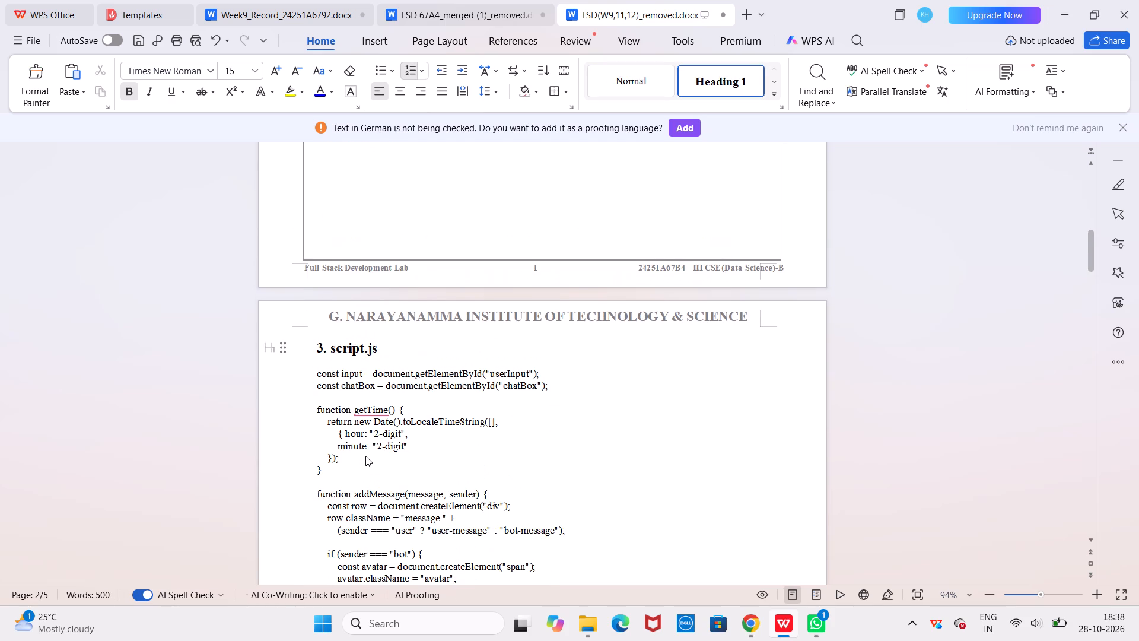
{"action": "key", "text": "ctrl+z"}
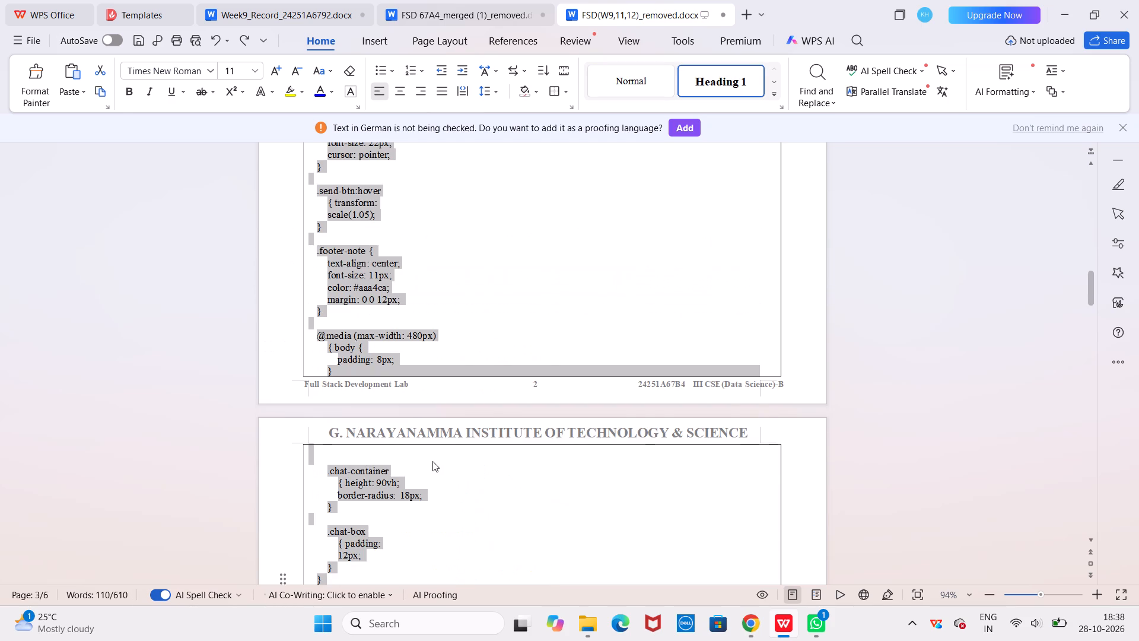
{"action": "scroll", "coordinate": [432, 461], "scroll_direction": "up", "scroll_amount": 7}
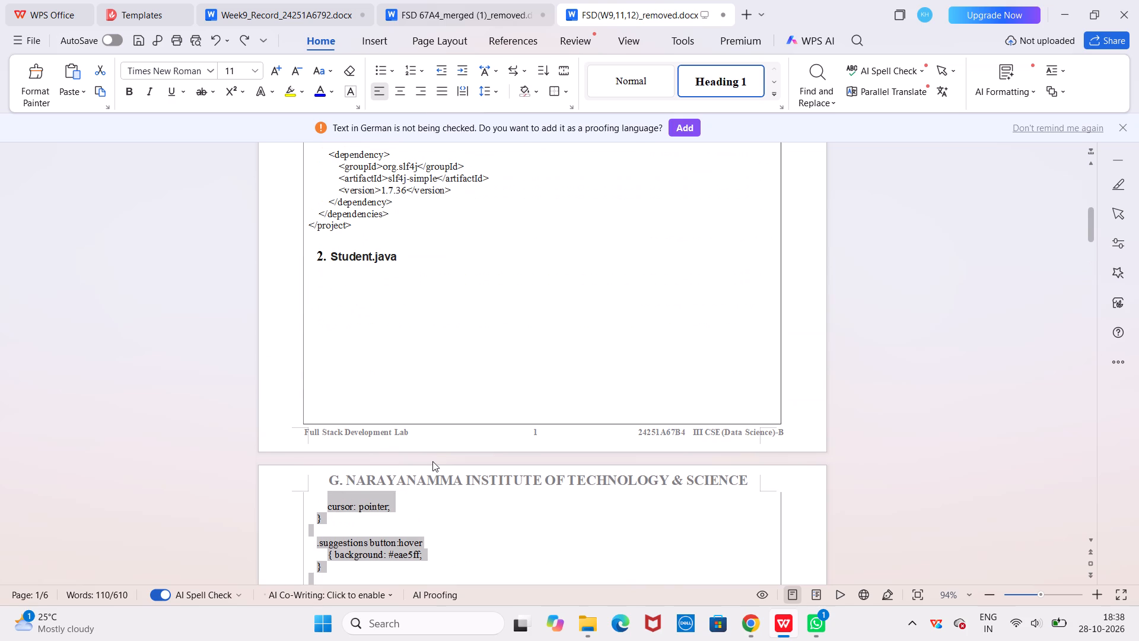
{"action": "left_click", "coordinate": [351, 281]}
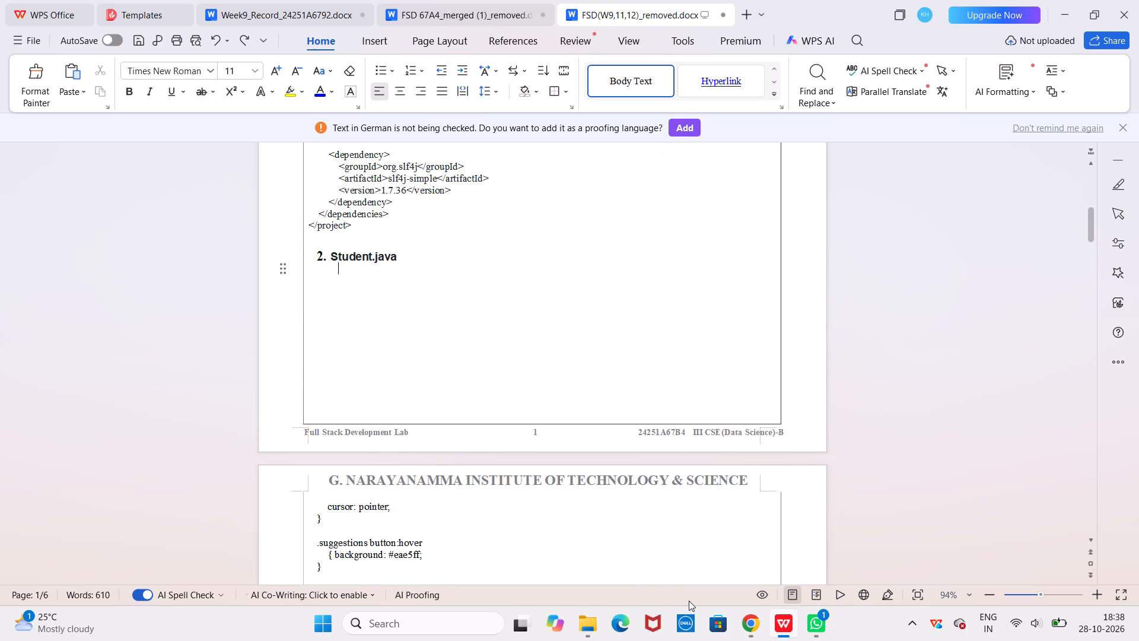
{"action": "left_click", "coordinate": [747, 555]}
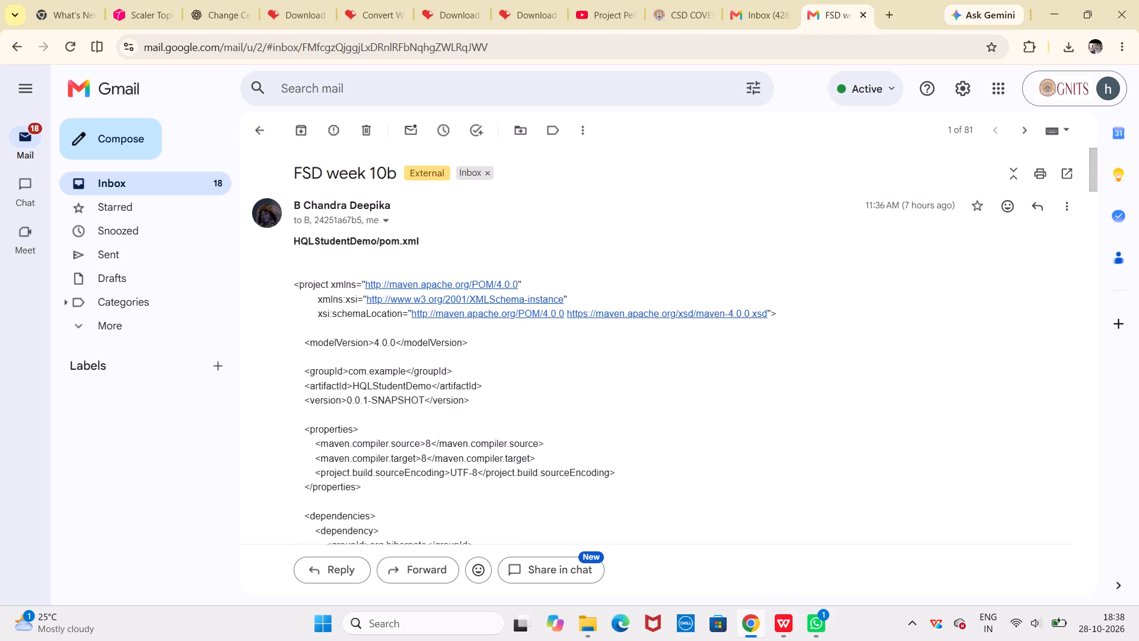
Copy the full Student.java class code from the FSD week 10b email into FSD(W9,11,12)_removed.docx under the Student.java heading.
{"action": "scroll", "coordinate": [368, 342], "scroll_direction": "down", "scroll_amount": 6}
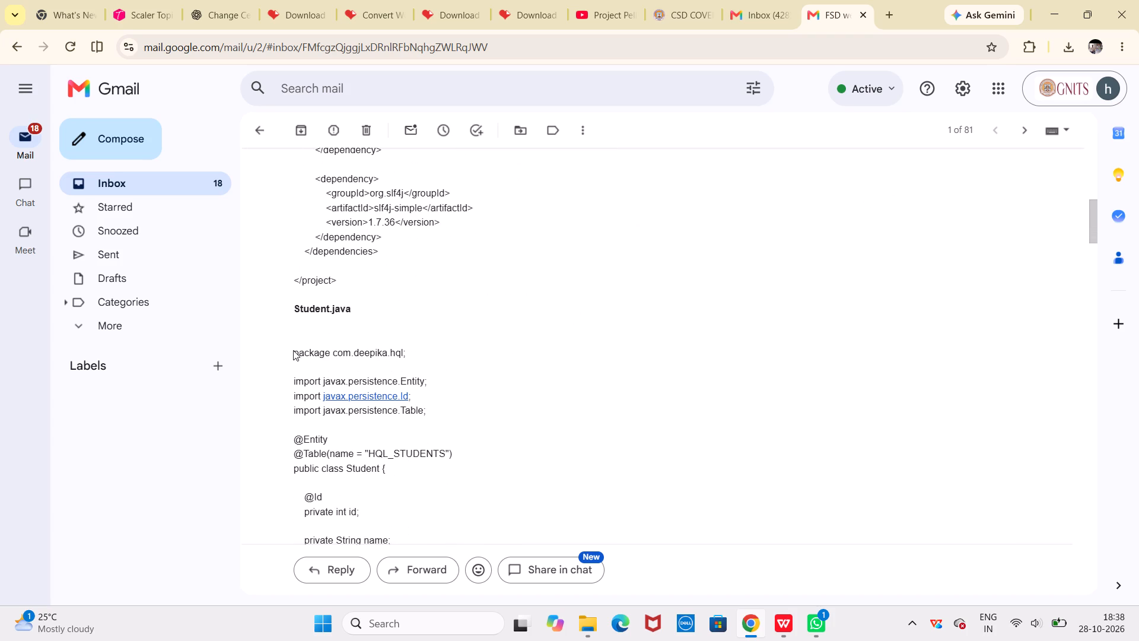
{"action": "left_click_drag", "start_coordinate": [292, 349], "coordinate": [394, 526]}
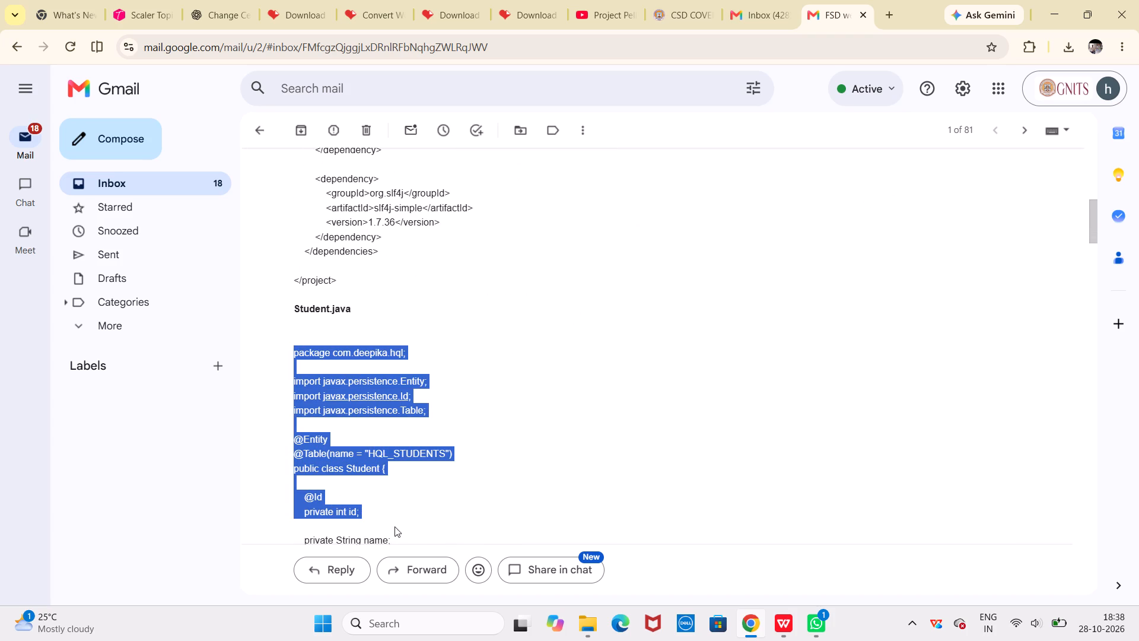
{"action": "left_click_drag", "start_coordinate": [394, 526], "coordinate": [389, 541]}
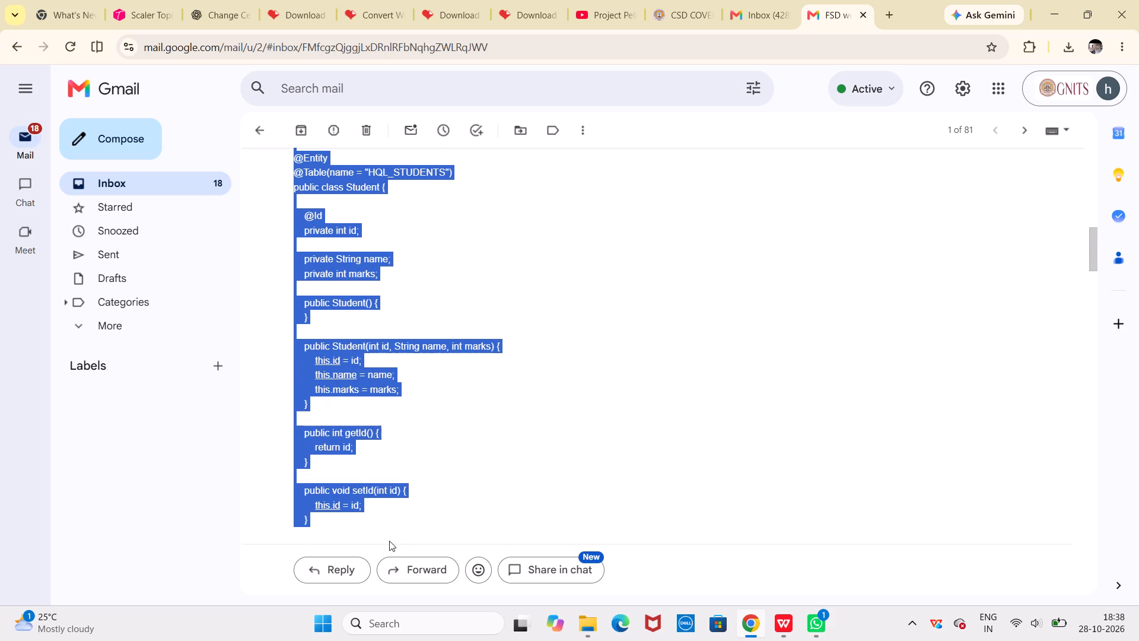
{"action": "left_click_drag", "start_coordinate": [389, 541], "coordinate": [320, 388]}
{"action": "key", "text": "ctrl+c"}
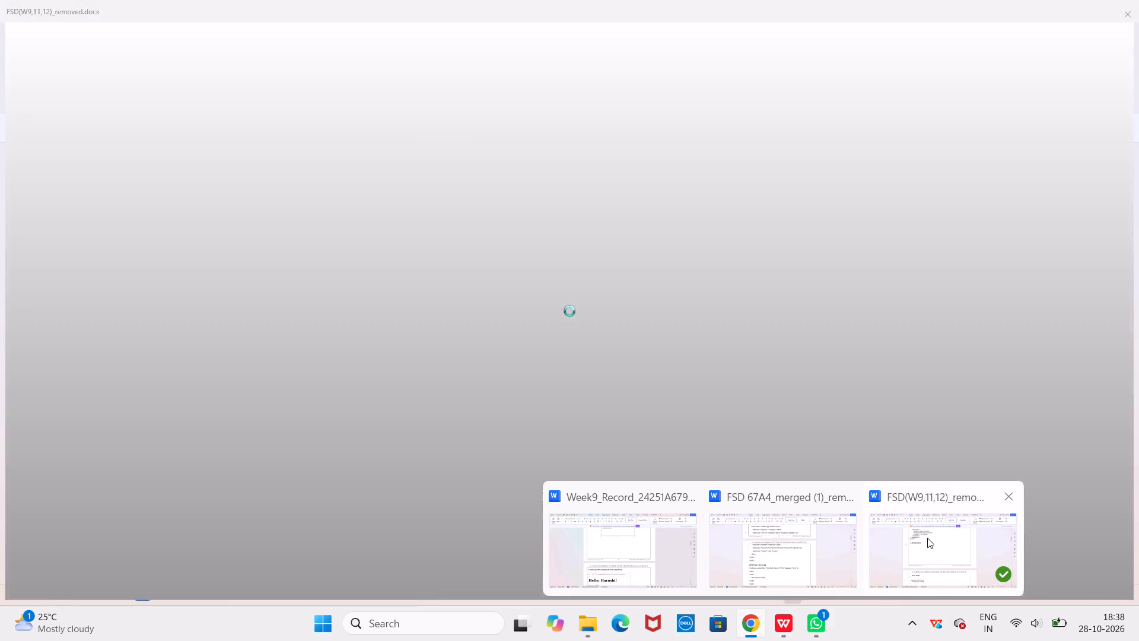
{"action": "left_click", "coordinate": [927, 538]}
{"action": "key", "text": "ctrl+v"}
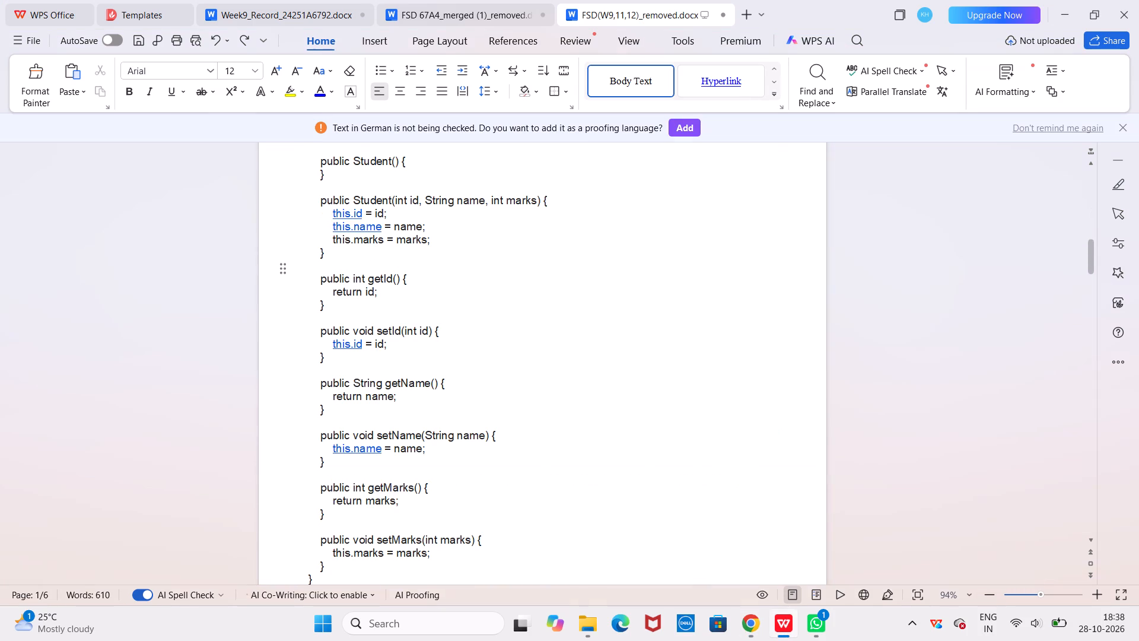
Check the pasted Student.java code against the FSD week 10b email and review the HibernateUtil.java section that follows it.
{"action": "scroll", "coordinate": [765, 406], "scroll_direction": "up", "scroll_amount": 5}
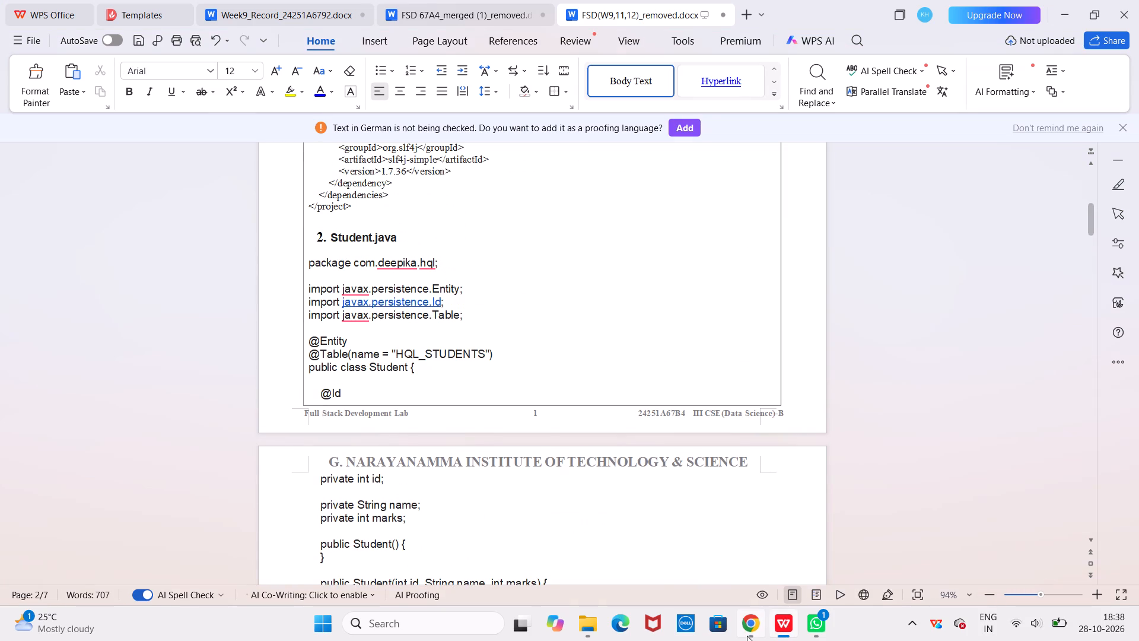
{"action": "left_click", "coordinate": [727, 545]}
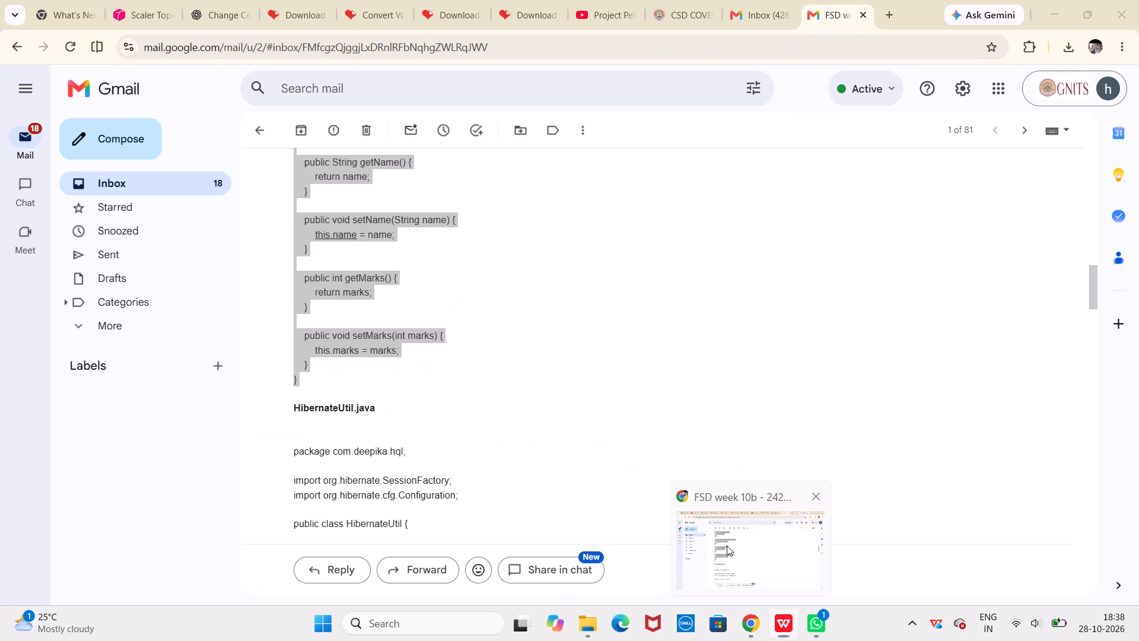
{"action": "scroll", "coordinate": [644, 445], "scroll_direction": "down", "scroll_amount": 2}
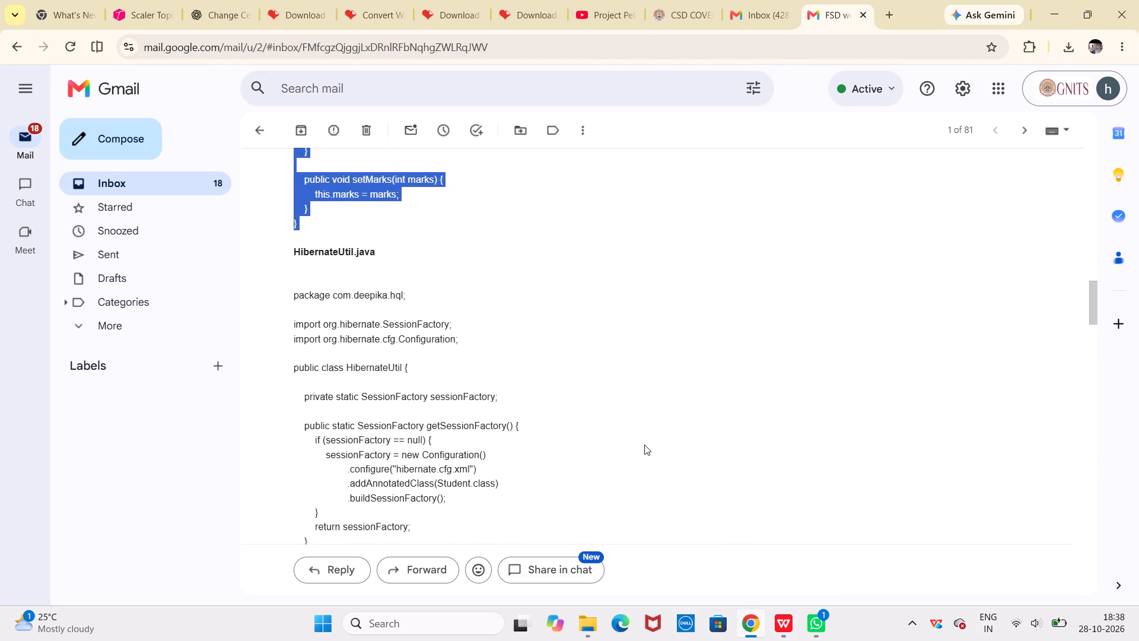
{"action": "scroll", "coordinate": [644, 445], "scroll_direction": "down", "scroll_amount": 1}
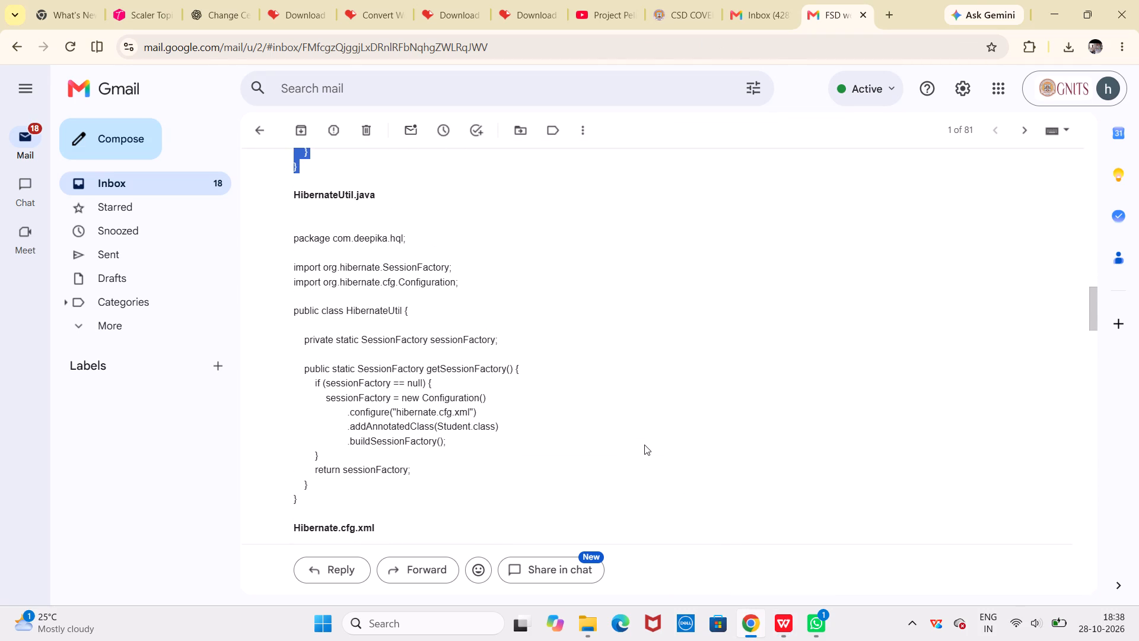
{"action": "scroll", "coordinate": [644, 445], "scroll_direction": "up", "scroll_amount": 6}
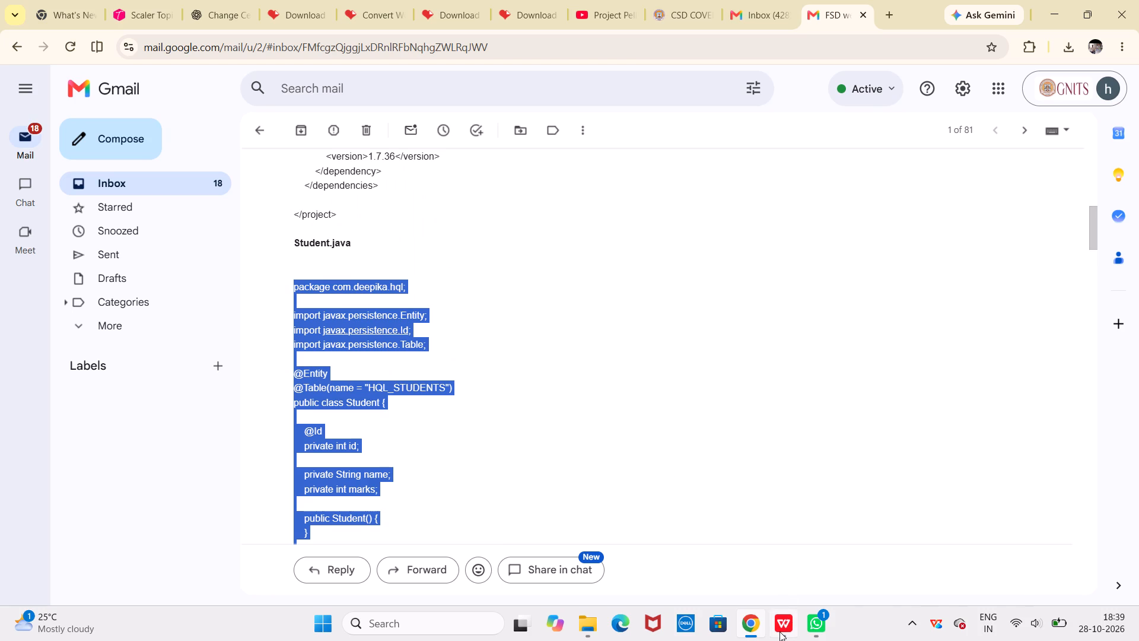
{"action": "left_click", "coordinate": [905, 544]}
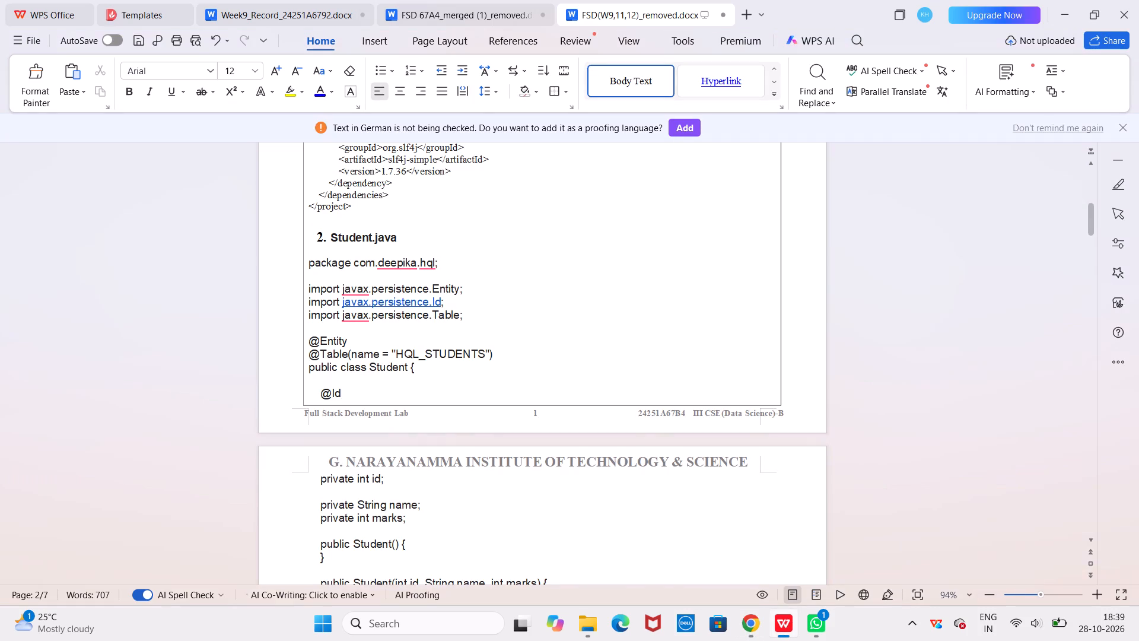
Delete the leftover CSS after the Student.java class, from the "cursor: pointer;" line into the border line of the .input-area input rule.
{"action": "scroll", "coordinate": [476, 395], "scroll_direction": "down", "scroll_amount": 7}
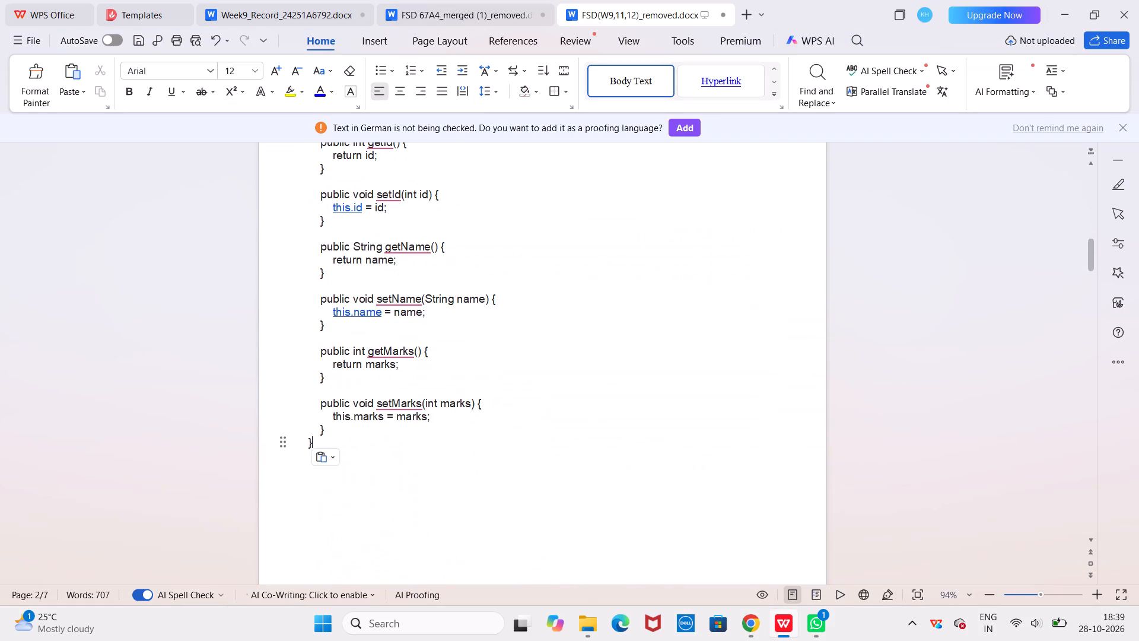
{"action": "scroll", "coordinate": [476, 395], "scroll_direction": "down", "scroll_amount": 2}
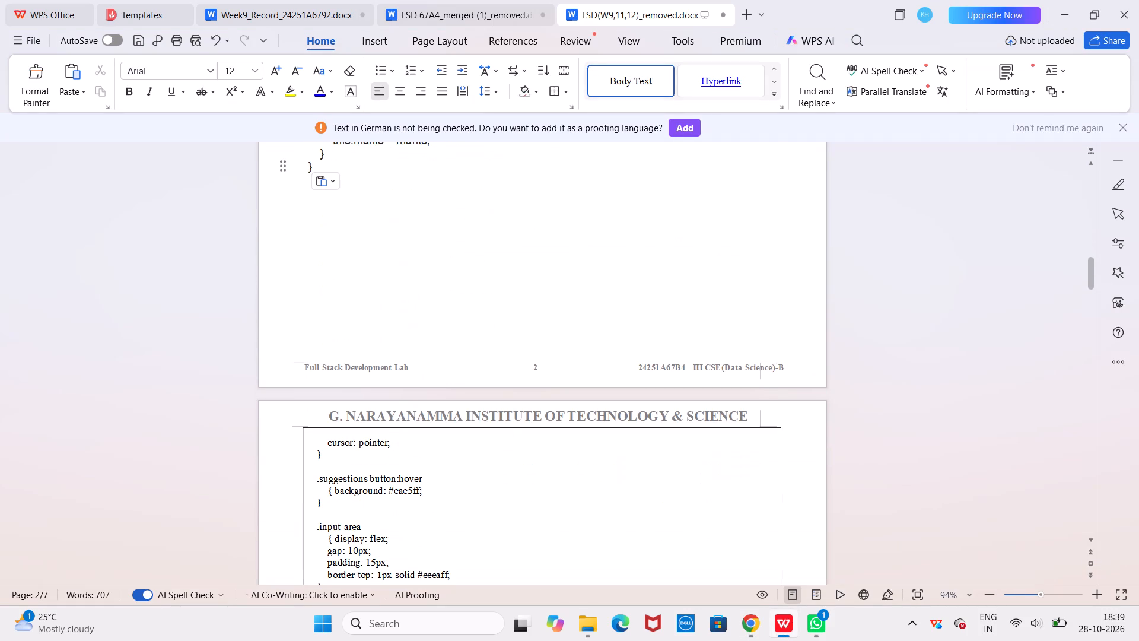
{"action": "scroll", "coordinate": [413, 266], "scroll_direction": "down", "scroll_amount": 2}
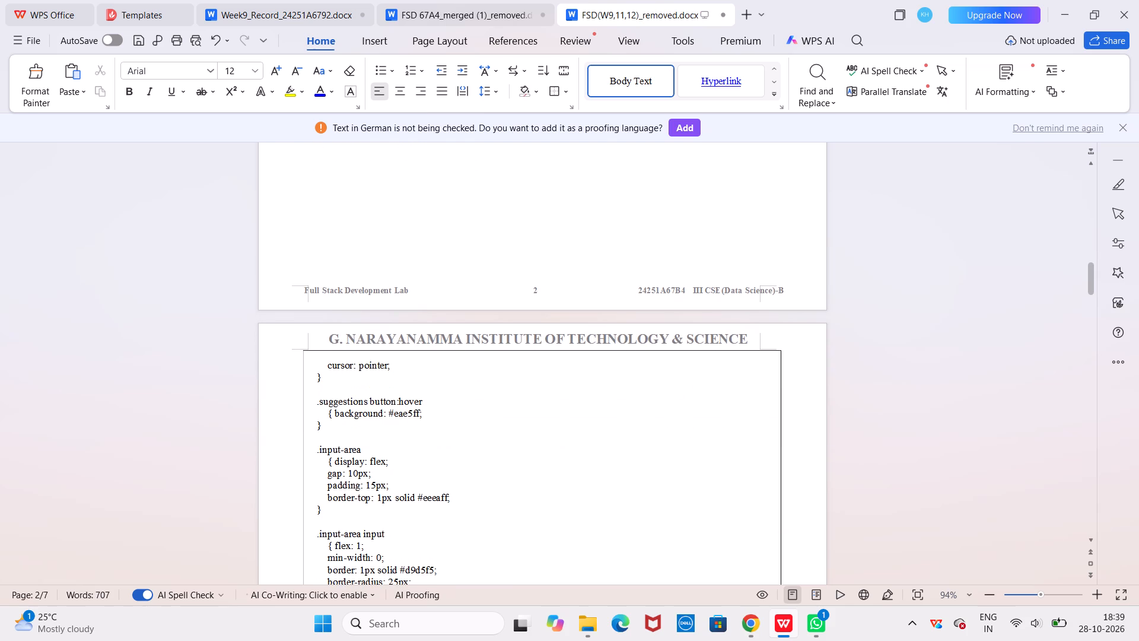
{"action": "left_click_drag", "start_coordinate": [328, 366], "coordinate": [427, 574]}
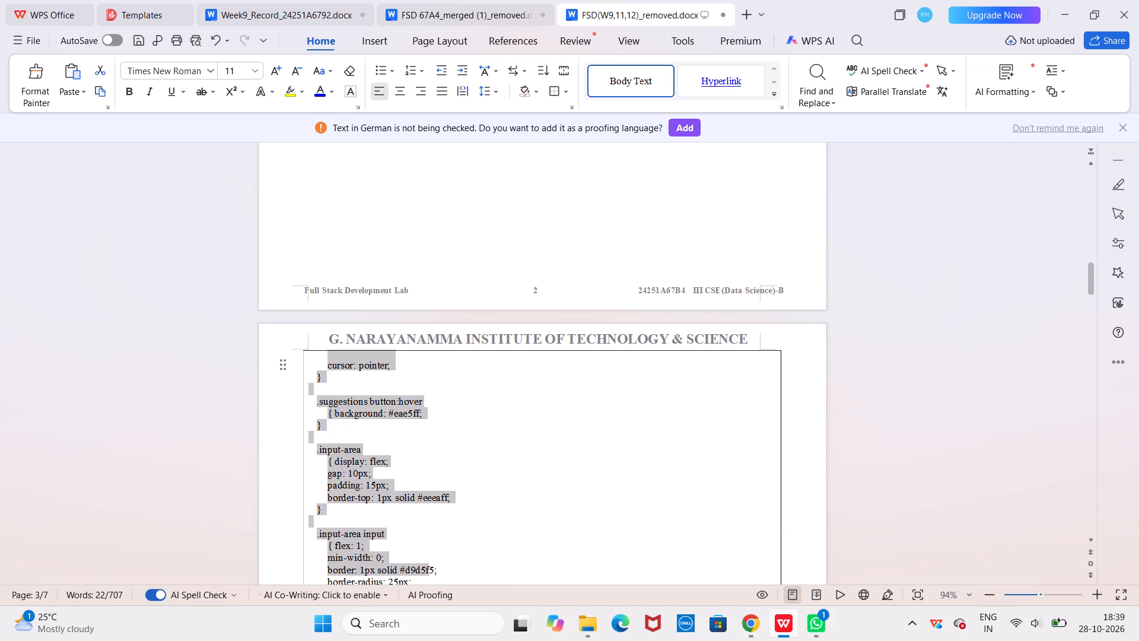
Delete the leftover CSS after the Student class, from the "cursor: pointer;" line through the end of the .input-area input:focus rule.
{"action": "left_click_drag", "start_coordinate": [427, 574], "coordinate": [396, 562]}
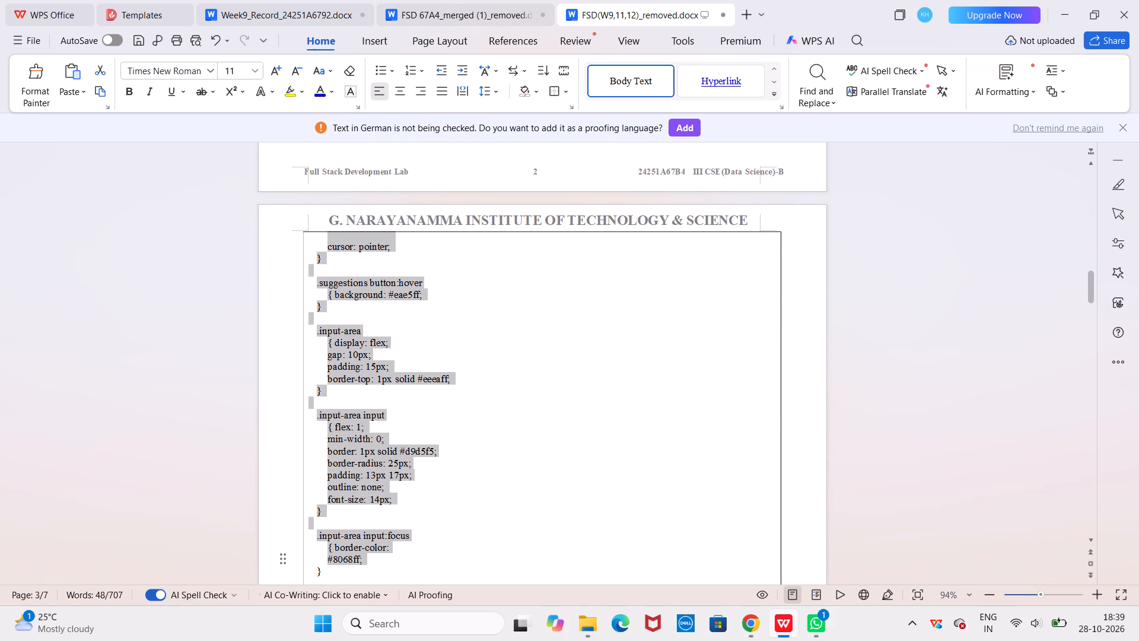
{"action": "left_click_drag", "start_coordinate": [396, 562], "coordinate": [390, 569]}
{"action": "key", "text": "BackSpace"}
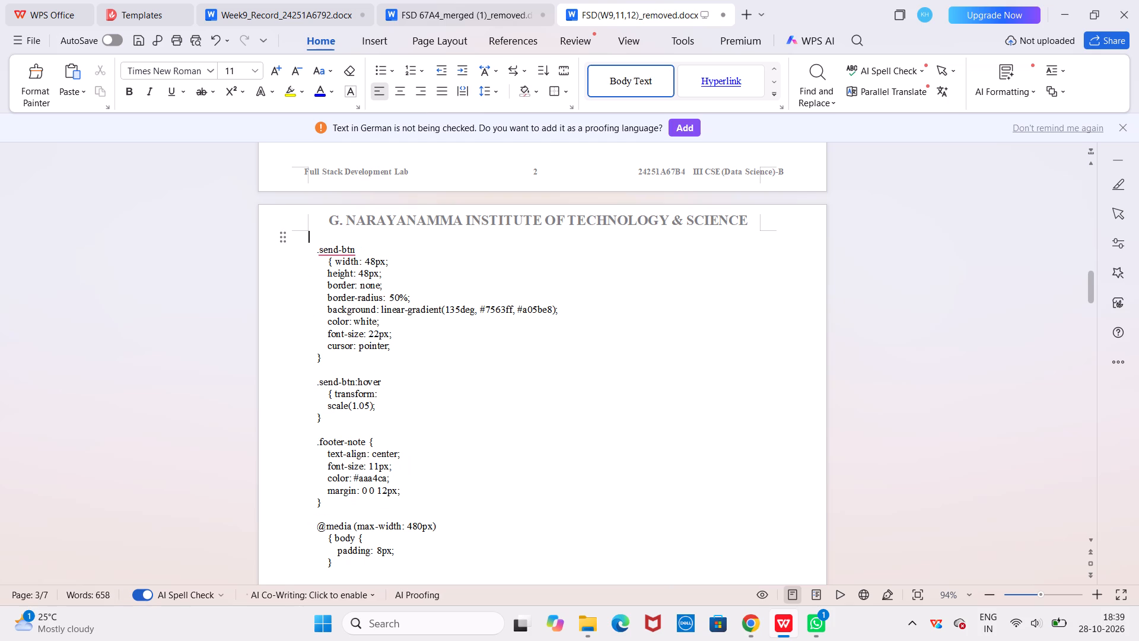
{"action": "scroll", "coordinate": [481, 389], "scroll_direction": "up", "scroll_amount": 3}
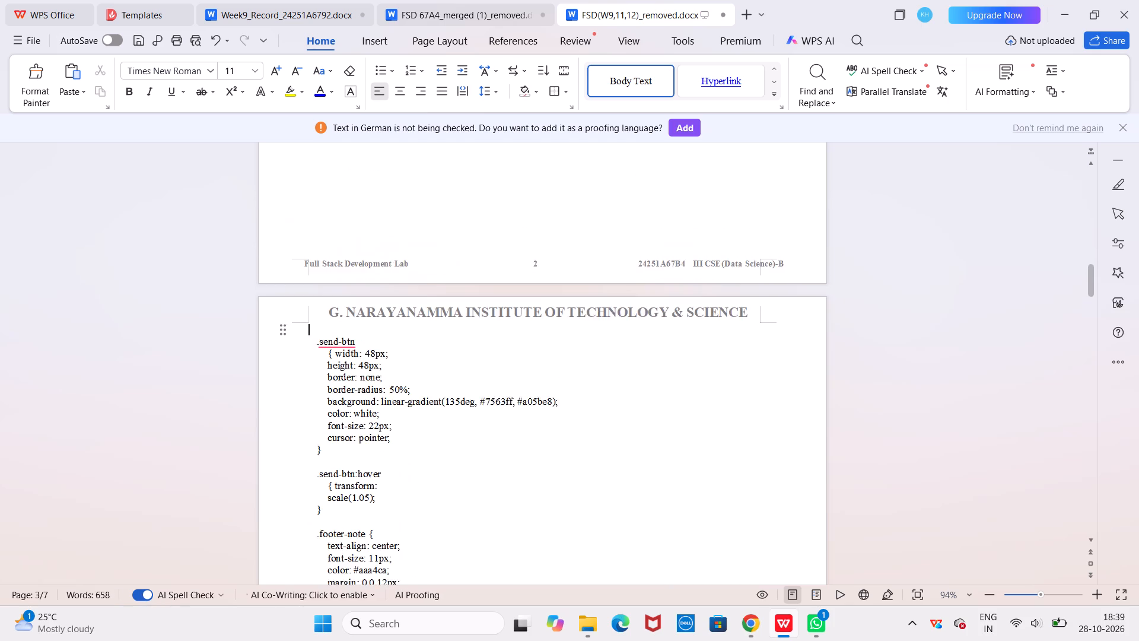
{"action": "scroll", "coordinate": [481, 389], "scroll_direction": "up", "scroll_amount": 3}
{"action": "scroll", "coordinate": [481, 389], "scroll_direction": "down", "scroll_amount": 2}
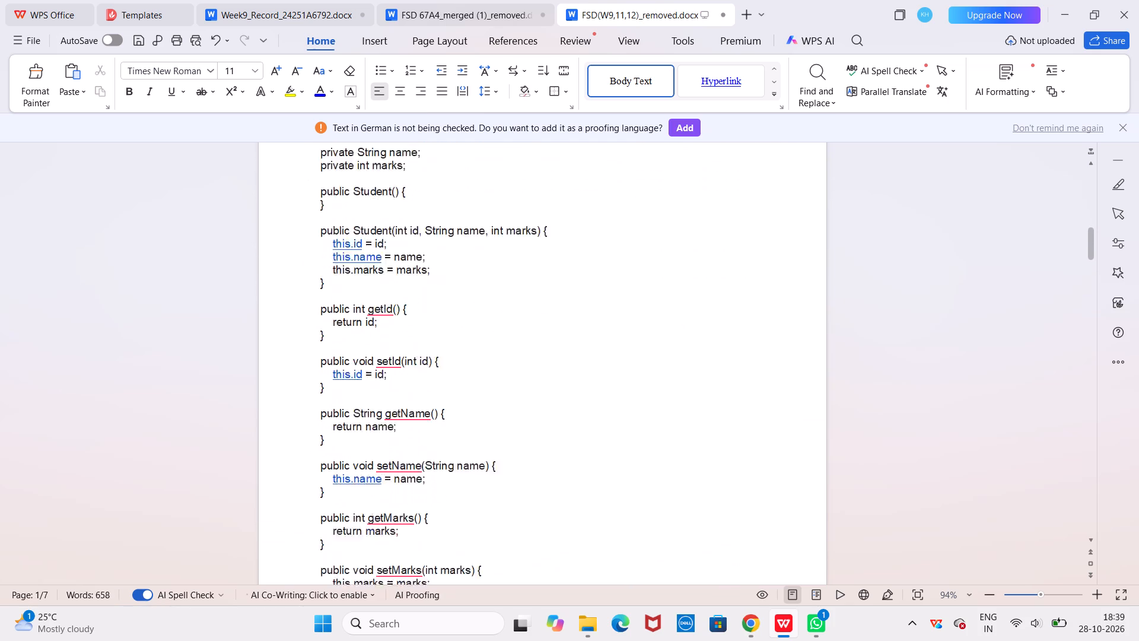
{"action": "scroll", "coordinate": [481, 389], "scroll_direction": "down", "scroll_amount": 6}
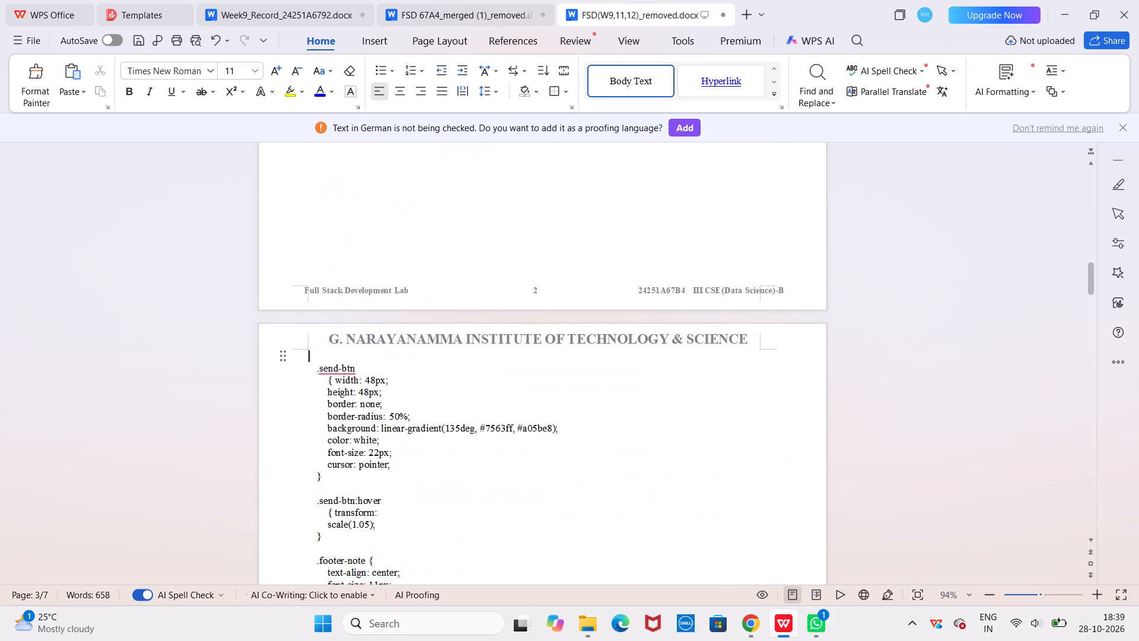
{"action": "scroll", "coordinate": [481, 389], "scroll_direction": "down", "scroll_amount": 8}
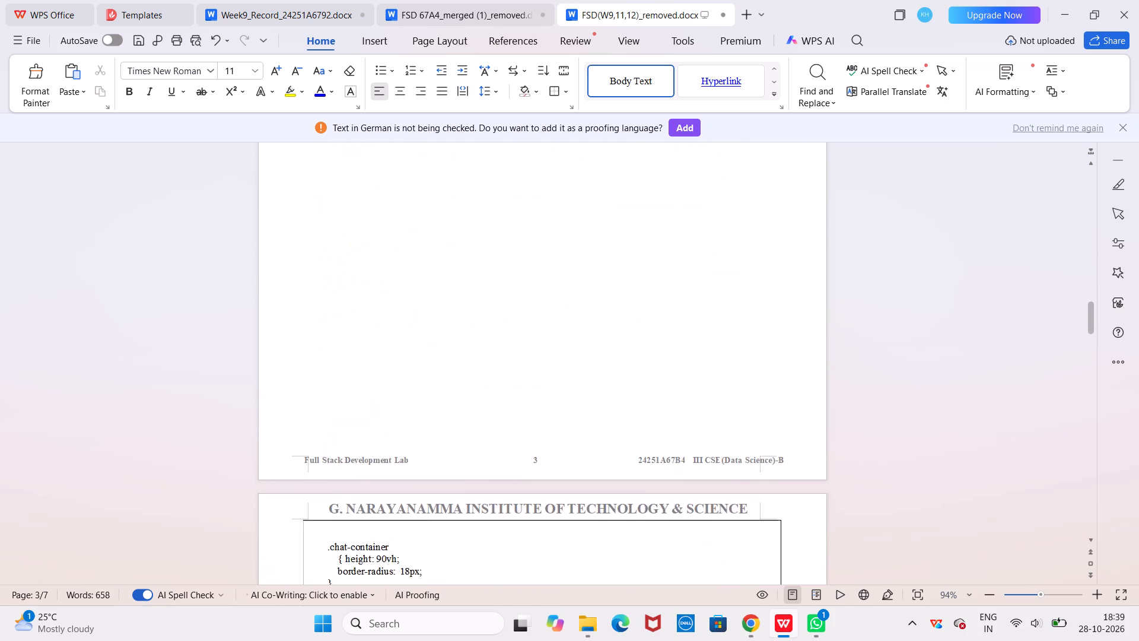
{"action": "scroll", "coordinate": [481, 389], "scroll_direction": "up", "scroll_amount": 3}
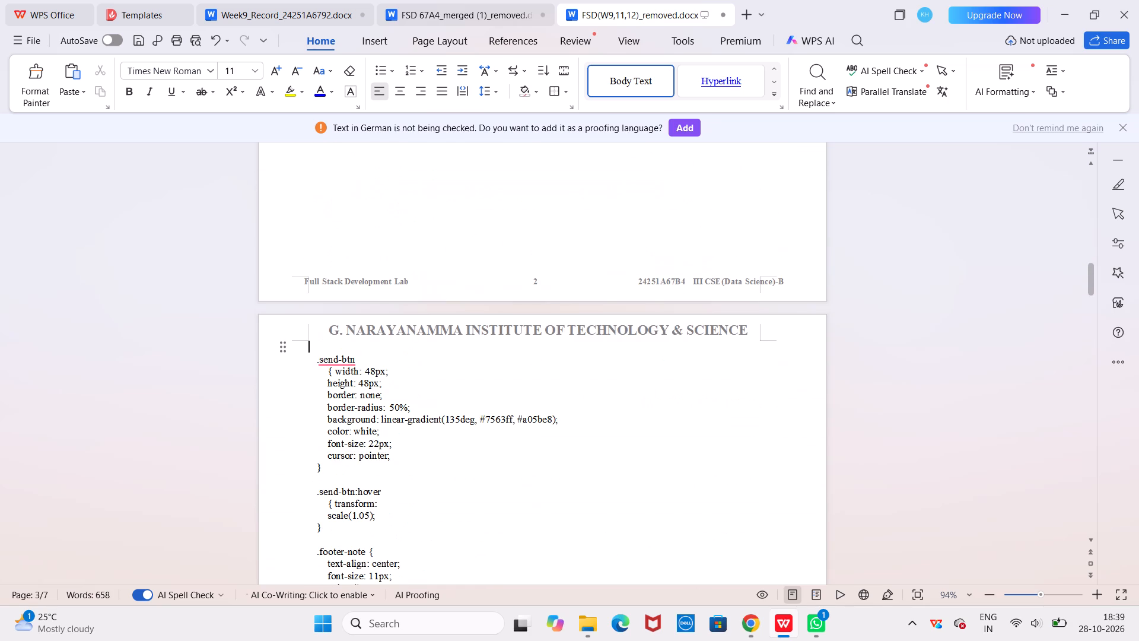
{"action": "left_click_drag", "start_coordinate": [315, 358], "coordinate": [420, 612]}
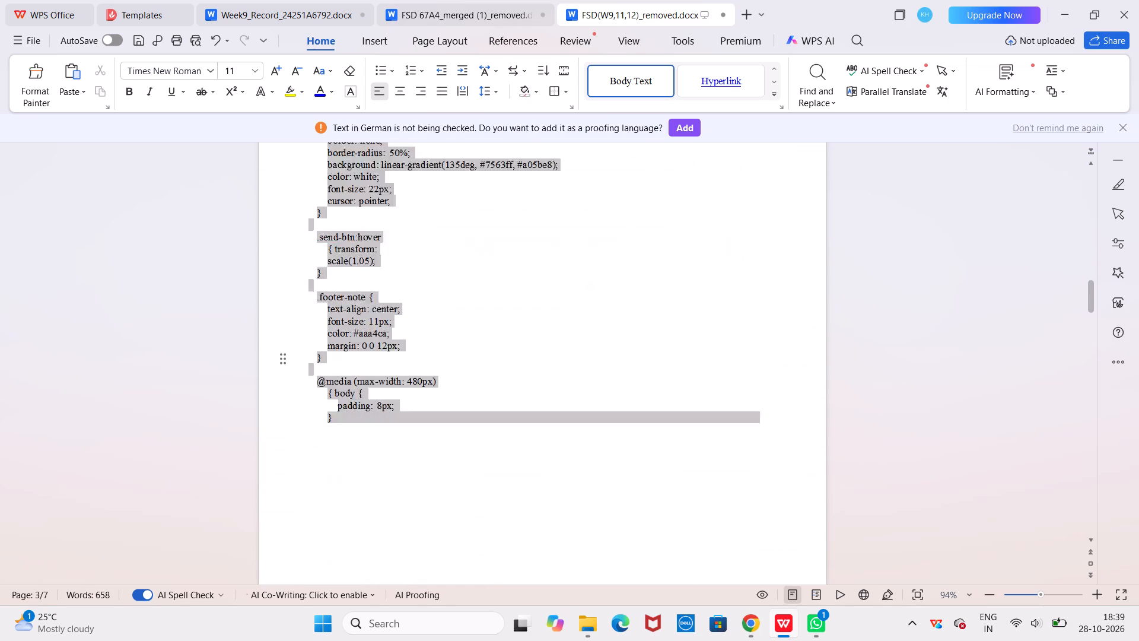
{"action": "left_click_drag", "start_coordinate": [420, 612], "coordinate": [387, 266]}
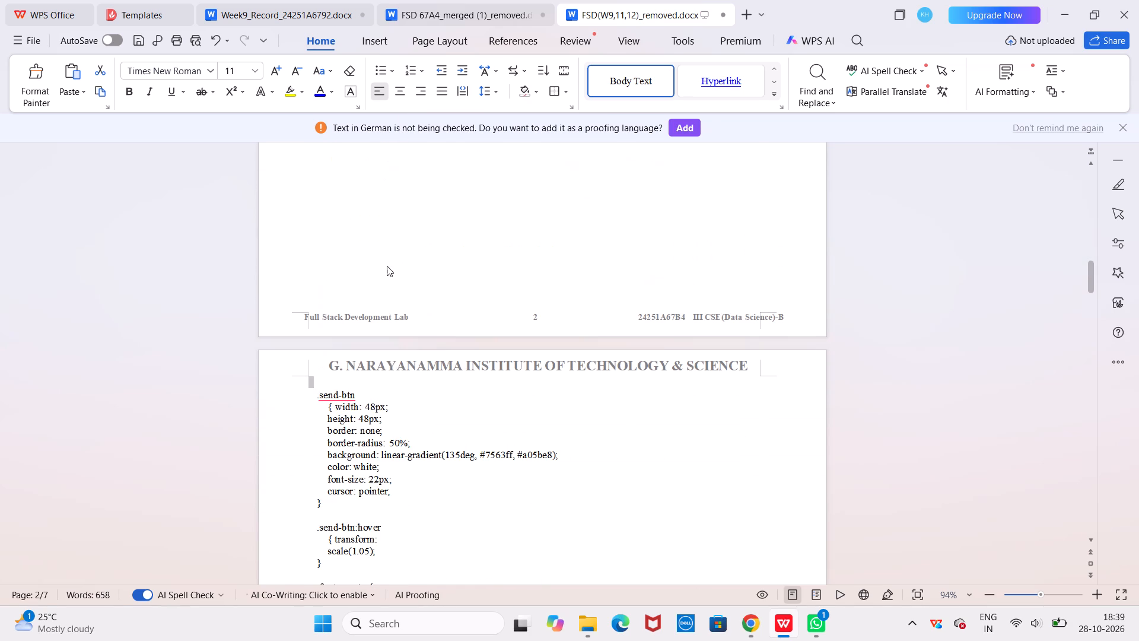
{"action": "left_click_drag", "start_coordinate": [387, 266], "coordinate": [401, 574]}
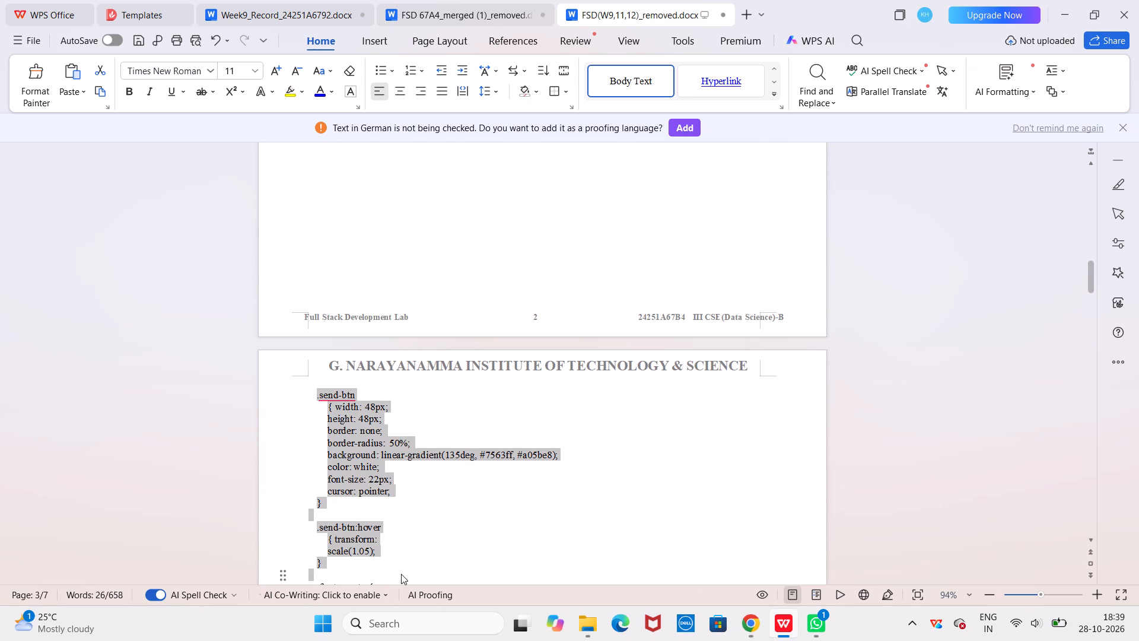
{"action": "left_click_drag", "start_coordinate": [401, 574], "coordinate": [415, 580]}
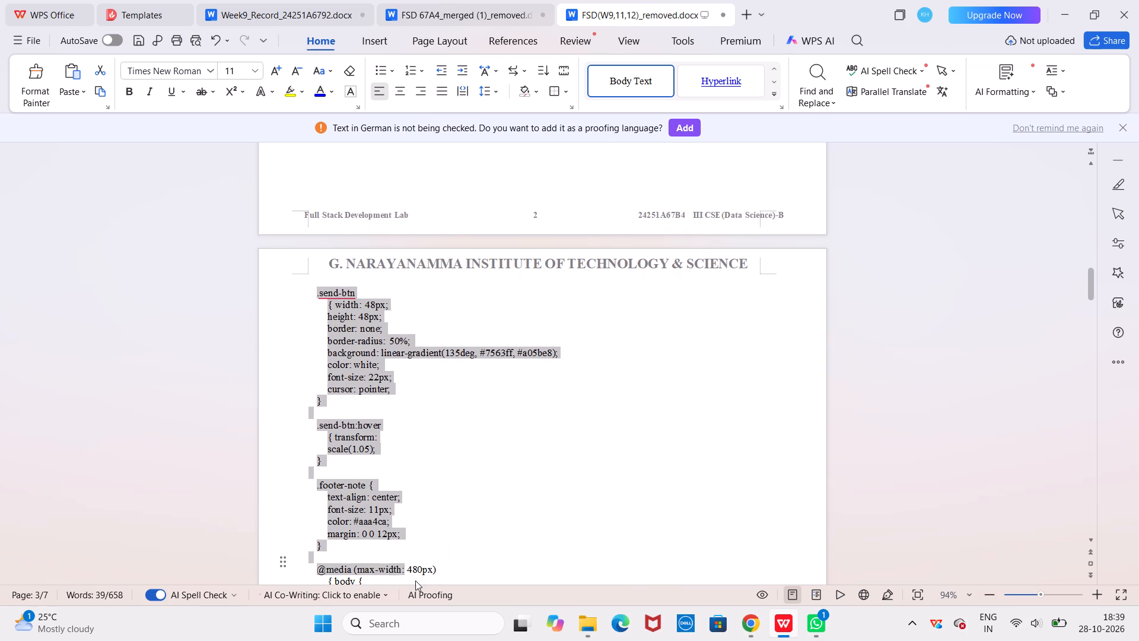
{"action": "left_click_drag", "start_coordinate": [415, 580], "coordinate": [386, 542]}
{"action": "key", "text": "BackSpace"}
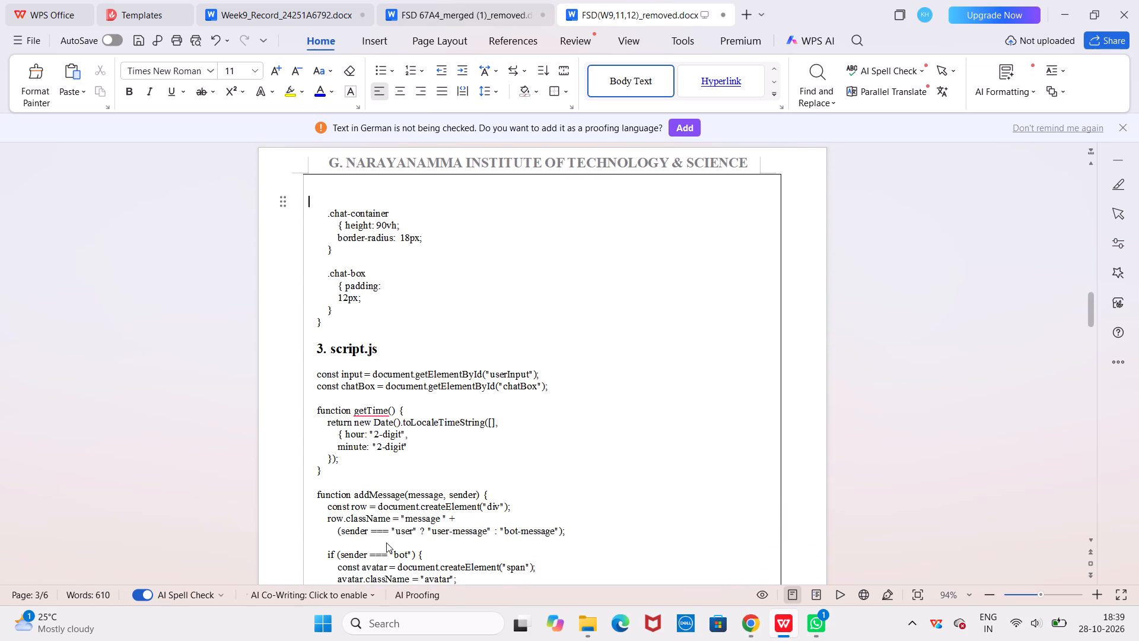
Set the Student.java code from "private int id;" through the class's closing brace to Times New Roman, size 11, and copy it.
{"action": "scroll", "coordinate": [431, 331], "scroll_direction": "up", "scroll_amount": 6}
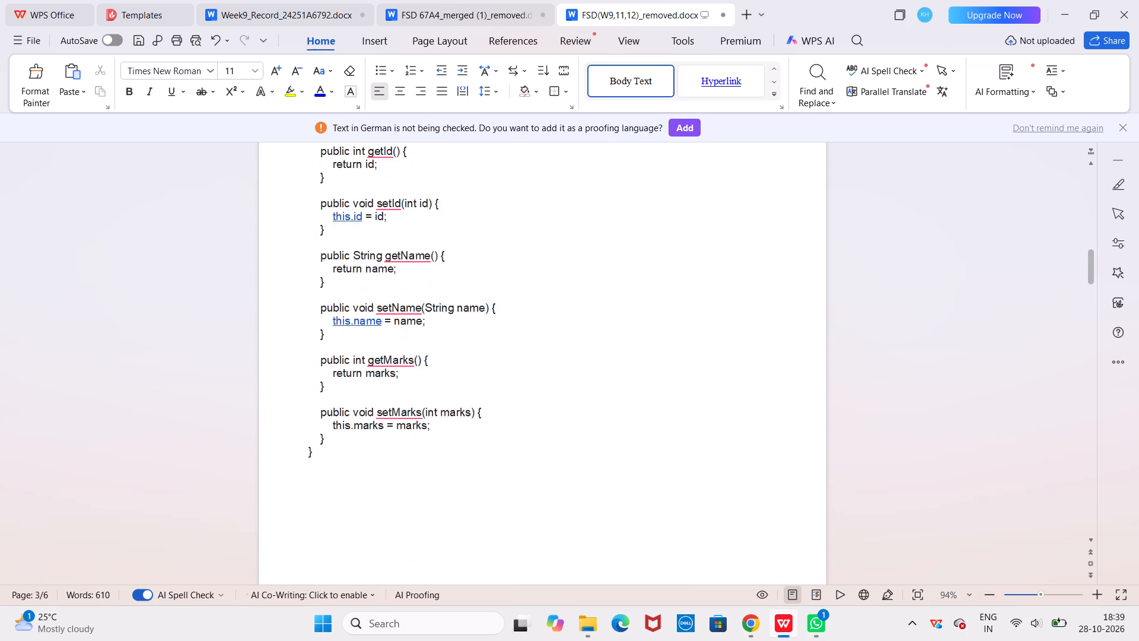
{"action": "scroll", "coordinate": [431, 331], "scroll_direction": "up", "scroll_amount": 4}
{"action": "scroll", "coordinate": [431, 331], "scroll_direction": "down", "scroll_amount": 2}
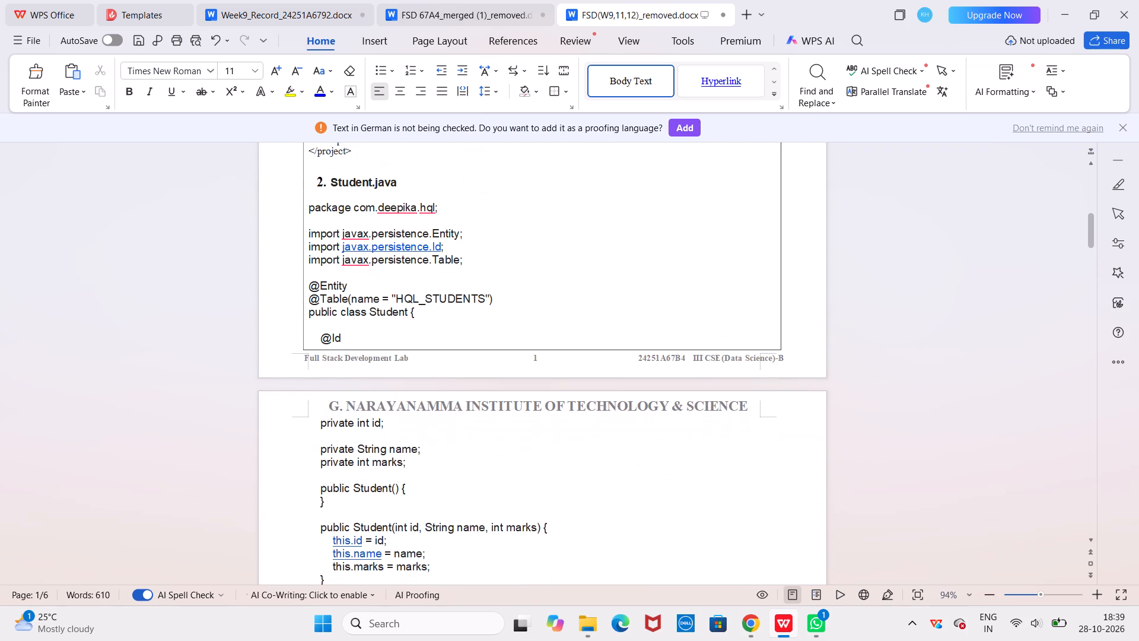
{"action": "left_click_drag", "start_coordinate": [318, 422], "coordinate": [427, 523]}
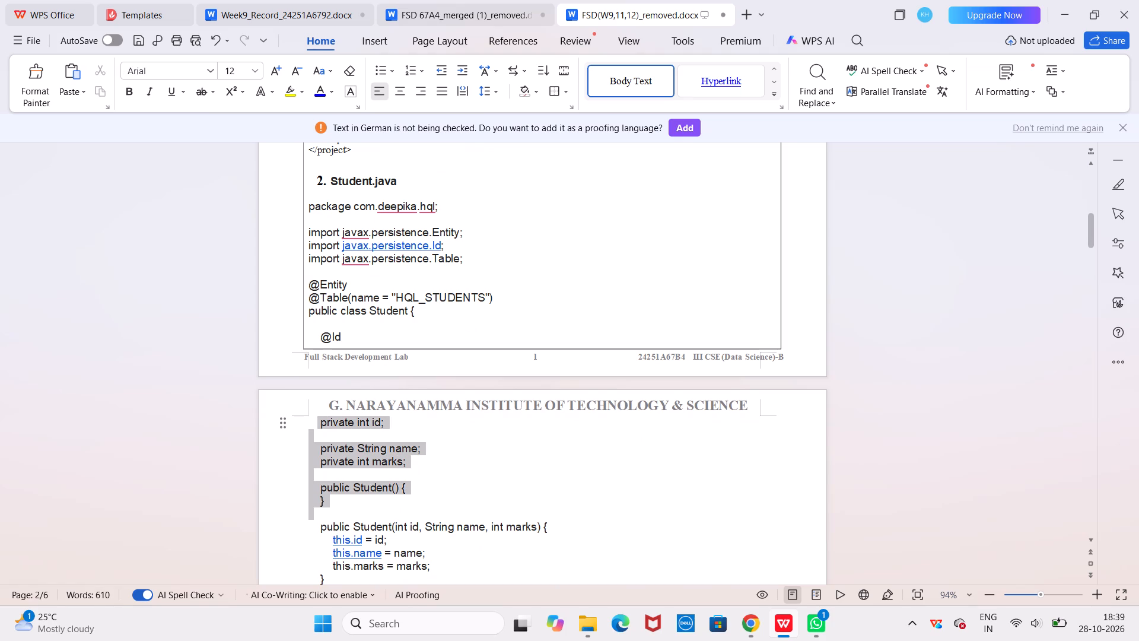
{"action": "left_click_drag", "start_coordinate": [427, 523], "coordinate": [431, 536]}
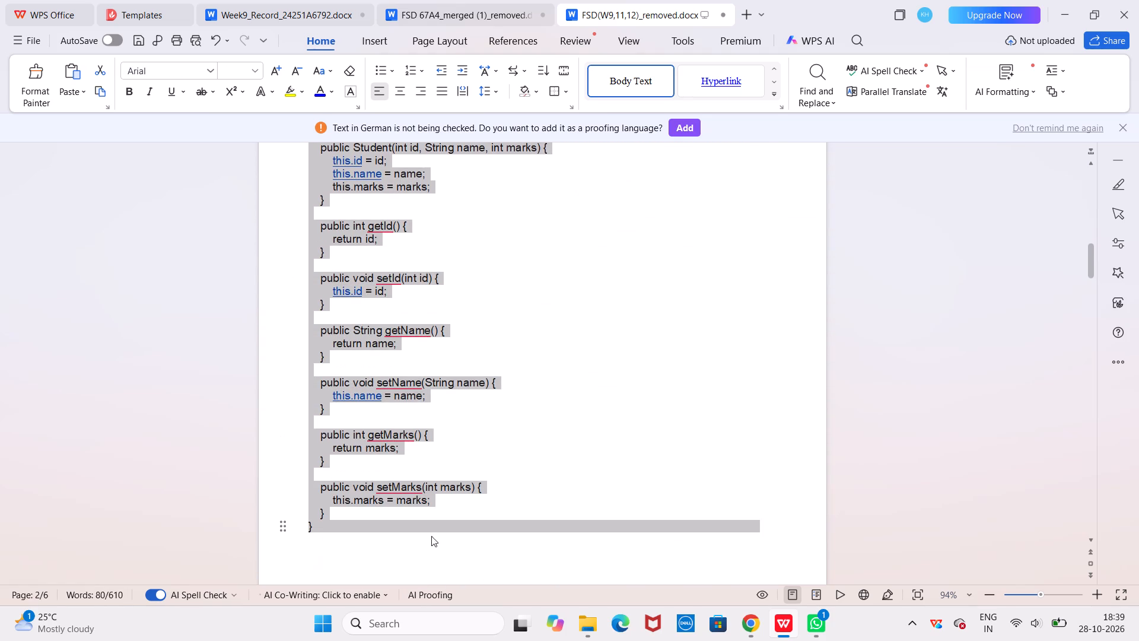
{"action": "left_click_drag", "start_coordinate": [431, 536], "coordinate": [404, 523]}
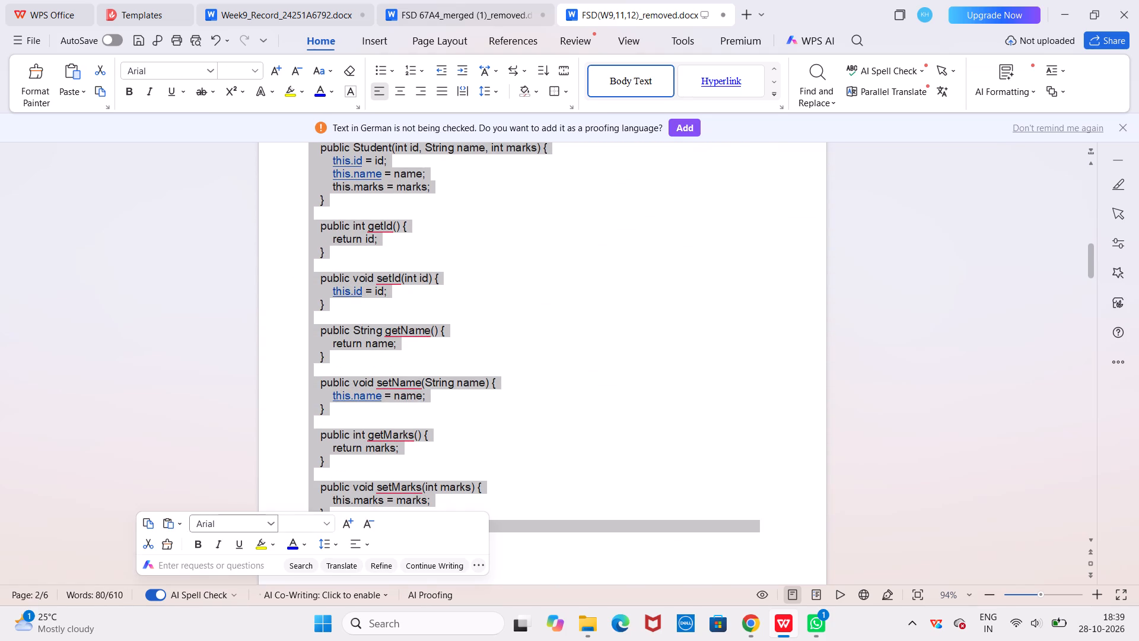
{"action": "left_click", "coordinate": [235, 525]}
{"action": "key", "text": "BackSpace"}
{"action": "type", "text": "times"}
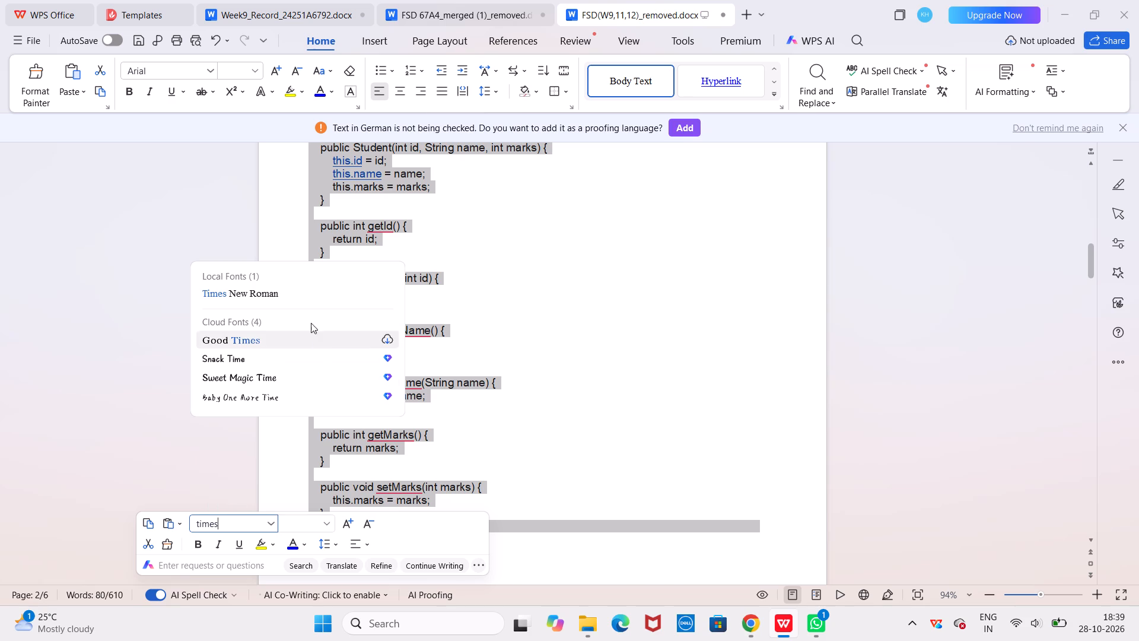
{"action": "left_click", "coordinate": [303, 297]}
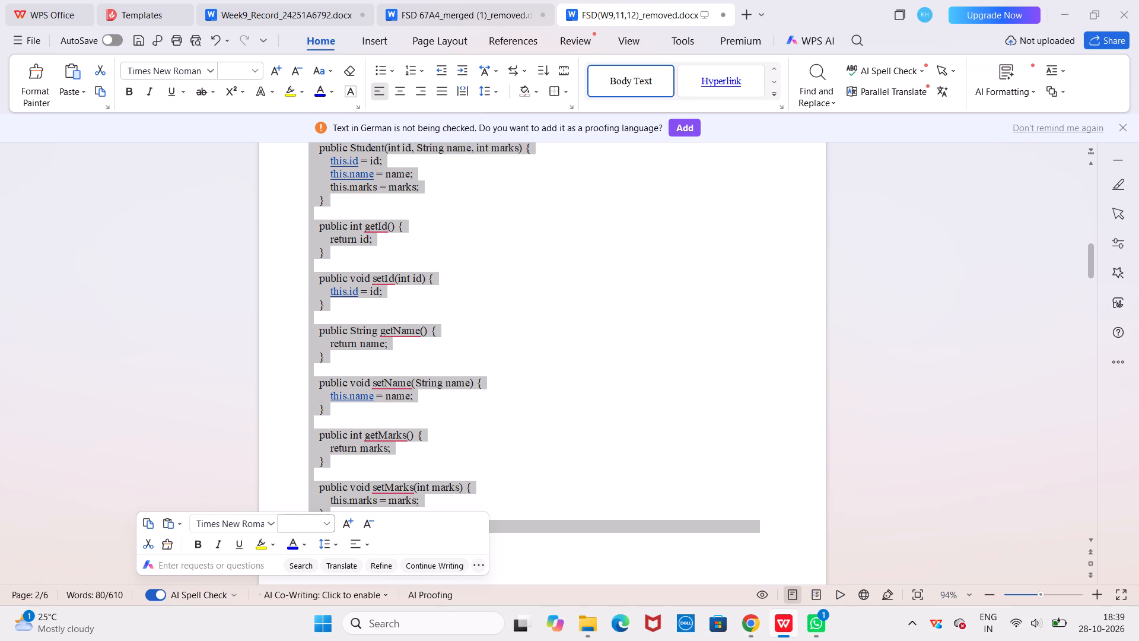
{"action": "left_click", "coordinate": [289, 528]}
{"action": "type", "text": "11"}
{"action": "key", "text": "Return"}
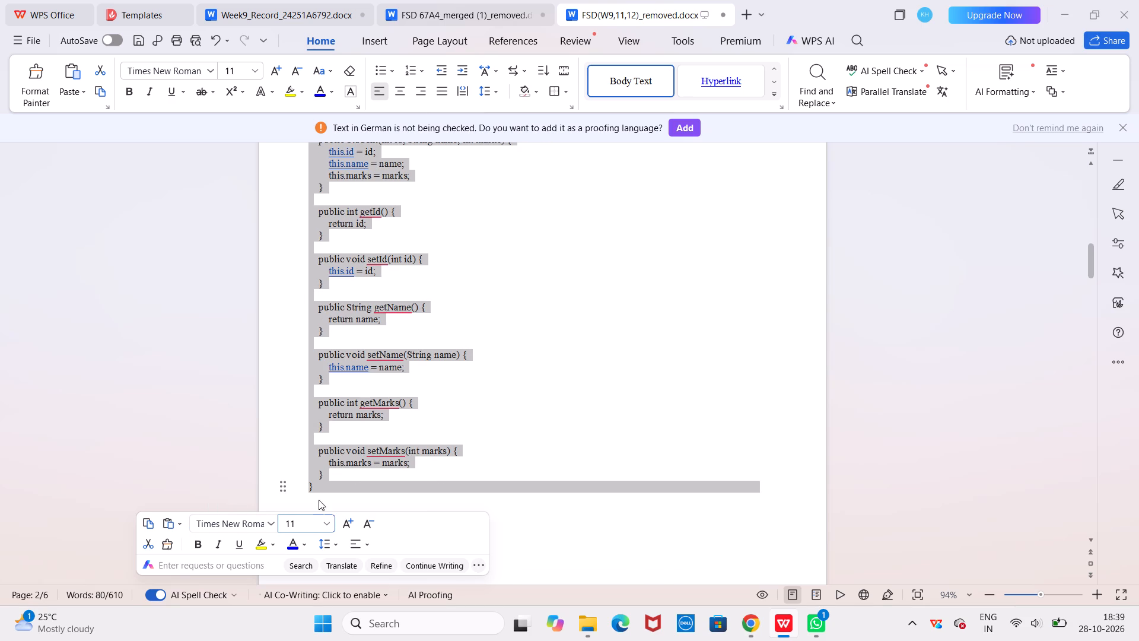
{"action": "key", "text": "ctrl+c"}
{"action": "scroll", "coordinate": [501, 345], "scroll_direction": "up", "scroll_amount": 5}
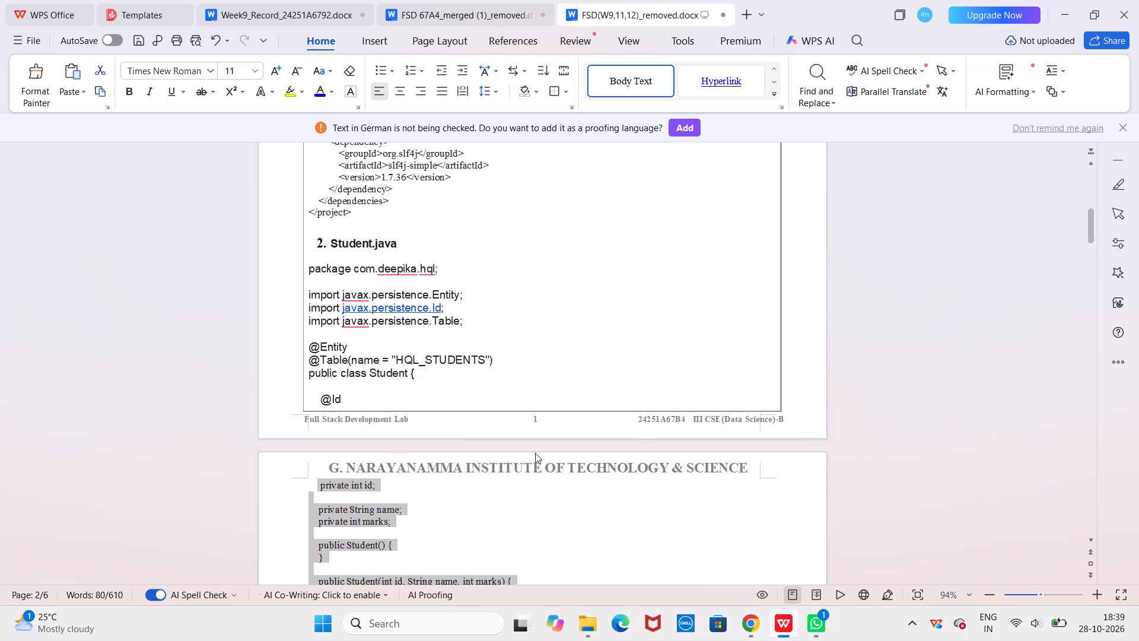
Delete the Student.java code from "private int id;" through the class's closing brace, plus the empty lines it leaves above the .chat-container rule.
{"action": "scroll", "coordinate": [535, 453], "scroll_direction": "down", "scroll_amount": 1}
{"action": "key", "text": "BackSpace"}
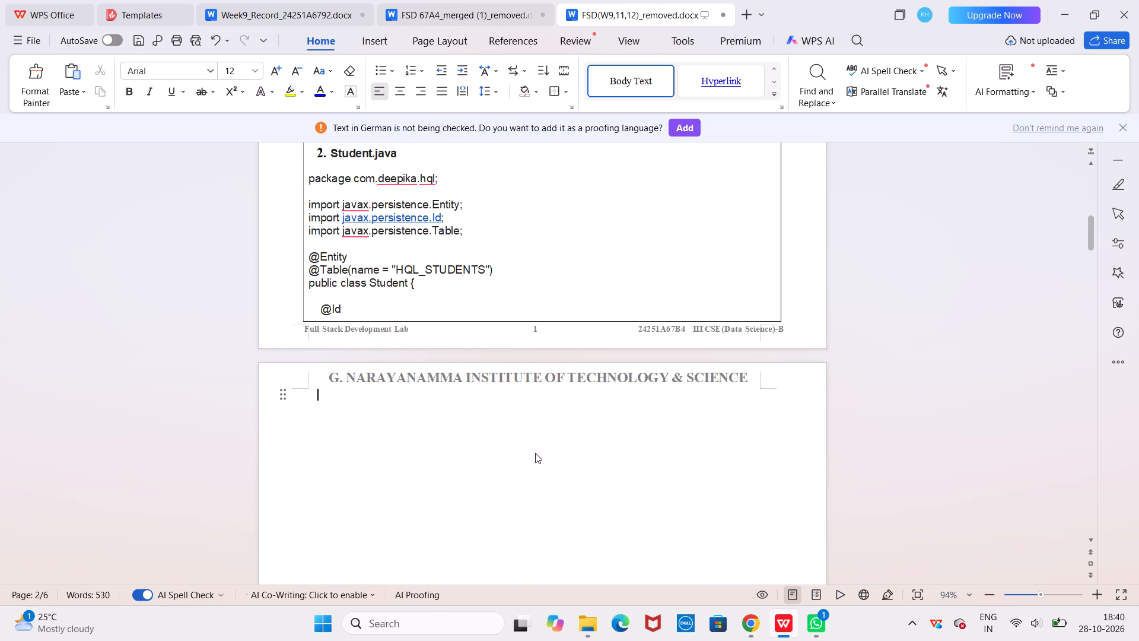
{"action": "key", "text": "BackSpace"}
{"action": "key", "text": "BackSpace"}
{"action": "key", "text": "BackSpace"}
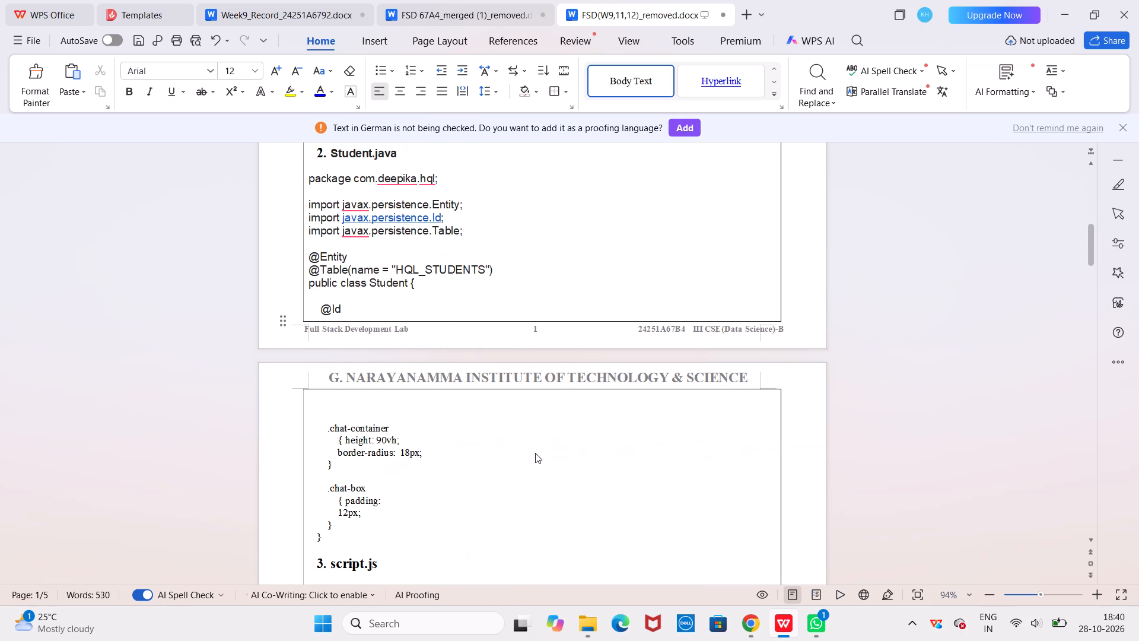
Paste the full Student.java class code, starting with "package com.deepika.hql;", on the empty line above the leftover .chat-container rule.
{"action": "left_click", "coordinate": [324, 400]}
{"action": "key", "text": "ctrl+v"}
{"action": "scroll", "coordinate": [324, 400], "scroll_direction": "right", "scroll_amount": 1}
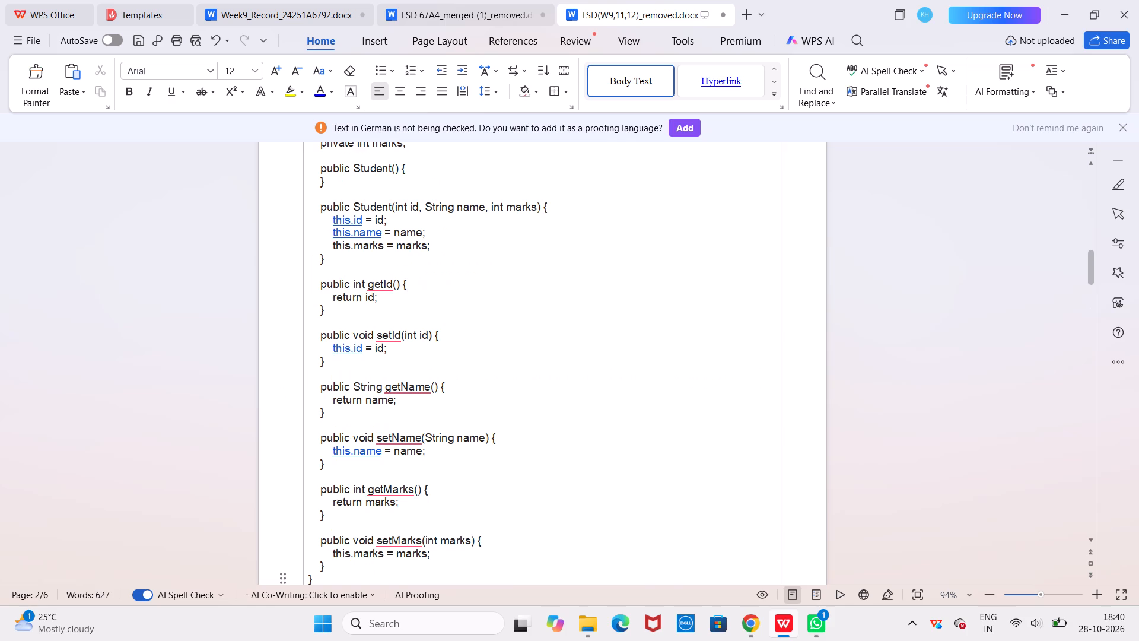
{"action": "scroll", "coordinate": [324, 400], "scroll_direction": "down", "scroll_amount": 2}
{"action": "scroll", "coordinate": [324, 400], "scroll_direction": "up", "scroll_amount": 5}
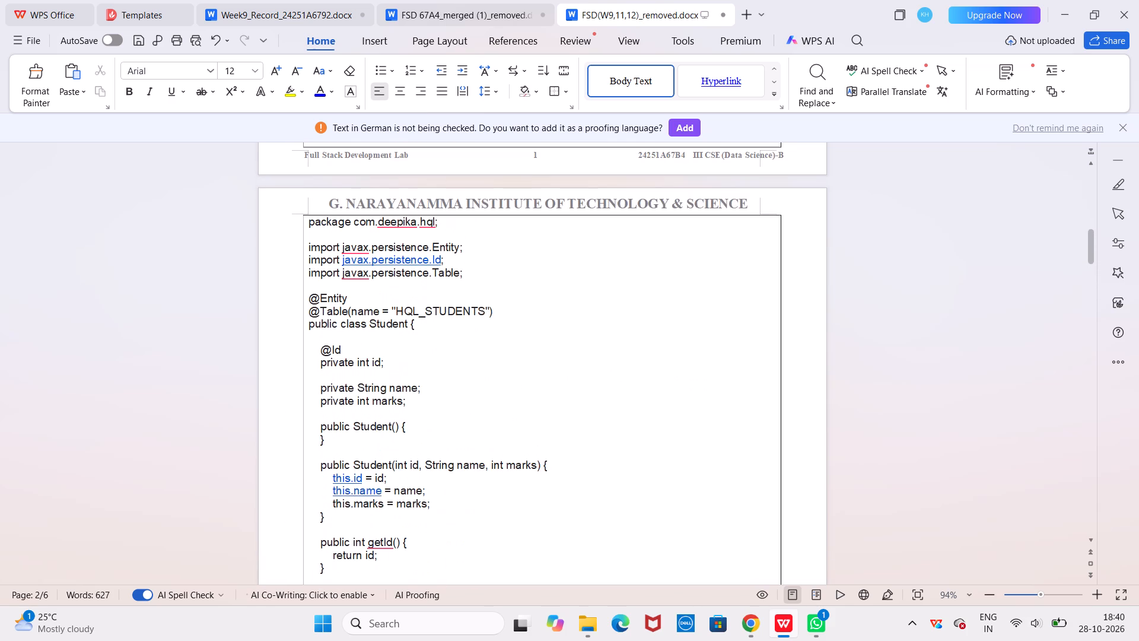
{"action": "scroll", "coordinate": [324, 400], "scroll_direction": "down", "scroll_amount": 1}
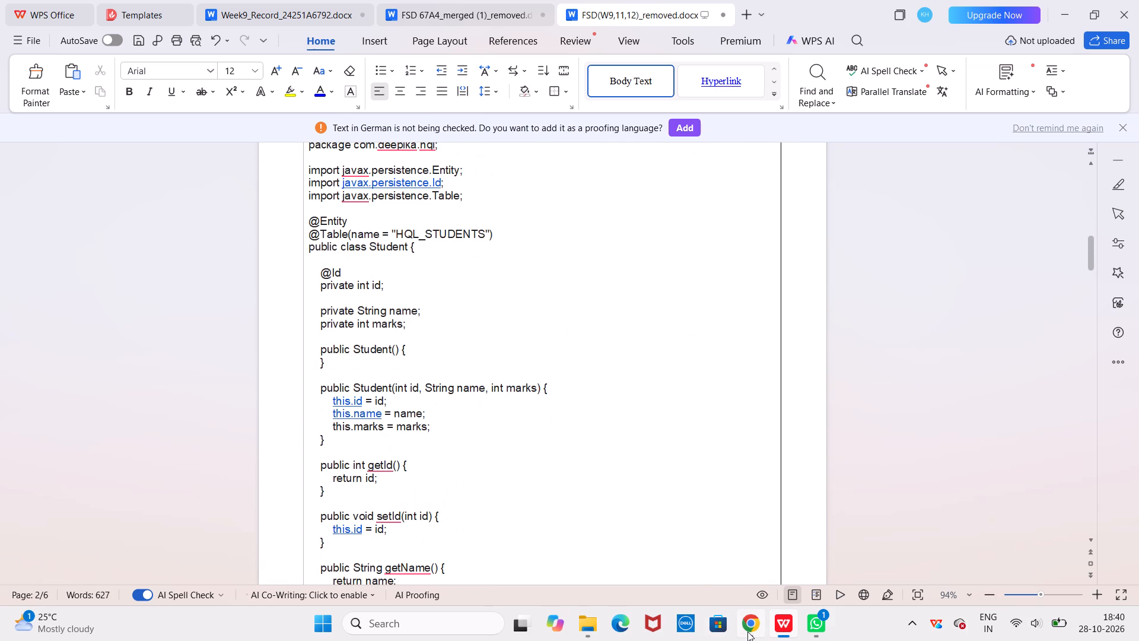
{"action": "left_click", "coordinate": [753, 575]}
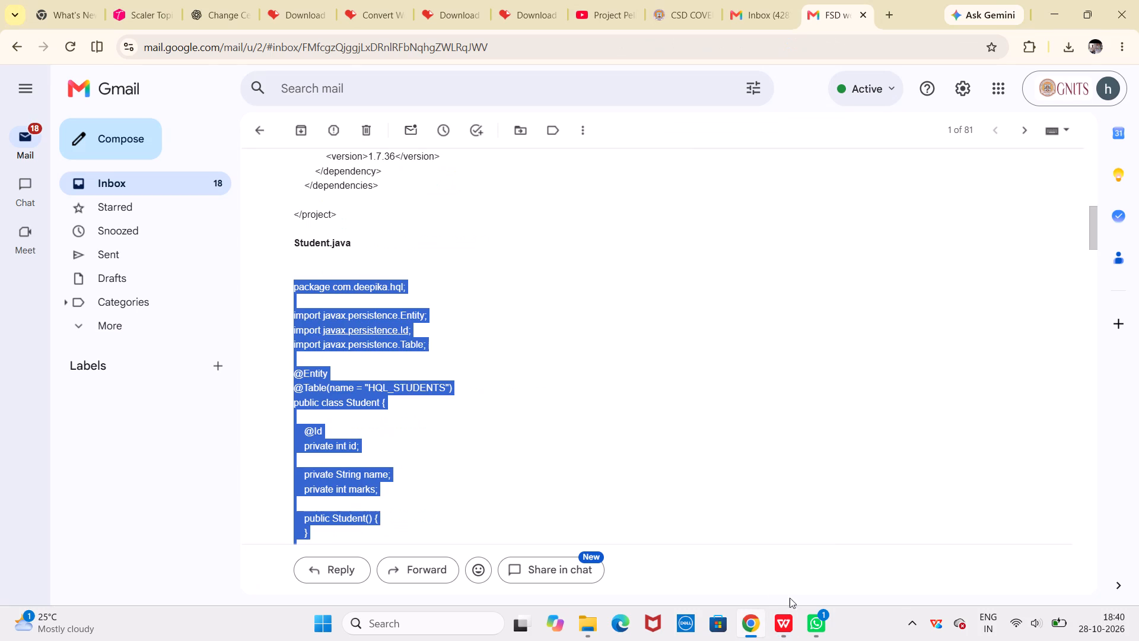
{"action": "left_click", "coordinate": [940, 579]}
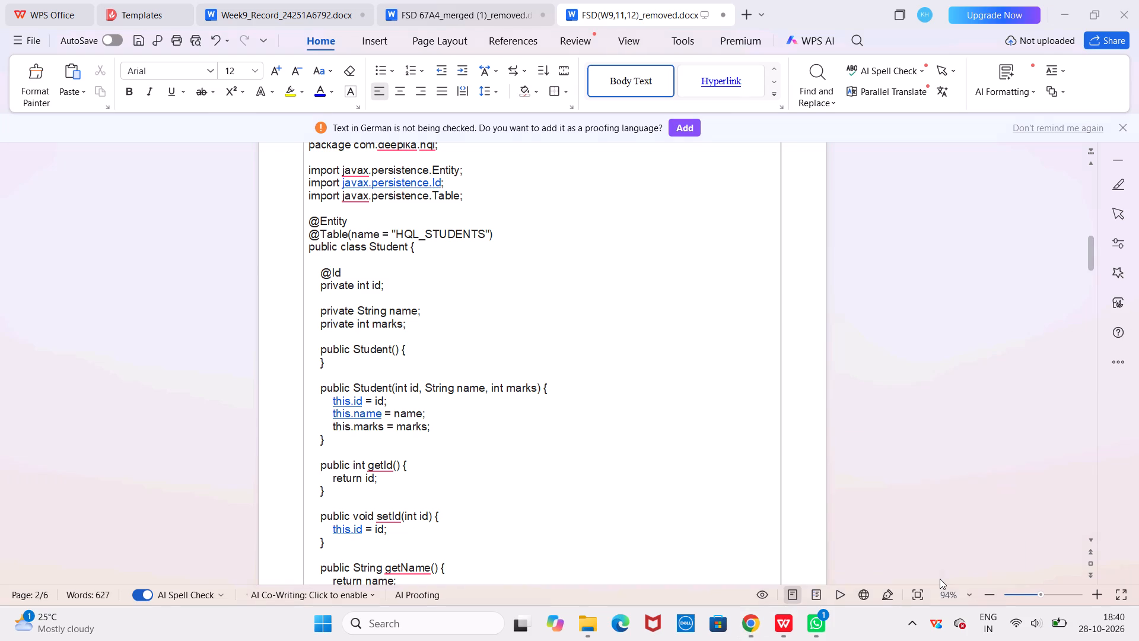
Delete the leftover .chat-container and .chat-box CSS rules between the Student class's closing brace and the script.js heading.
{"action": "scroll", "coordinate": [686, 441], "scroll_direction": "down", "scroll_amount": 4}
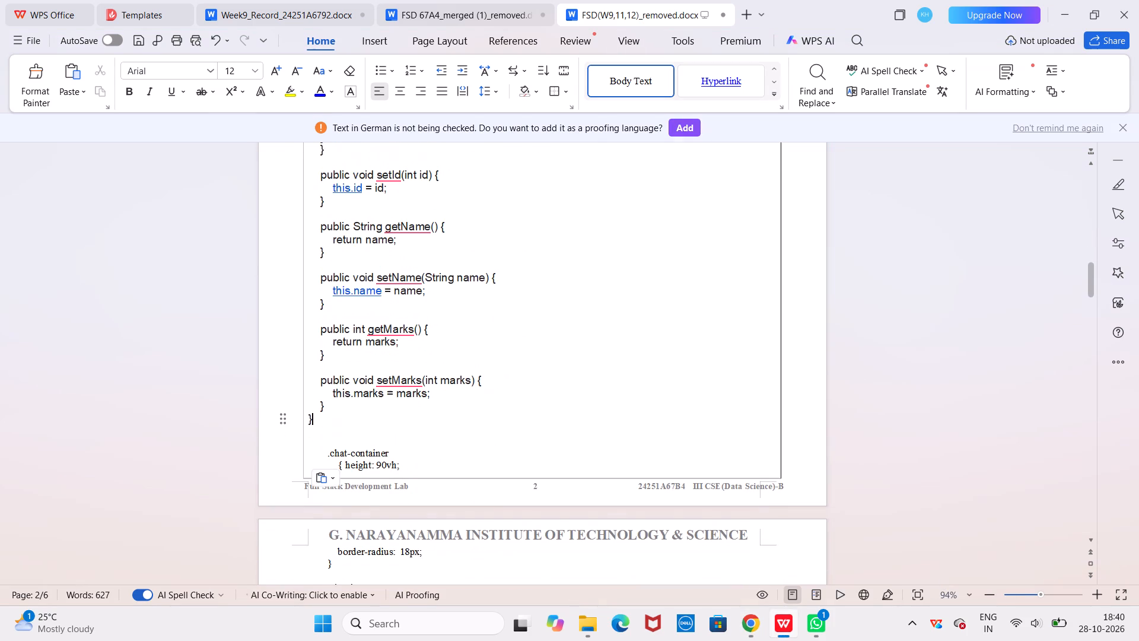
{"action": "scroll", "coordinate": [686, 441], "scroll_direction": "down", "scroll_amount": 1}
{"action": "left_click_drag", "start_coordinate": [324, 430], "coordinate": [405, 448]}
{"action": "key", "text": "BackSpace"}
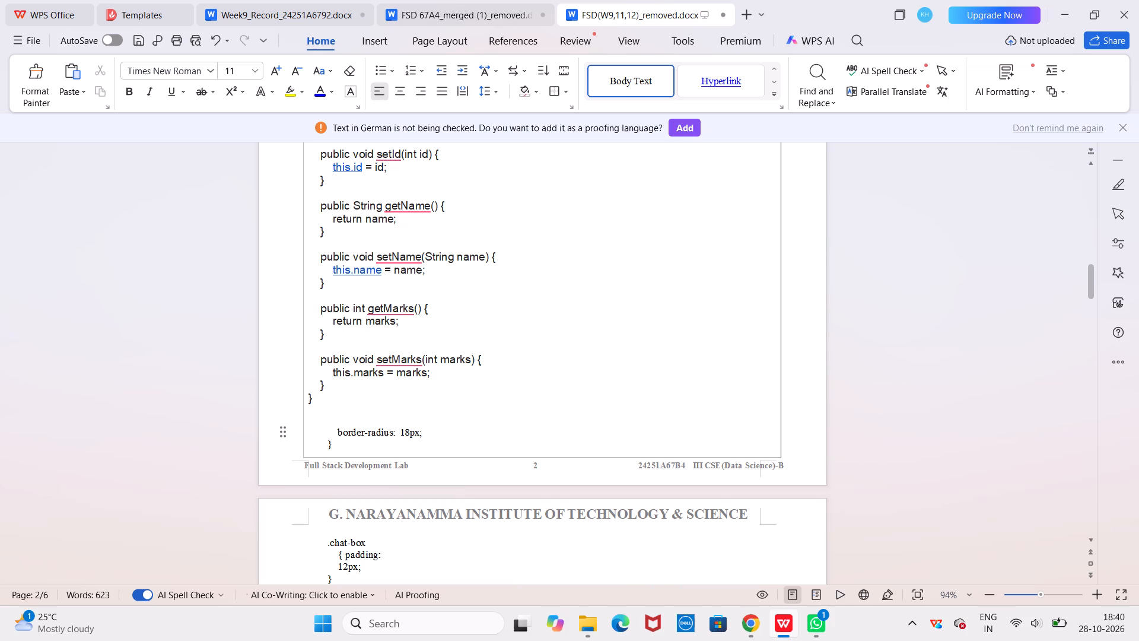
{"action": "left_click_drag", "start_coordinate": [333, 429], "coordinate": [345, 443]}
{"action": "key", "text": "BackSpace"}
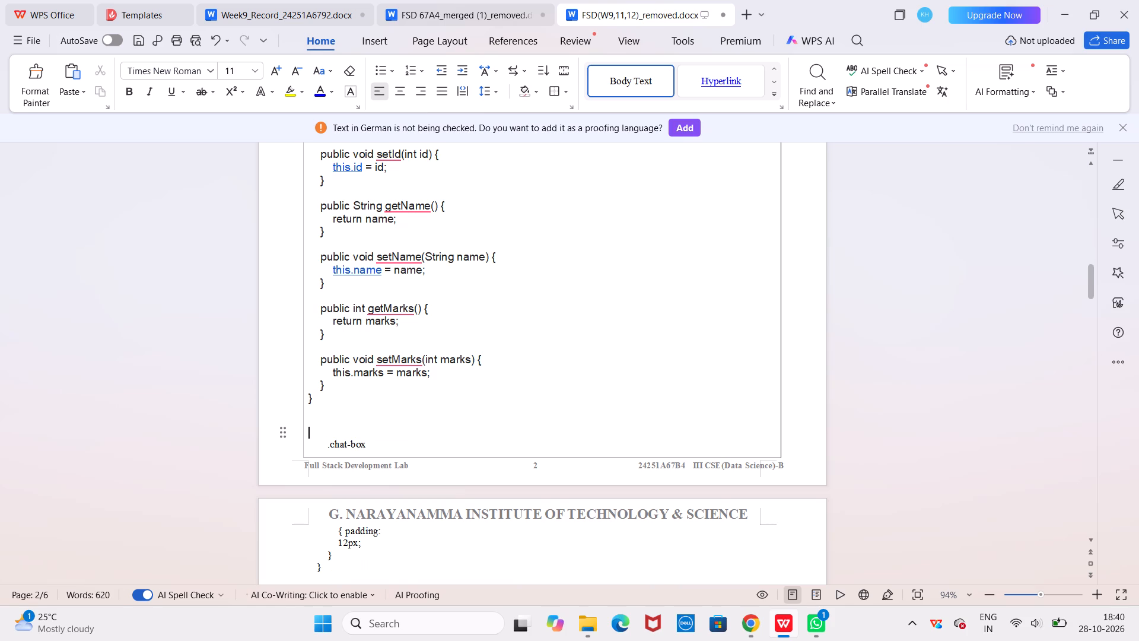
{"action": "scroll", "coordinate": [345, 443], "scroll_direction": "down", "scroll_amount": 1}
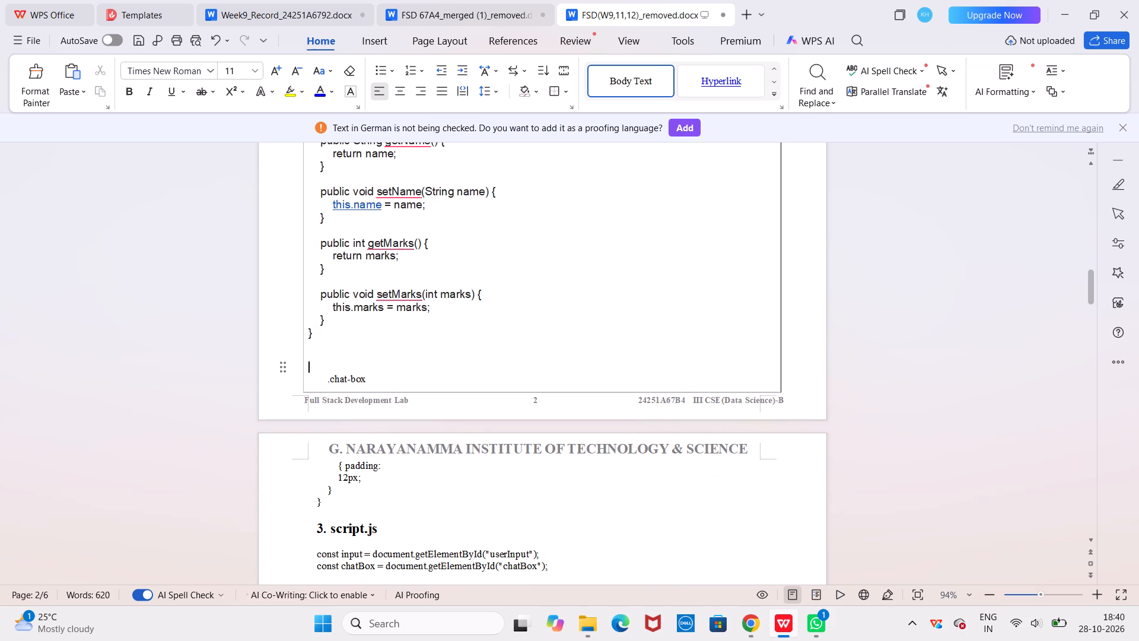
{"action": "left_click_drag", "start_coordinate": [324, 378], "coordinate": [337, 499]}
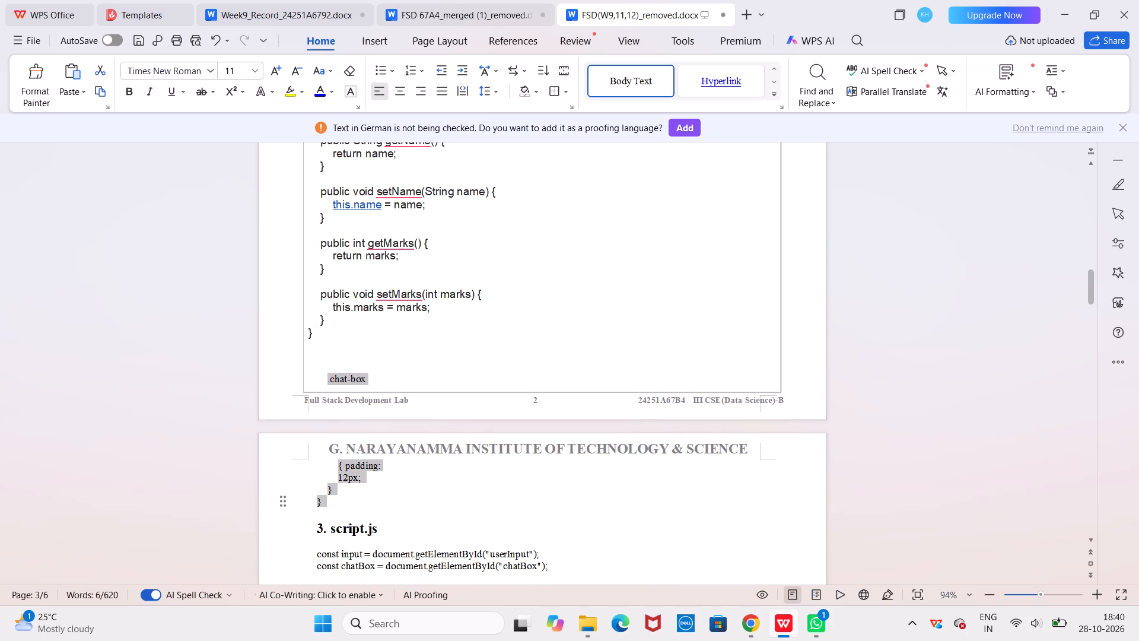
{"action": "left_click_drag", "start_coordinate": [337, 499], "coordinate": [337, 499]}
{"action": "key", "text": "BackSpace"}
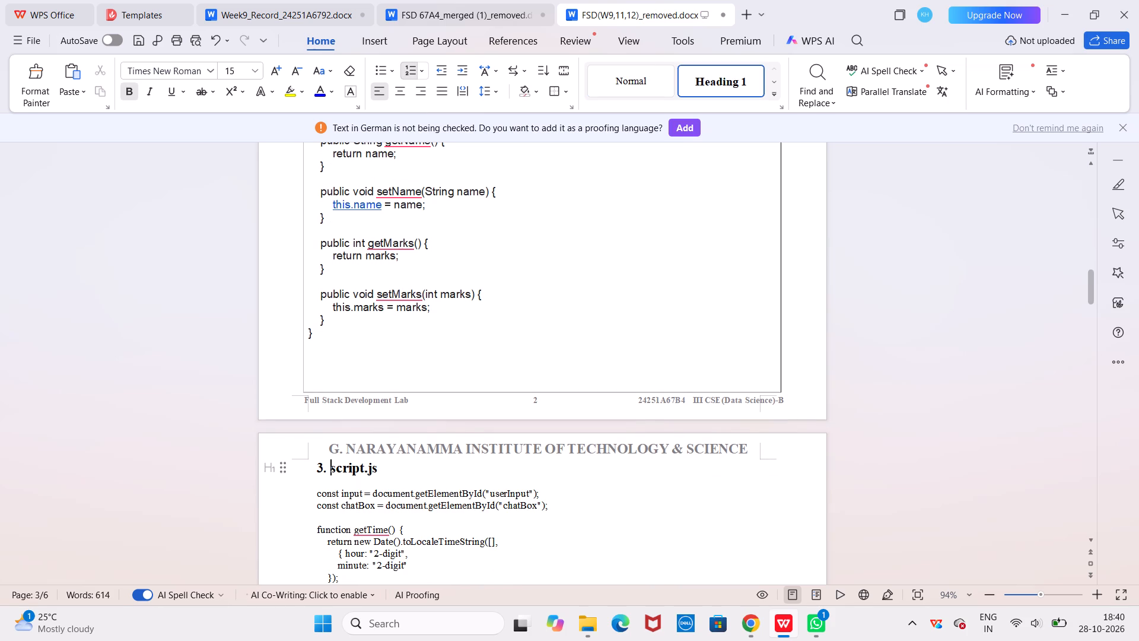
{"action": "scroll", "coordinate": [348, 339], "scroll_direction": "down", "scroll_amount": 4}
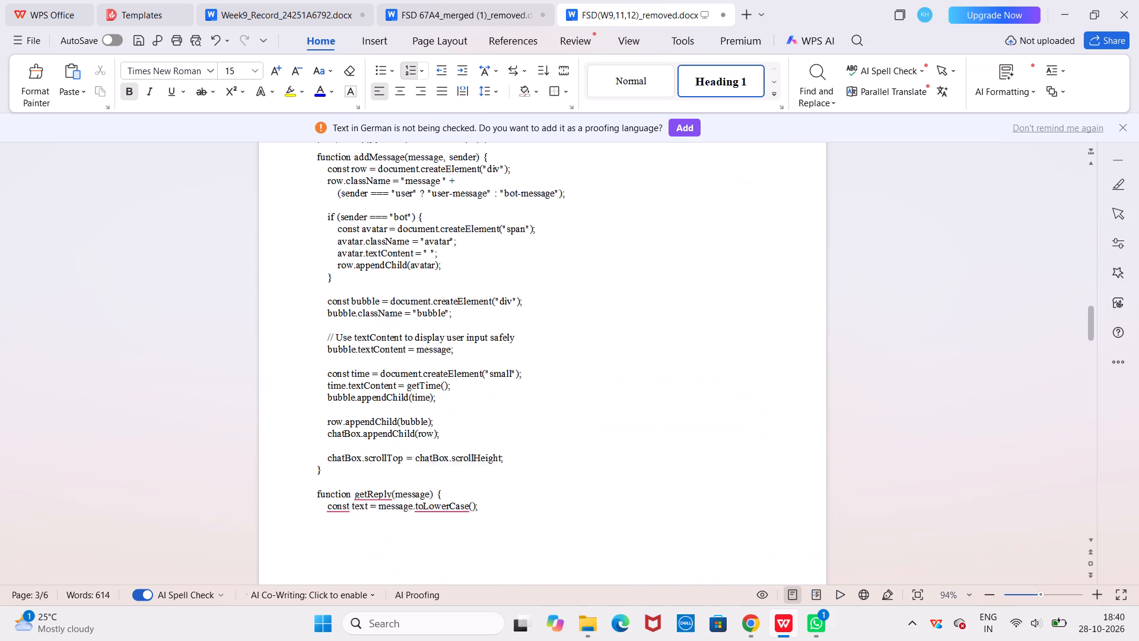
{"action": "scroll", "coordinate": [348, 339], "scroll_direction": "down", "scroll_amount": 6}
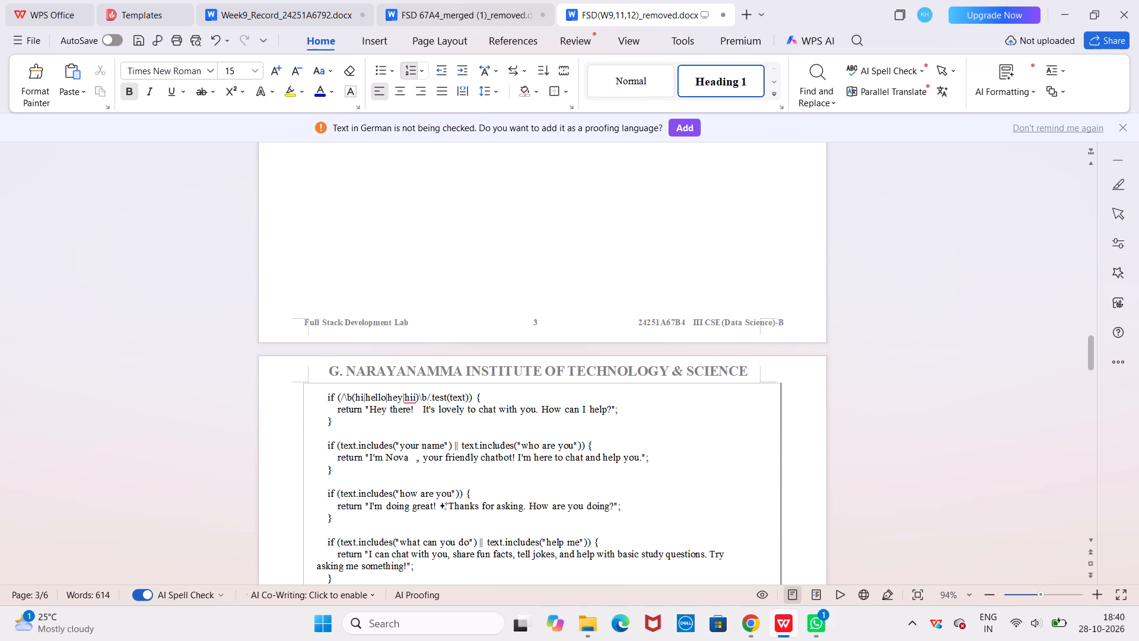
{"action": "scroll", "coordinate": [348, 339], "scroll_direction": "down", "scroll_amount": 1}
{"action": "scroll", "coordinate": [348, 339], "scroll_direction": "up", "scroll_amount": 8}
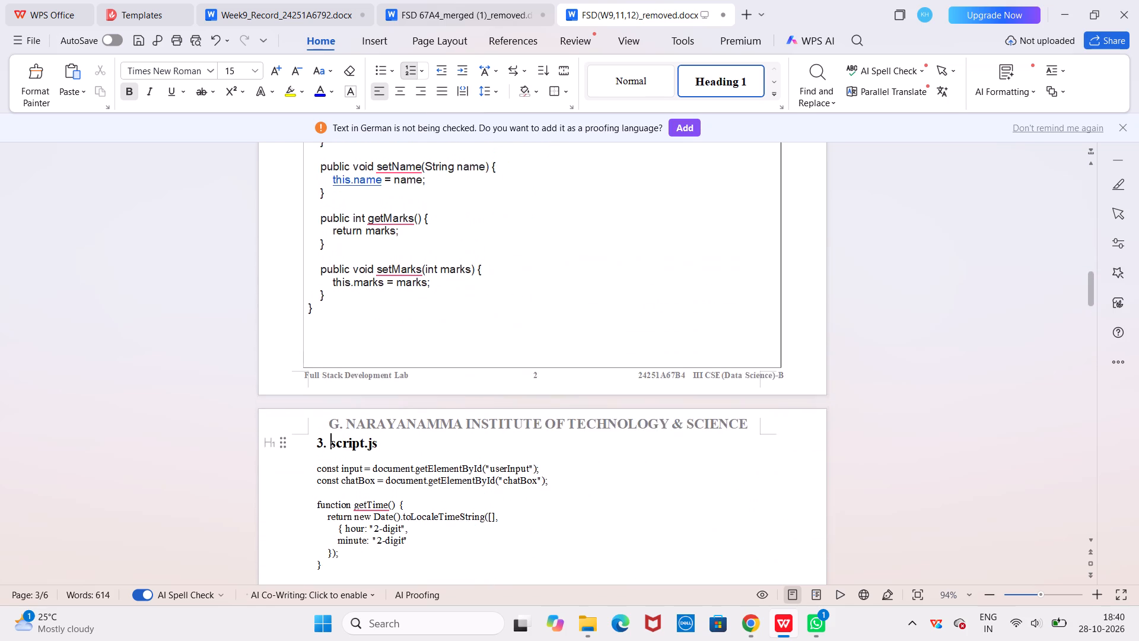
Delete the JavaScript under the "3. script.js" heading, from the "const input" line through "const text = message.toLowerCase();".
{"action": "scroll", "coordinate": [348, 339], "scroll_direction": "down", "scroll_amount": 1}
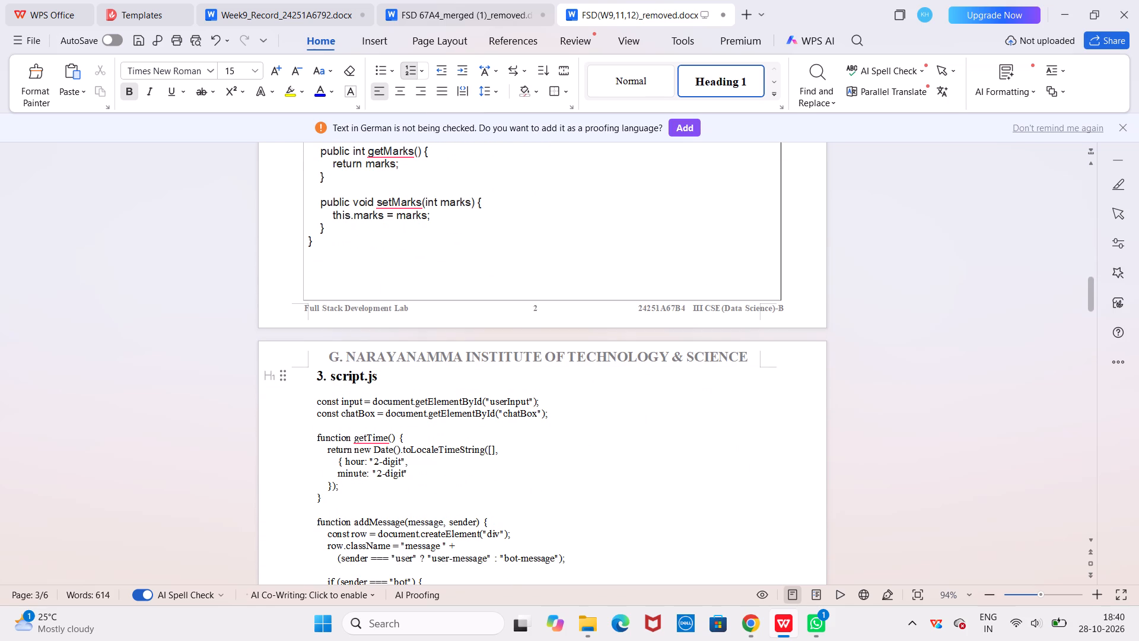
{"action": "left_click_drag", "start_coordinate": [315, 402], "coordinate": [438, 505]}
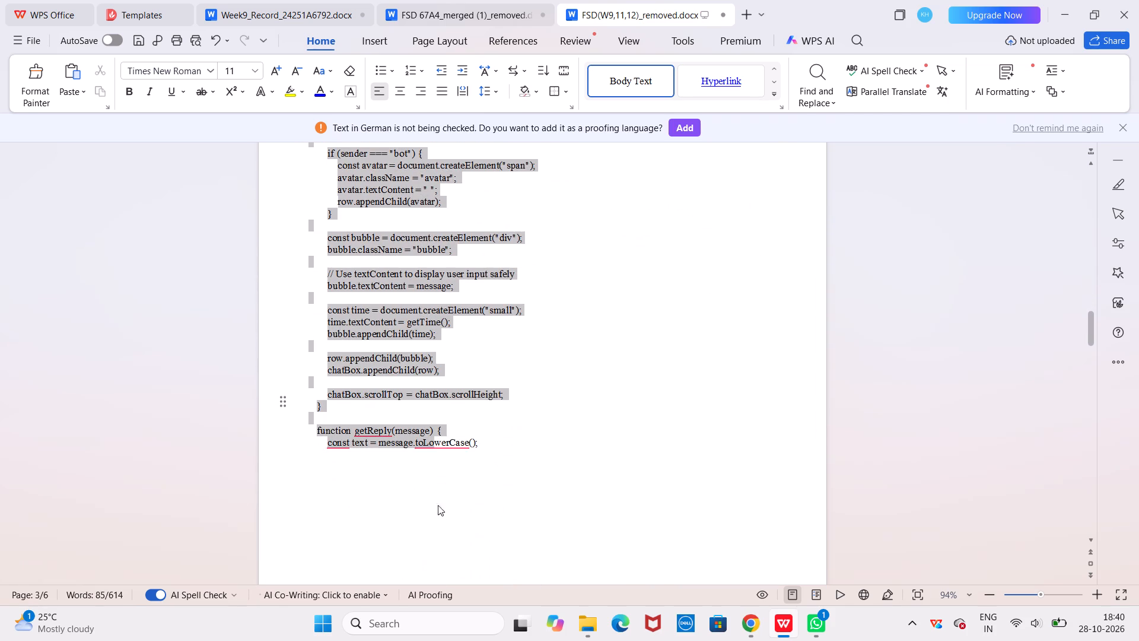
{"action": "left_click_drag", "start_coordinate": [438, 505], "coordinate": [482, 461]}
{"action": "key", "text": "BackSpace"}
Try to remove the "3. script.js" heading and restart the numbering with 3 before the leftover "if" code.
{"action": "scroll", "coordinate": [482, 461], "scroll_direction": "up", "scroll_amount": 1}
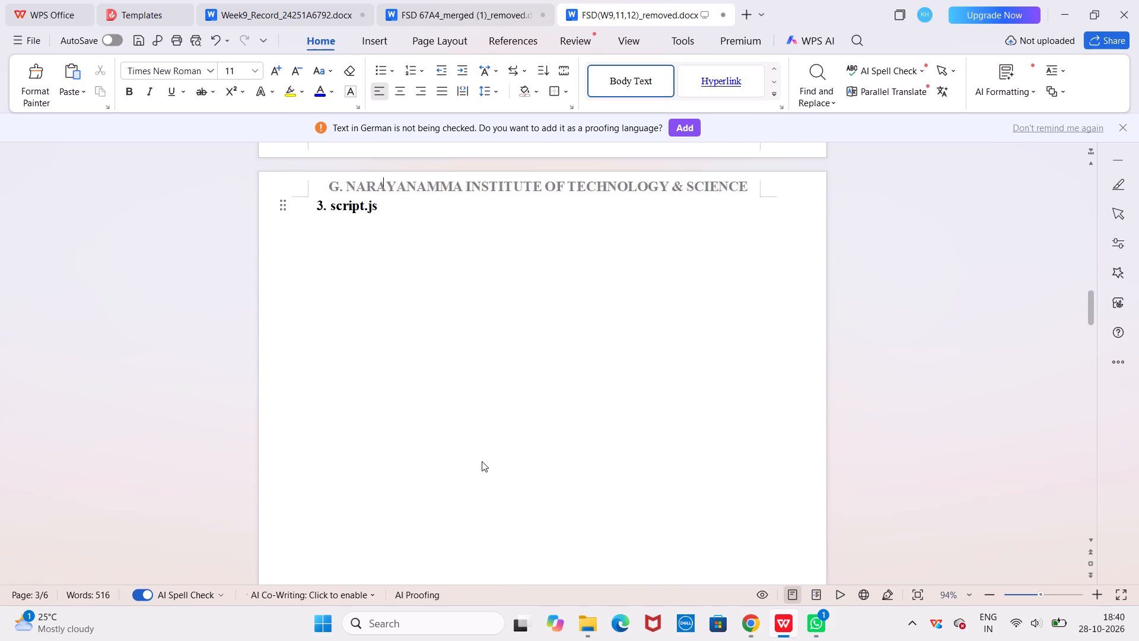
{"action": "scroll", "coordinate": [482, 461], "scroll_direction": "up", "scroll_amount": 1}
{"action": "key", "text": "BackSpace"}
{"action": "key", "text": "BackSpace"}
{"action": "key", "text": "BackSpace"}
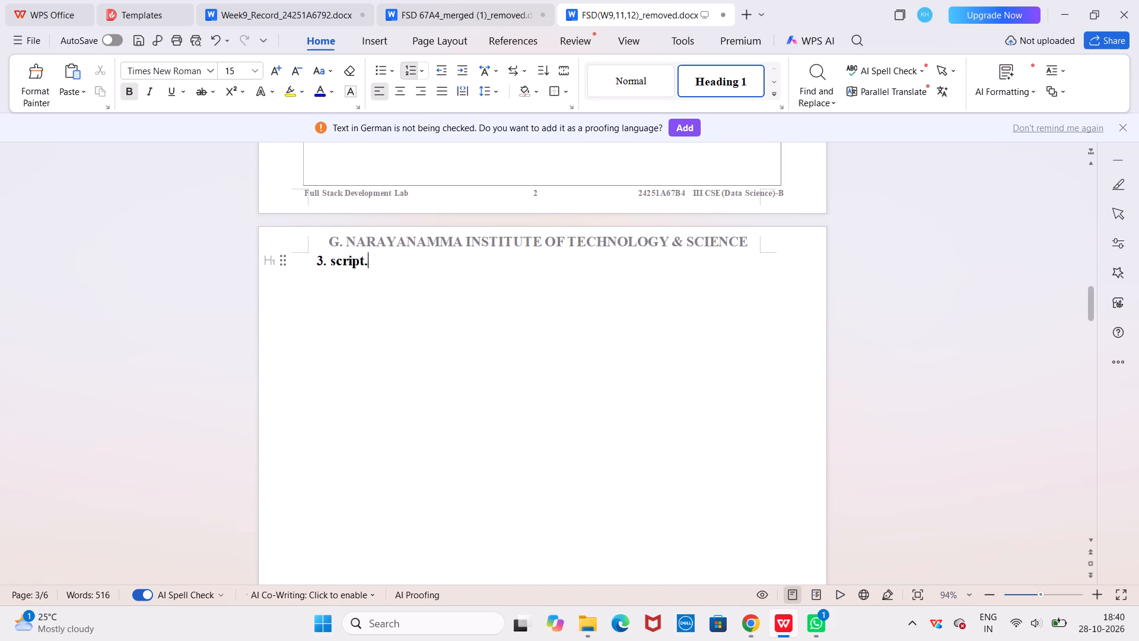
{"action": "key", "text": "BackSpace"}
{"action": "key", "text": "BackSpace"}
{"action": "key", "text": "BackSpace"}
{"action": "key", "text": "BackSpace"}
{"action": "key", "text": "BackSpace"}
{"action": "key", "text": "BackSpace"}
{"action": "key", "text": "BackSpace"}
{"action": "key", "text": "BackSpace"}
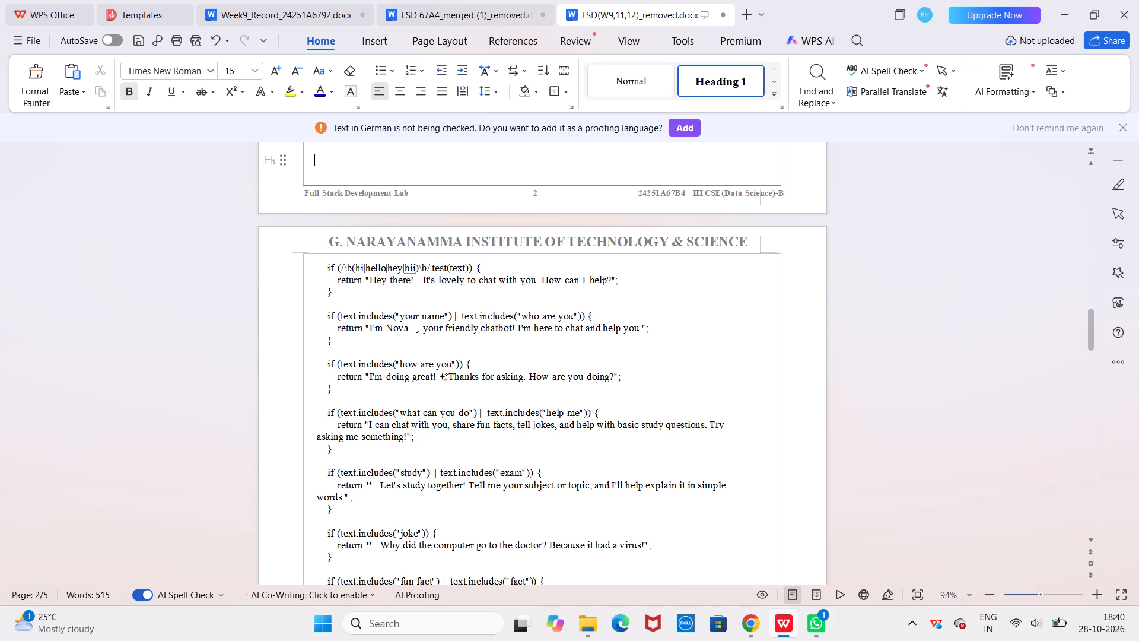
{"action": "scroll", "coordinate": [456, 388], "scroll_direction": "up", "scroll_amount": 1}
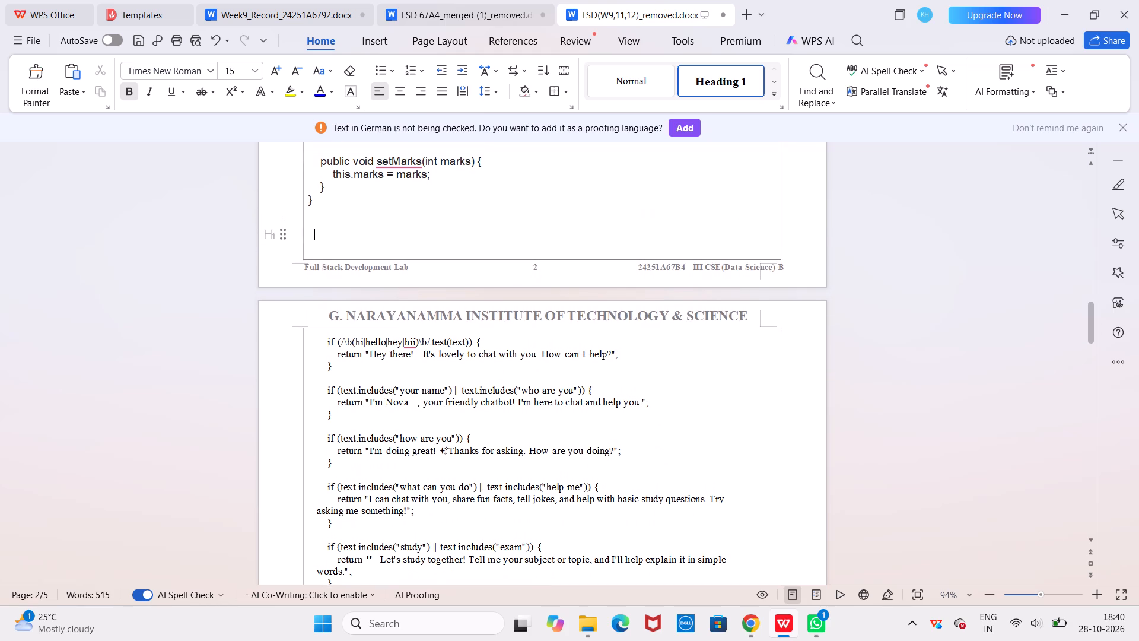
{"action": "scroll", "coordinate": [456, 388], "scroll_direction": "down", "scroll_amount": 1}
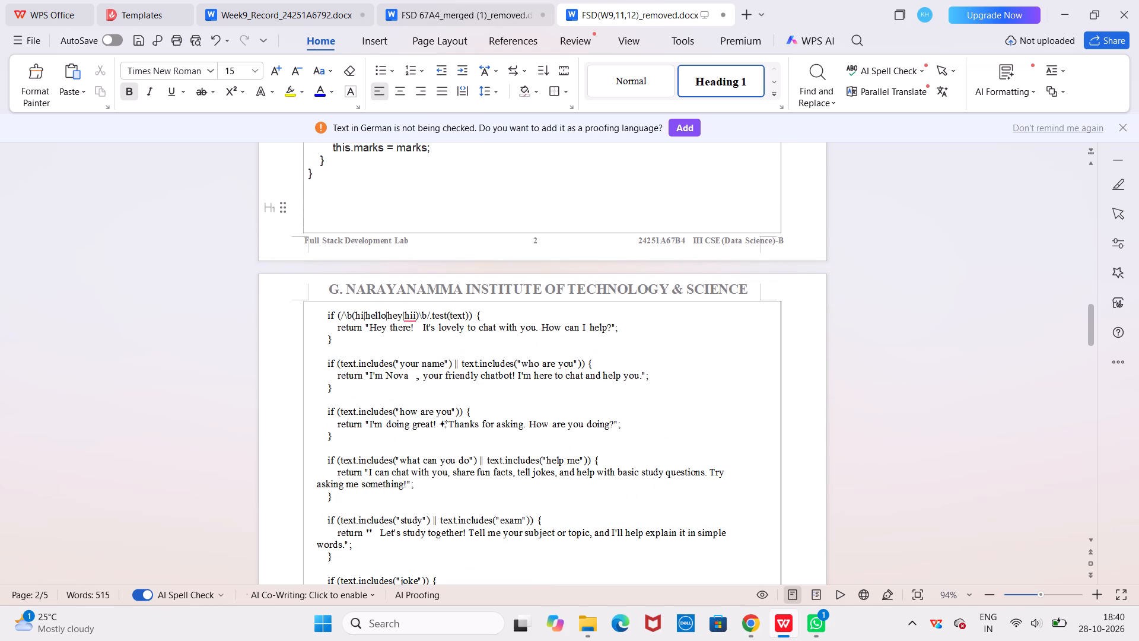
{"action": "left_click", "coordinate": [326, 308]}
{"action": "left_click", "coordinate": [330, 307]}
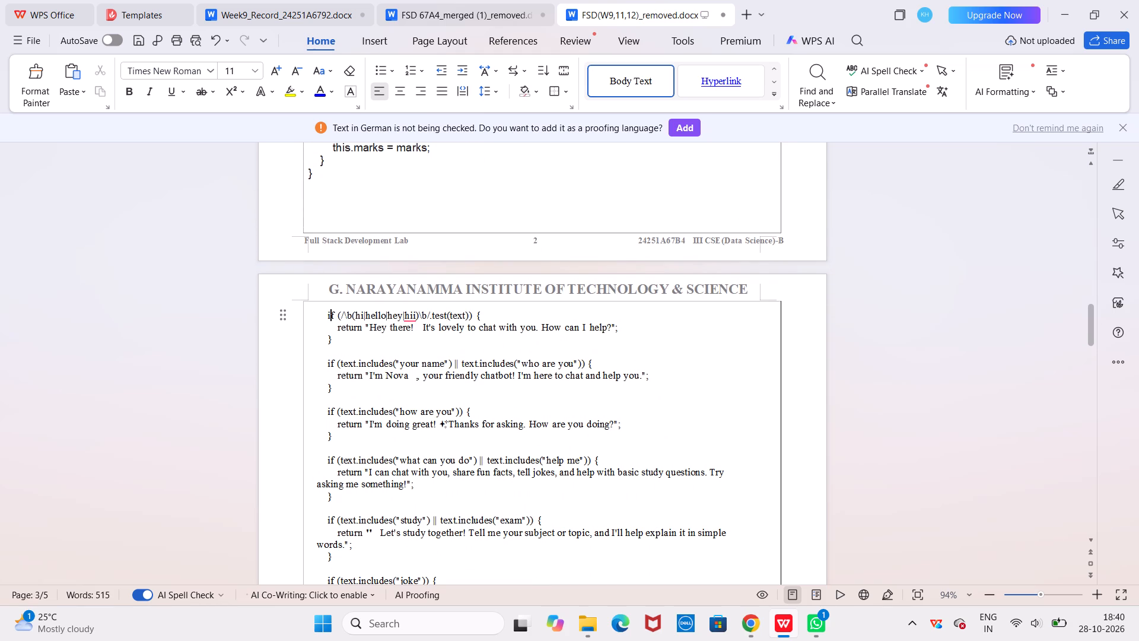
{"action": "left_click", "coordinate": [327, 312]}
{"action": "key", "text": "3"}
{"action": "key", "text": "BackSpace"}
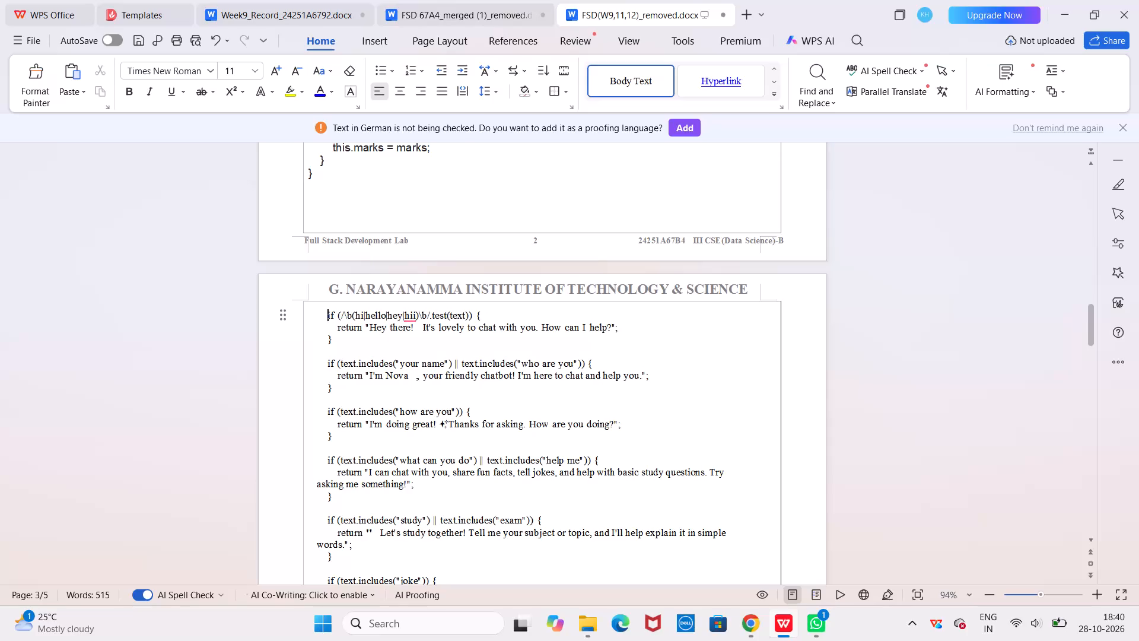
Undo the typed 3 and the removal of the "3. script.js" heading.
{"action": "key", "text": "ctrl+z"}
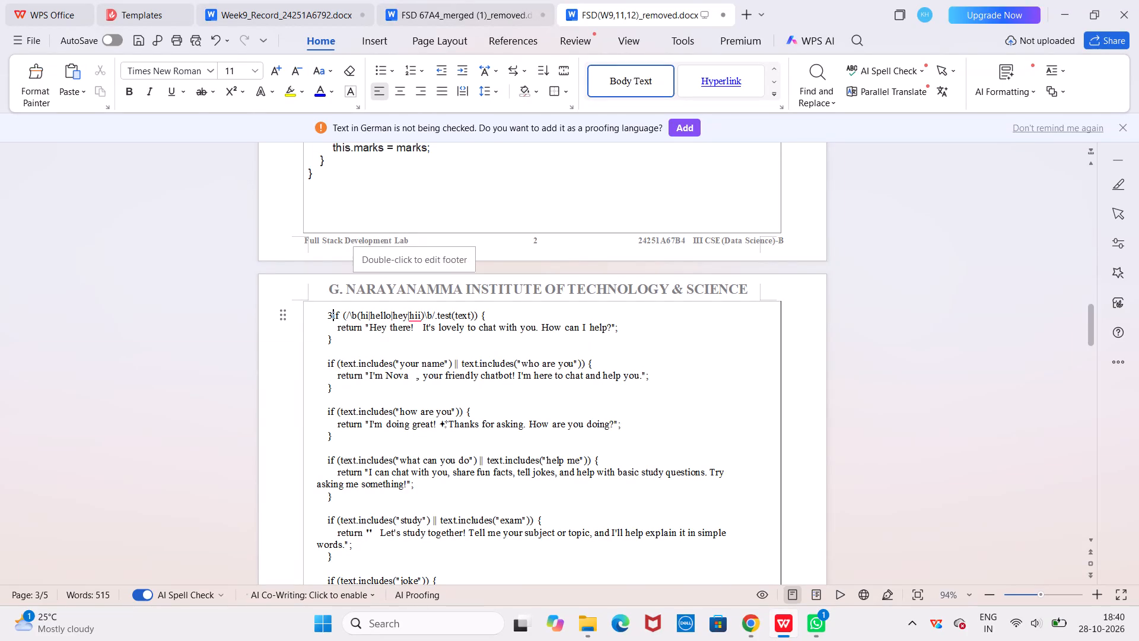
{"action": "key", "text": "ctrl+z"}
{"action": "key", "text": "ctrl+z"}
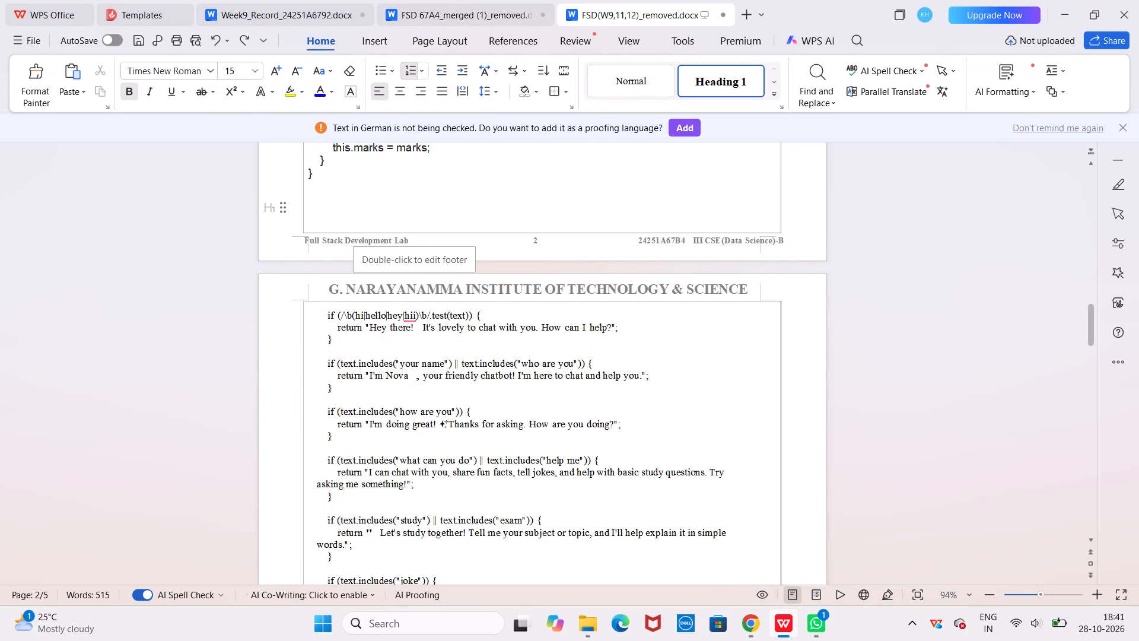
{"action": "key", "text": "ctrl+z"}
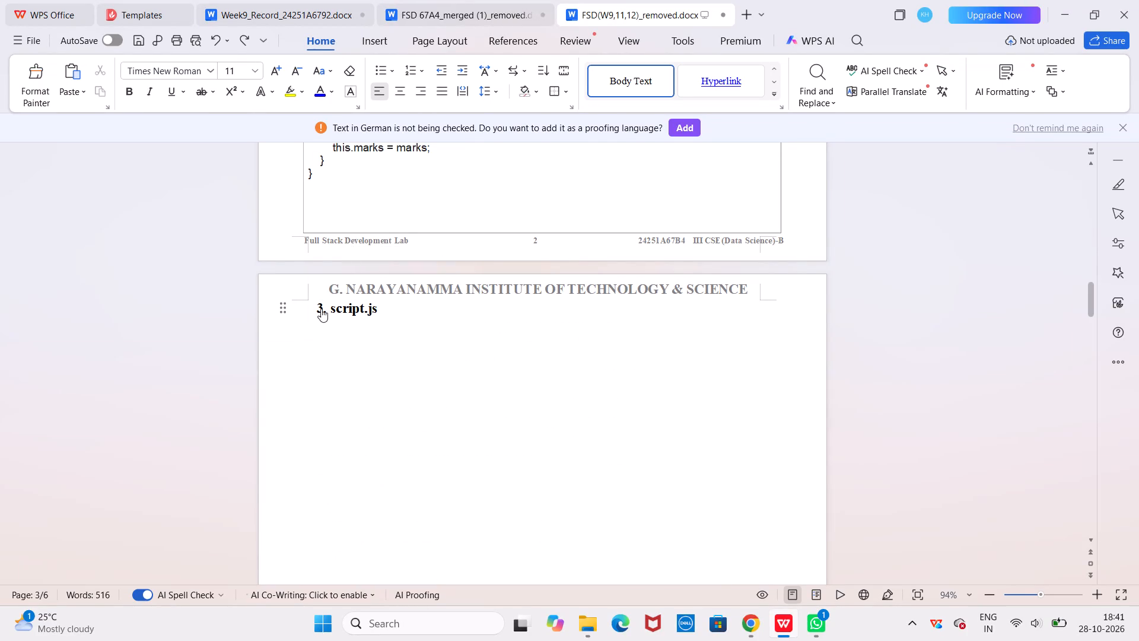
Copy the "script.js" title text of heading 3 and clear it from the heading.
{"action": "left_click_drag", "start_coordinate": [317, 304], "coordinate": [374, 304]}
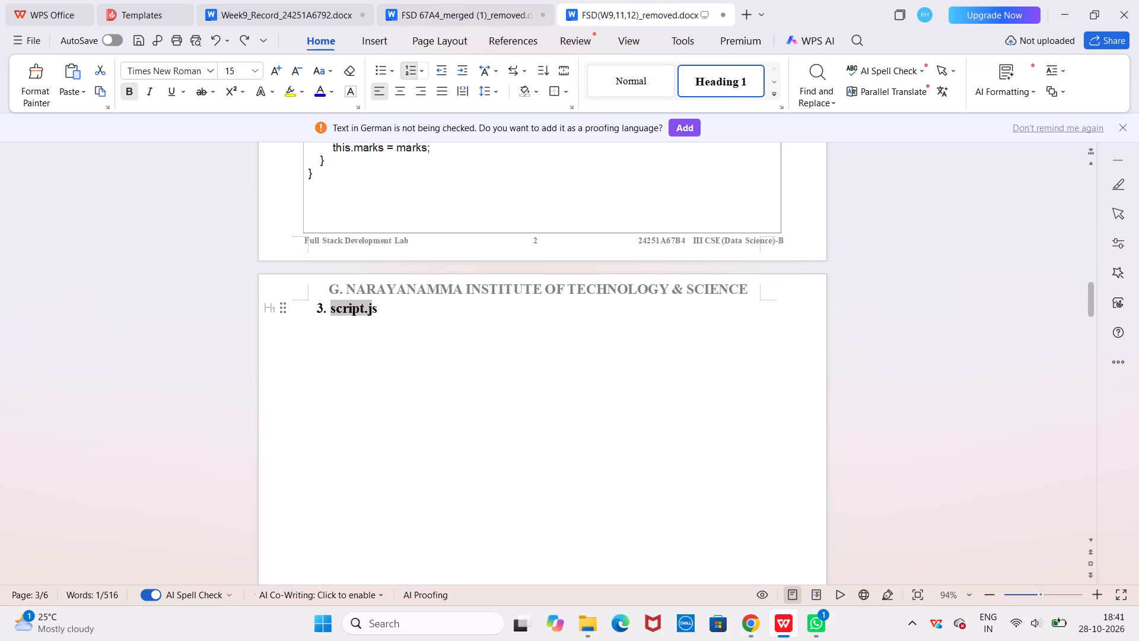
{"action": "left_click_drag", "start_coordinate": [374, 304], "coordinate": [381, 306]}
{"action": "key", "text": "ctrl+c"}
{"action": "scroll", "coordinate": [381, 306], "scroll_direction": "down", "scroll_amount": 2}
{"action": "key", "text": "BackSpace"}
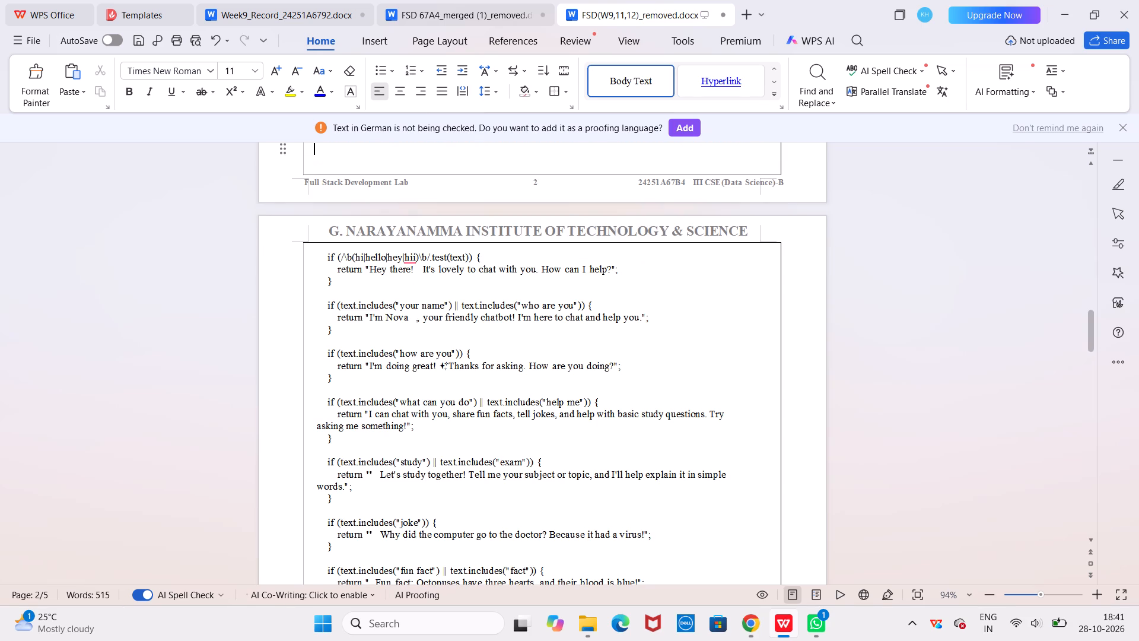
Paste the copied "script.js" heading as number 3 before the first leftover "if" line.
{"action": "left_click", "coordinate": [327, 256]}
{"action": "key", "text": "ctrl+v"}
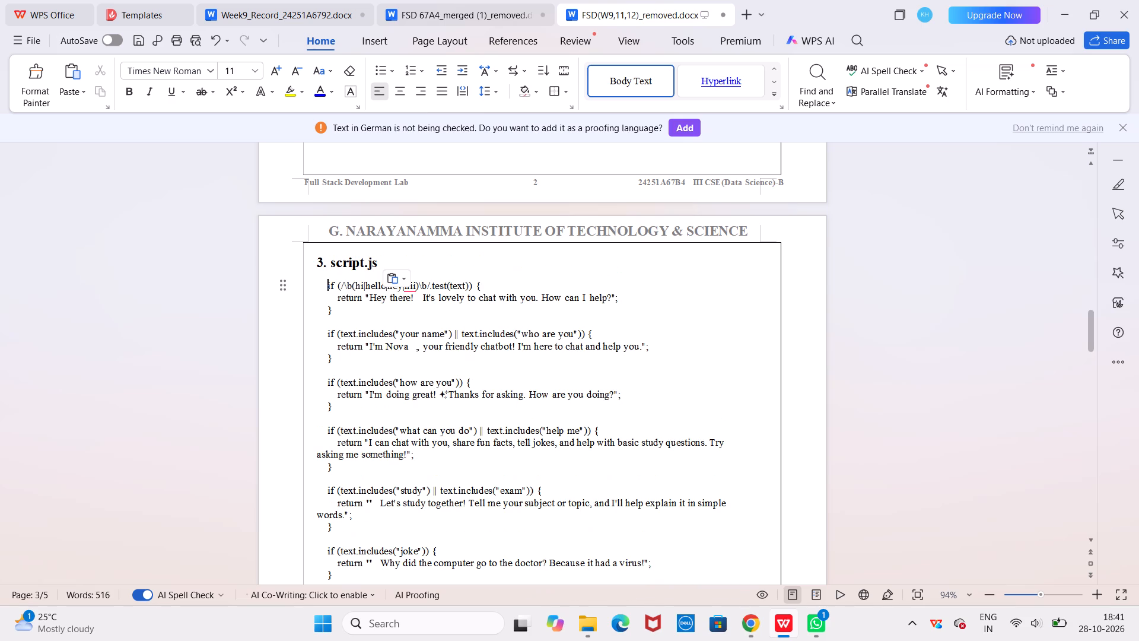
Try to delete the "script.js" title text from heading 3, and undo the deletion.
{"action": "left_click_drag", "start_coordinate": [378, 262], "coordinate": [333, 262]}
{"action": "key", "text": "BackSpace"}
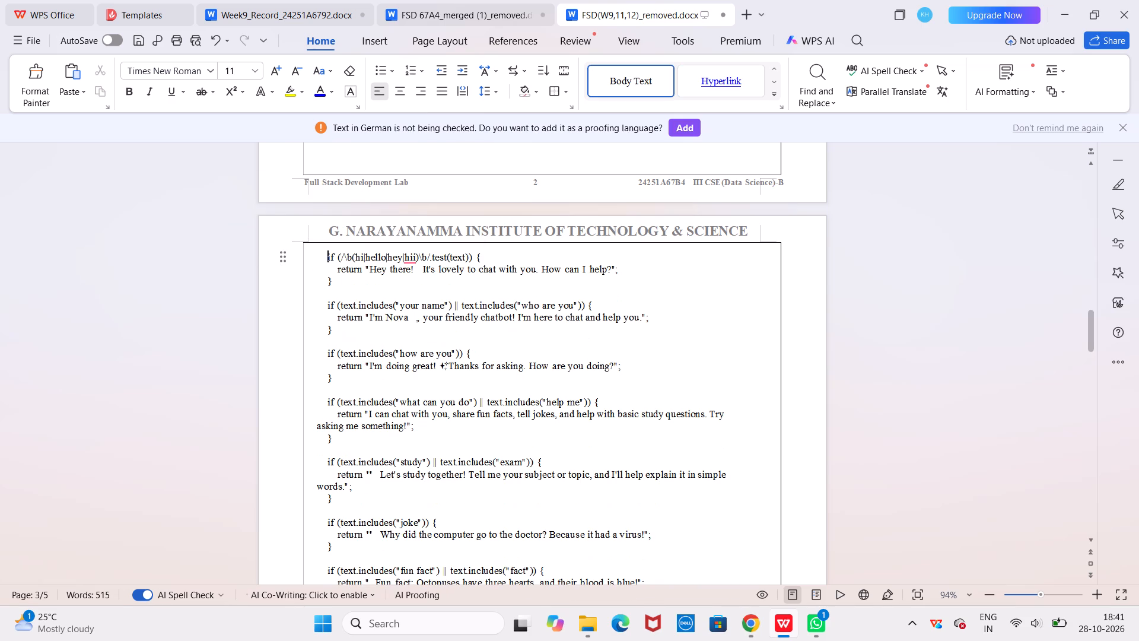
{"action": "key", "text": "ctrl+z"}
Clear the "script.js" title text from heading 3 character by character, keeping the number.
{"action": "left_click", "coordinate": [375, 263]}
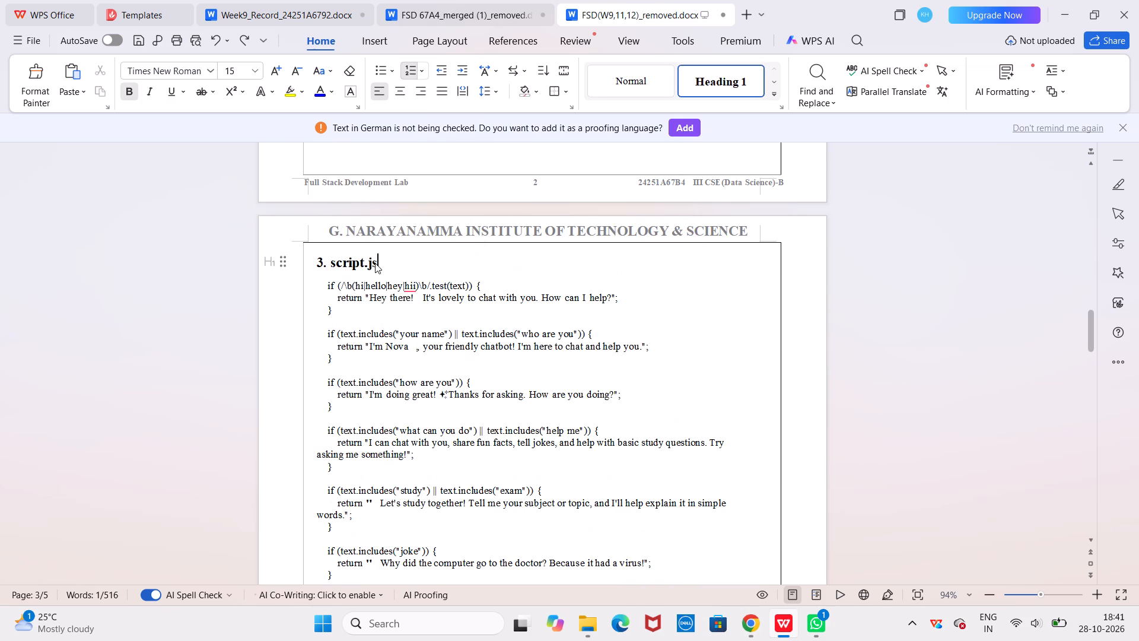
{"action": "key", "text": "BackSpace"}
{"action": "key", "text": "BackSpace"}
{"action": "key", "text": "BackSpace"}
{"action": "key", "text": "BackSpace"}
{"action": "key", "text": "BackSpace"}
{"action": "key", "text": "BackSpace"}
{"action": "key", "text": "BackSpace"}
{"action": "key", "text": "BackSpace"}
{"action": "key", "text": "BackSpace"}
{"action": "key", "text": "BackSpace"}
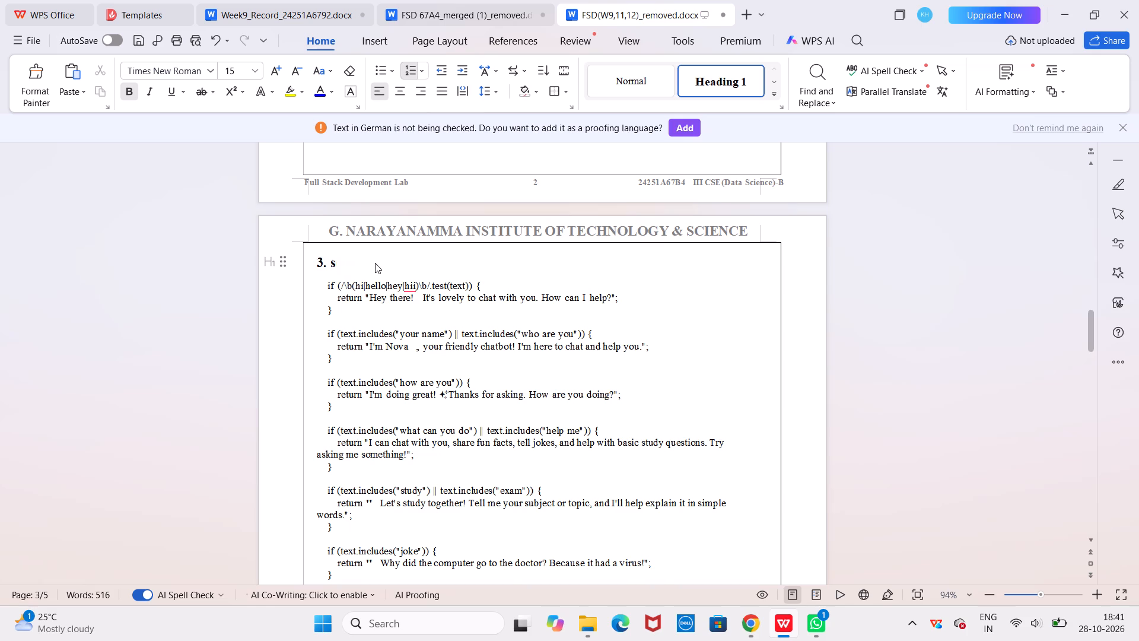
{"action": "key", "text": "BackSpace"}
Copy the "HibernateUtil.java" title from the Gmail message and paste it as the title of heading 3.
{"action": "left_click", "coordinate": [756, 572]}
{"action": "scroll", "coordinate": [677, 422], "scroll_direction": "down", "scroll_amount": 1}
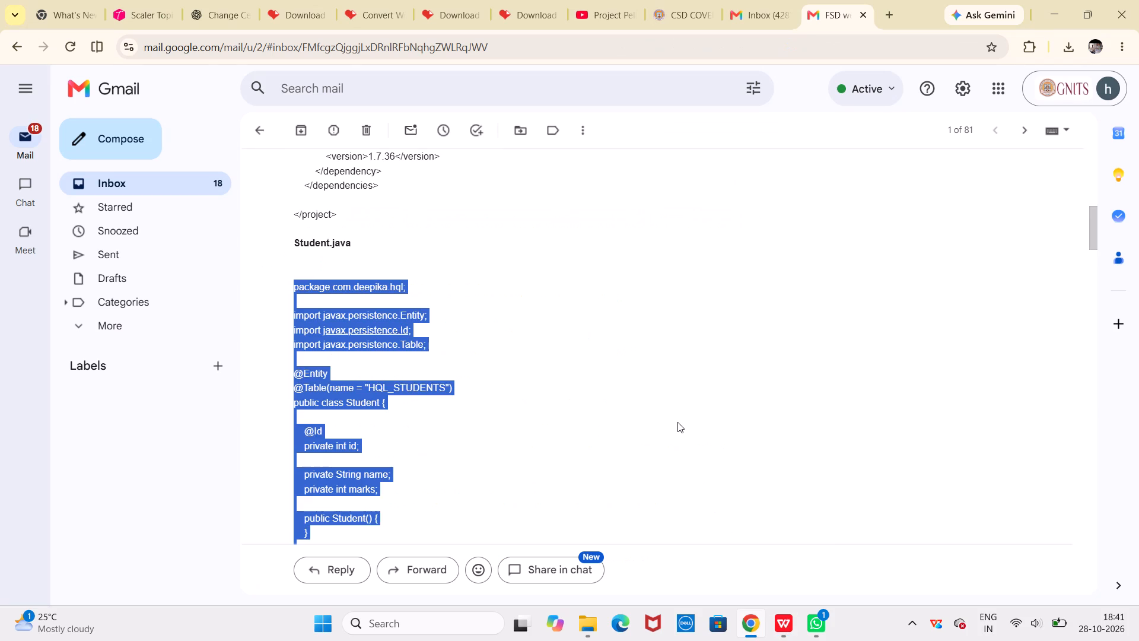
{"action": "scroll", "coordinate": [677, 422], "scroll_direction": "down", "scroll_amount": 5}
{"action": "left_click", "coordinate": [677, 422]}
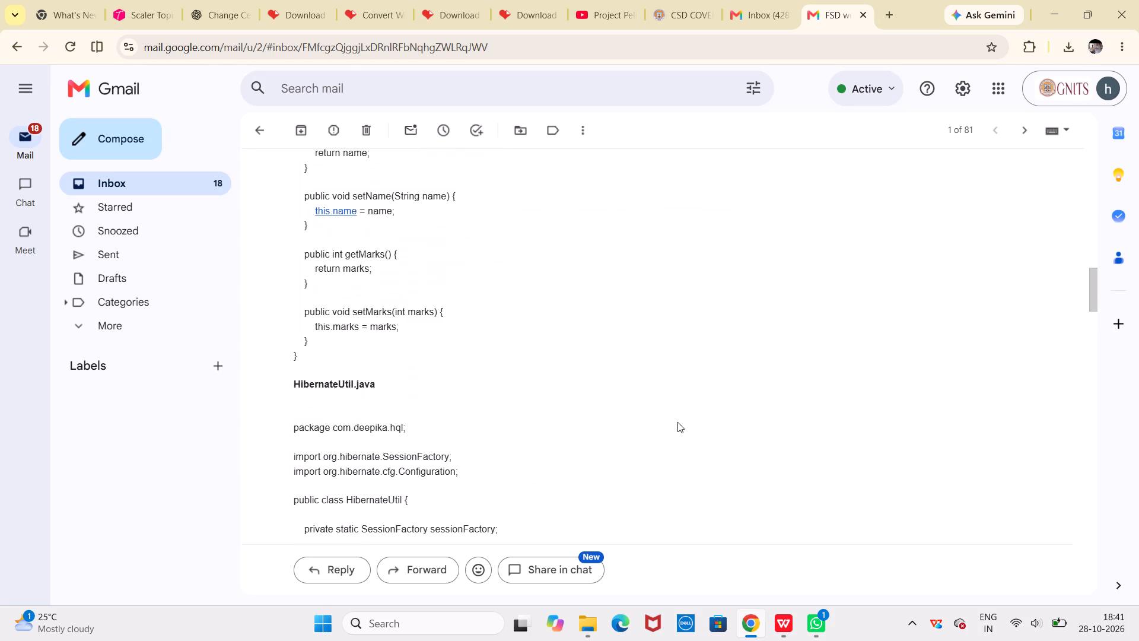
{"action": "left_click_drag", "start_coordinate": [293, 383], "coordinate": [384, 391]}
{"action": "key", "text": "ctrl+c"}
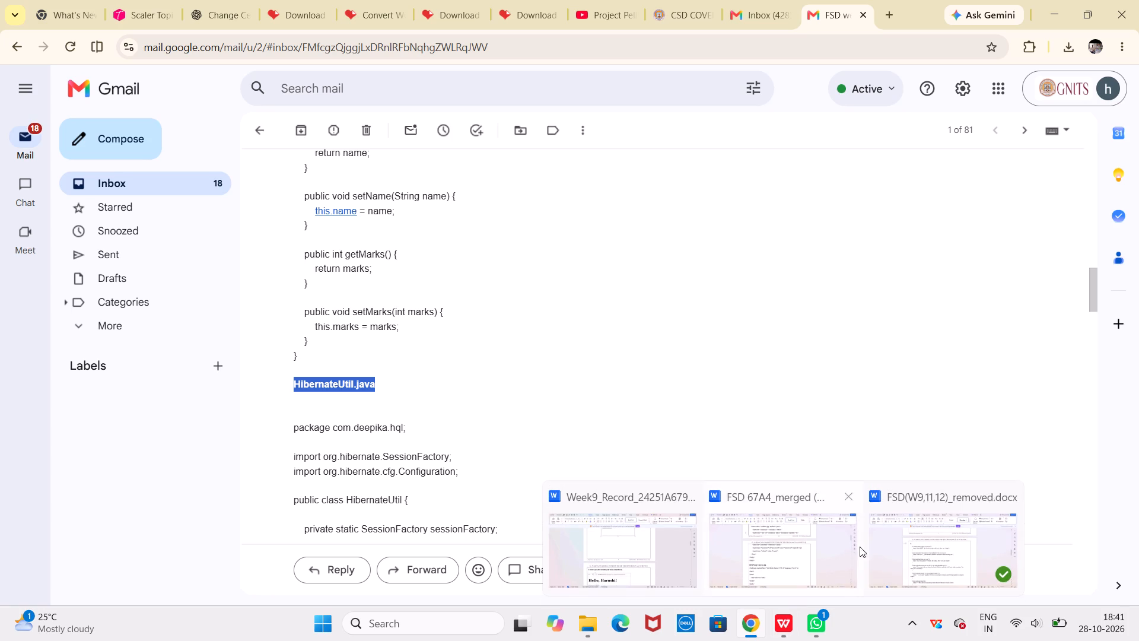
{"action": "left_click", "coordinate": [924, 554]}
{"action": "key", "text": "ctrl+v"}
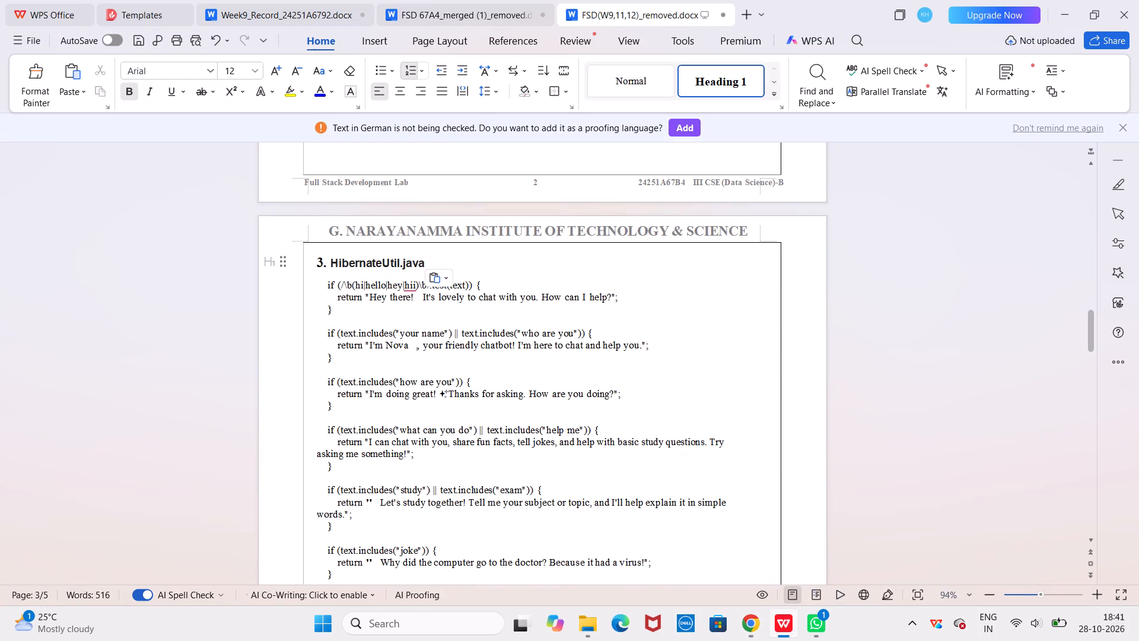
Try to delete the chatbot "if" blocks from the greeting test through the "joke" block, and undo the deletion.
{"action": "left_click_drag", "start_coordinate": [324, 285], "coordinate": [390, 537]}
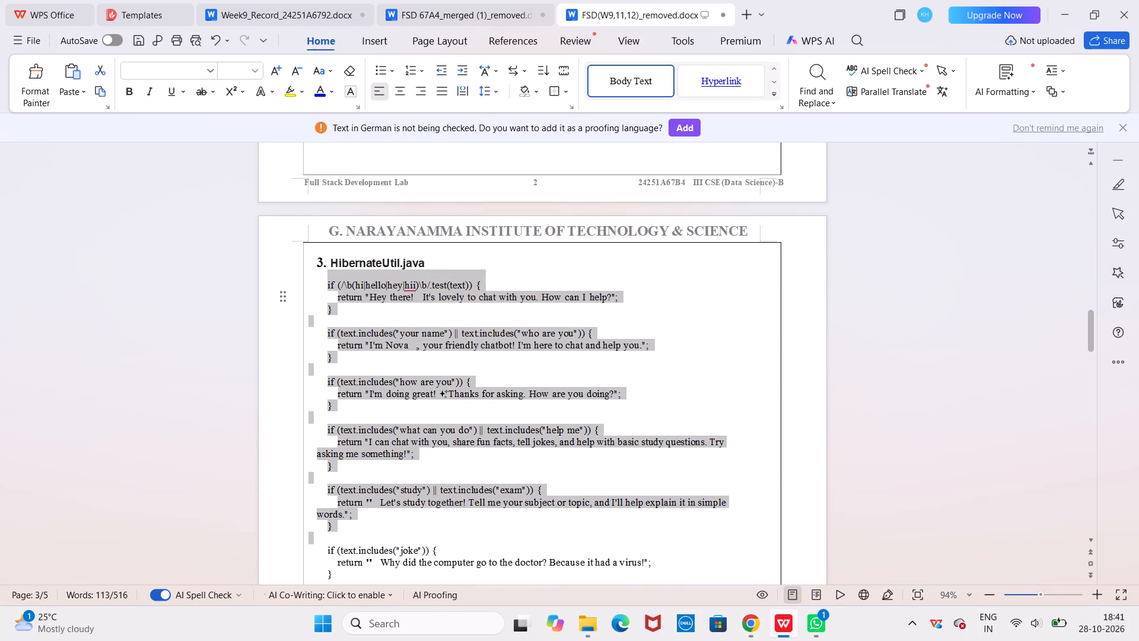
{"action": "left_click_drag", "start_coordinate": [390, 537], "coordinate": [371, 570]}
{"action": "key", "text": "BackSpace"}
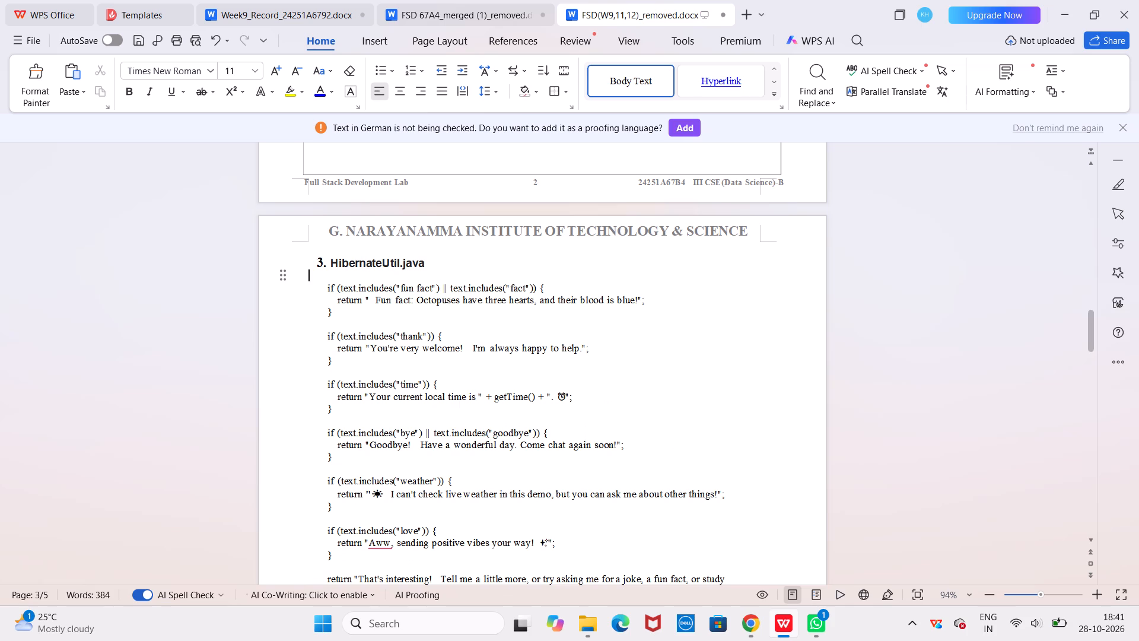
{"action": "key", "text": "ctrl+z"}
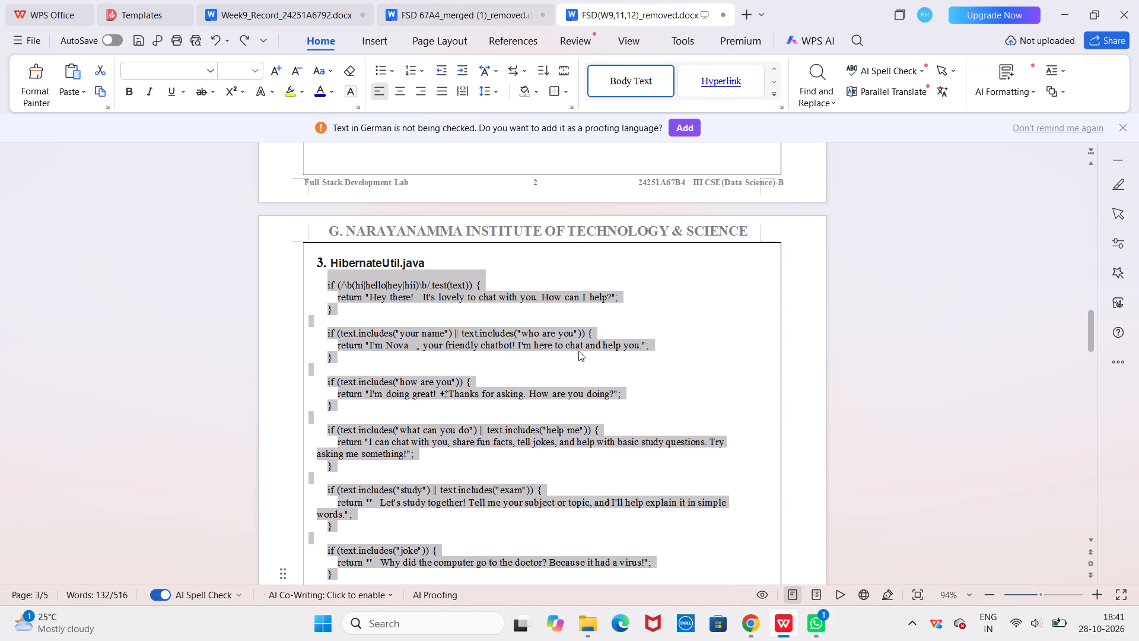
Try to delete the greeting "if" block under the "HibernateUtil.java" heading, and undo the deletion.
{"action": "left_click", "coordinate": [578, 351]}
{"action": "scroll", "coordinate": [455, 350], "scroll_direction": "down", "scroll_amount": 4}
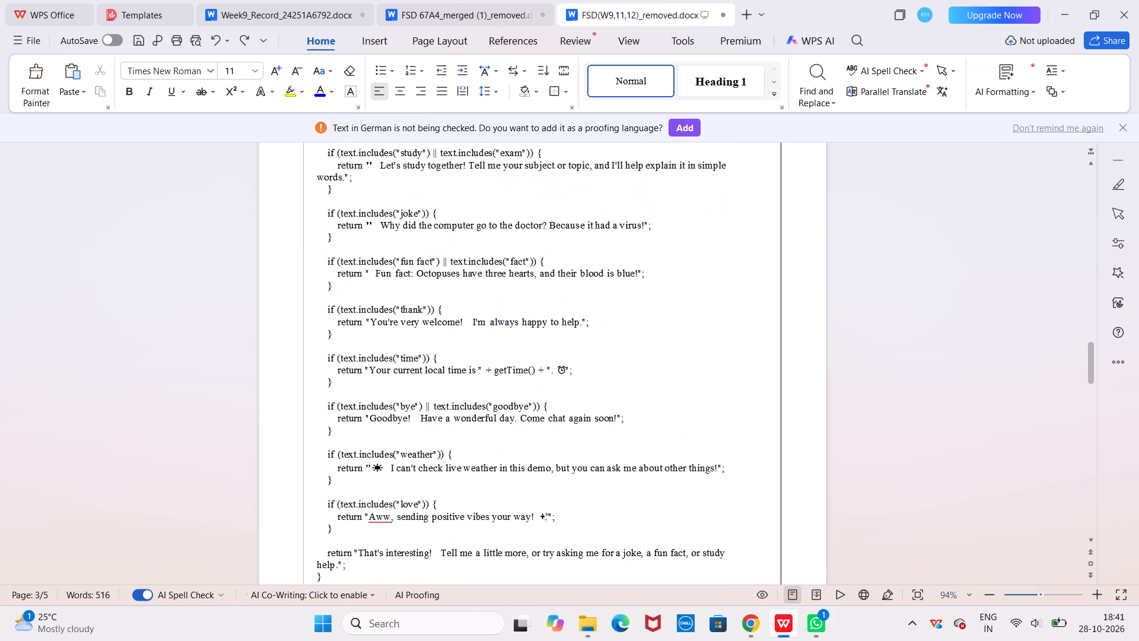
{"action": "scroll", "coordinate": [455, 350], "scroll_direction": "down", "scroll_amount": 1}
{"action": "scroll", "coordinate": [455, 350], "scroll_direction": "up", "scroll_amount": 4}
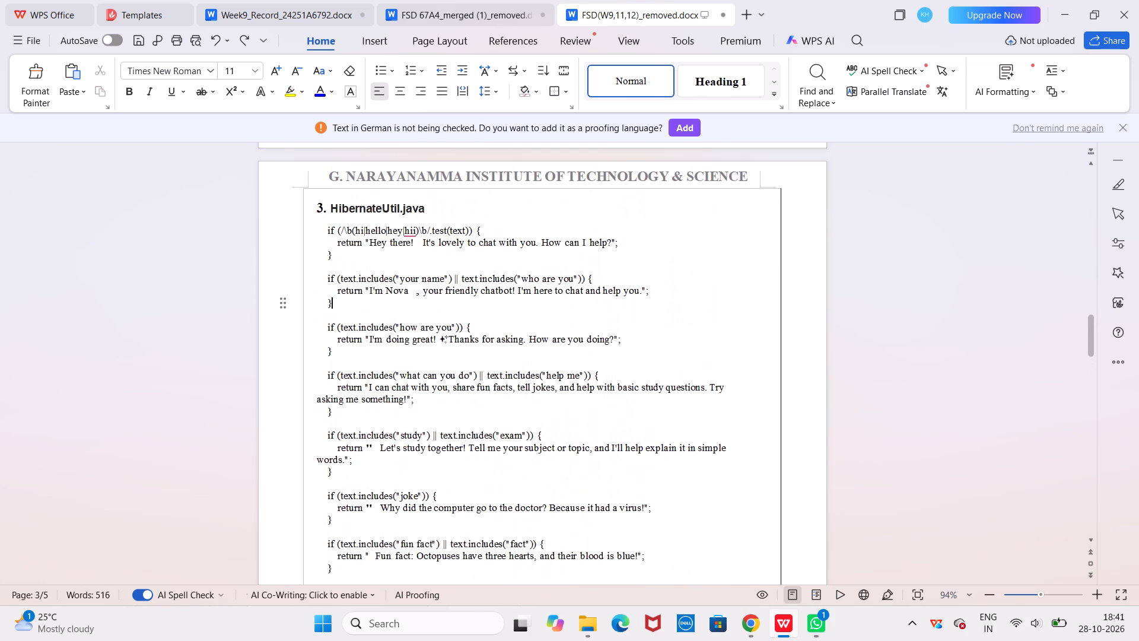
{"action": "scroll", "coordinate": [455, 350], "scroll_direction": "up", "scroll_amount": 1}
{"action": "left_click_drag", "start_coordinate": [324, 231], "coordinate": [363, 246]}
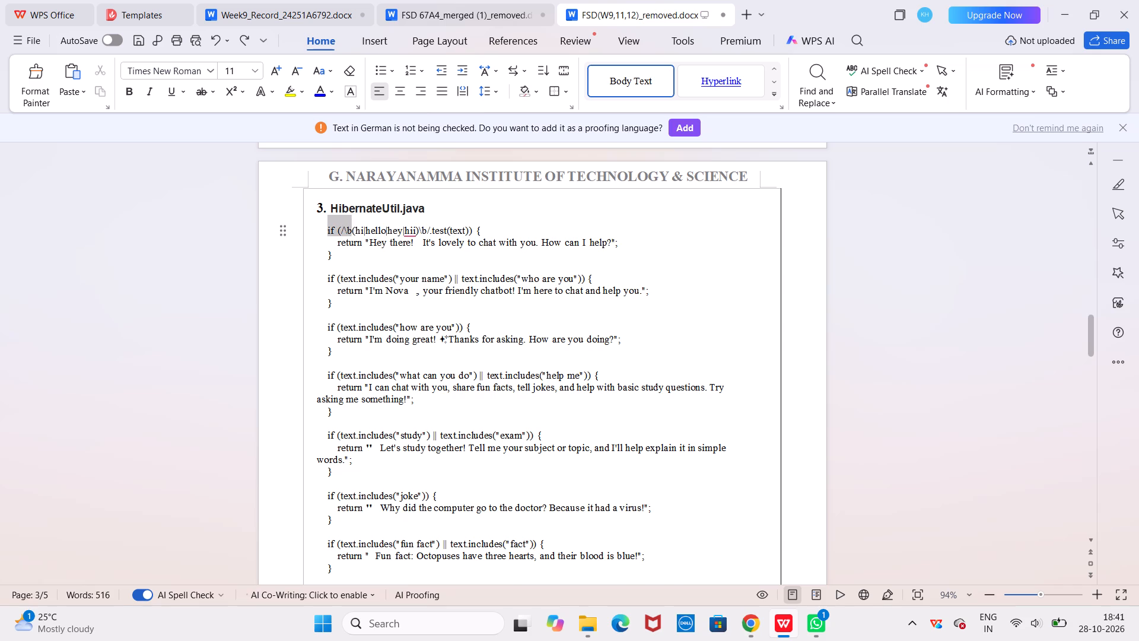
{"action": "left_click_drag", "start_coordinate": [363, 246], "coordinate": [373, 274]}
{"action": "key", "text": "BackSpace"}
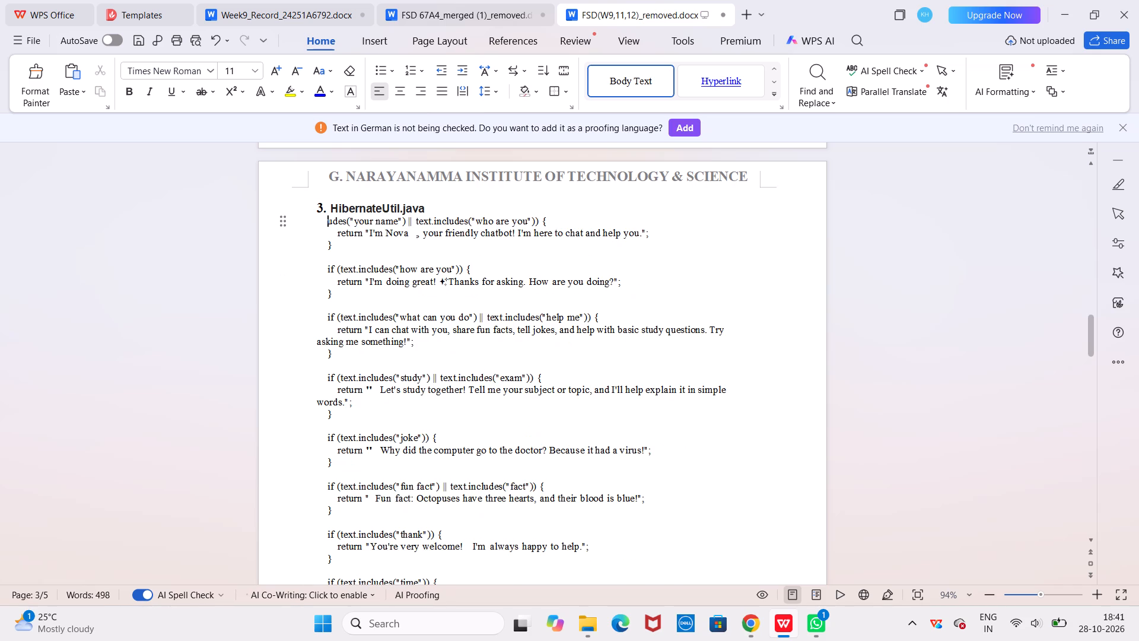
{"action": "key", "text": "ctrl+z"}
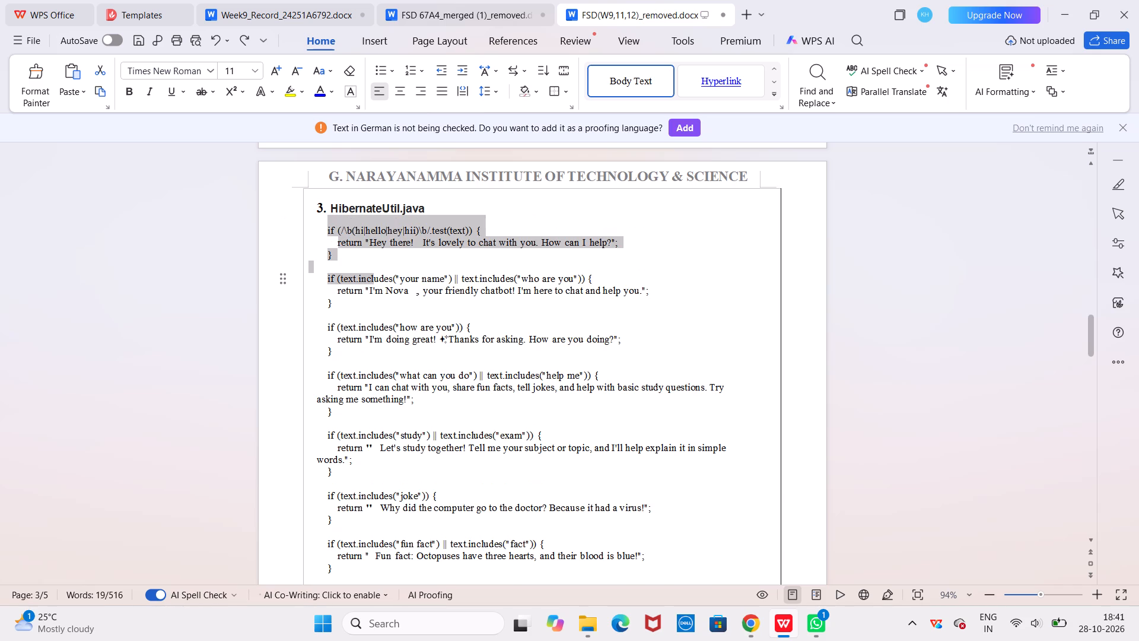
Copy the HibernateUtil class code from the Gmail message and paste it on a new unnumbered line under heading 3.
{"action": "left_click", "coordinate": [443, 197]}
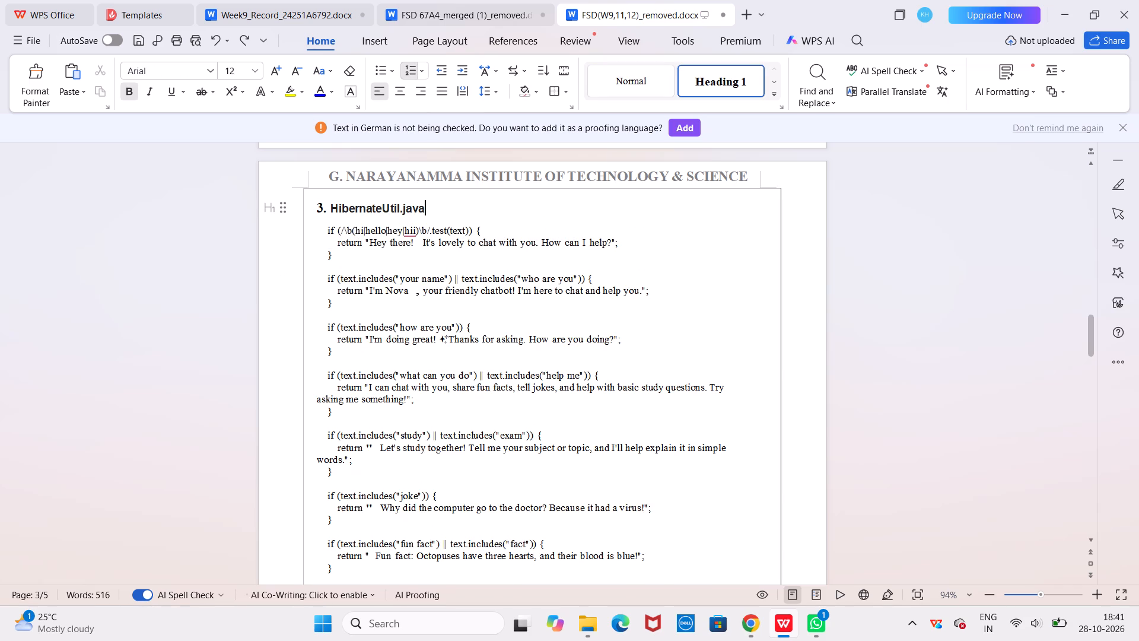
{"action": "key", "text": "Return"}
{"action": "key", "text": "BackSpace"}
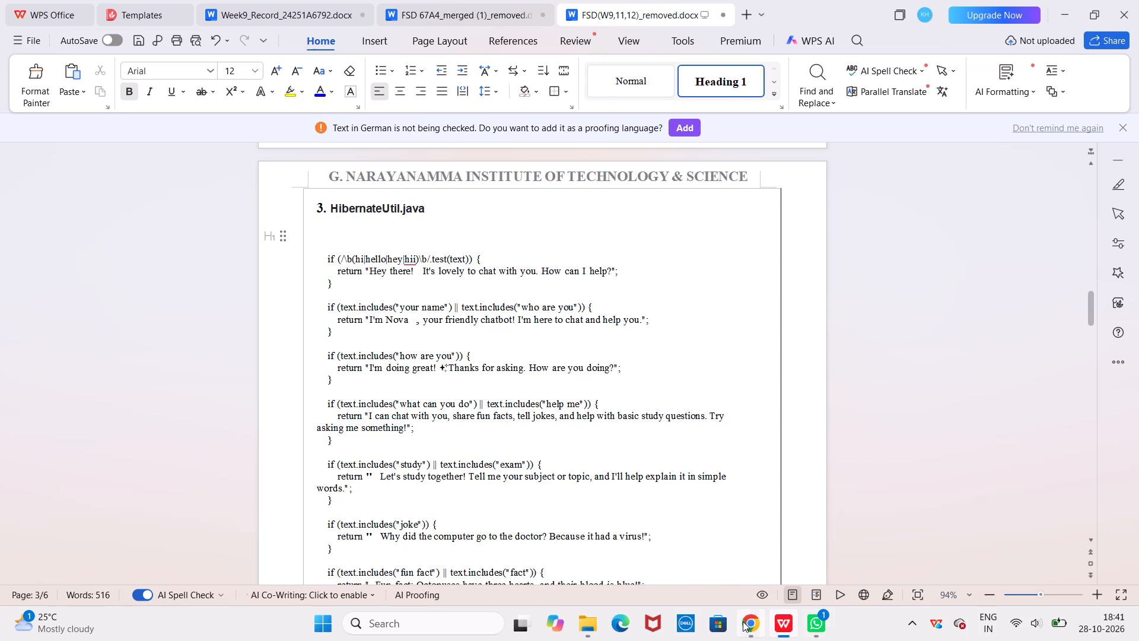
{"action": "left_click", "coordinate": [760, 576]}
{"action": "scroll", "coordinate": [689, 402], "scroll_direction": "down", "scroll_amount": 1}
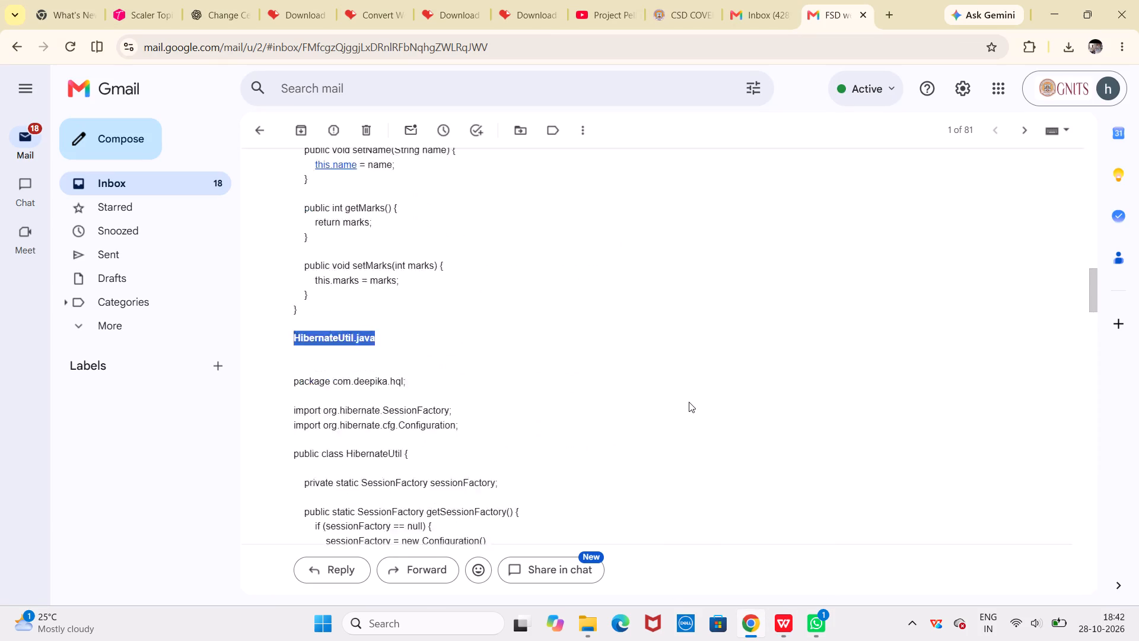
{"action": "scroll", "coordinate": [689, 402], "scroll_direction": "down", "scroll_amount": 1}
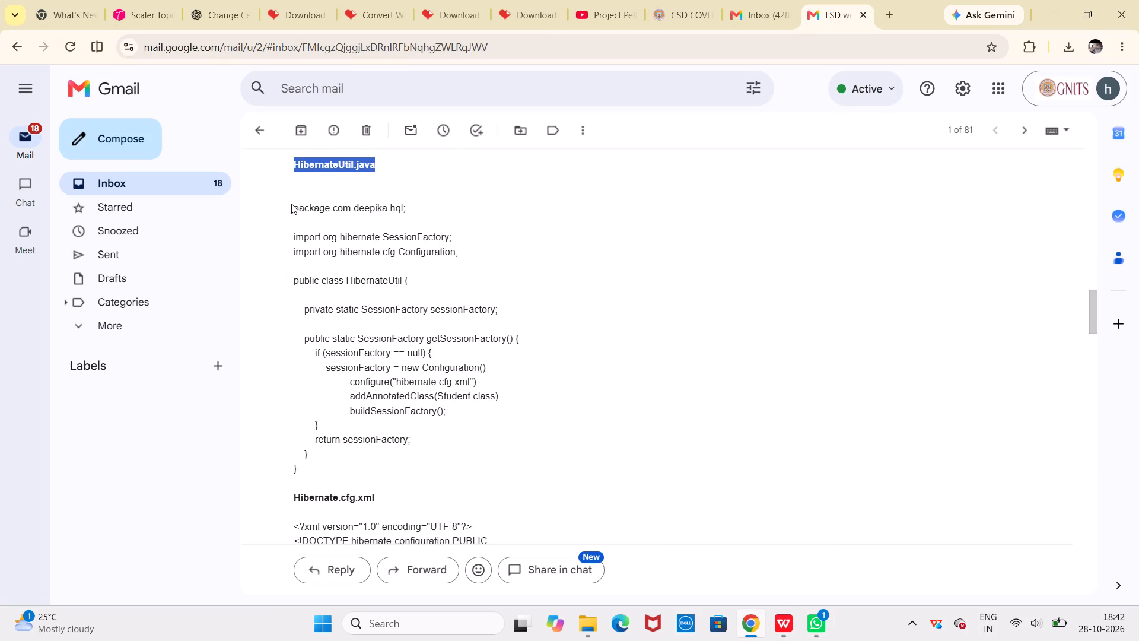
{"action": "left_click_drag", "start_coordinate": [291, 204], "coordinate": [350, 465]}
{"action": "key", "text": "ctrl+c"}
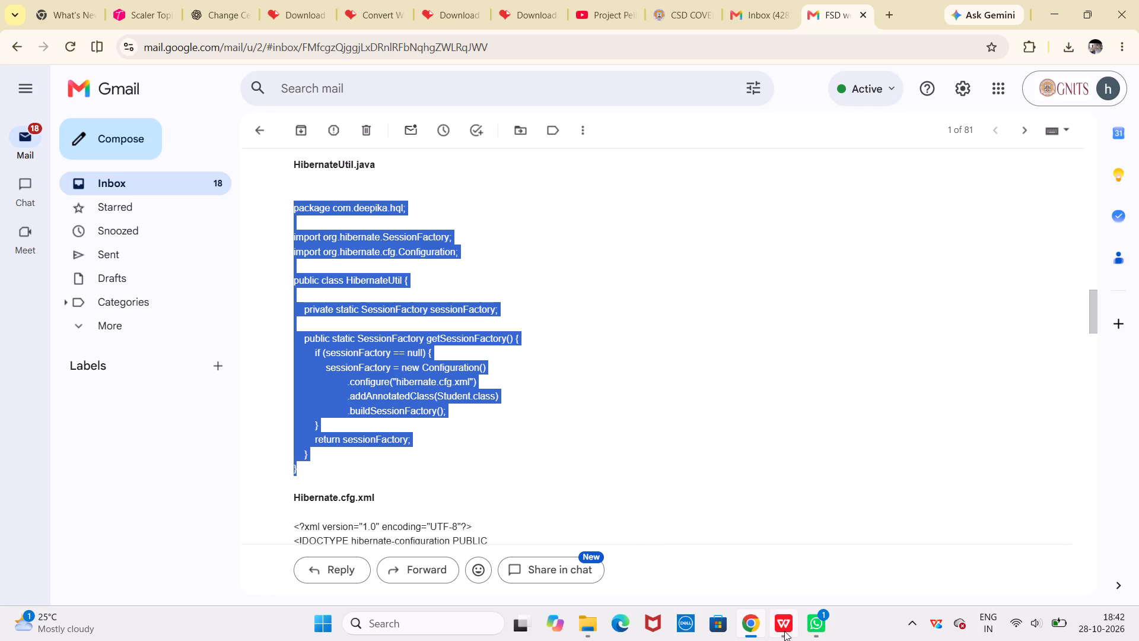
{"action": "left_click", "coordinate": [938, 550]}
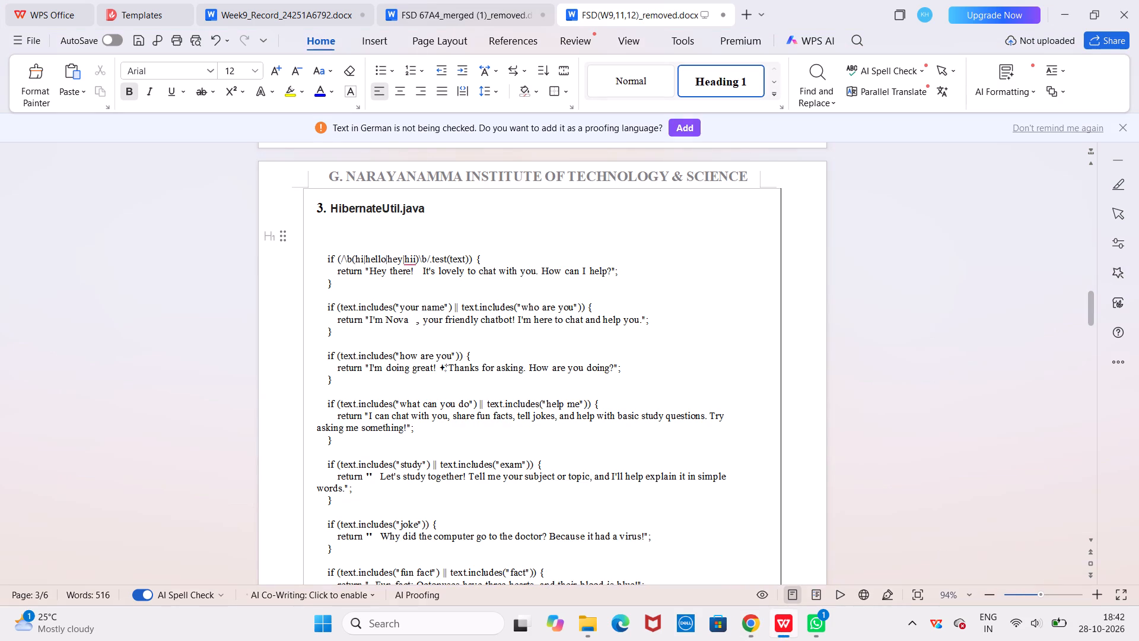
{"action": "key", "text": "ctrl+v"}
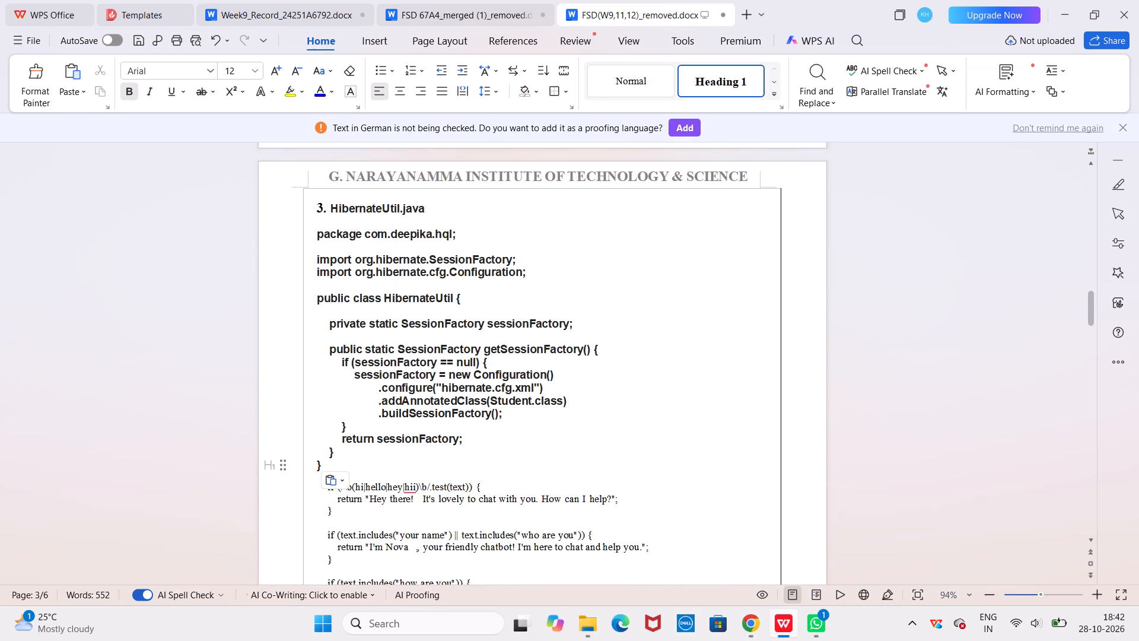
Change the font of the pasted HibernateUtil code to Times New Roman.
{"action": "left_click_drag", "start_coordinate": [317, 234], "coordinate": [352, 448]}
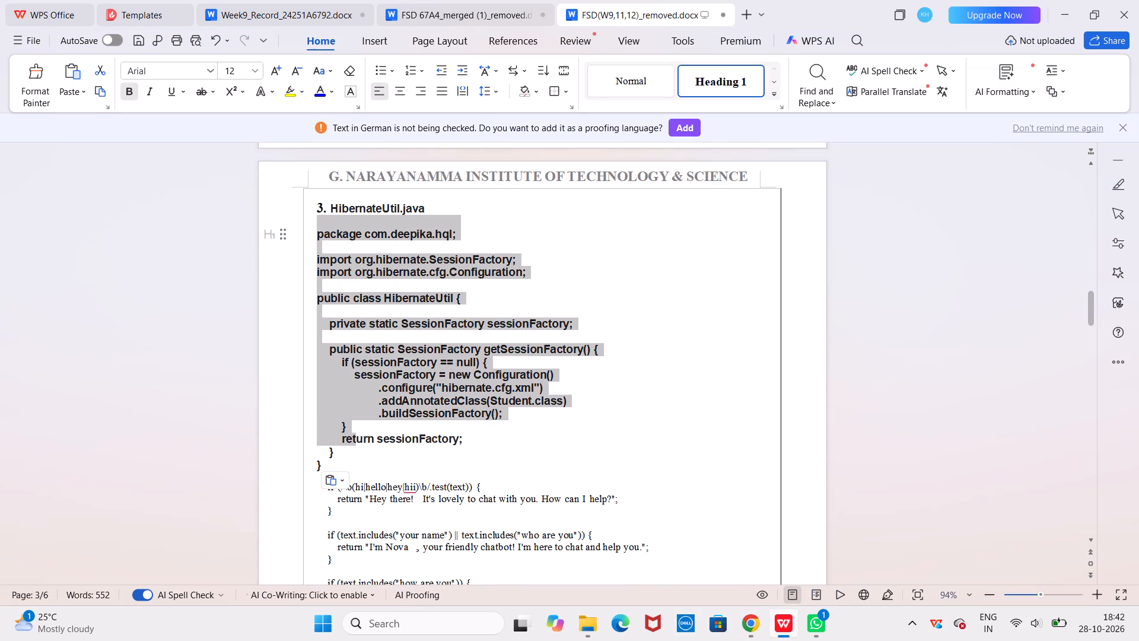
{"action": "left_click_drag", "start_coordinate": [352, 448], "coordinate": [346, 462]}
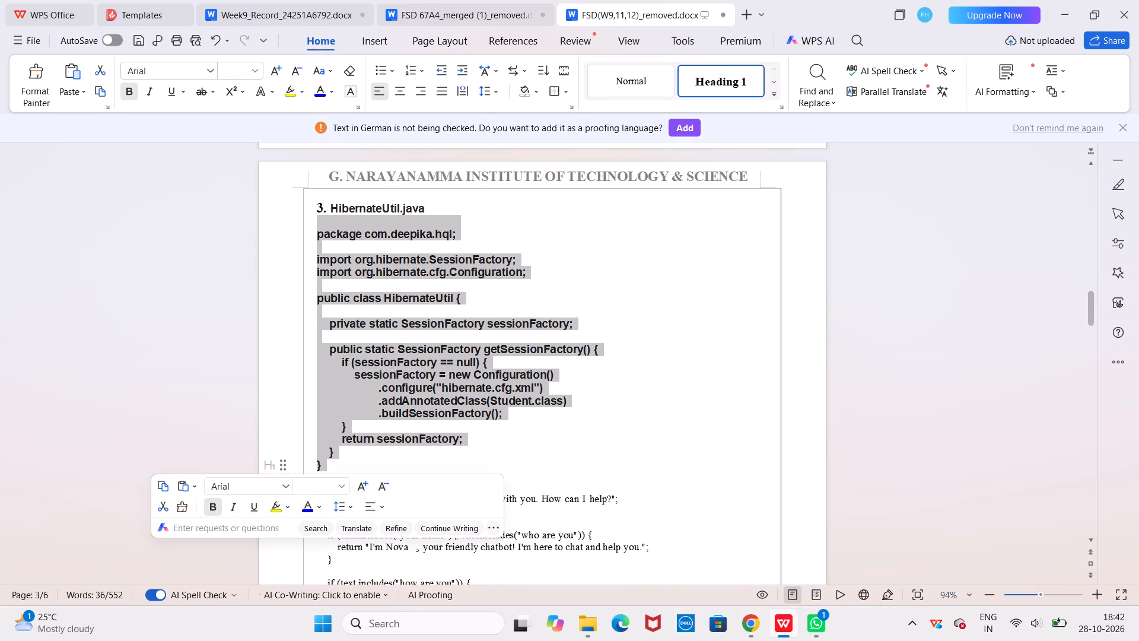
{"action": "left_click", "coordinate": [254, 480]}
{"action": "key", "text": "BackSpace"}
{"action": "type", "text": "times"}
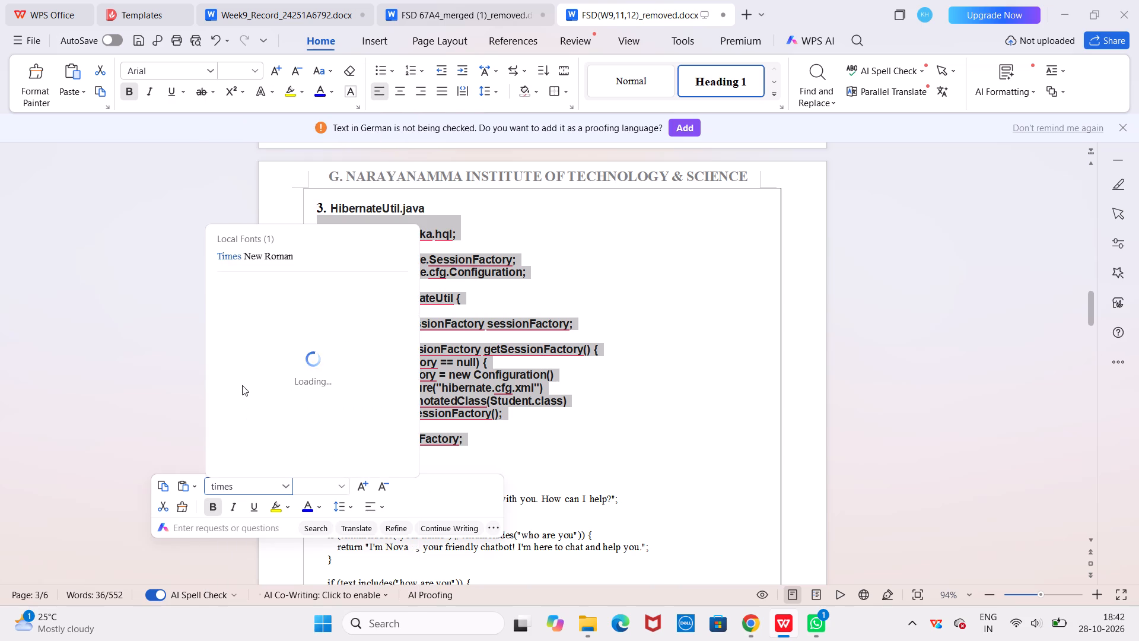
Format the code under the HibernateUtil.java heading as Times New Roman, size 11, without bold.
{"action": "left_click", "coordinate": [296, 260]}
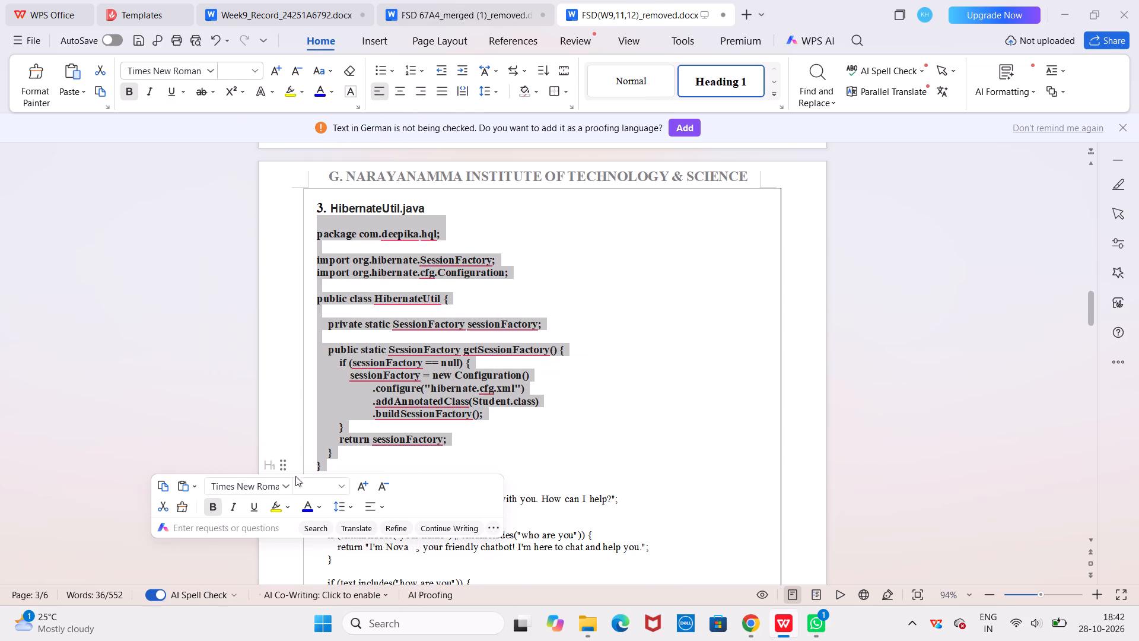
{"action": "left_click", "coordinate": [306, 485]}
{"action": "type", "text": "11"}
{"action": "key", "text": "Return"}
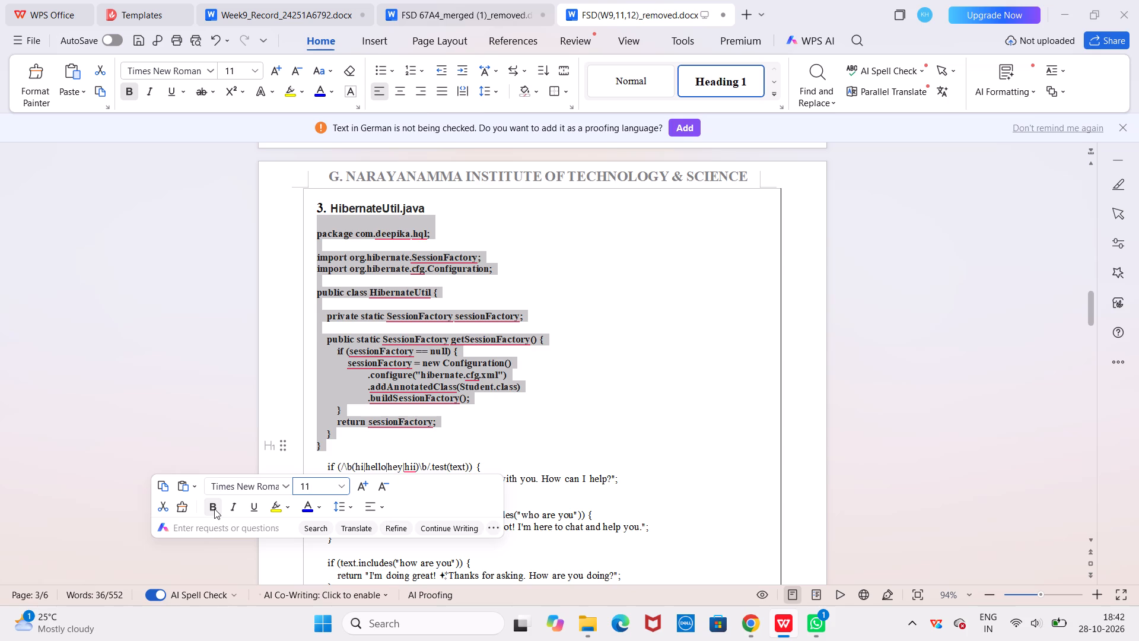
{"action": "left_click", "coordinate": [214, 509]}
{"action": "left_click", "coordinate": [578, 441]}
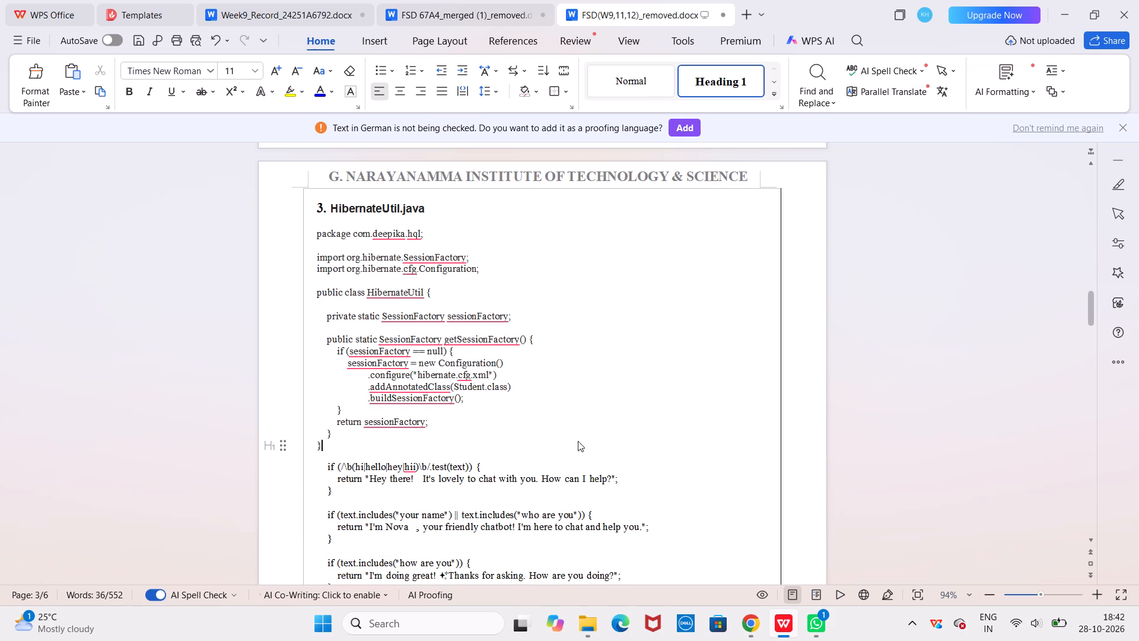
Duplicate the HibernateUtil.java heading below the HibernateUtil class's closing brace and clear the title text of the copy.
{"action": "scroll", "coordinate": [578, 441], "scroll_direction": "down", "scroll_amount": 1}
{"action": "key", "text": "Return"}
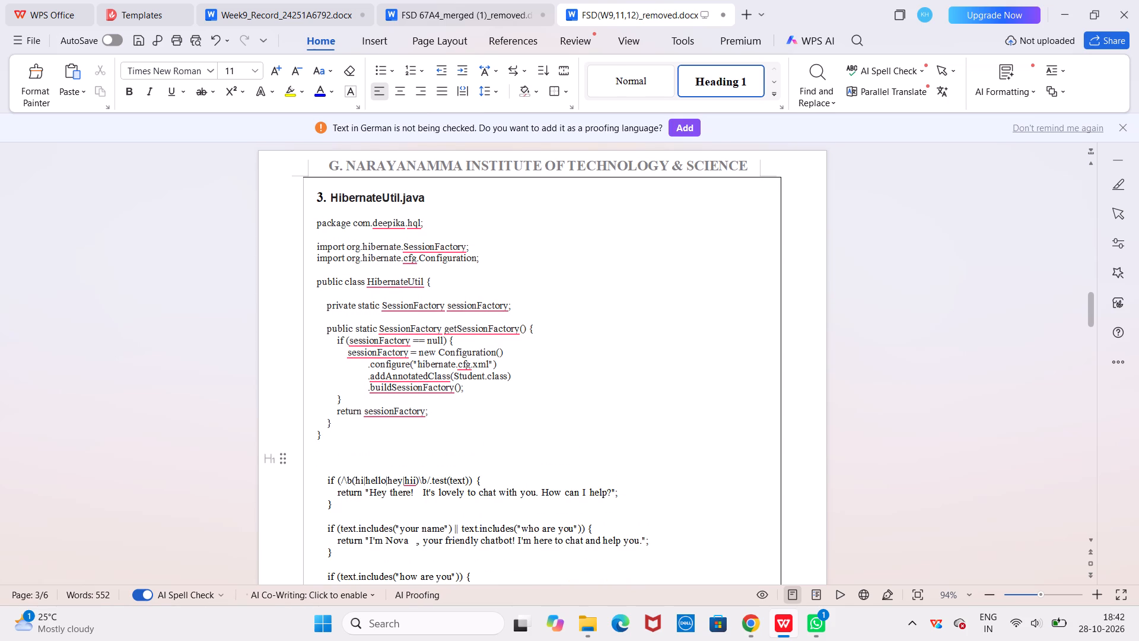
{"action": "left_click_drag", "start_coordinate": [317, 195], "coordinate": [355, 194]}
{"action": "key", "text": "ctrl+z"}
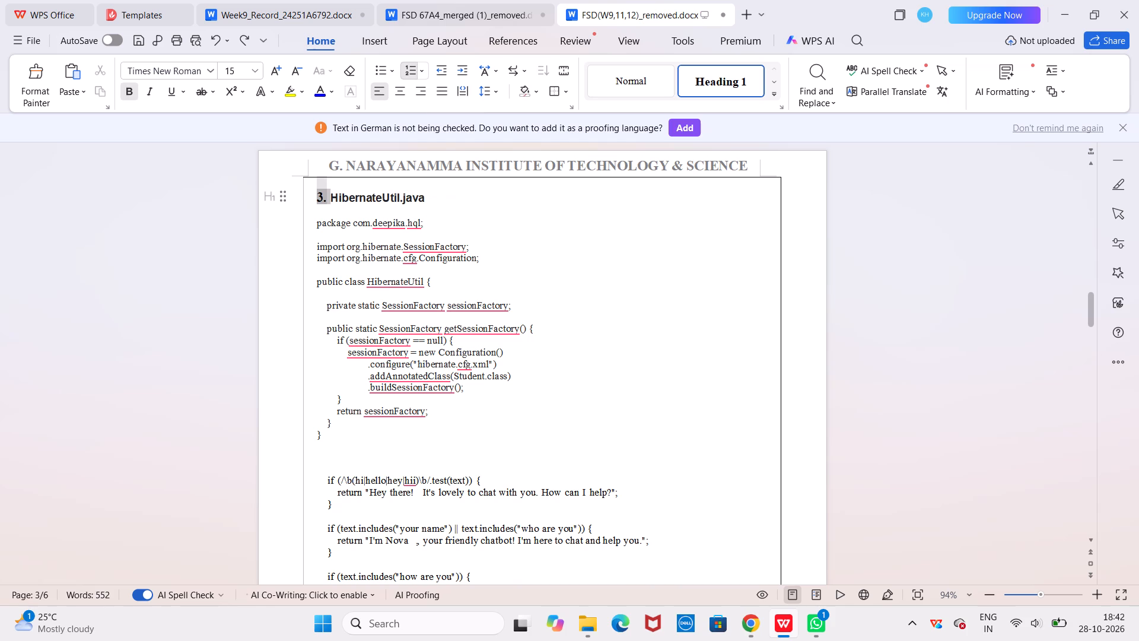
{"action": "left_click_drag", "start_coordinate": [427, 196], "coordinate": [334, 199]}
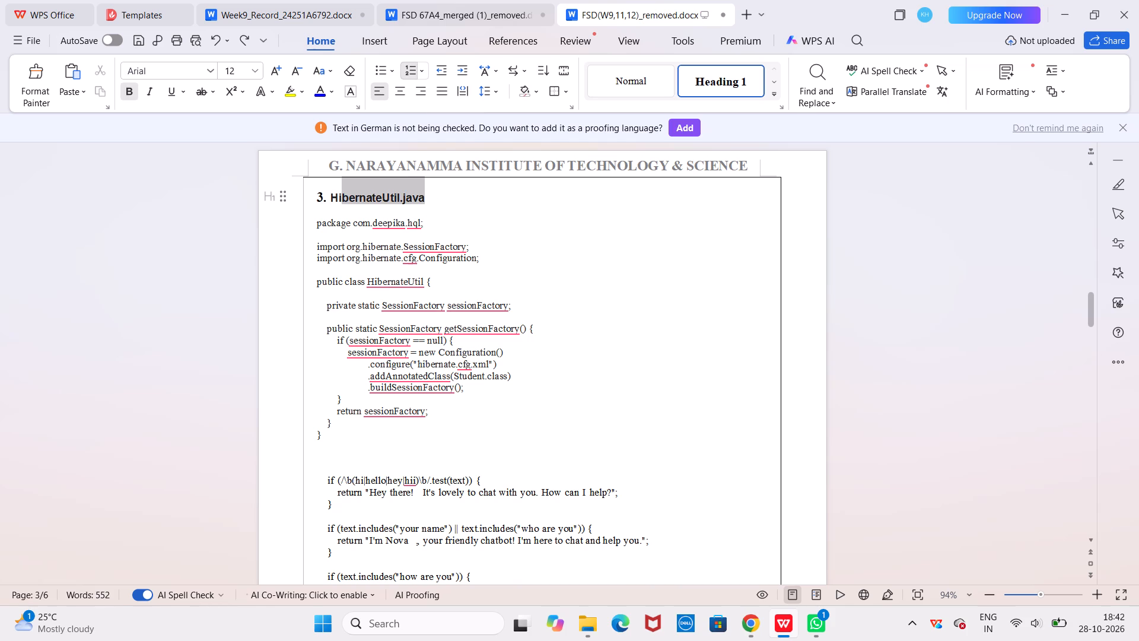
{"action": "left_click_drag", "start_coordinate": [334, 199], "coordinate": [317, 198]}
{"action": "key", "text": "ctrl+c"}
{"action": "left_click", "coordinate": [324, 462]}
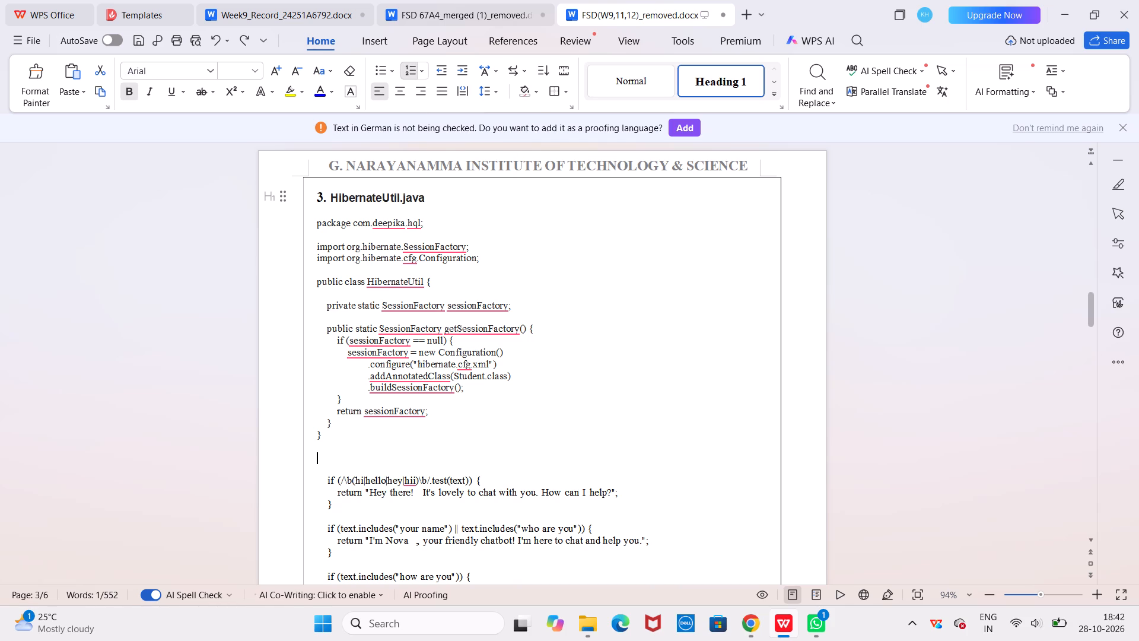
{"action": "key", "text": "ctrl+v"}
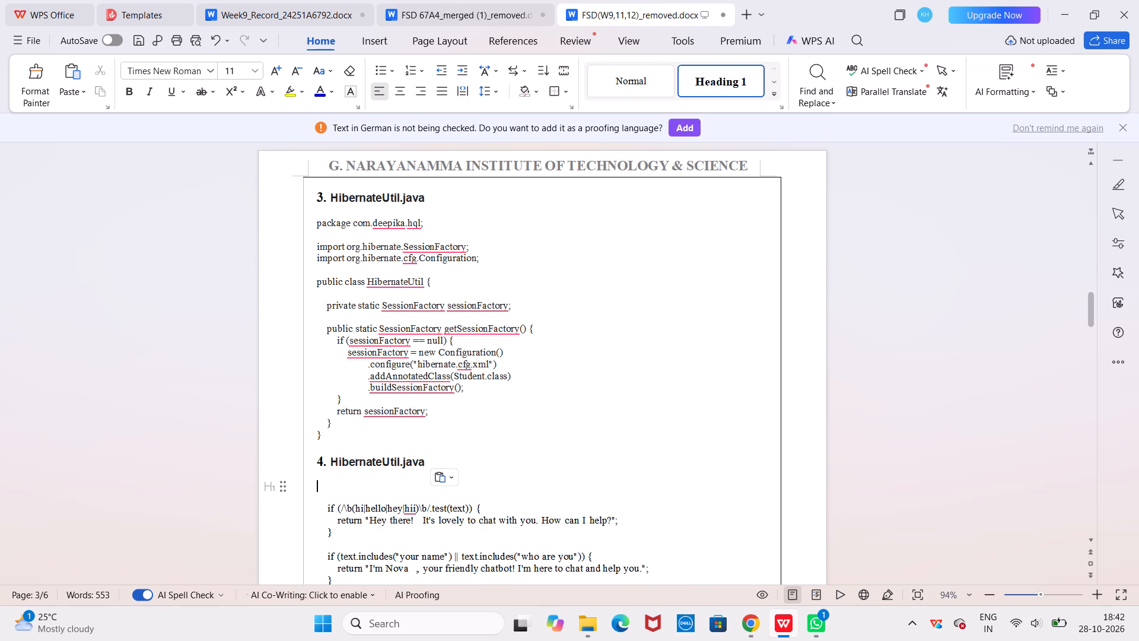
{"action": "left_click_drag", "start_coordinate": [331, 459], "coordinate": [423, 461]}
{"action": "key", "text": "BackSpace"}
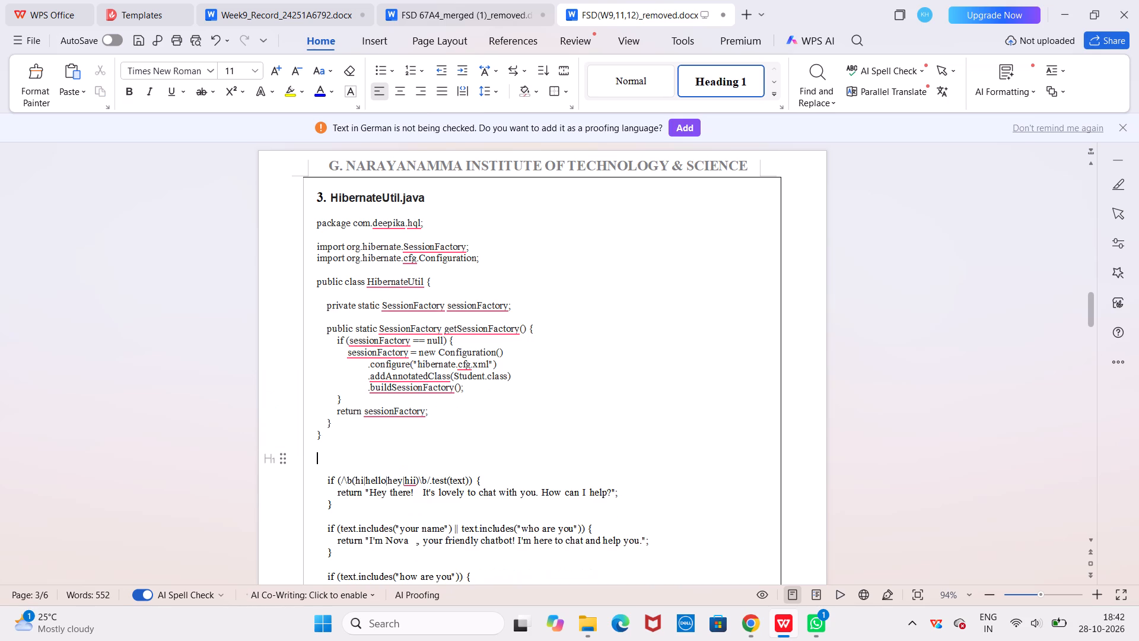
Restore the duplicated HibernateUtil.java heading and clear its title text again, keeping the heading number 4.
{"action": "key", "text": "ctrl+z"}
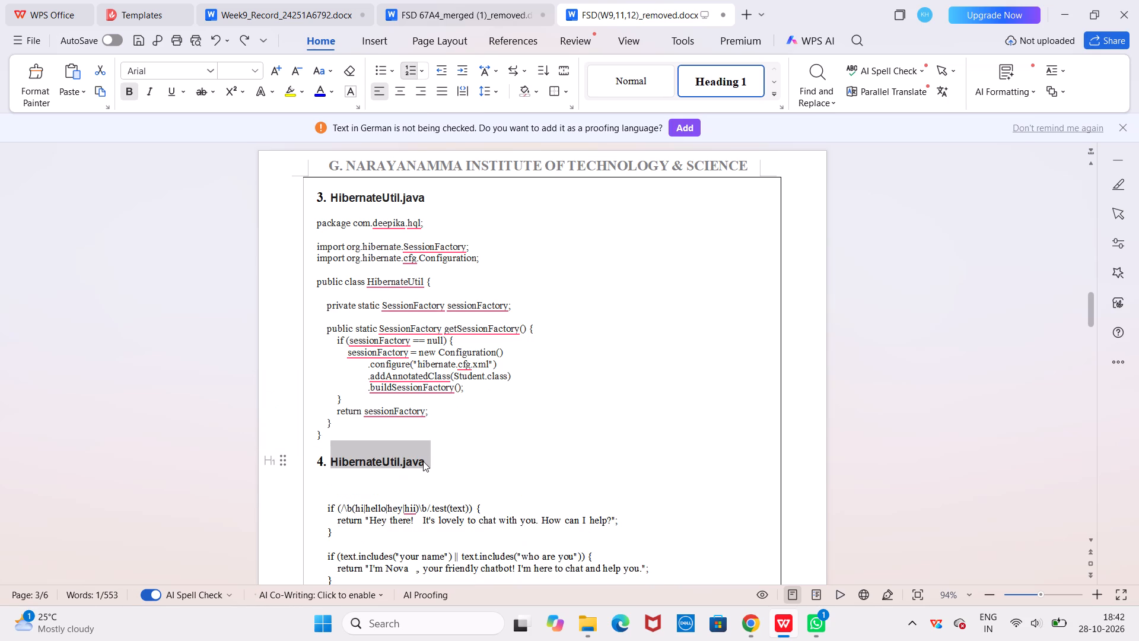
{"action": "left_click", "coordinate": [423, 461]}
{"action": "key", "text": "BackSpace"}
{"action": "key", "text": "BackSpace"}
{"action": "key", "text": "BackSpace"}
{"action": "key", "text": "BackSpace"}
{"action": "key", "text": "BackSpace"}
{"action": "key", "text": "BackSpace"}
{"action": "key", "text": "BackSpace"}
{"action": "key", "text": "BackSpace"}
{"action": "key", "text": "BackSpace"}
{"action": "key", "text": "BackSpace"}
{"action": "key", "text": "BackSpace"}
{"action": "key", "text": "BackSpace"}
{"action": "key", "text": "BackSpace"}
{"action": "key", "text": "BackSpace"}
{"action": "key", "text": "BackSpace"}
{"action": "key", "text": "BackSpace"}
{"action": "key", "text": "BackSpace"}
{"action": "key", "text": "BackSpace"}
{"action": "key", "text": "BackSpace"}
{"action": "key", "text": "BackSpace"}
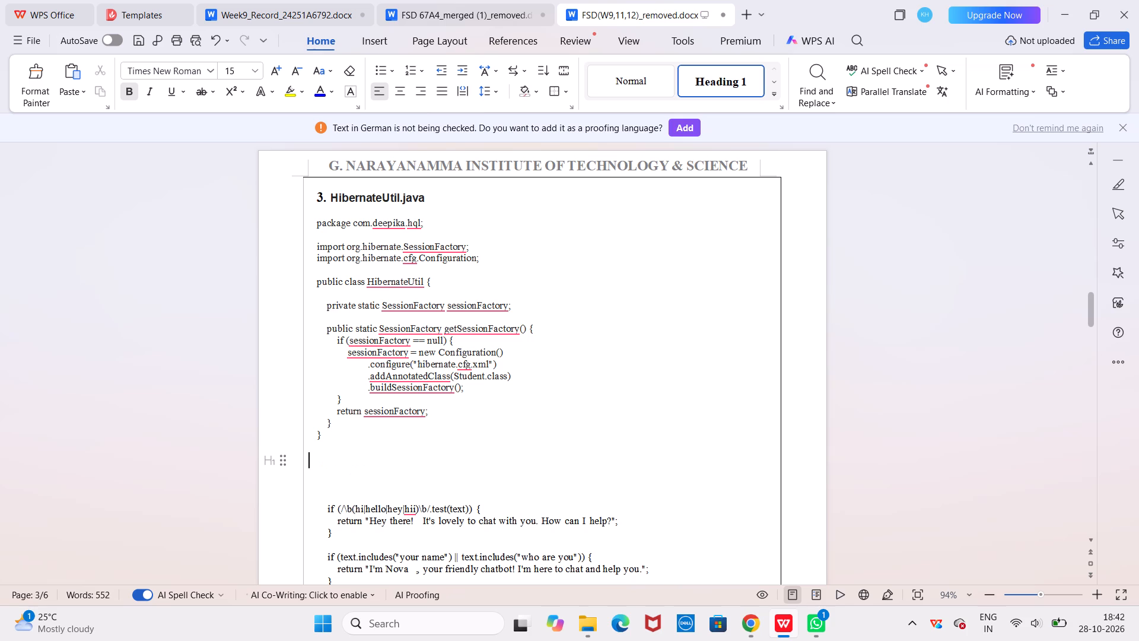
{"action": "key", "text": "ctrl+z"}
{"action": "key", "text": "ctrl+z"}
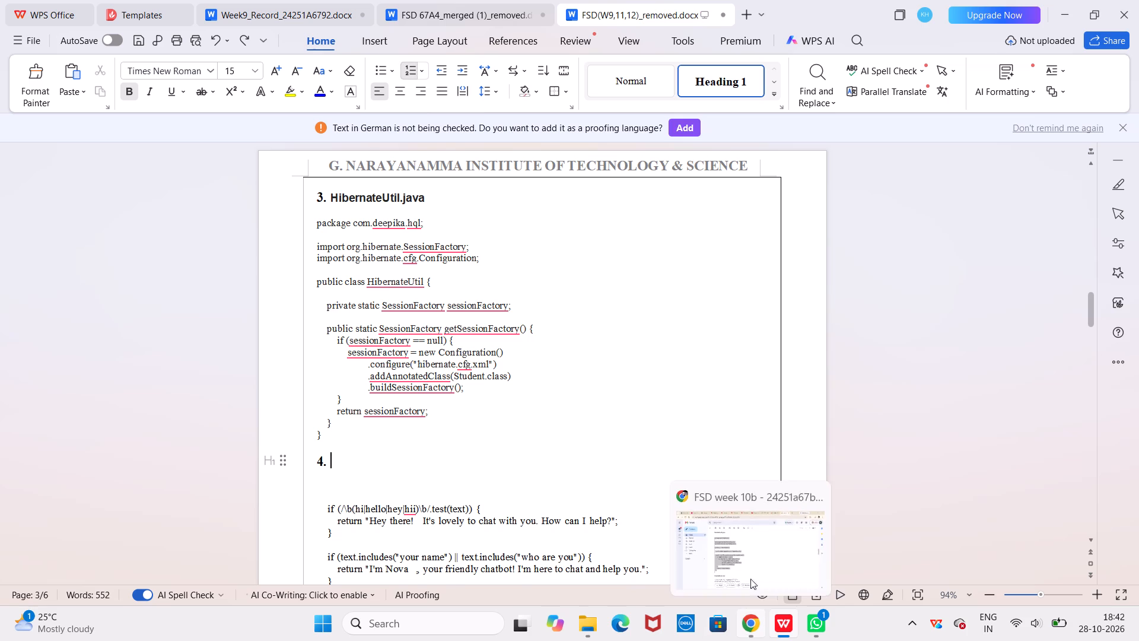
Copy the title Hibernate.cfg.xml from the Gmail message in Chrome and paste it as heading 4's title in the WPS document.
{"action": "left_click", "coordinate": [758, 545]}
{"action": "scroll", "coordinate": [640, 433], "scroll_direction": "down", "scroll_amount": 3}
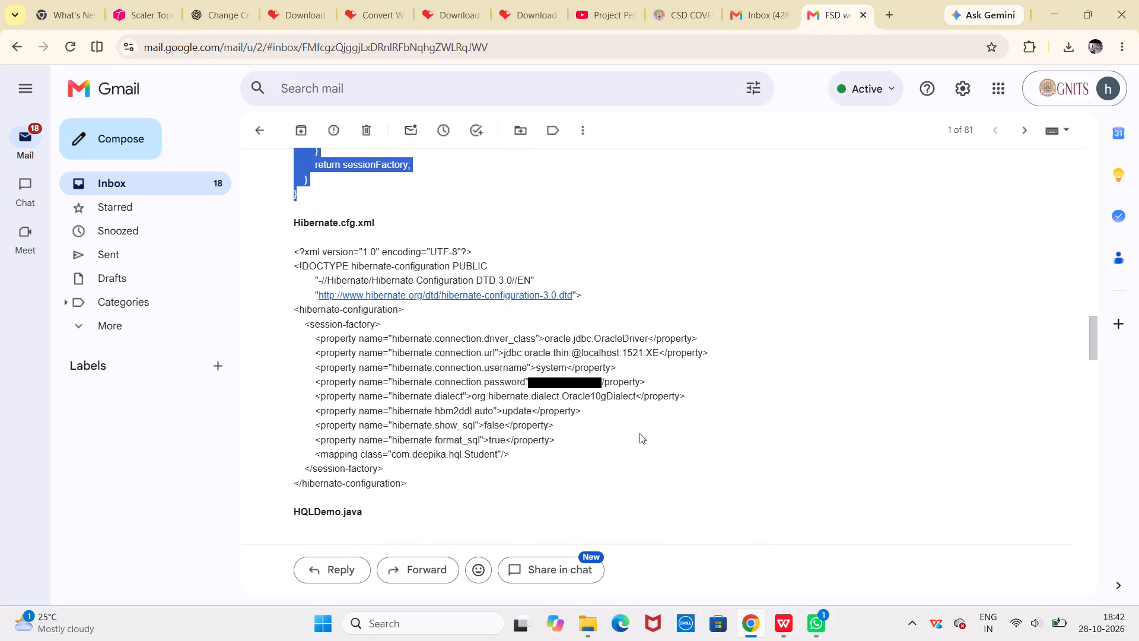
{"action": "left_click_drag", "start_coordinate": [371, 218], "coordinate": [379, 224]}
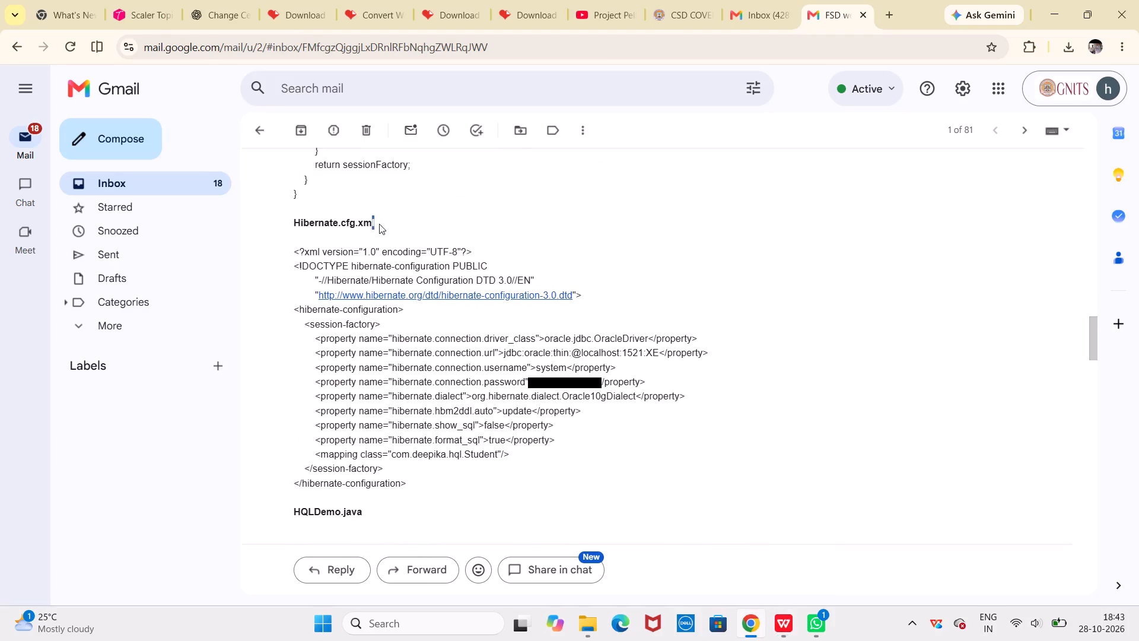
{"action": "left_click_drag", "start_coordinate": [379, 224], "coordinate": [396, 227]}
{"action": "left_click", "coordinate": [396, 227]}
{"action": "left_click_drag", "start_coordinate": [376, 220], "coordinate": [290, 225]}
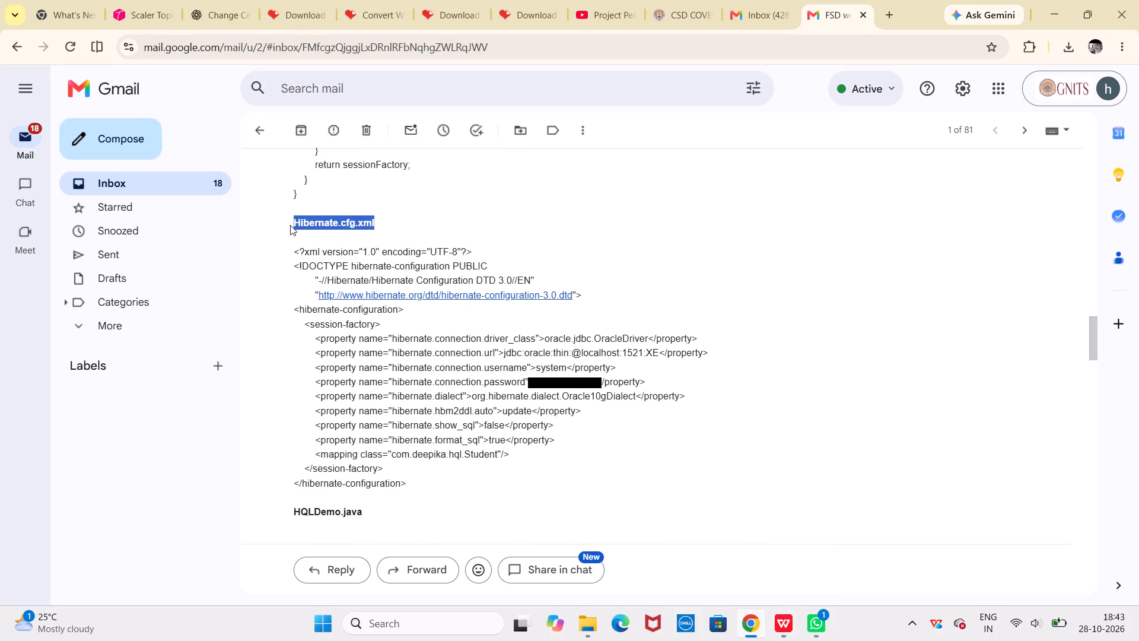
{"action": "key", "text": "ctrl+c"}
{"action": "left_click", "coordinate": [918, 551]}
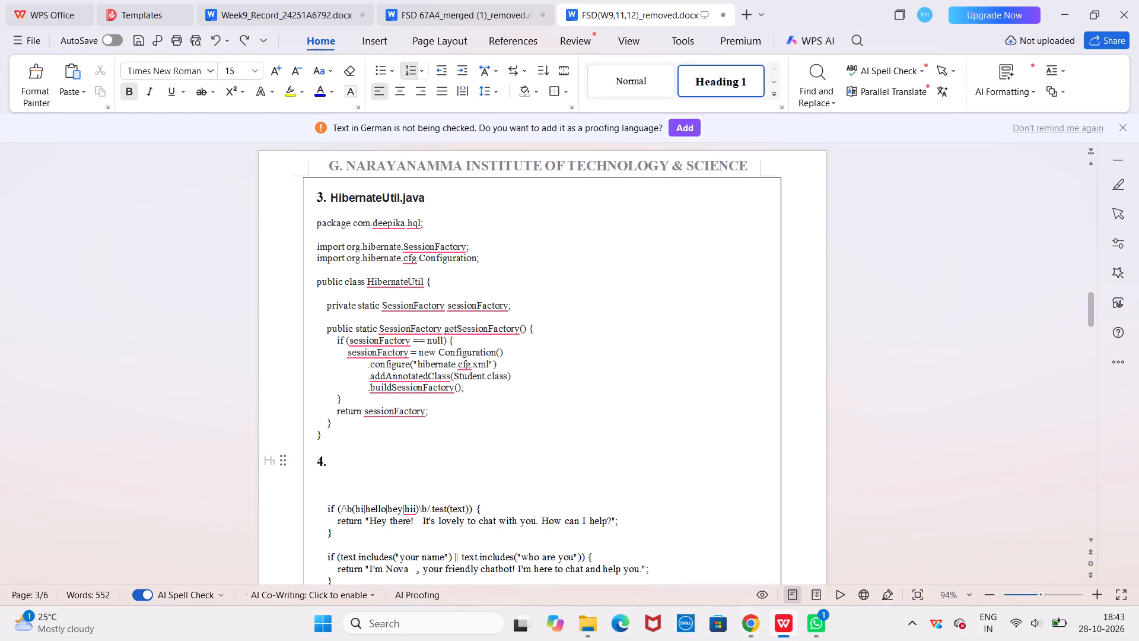
{"action": "key", "text": "ctrl+v"}
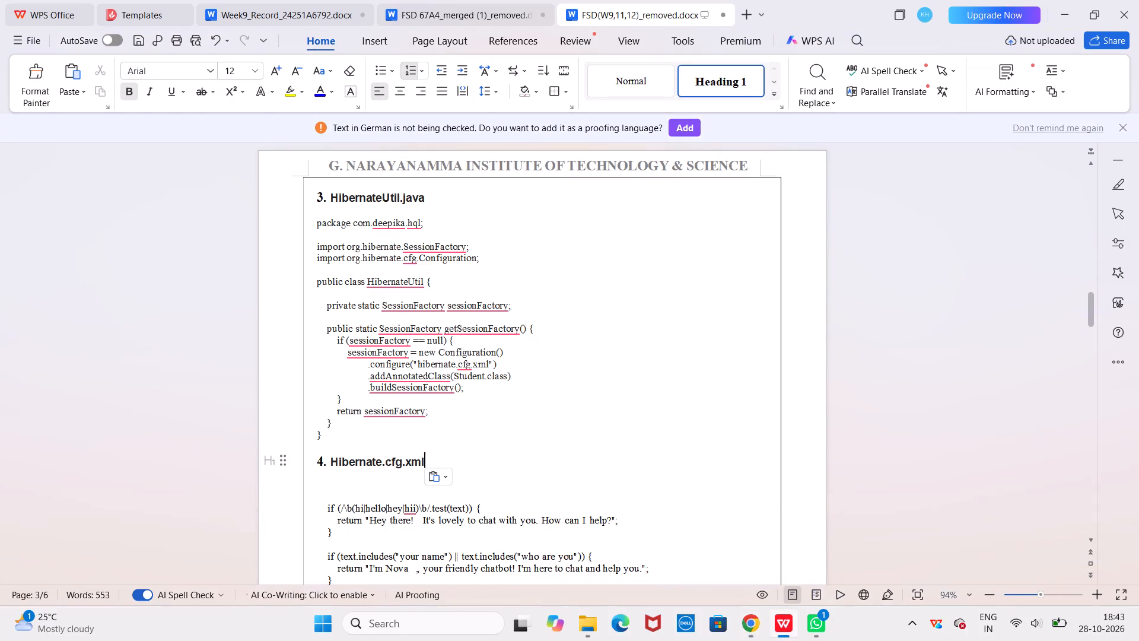
Replace the empty line below the Hibernate.cfg.xml heading with a new unnumbered blank line.
{"action": "left_click", "coordinate": [367, 486]}
{"action": "key", "text": "BackSpace"}
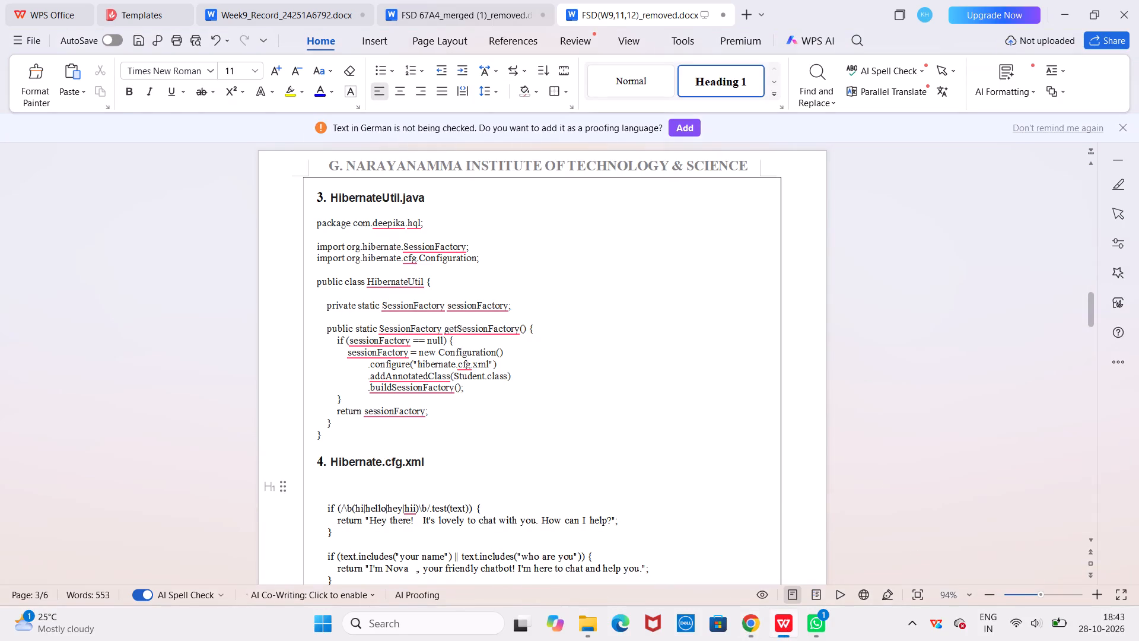
{"action": "key", "text": "BackSpace"}
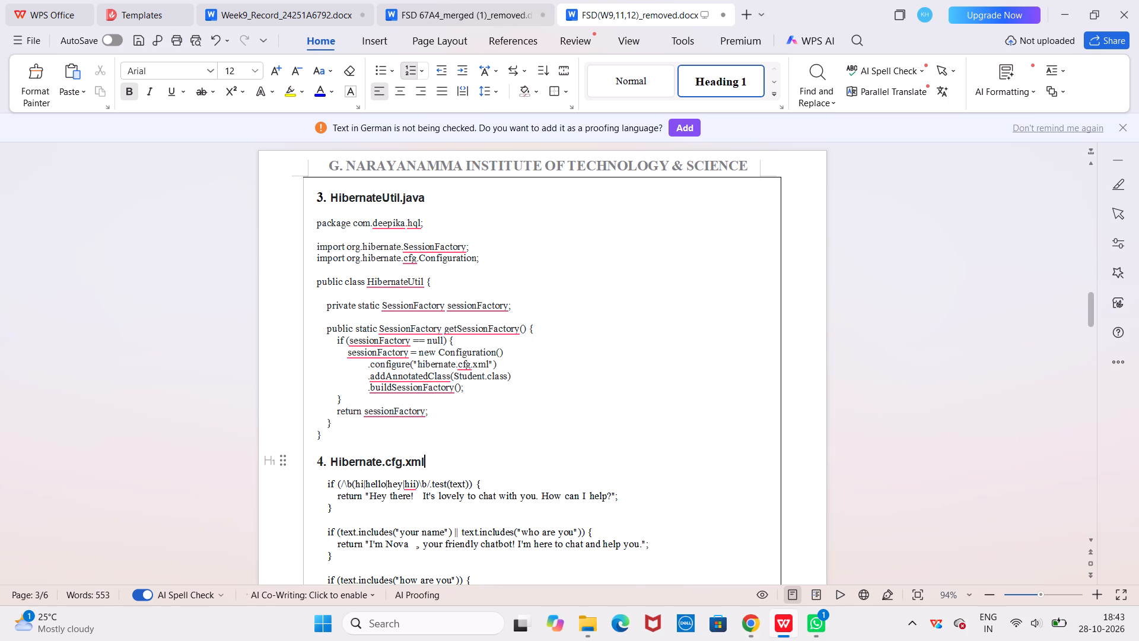
{"action": "key", "text": "Return"}
{"action": "key", "text": "BackSpace"}
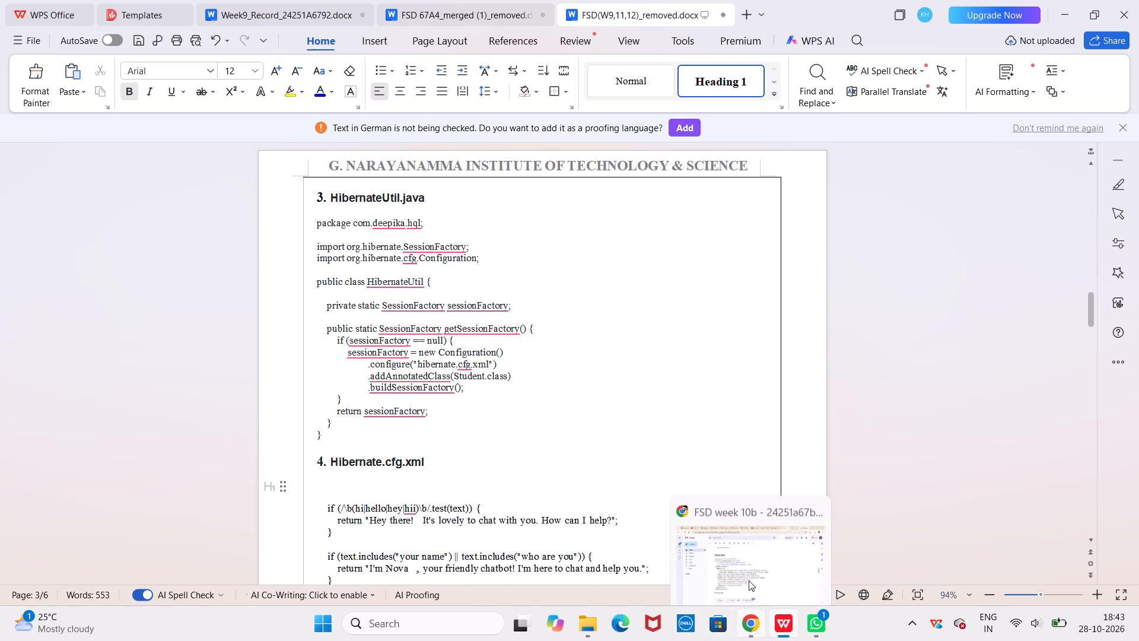
Copy the full Hibernate.cfg.xml code from the Gmail message and paste it below heading 4 in the WPS document.
{"action": "left_click", "coordinate": [761, 532]}
{"action": "scroll", "coordinate": [618, 414], "scroll_direction": "down", "scroll_amount": 1}
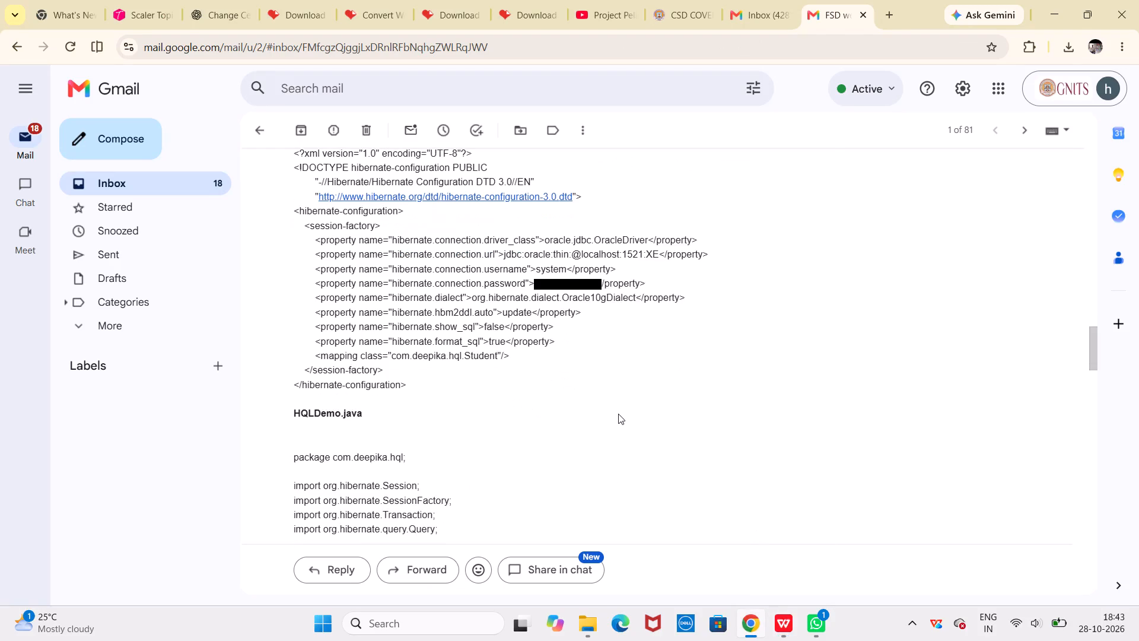
{"action": "scroll", "coordinate": [575, 361], "scroll_direction": "up", "scroll_amount": 1}
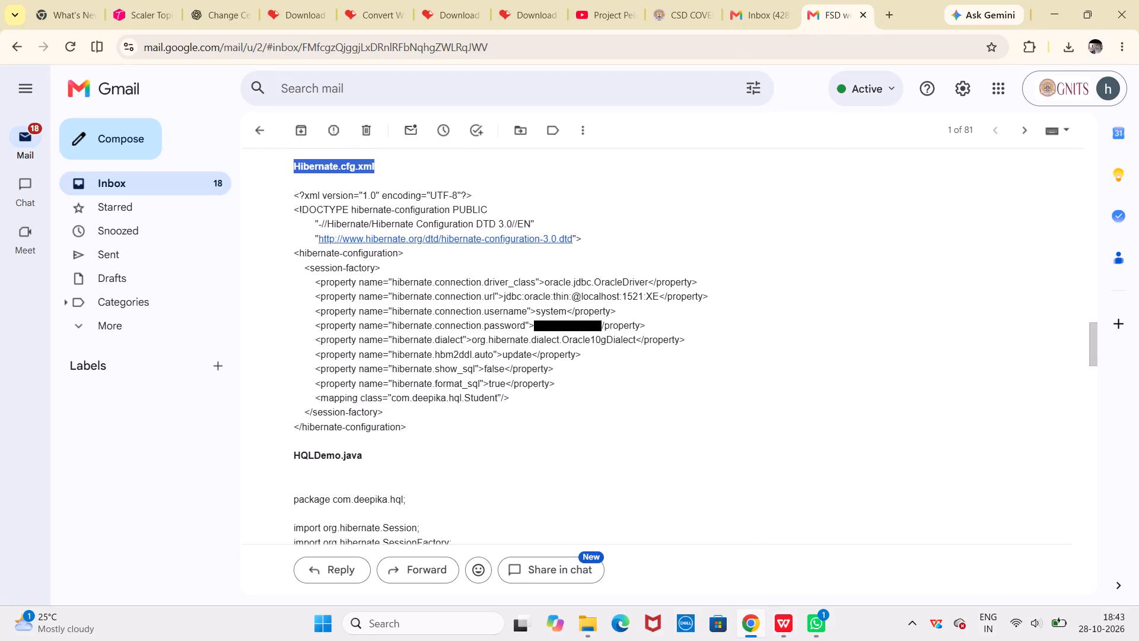
{"action": "left_click_drag", "start_coordinate": [292, 195], "coordinate": [426, 437]}
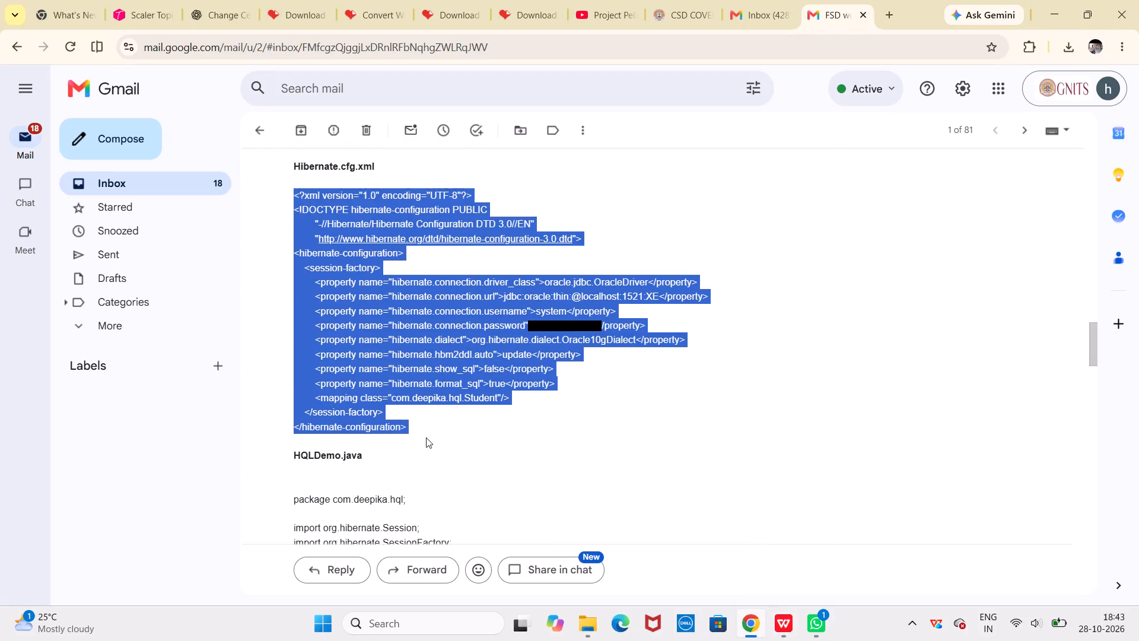
{"action": "left_click_drag", "start_coordinate": [426, 437], "coordinate": [422, 432]}
{"action": "key", "text": "ctrl+c"}
{"action": "left_click", "coordinate": [896, 554]}
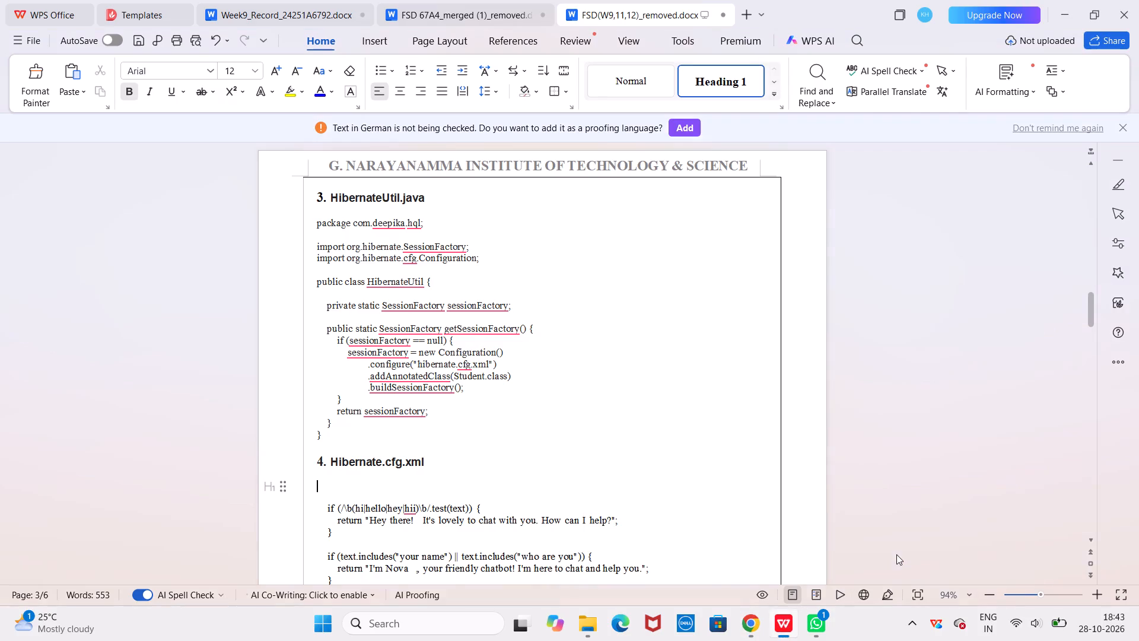
{"action": "key", "text": "ctrl+v"}
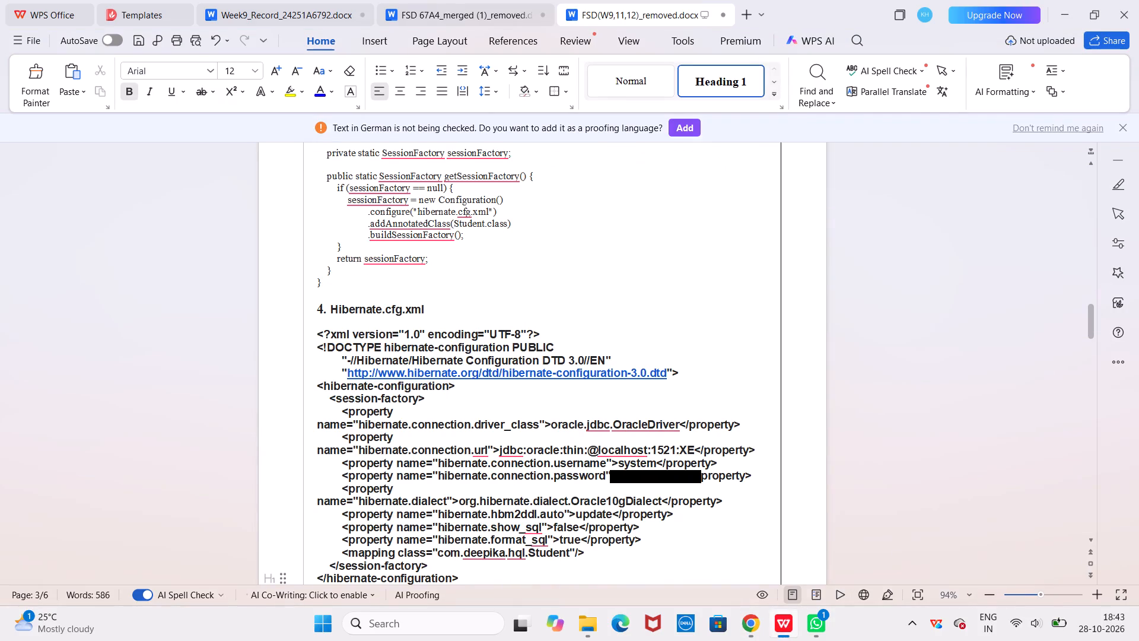
Select the pasted Hibernate.cfg.xml code and open its font name for editing.
{"action": "left_click_drag", "start_coordinate": [315, 335], "coordinate": [469, 507]}
{"action": "left_click", "coordinate": [394, 529]}
{"action": "key", "text": "BackSpace"}
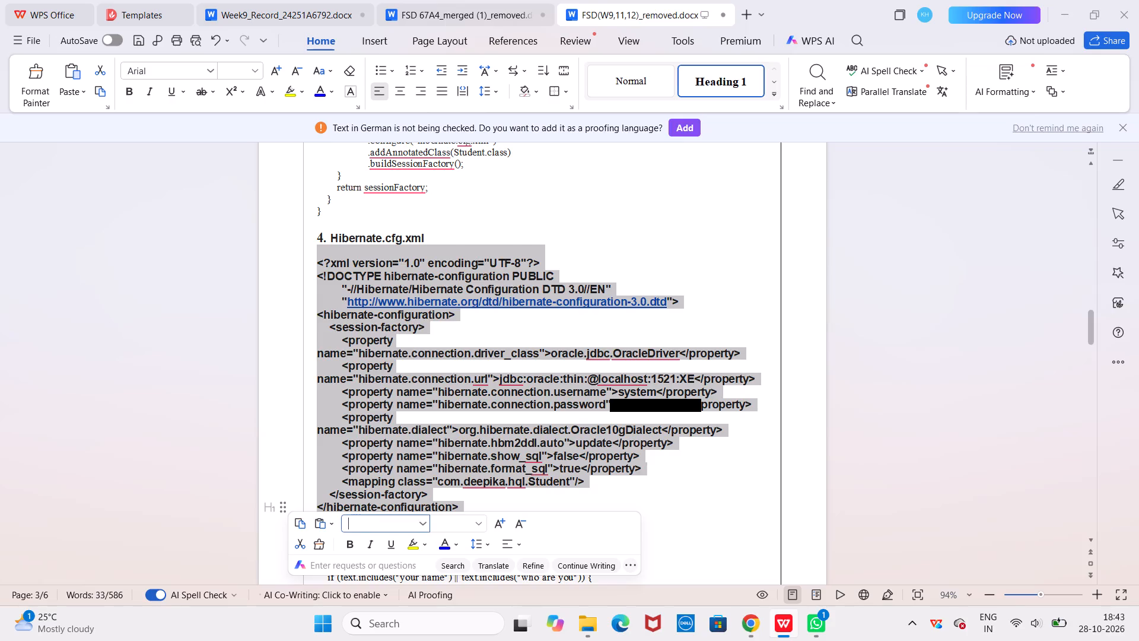
Format the XML code under the Hibernate.cfg.xml heading as Times New Roman, size 11, without bold.
{"action": "type", "text": "times"}
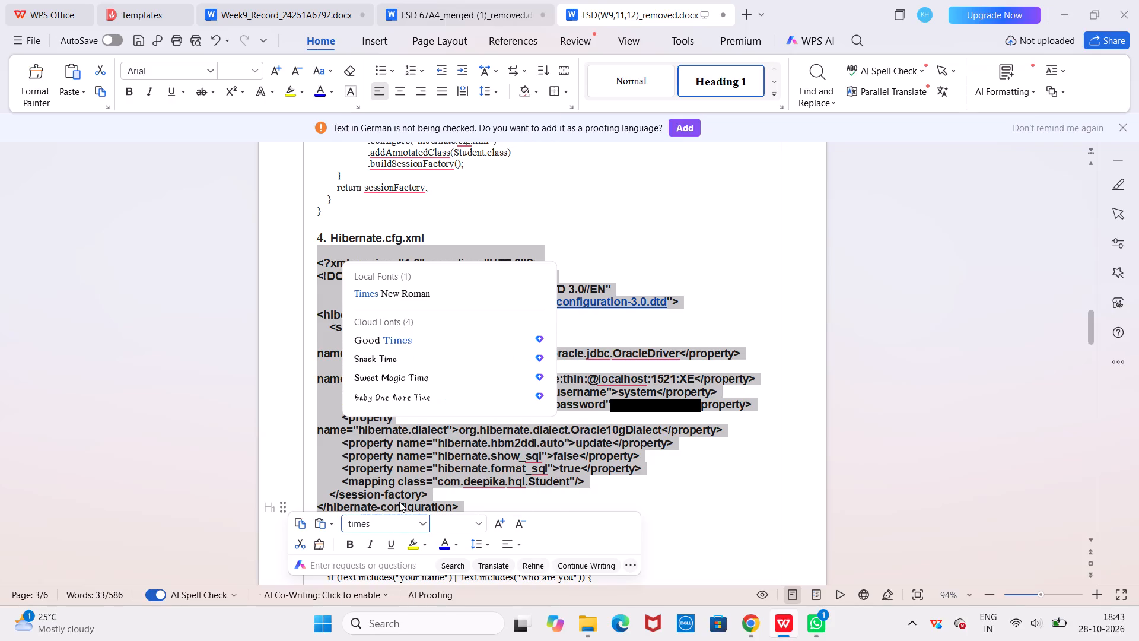
{"action": "left_click", "coordinate": [428, 294]}
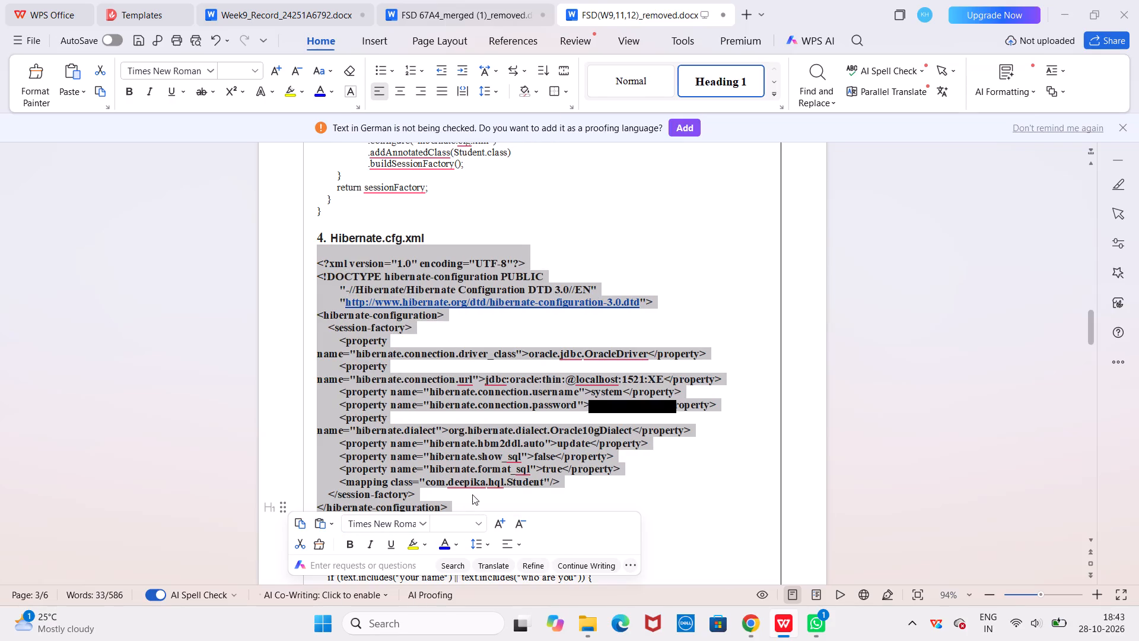
{"action": "left_click", "coordinate": [452, 516]}
{"action": "type", "text": "11"}
{"action": "key", "text": "Return"}
{"action": "left_click", "coordinate": [354, 544]}
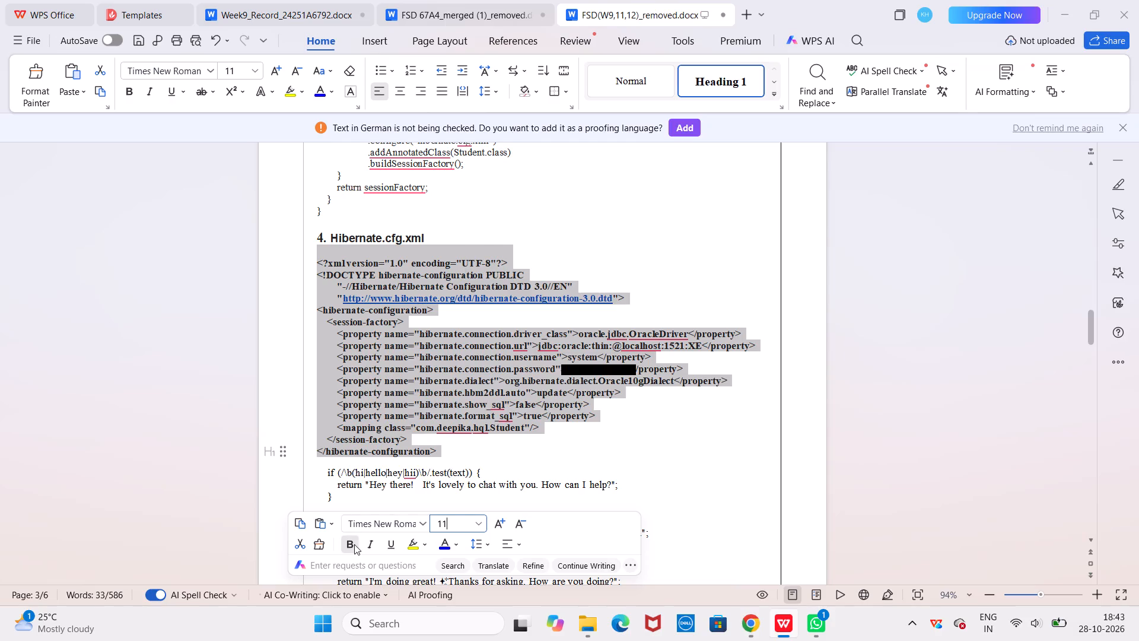
{"action": "left_click", "coordinate": [473, 443]}
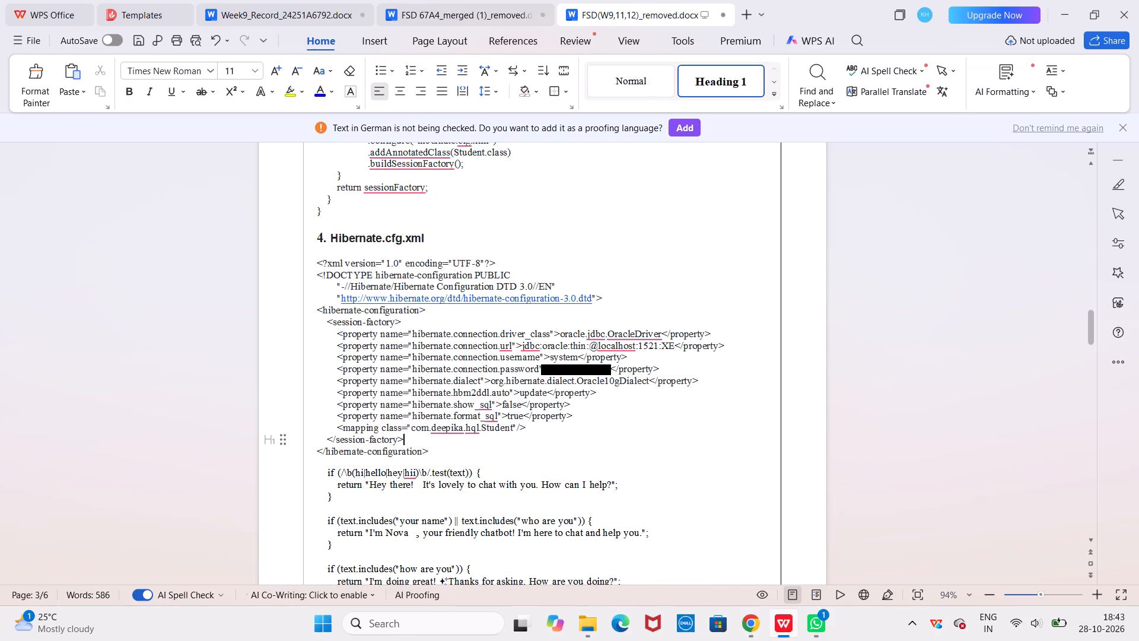
Duplicate the Hibernate.cfg.xml heading below the closing hibernate-configuration tag and clear the title text of the copy.
{"action": "left_click", "coordinate": [440, 446]}
{"action": "key", "text": "Return"}
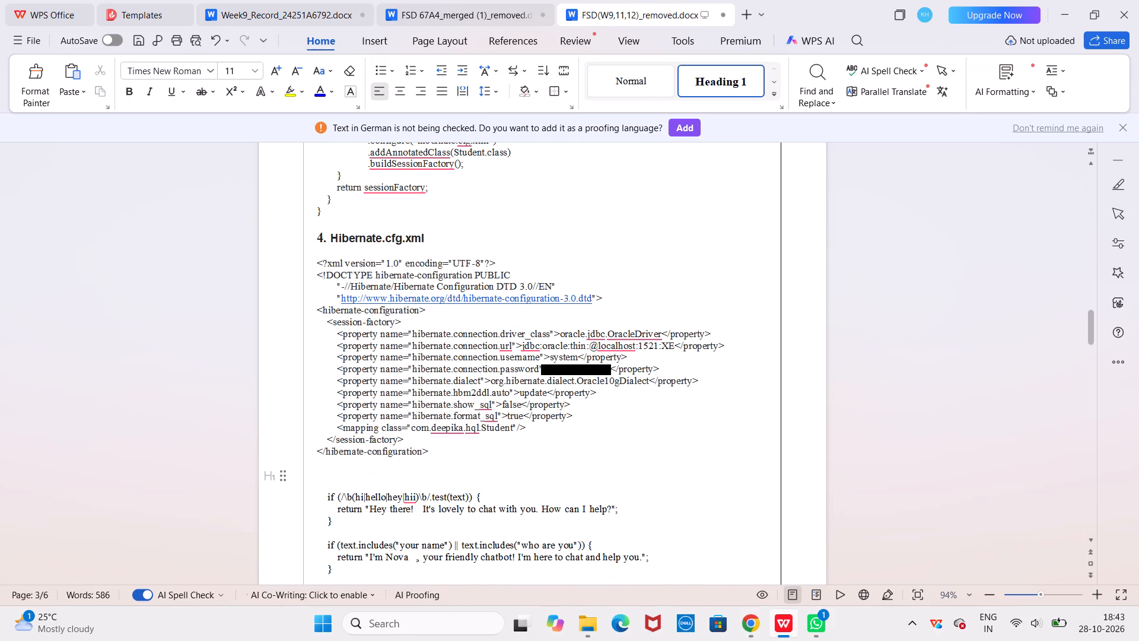
{"action": "left_click_drag", "start_coordinate": [429, 235], "coordinate": [314, 242]}
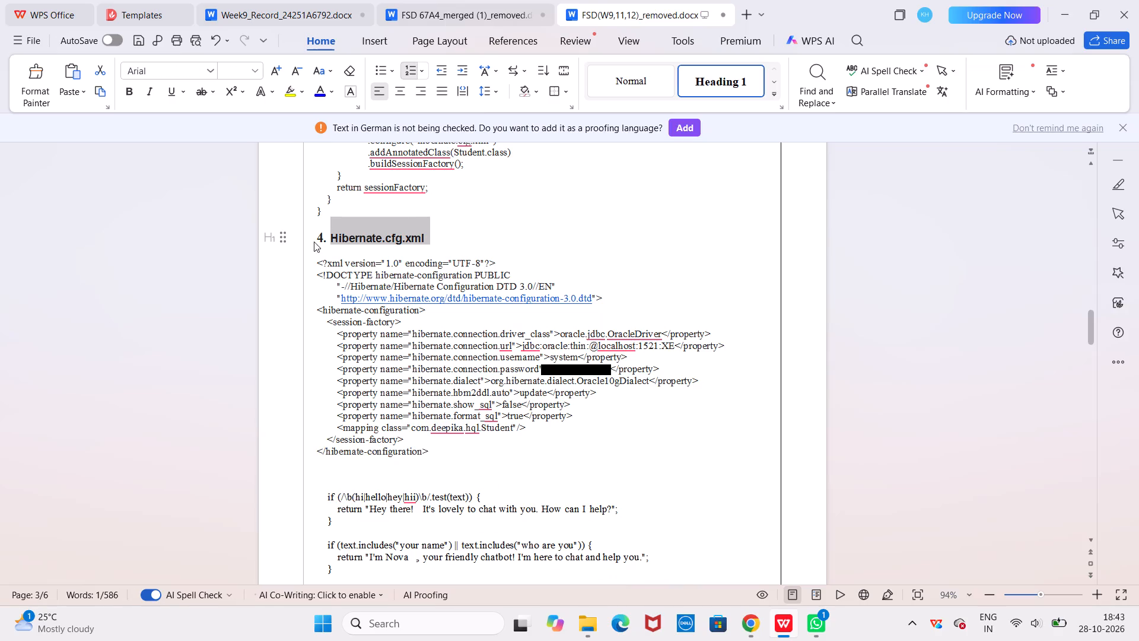
{"action": "key", "text": "ctrl+c"}
{"action": "left_click", "coordinate": [323, 476]}
{"action": "key", "text": "ctrl+v"}
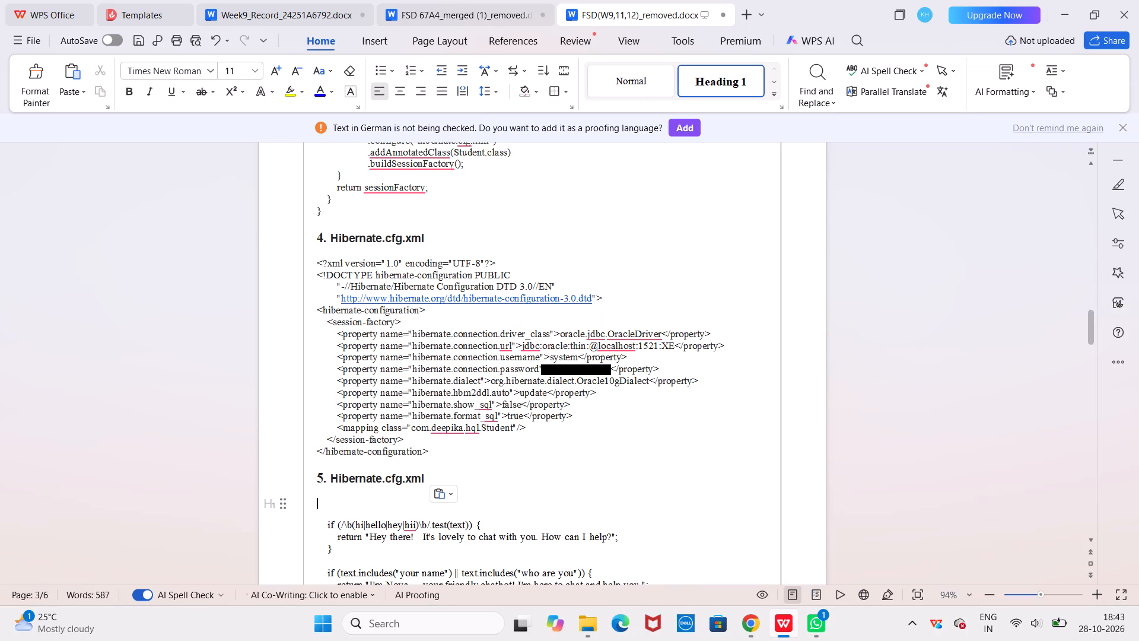
{"action": "left_click", "coordinate": [424, 475]}
{"action": "key", "text": "BackSpace"}
{"action": "key", "text": "BackSpace"}
{"action": "key", "text": "BackSpace"}
{"action": "key", "text": "BackSpace"}
{"action": "key", "text": "BackSpace"}
{"action": "key", "text": "BackSpace"}
{"action": "key", "text": "BackSpace"}
{"action": "key", "text": "BackSpace"}
{"action": "key", "text": "BackSpace"}
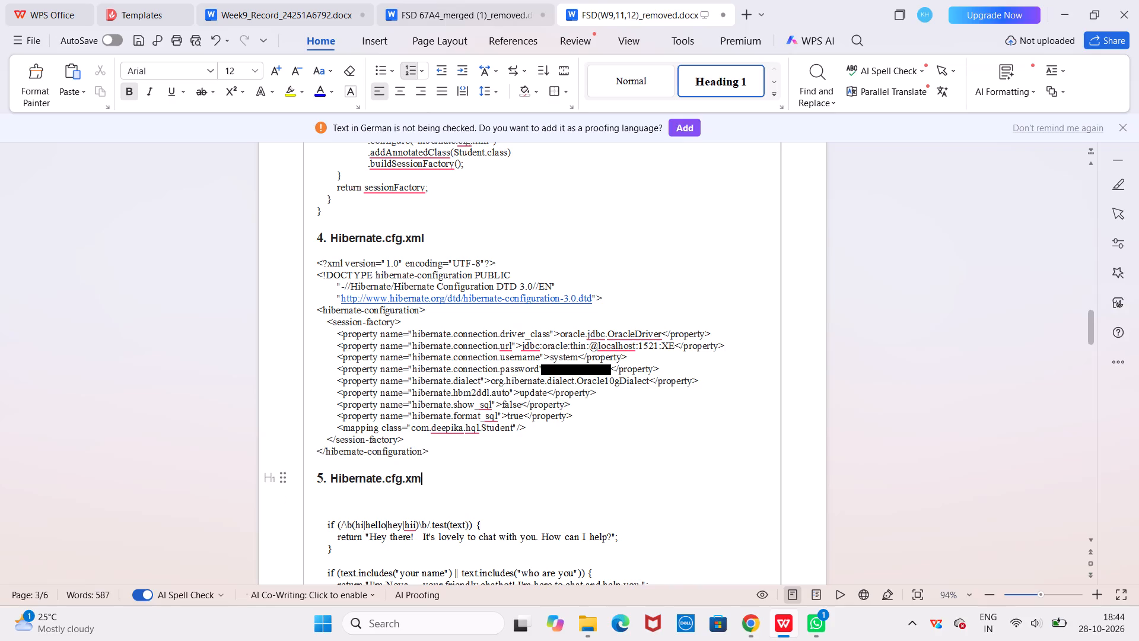
{"action": "key", "text": "BackSpace"}
{"action": "key", "text": "BackSpace"}
{"action": "key", "text": "BackSpace"}
{"action": "key", "text": "BackSpace"}
{"action": "key", "text": "BackSpace"}
{"action": "key", "text": "BackSpace"}
{"action": "key", "text": "BackSpace"}
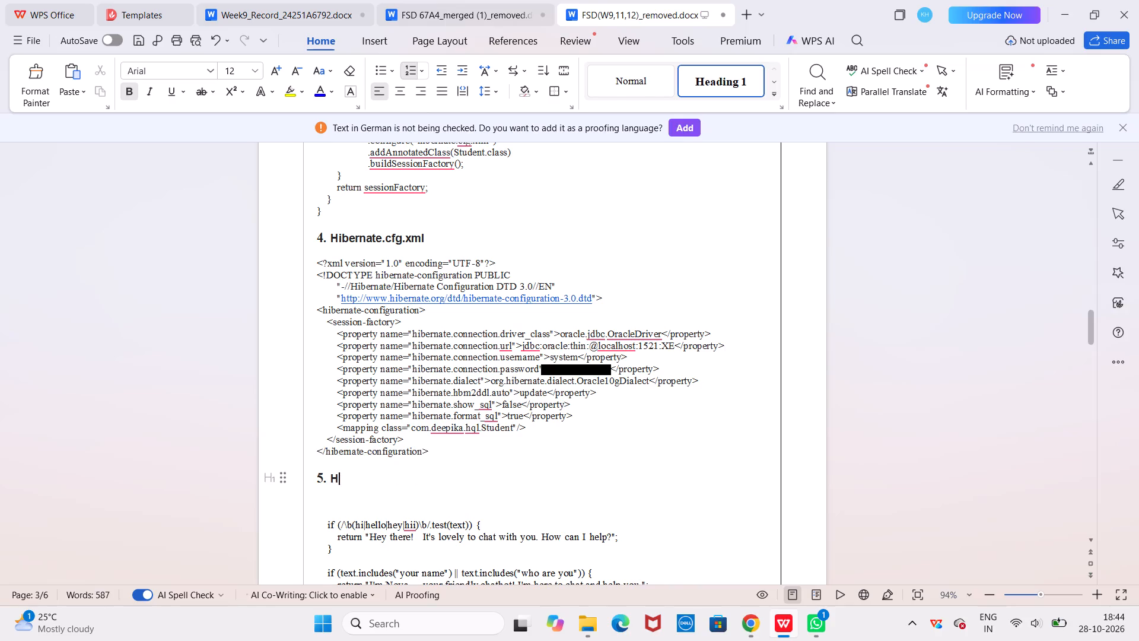
{"action": "key", "text": "BackSpace"}
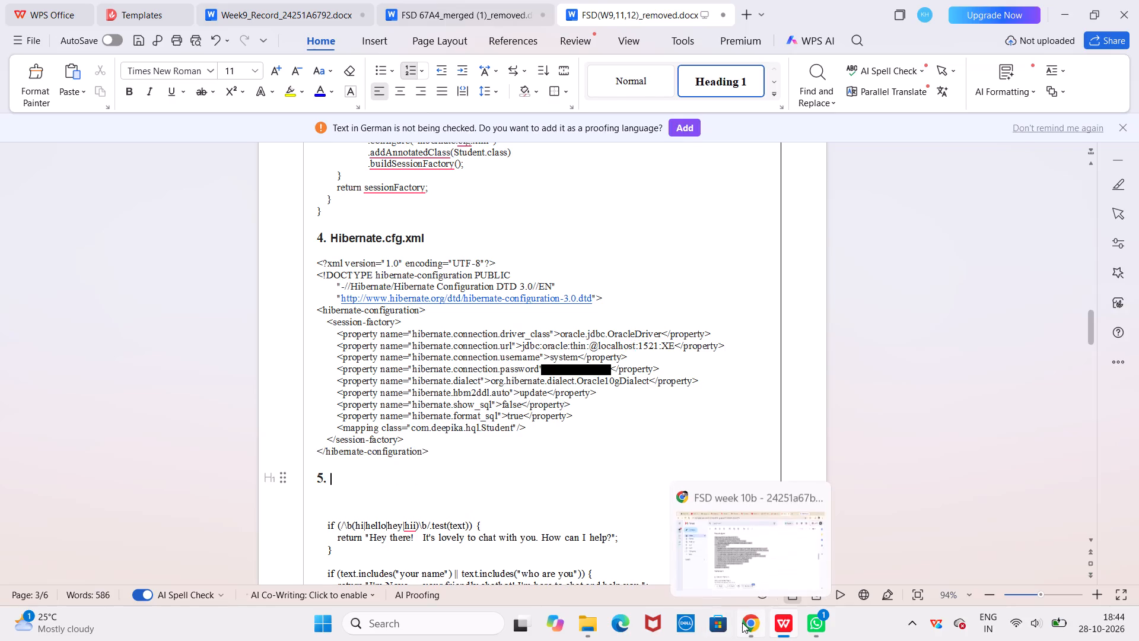
Copy the "HQLDemo.java" title from the Gmail message in Chrome and paste it as the title of heading 5 in the WPS document.
{"action": "left_click", "coordinate": [759, 553]}
{"action": "scroll", "coordinate": [641, 411], "scroll_direction": "down", "scroll_amount": 1}
{"action": "left_click", "coordinate": [641, 411]}
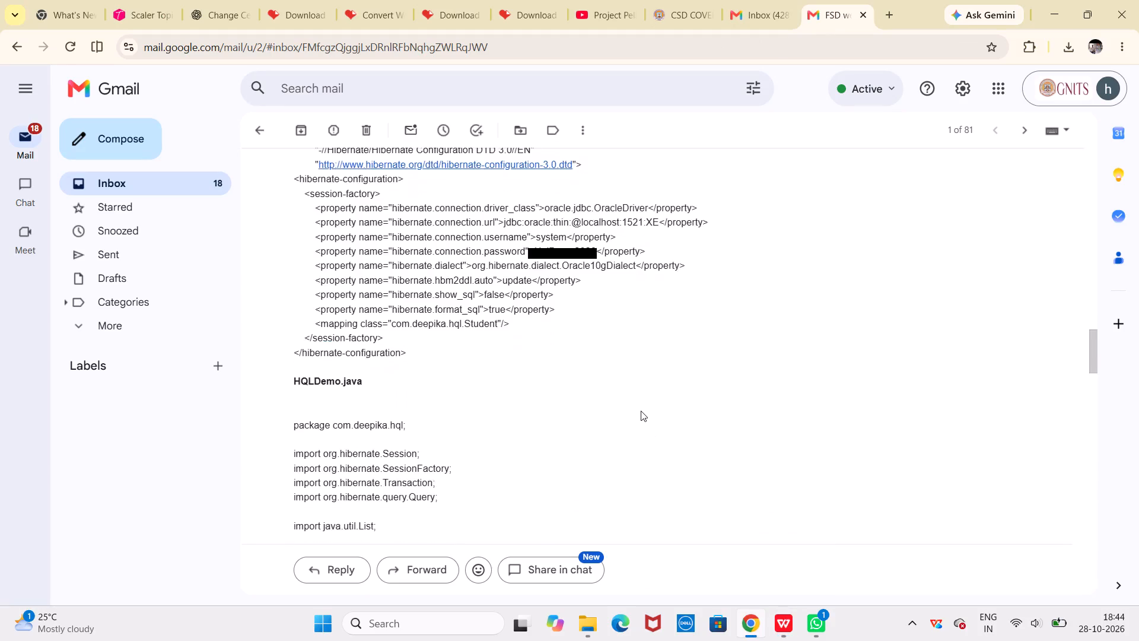
{"action": "scroll", "coordinate": [641, 411], "scroll_direction": "down", "scroll_amount": 8}
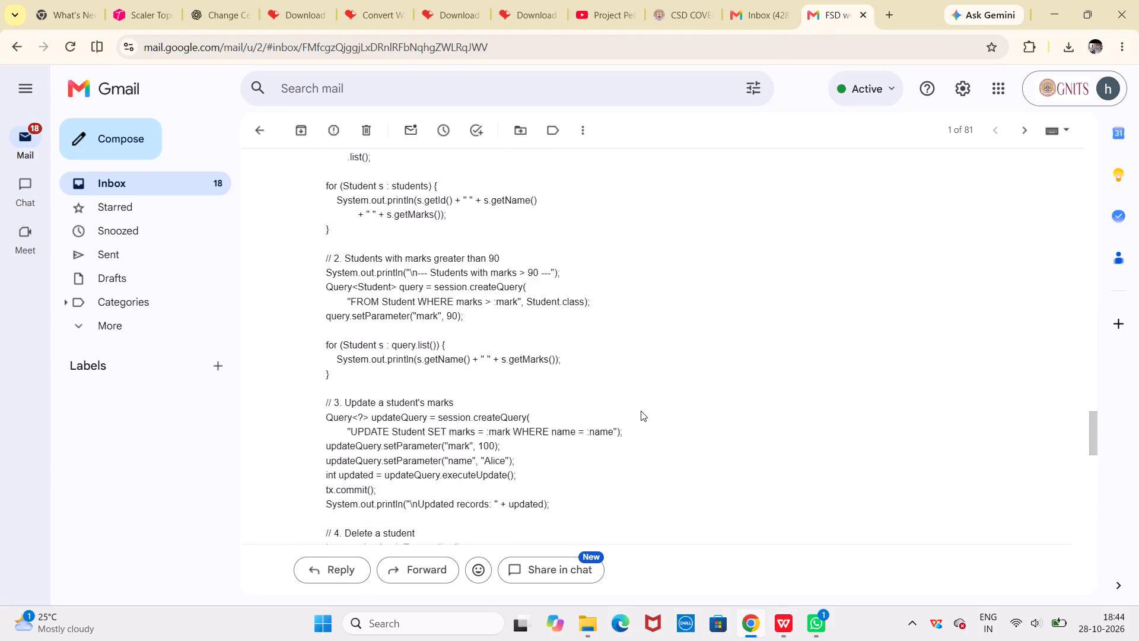
{"action": "scroll", "coordinate": [641, 411], "scroll_direction": "down", "scroll_amount": 5}
{"action": "scroll", "coordinate": [641, 411], "scroll_direction": "up", "scroll_amount": 2}
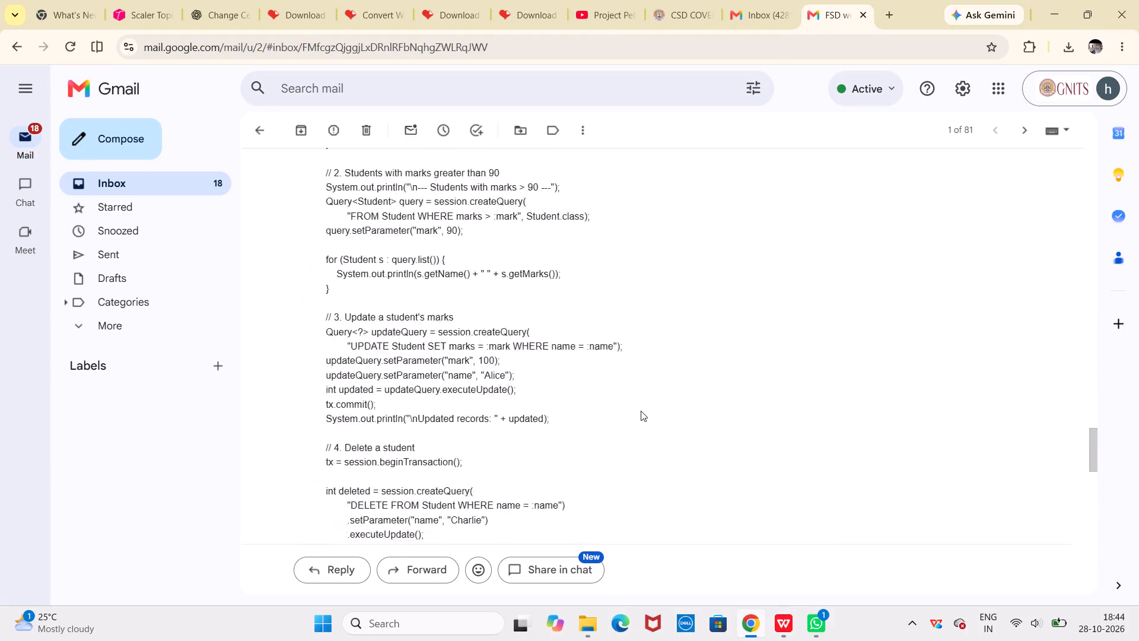
{"action": "scroll", "coordinate": [641, 411], "scroll_direction": "up", "scroll_amount": 3}
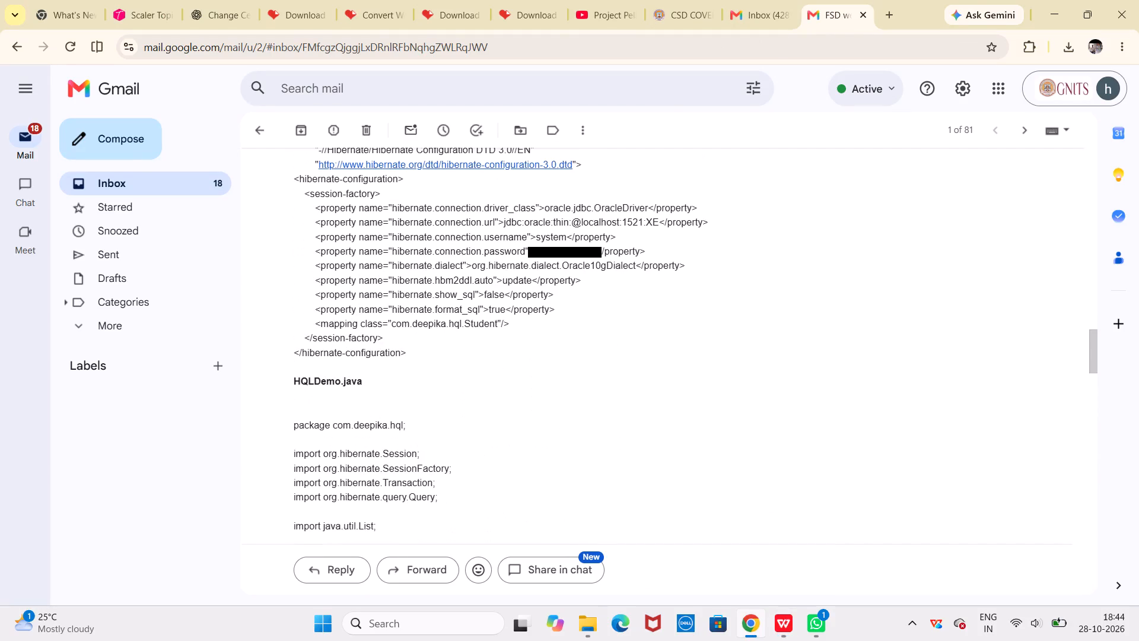
{"action": "left_click_drag", "start_coordinate": [364, 380], "coordinate": [280, 375]}
{"action": "key", "text": "ctrl+c"}
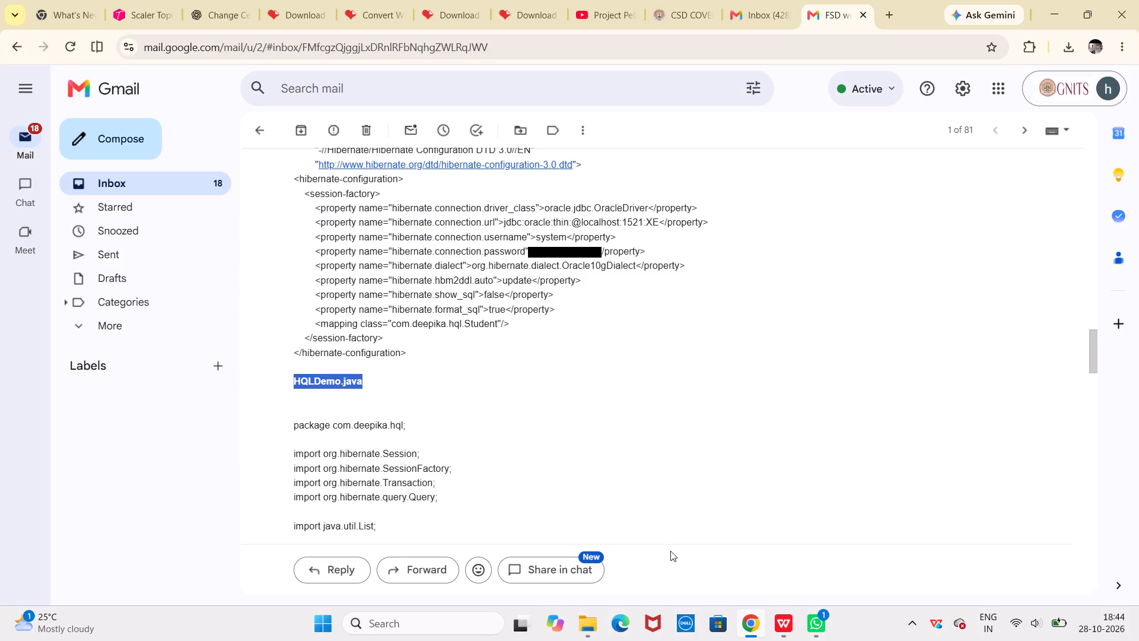
{"action": "left_click", "coordinate": [911, 557]}
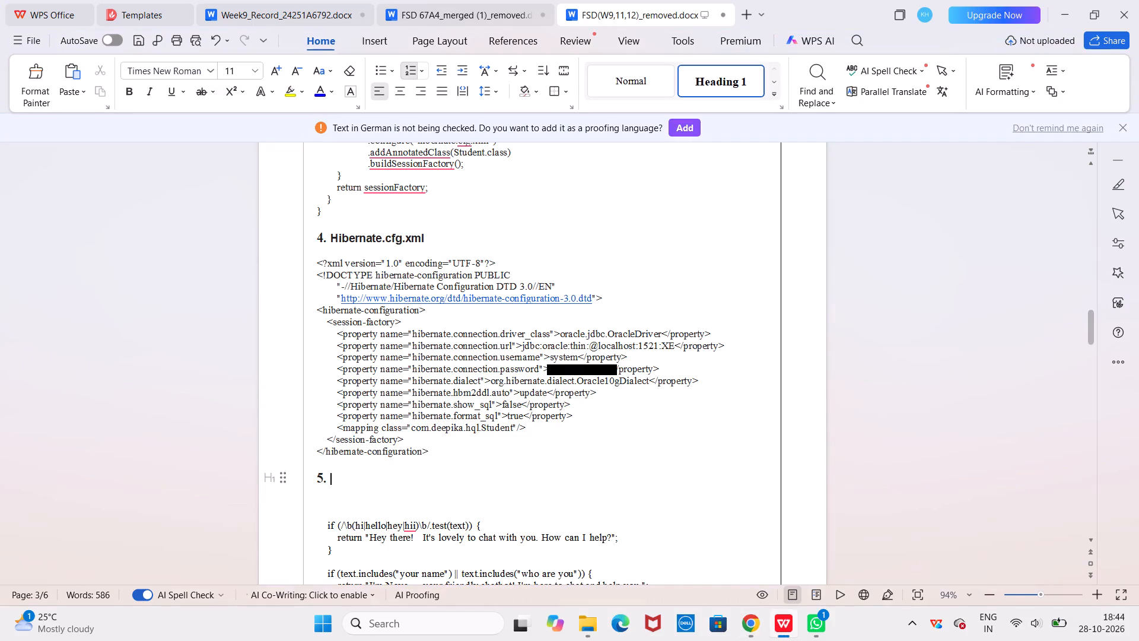
{"action": "key", "text": "ctrl+v"}
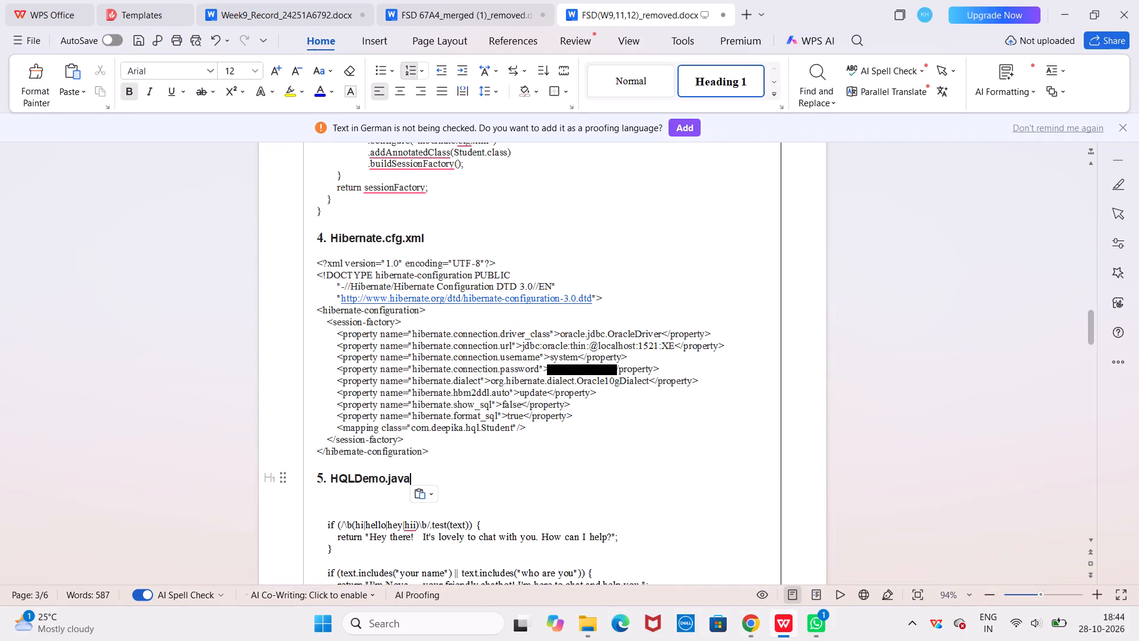
Copy the complete HQLDemo class code from the Gmail message and paste it on an empty line below the HQLDemo.java heading.
{"action": "left_click", "coordinate": [342, 514]}
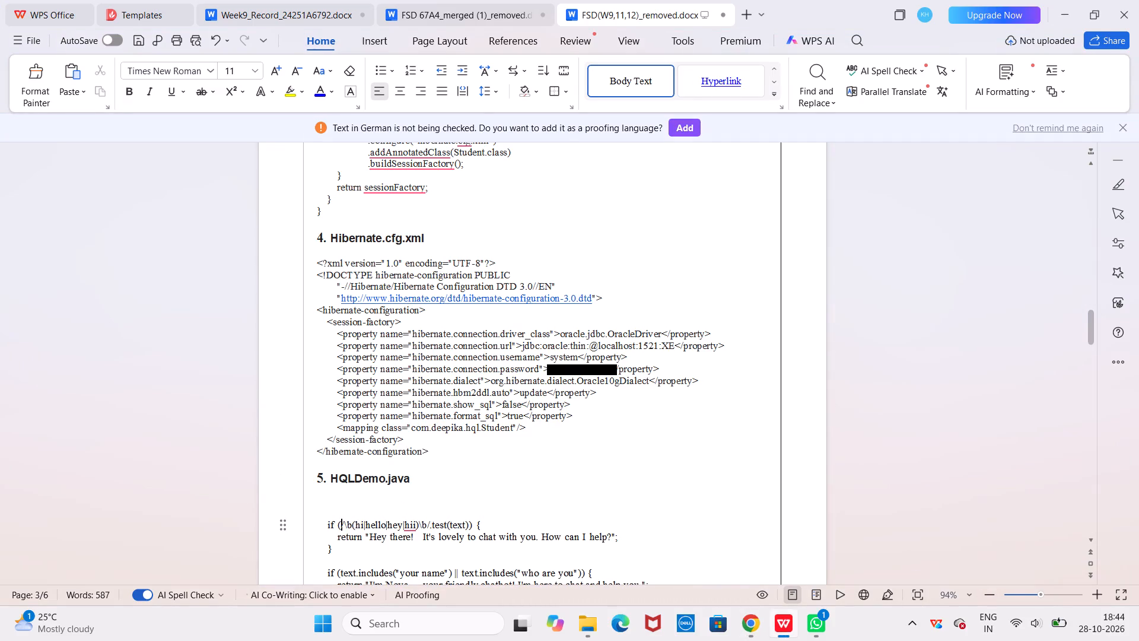
{"action": "left_click", "coordinate": [336, 504]}
{"action": "key", "text": "BackSpace"}
{"action": "key", "text": "BackSpace"}
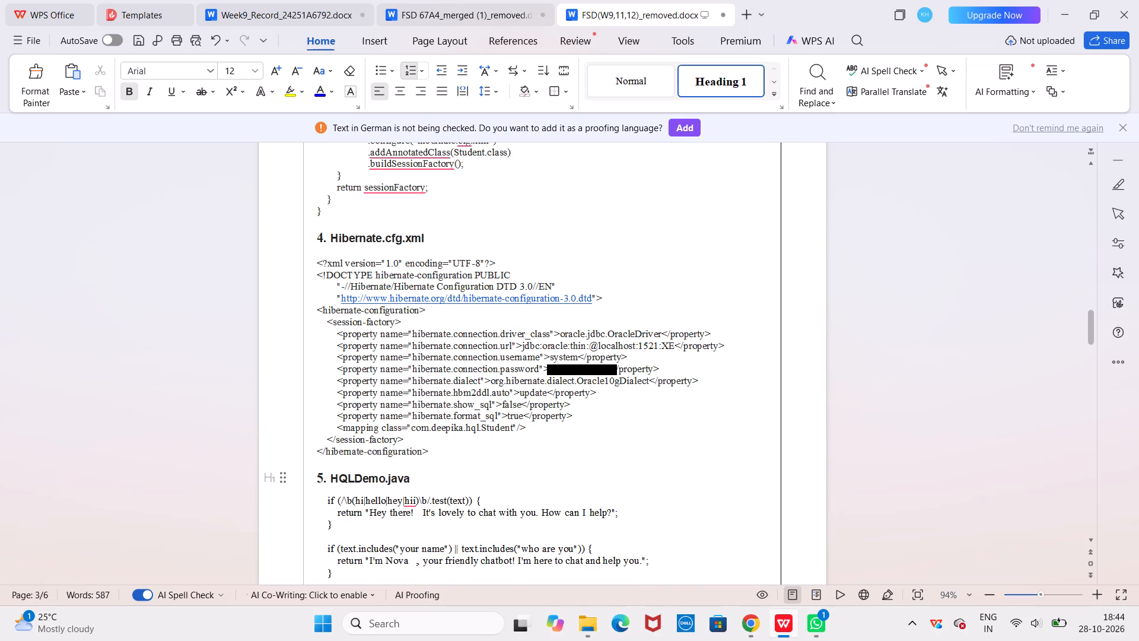
{"action": "key", "text": "Return"}
{"action": "key", "text": "BackSpace"}
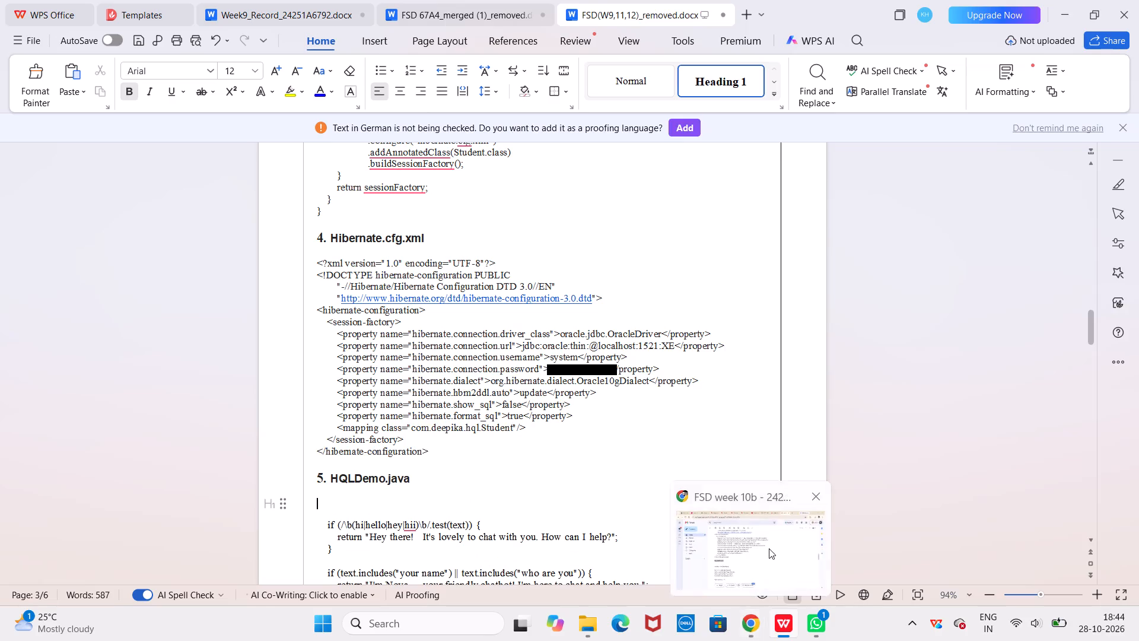
{"action": "left_click", "coordinate": [769, 548]}
{"action": "scroll", "coordinate": [481, 322], "scroll_direction": "down", "scroll_amount": 2}
{"action": "left_click", "coordinate": [481, 322]}
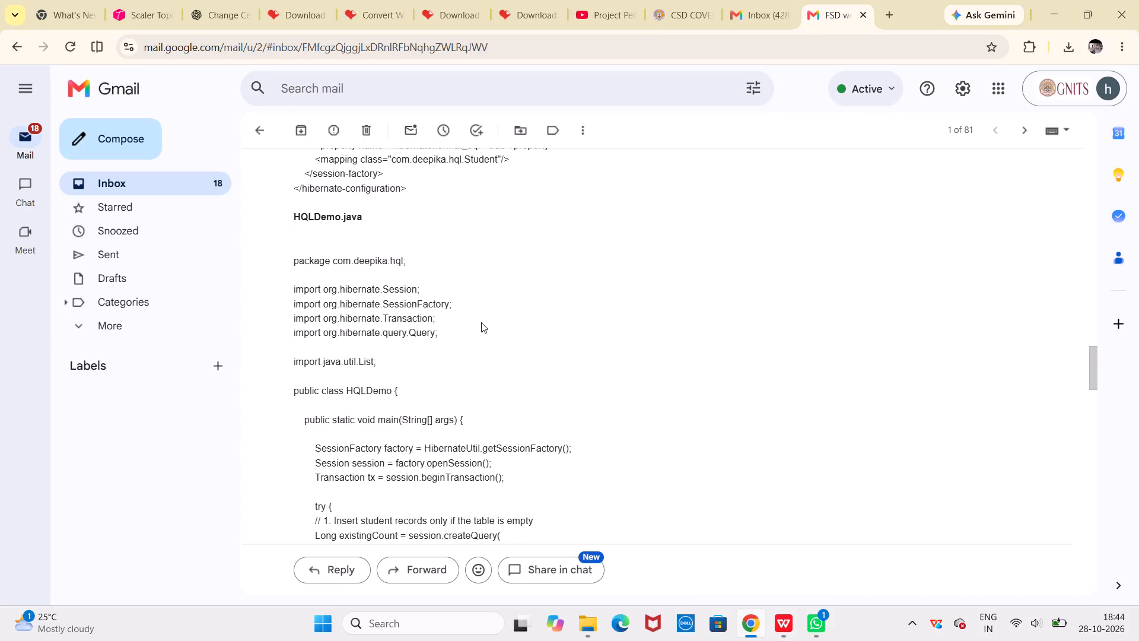
{"action": "left_click_drag", "start_coordinate": [293, 258], "coordinate": [491, 513]}
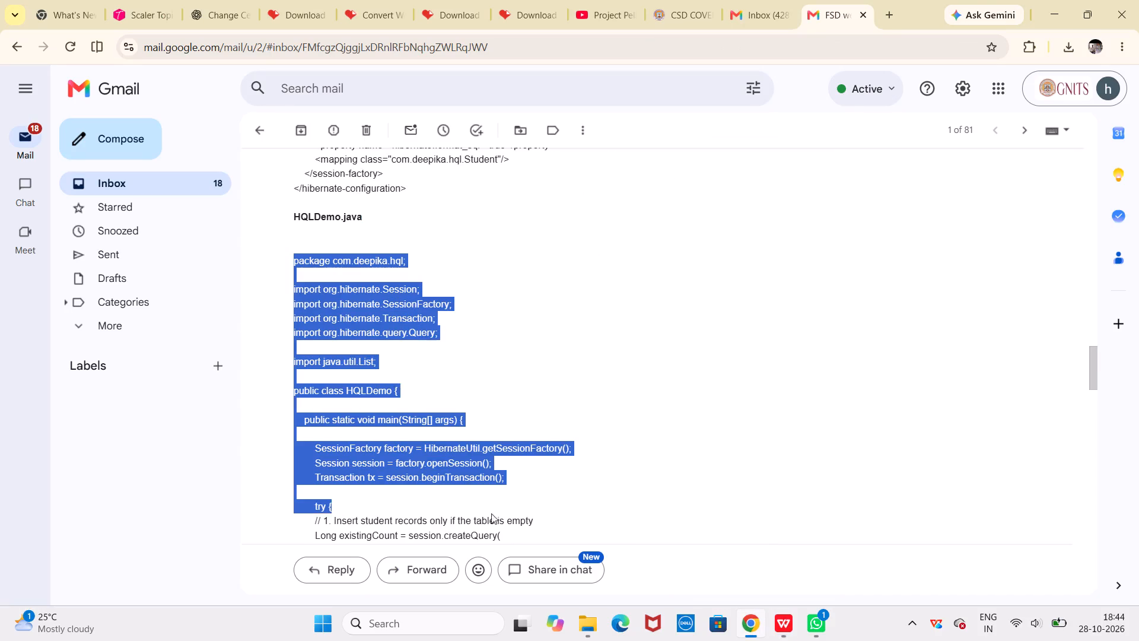
{"action": "left_click_drag", "start_coordinate": [491, 513], "coordinate": [510, 548]}
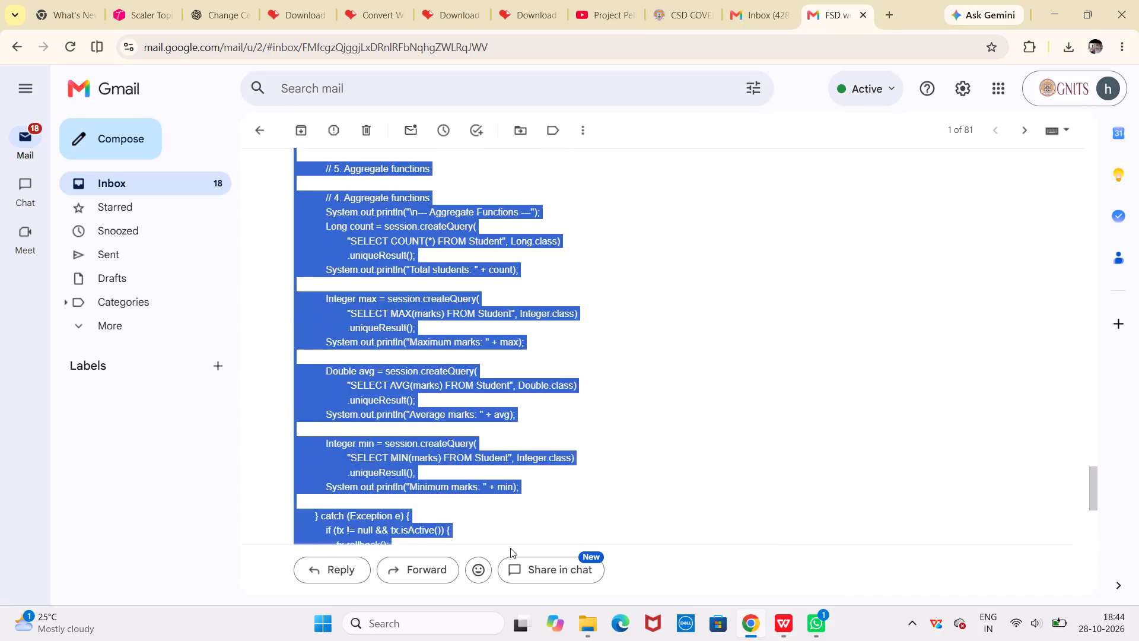
{"action": "left_click_drag", "start_coordinate": [510, 548], "coordinate": [336, 197]}
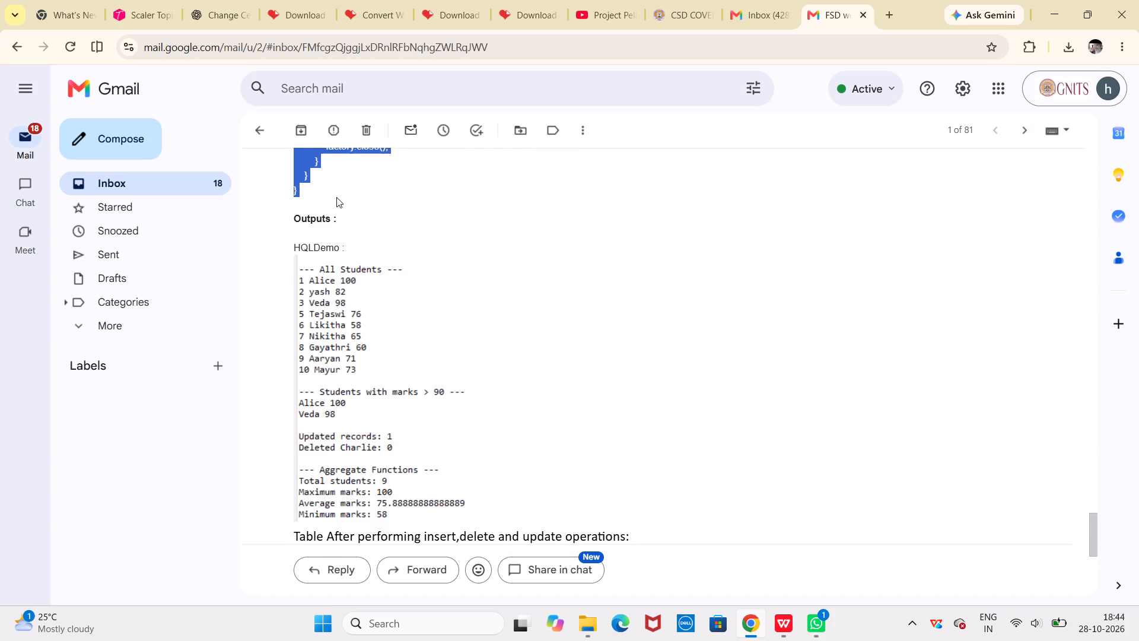
{"action": "key", "text": "ctrl+c"}
{"action": "left_click", "coordinate": [924, 548]}
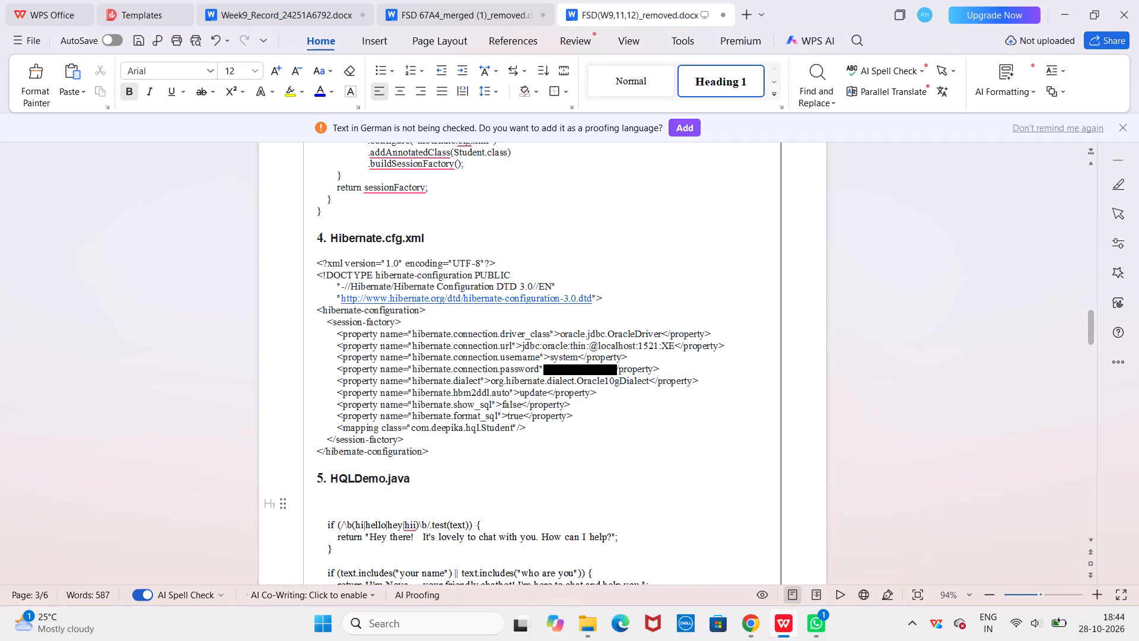
{"action": "key", "text": "ctrl+v"}
Review the pasted HQLDemo.java code from its heading through the aggregate functions section.
{"action": "scroll", "coordinate": [712, 378], "scroll_direction": "up", "scroll_amount": 4}
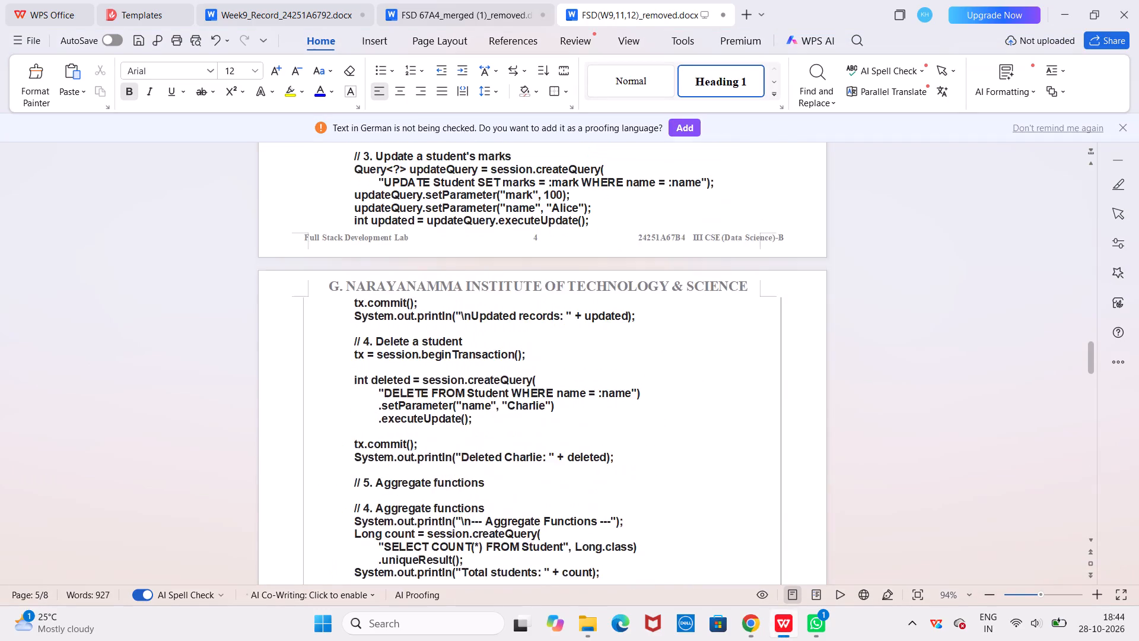
{"action": "scroll", "coordinate": [712, 378], "scroll_direction": "up", "scroll_amount": 7}
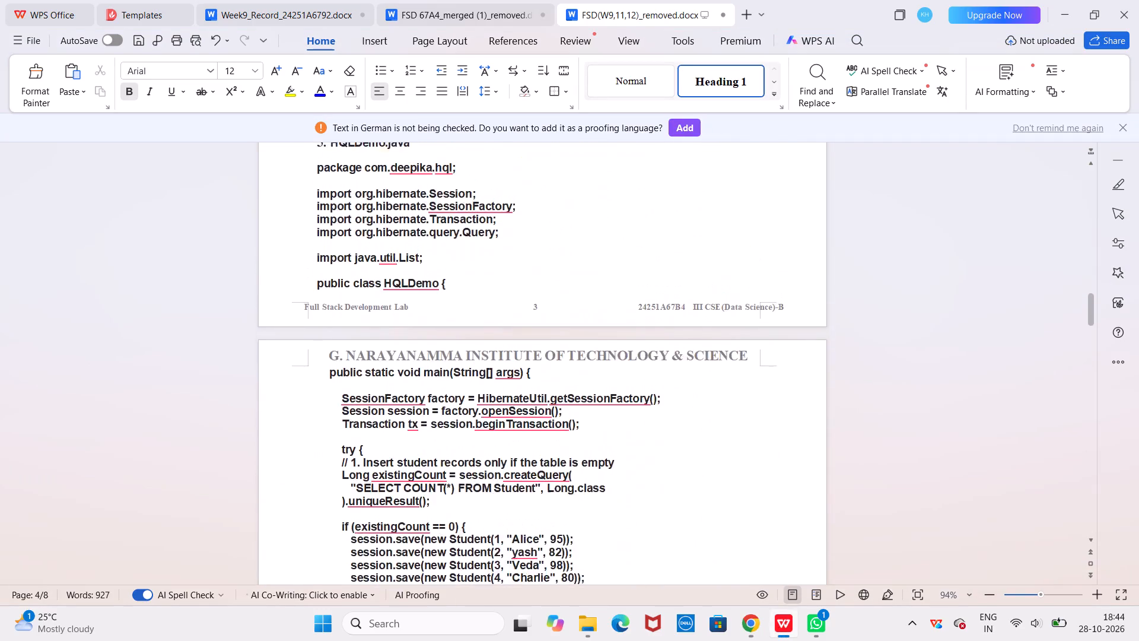
{"action": "scroll", "coordinate": [712, 378], "scroll_direction": "up", "scroll_amount": 2}
{"action": "scroll", "coordinate": [712, 378], "scroll_direction": "down", "scroll_amount": 2}
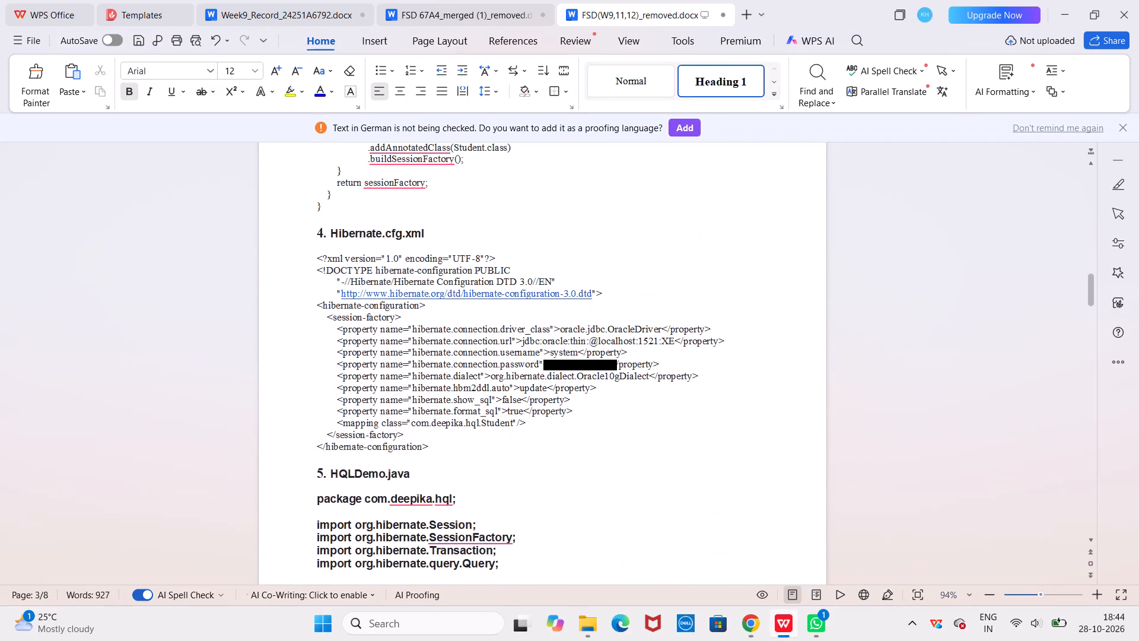
{"action": "scroll", "coordinate": [712, 378], "scroll_direction": "down", "scroll_amount": 2}
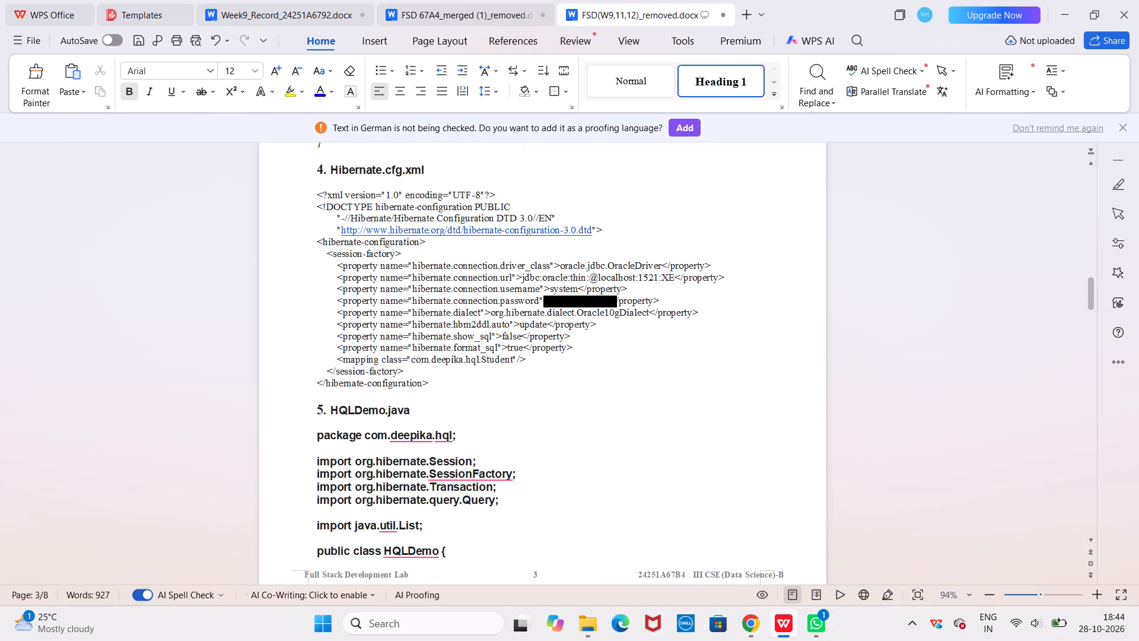
{"action": "scroll", "coordinate": [712, 378], "scroll_direction": "down", "scroll_amount": 8}
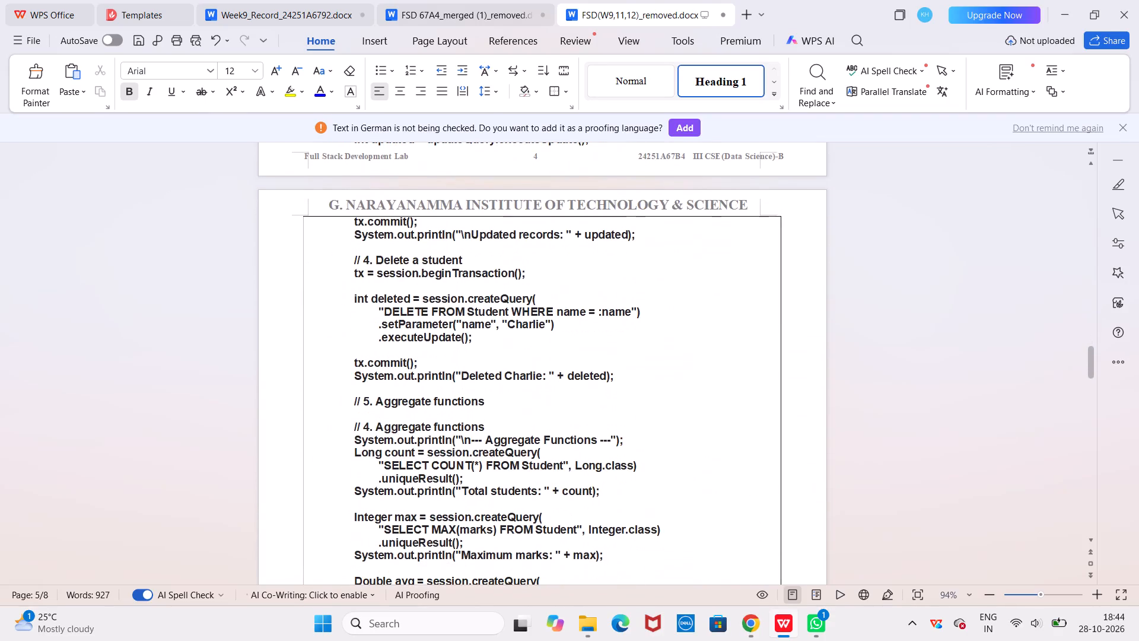
{"action": "scroll", "coordinate": [712, 378], "scroll_direction": "down", "scroll_amount": 1}
{"action": "scroll", "coordinate": [514, 290], "scroll_direction": "down", "scroll_amount": 2}
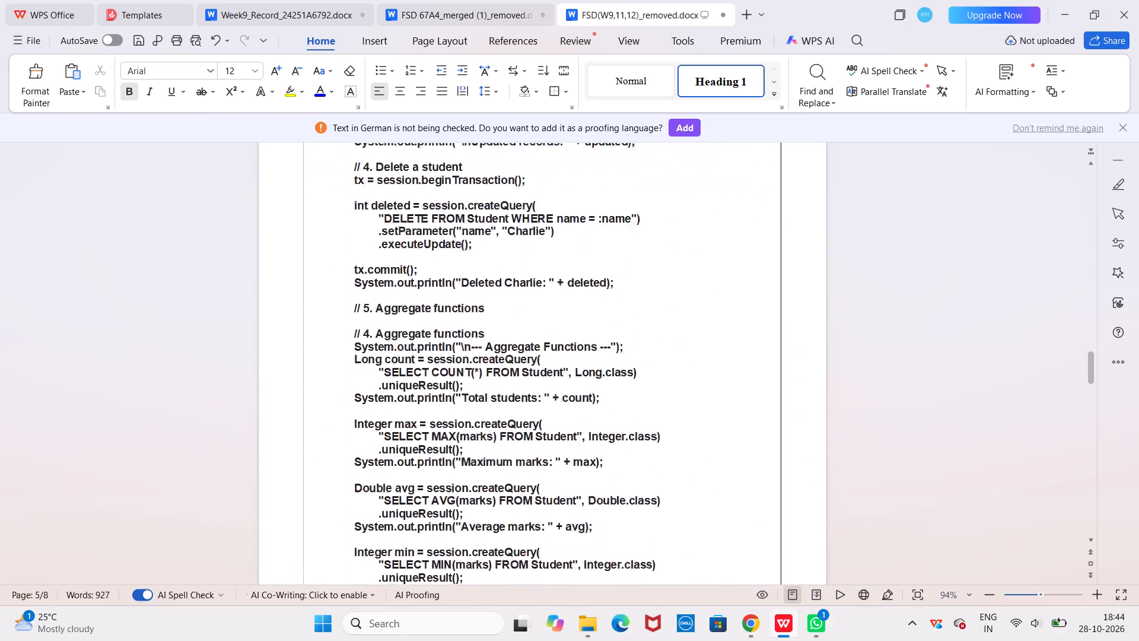
Format the code under the HQLDemo.java heading as Times New Roman, size 11, without bold.
{"action": "scroll", "coordinate": [514, 290], "scroll_direction": "down", "scroll_amount": 4}
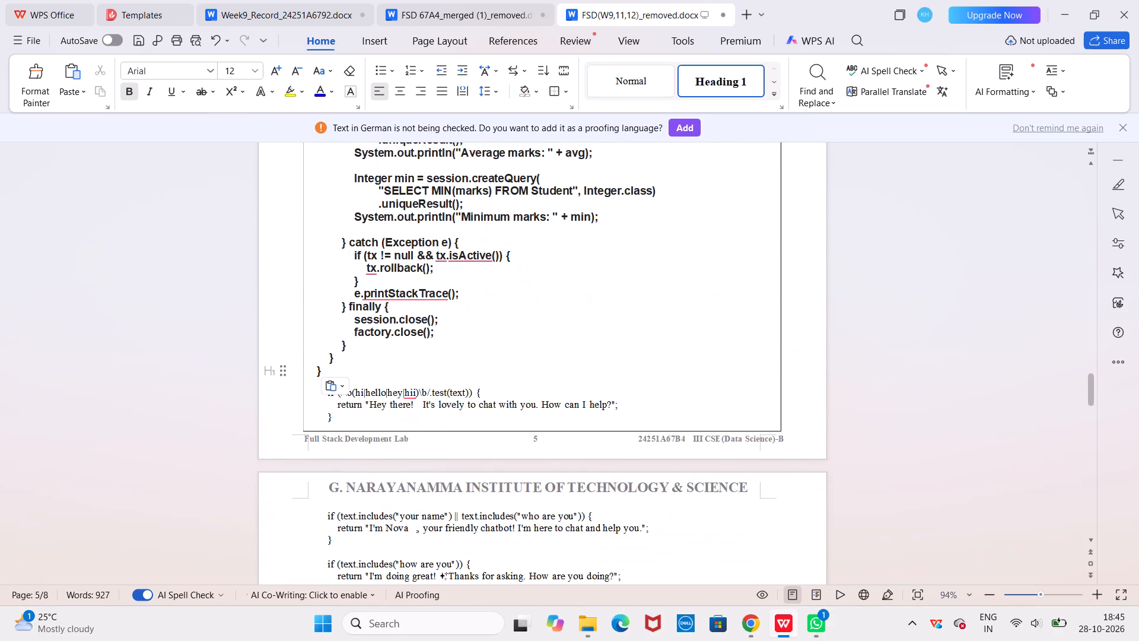
{"action": "left_click", "coordinate": [452, 380]}
{"action": "scroll", "coordinate": [444, 332], "scroll_direction": "up", "scroll_amount": 4}
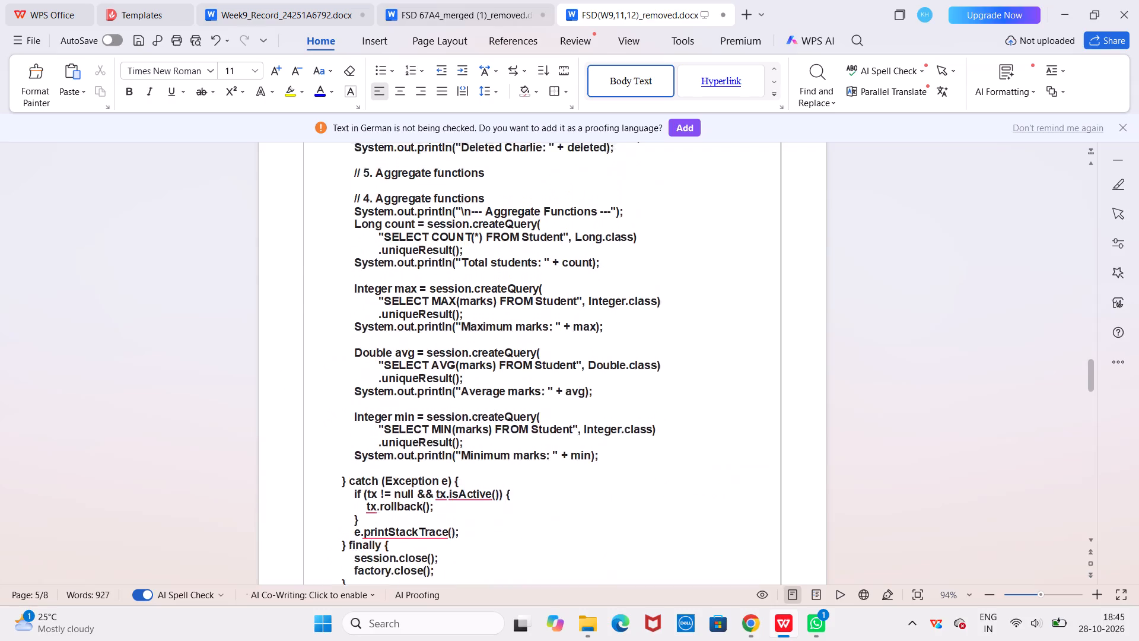
{"action": "scroll", "coordinate": [444, 332], "scroll_direction": "up", "scroll_amount": 6}
{"action": "scroll", "coordinate": [444, 332], "scroll_direction": "down", "scroll_amount": 1}
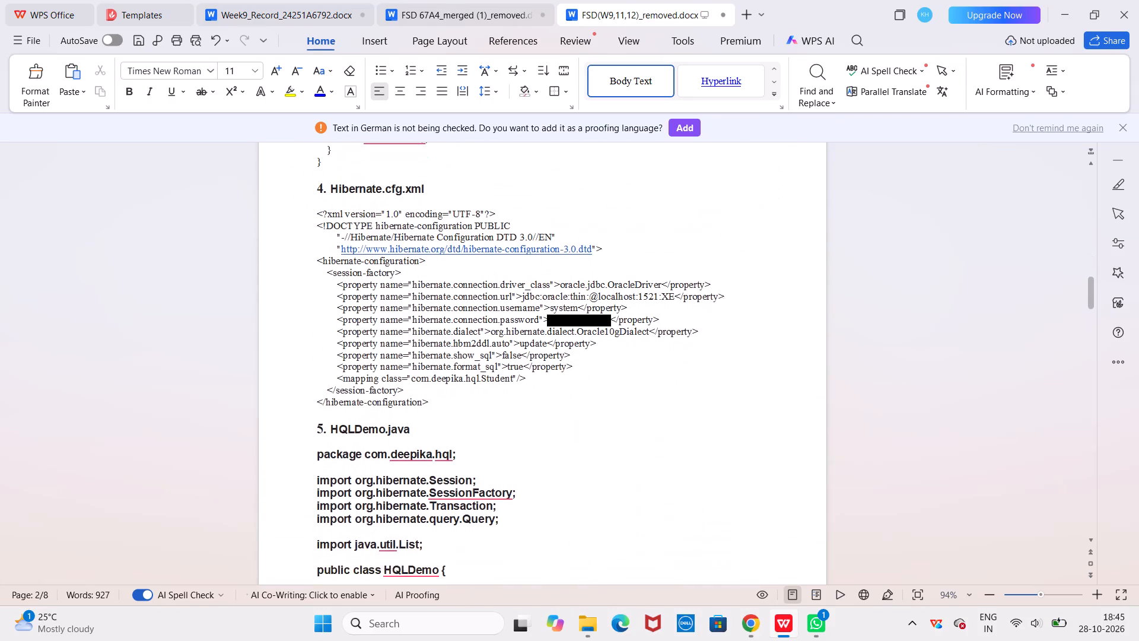
{"action": "scroll", "coordinate": [444, 332], "scroll_direction": "down", "scroll_amount": 1}
{"action": "left_click_drag", "start_coordinate": [316, 446], "coordinate": [417, 504]}
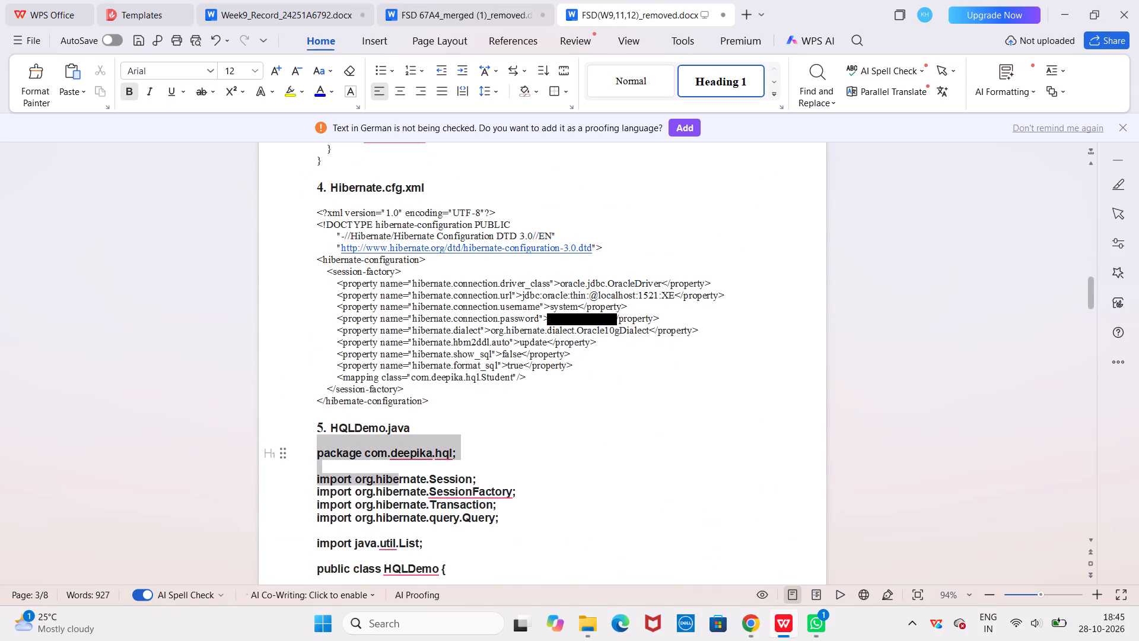
{"action": "left_click_drag", "start_coordinate": [417, 504], "coordinate": [466, 584]}
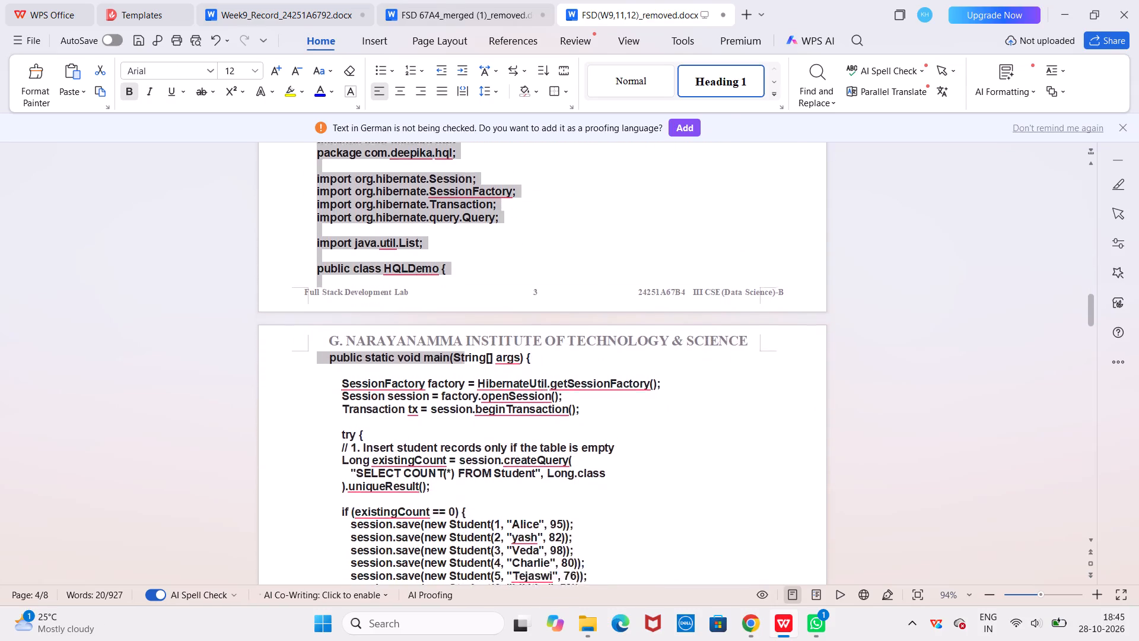
{"action": "left_click_drag", "start_coordinate": [466, 584], "coordinate": [519, 585]}
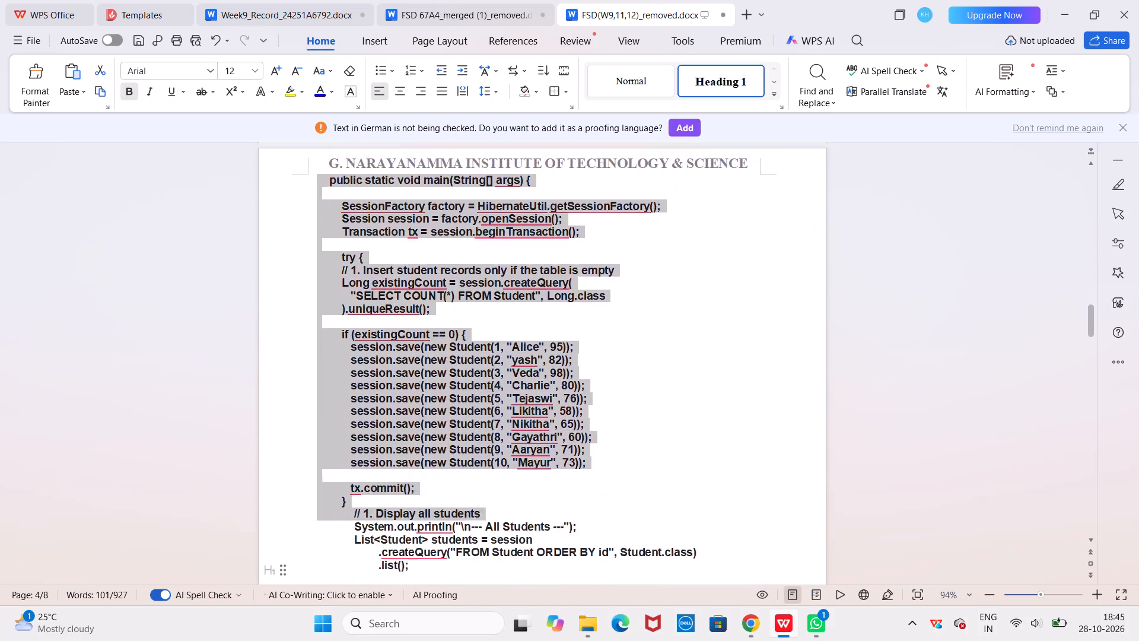
{"action": "left_click_drag", "start_coordinate": [519, 585], "coordinate": [516, 583]}
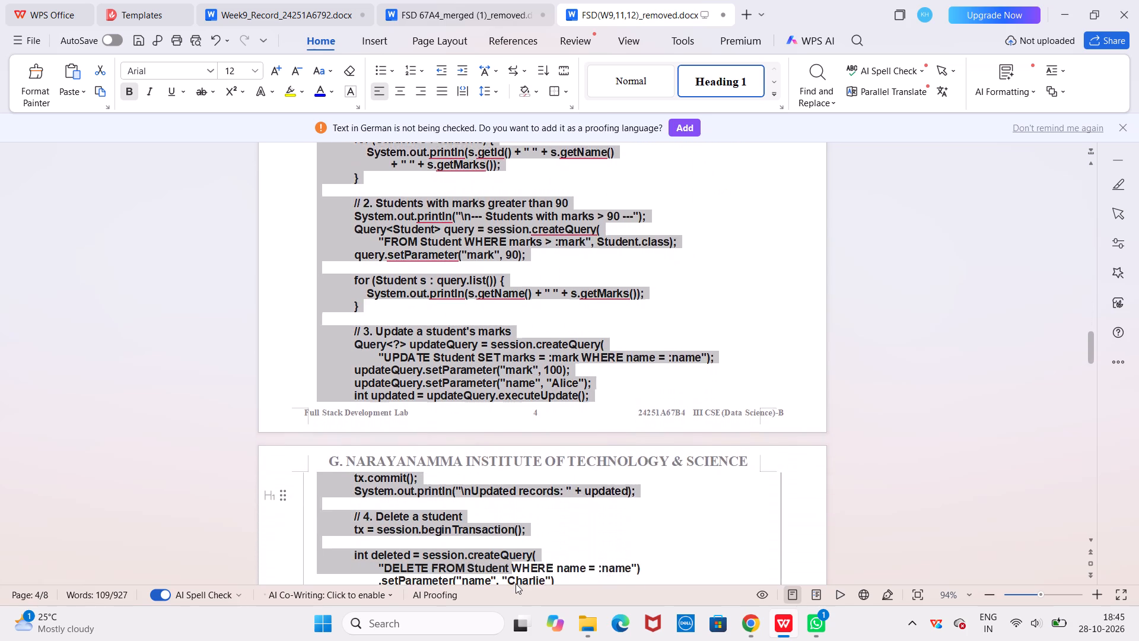
{"action": "left_click_drag", "start_coordinate": [516, 583], "coordinate": [513, 582]}
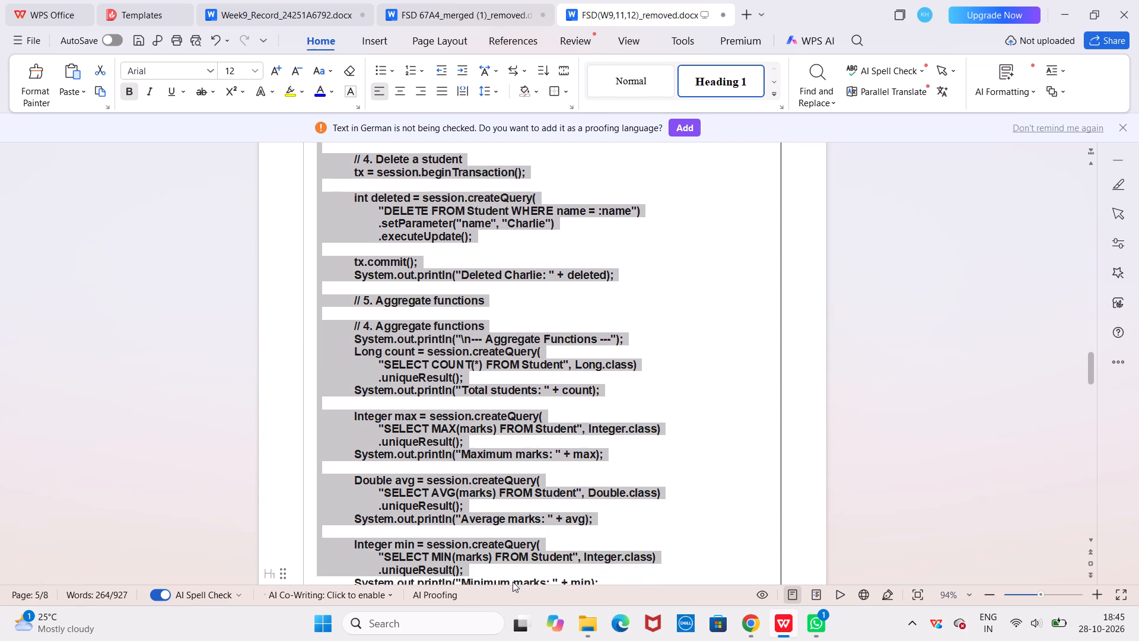
{"action": "left_click_drag", "start_coordinate": [513, 582], "coordinate": [354, 488]}
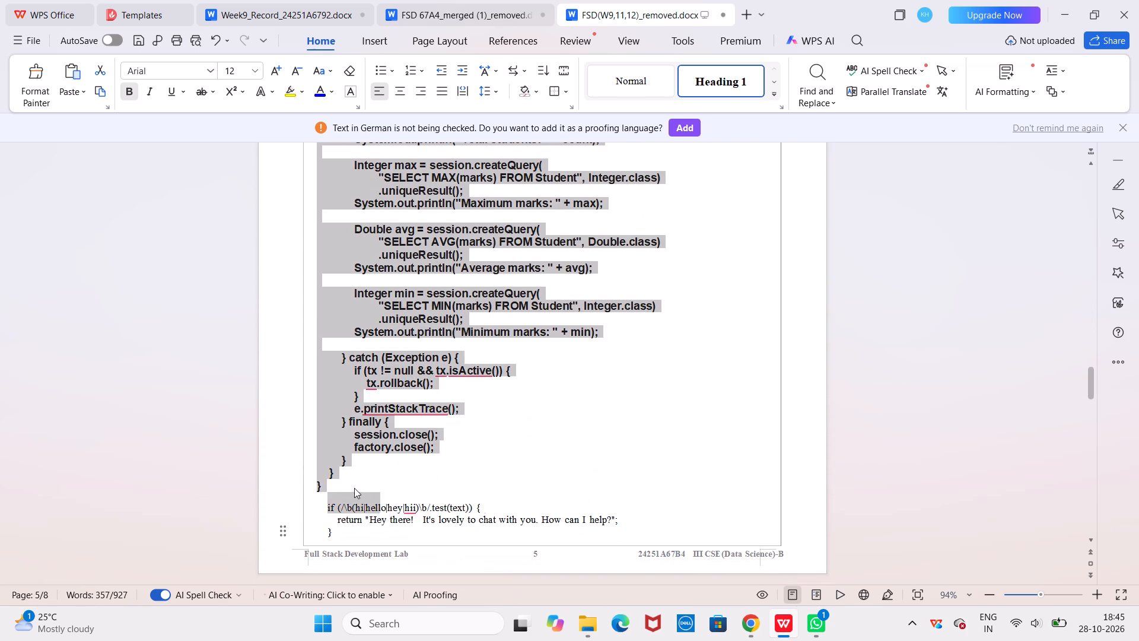
{"action": "left_click_drag", "start_coordinate": [354, 488], "coordinate": [343, 486]}
{"action": "left_click", "coordinate": [257, 506]}
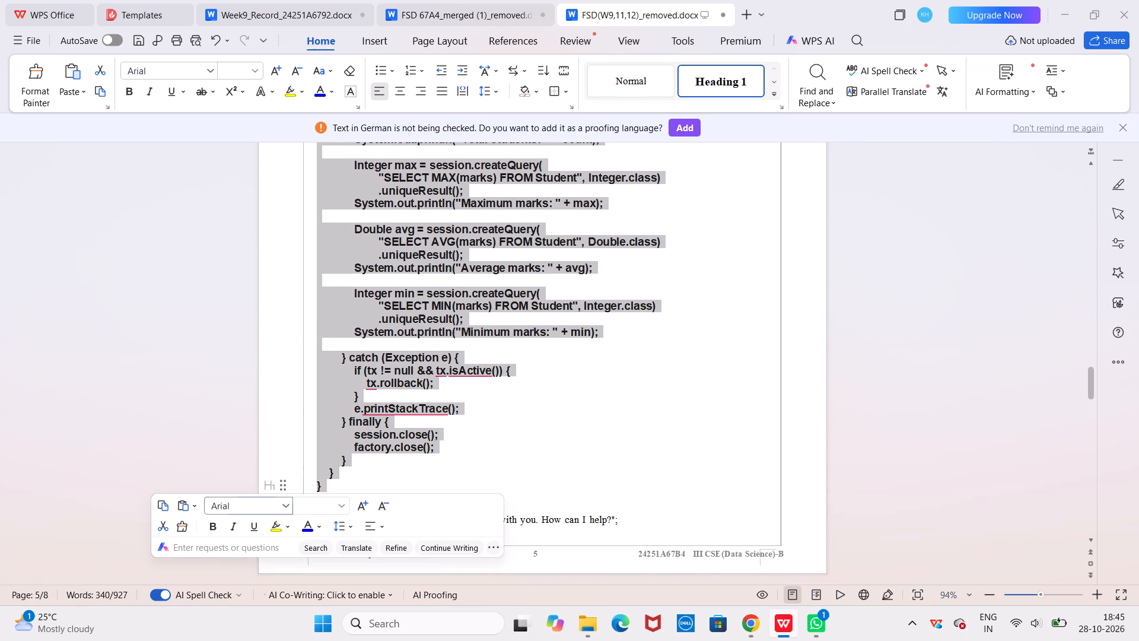
{"action": "key", "text": "BackSpace"}
{"action": "type", "text": "times"}
{"action": "left_click", "coordinate": [316, 281]}
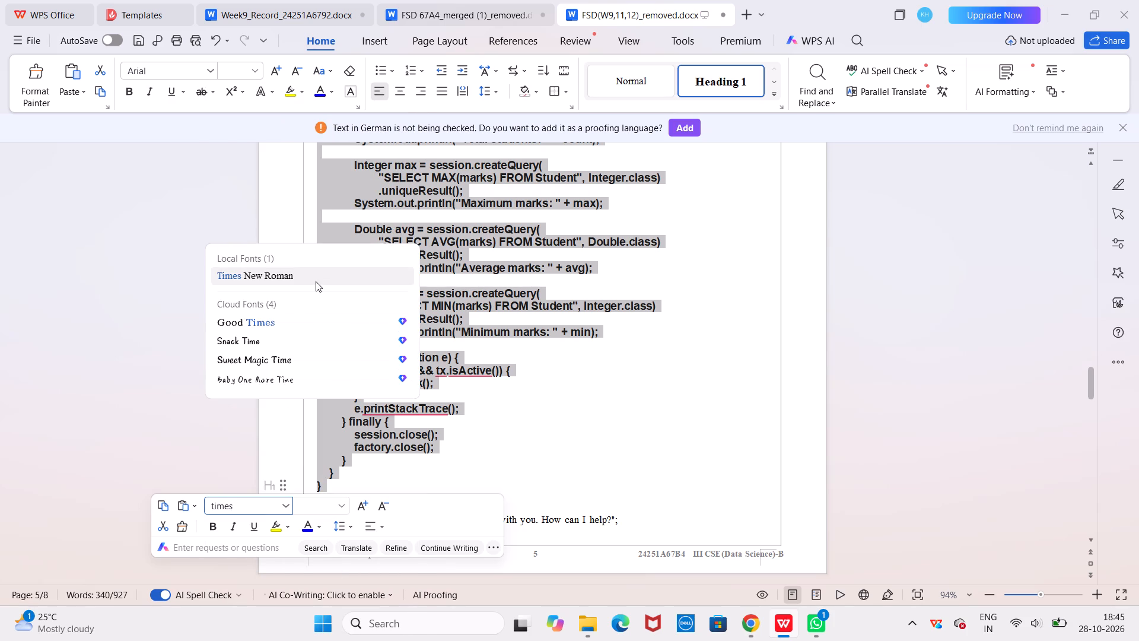
{"action": "left_click", "coordinate": [319, 509]}
{"action": "type", "text": "11"}
{"action": "key", "text": "Return"}
{"action": "left_click", "coordinate": [210, 529]}
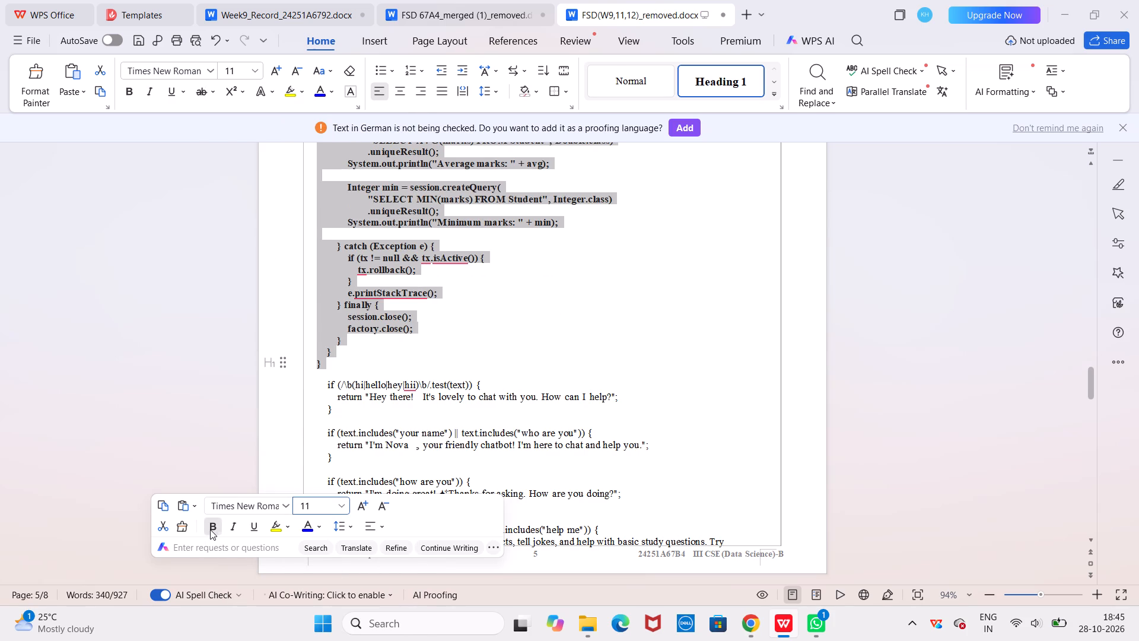
{"action": "left_click", "coordinate": [409, 337]}
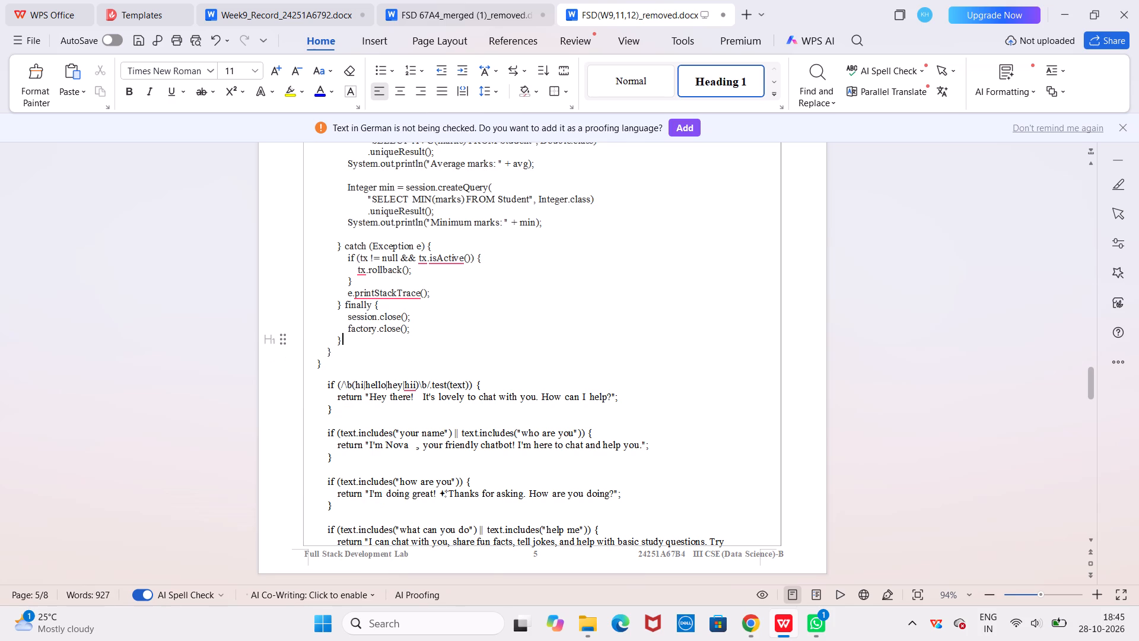
{"action": "left_click_drag", "start_coordinate": [327, 384], "coordinate": [610, 536]}
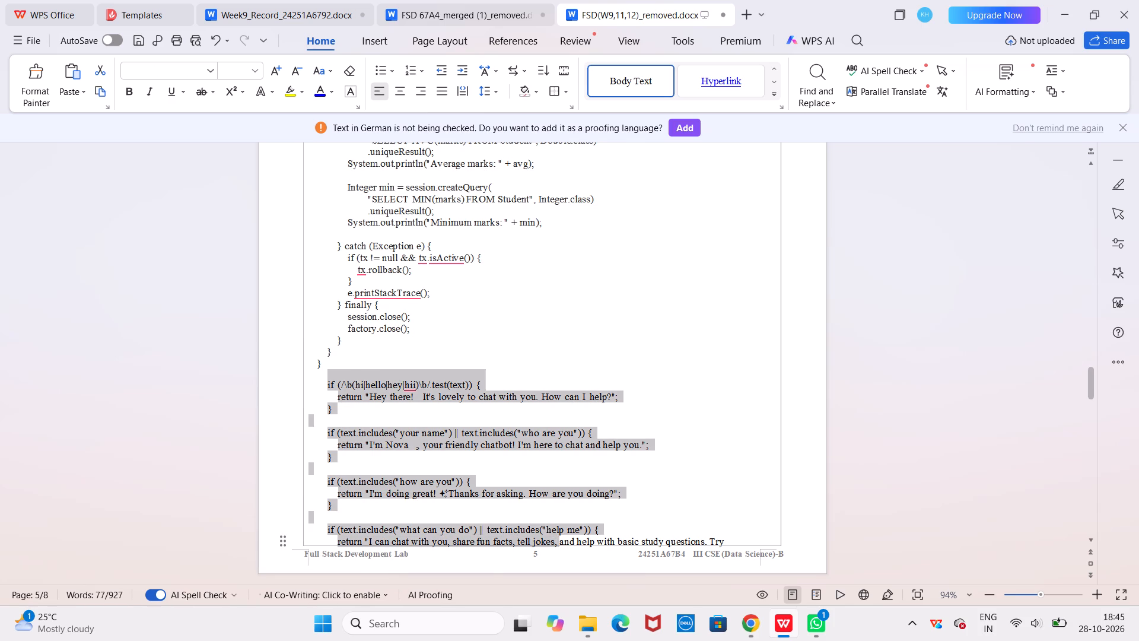
{"action": "left_click_drag", "start_coordinate": [610, 536], "coordinate": [726, 541]}
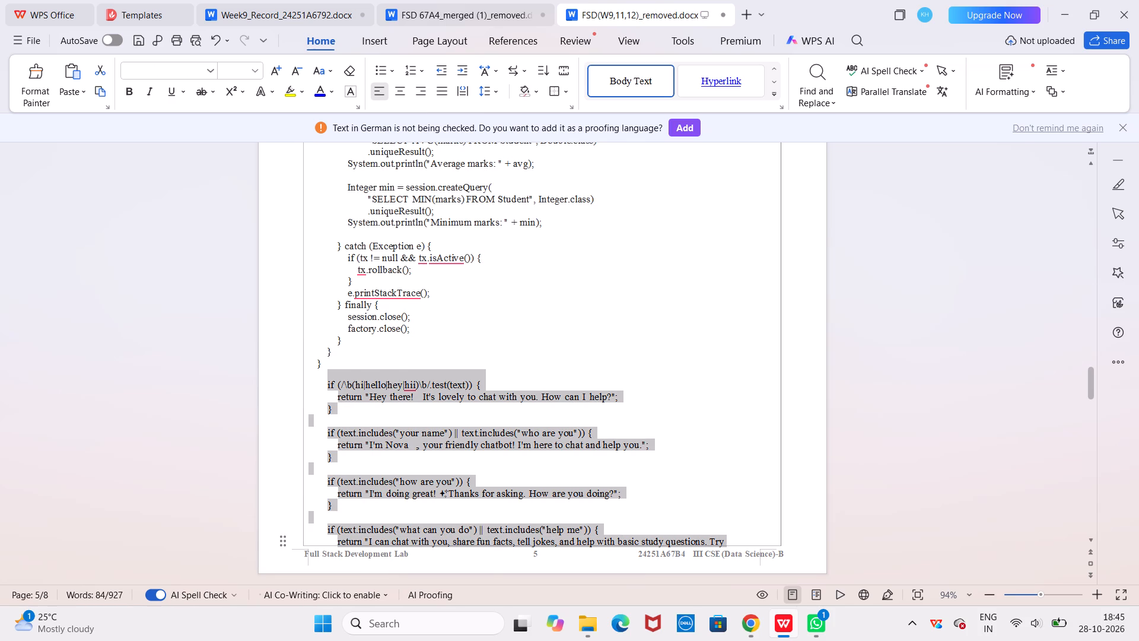
{"action": "key", "text": "BackSpace"}
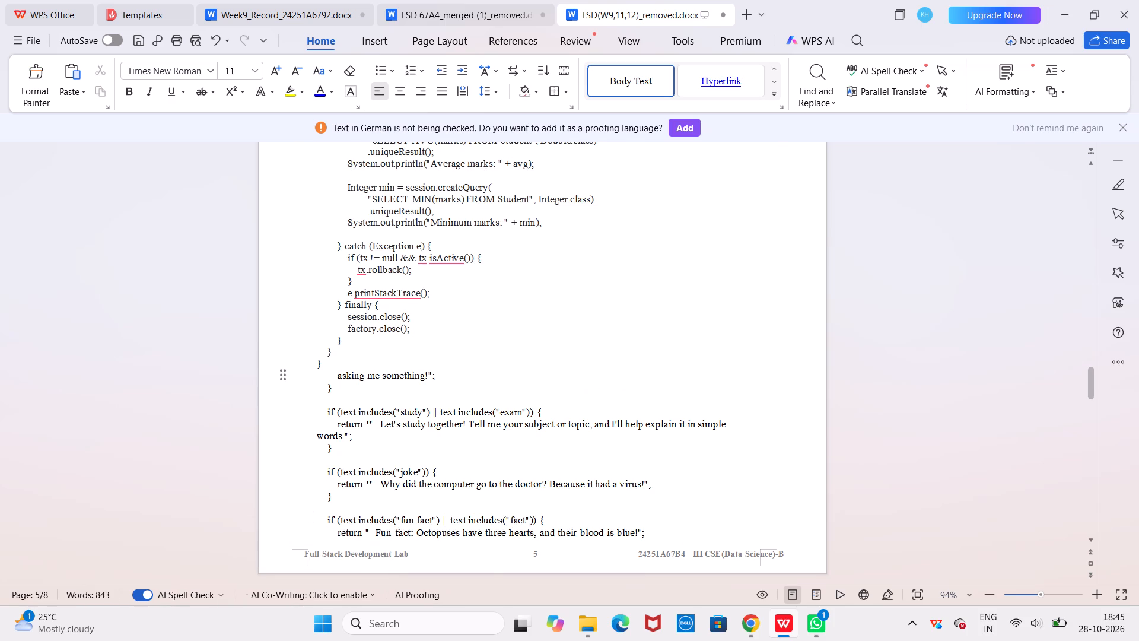
{"action": "left_click_drag", "start_coordinate": [333, 374], "coordinate": [657, 532]}
{"action": "key", "text": "BackSpace"}
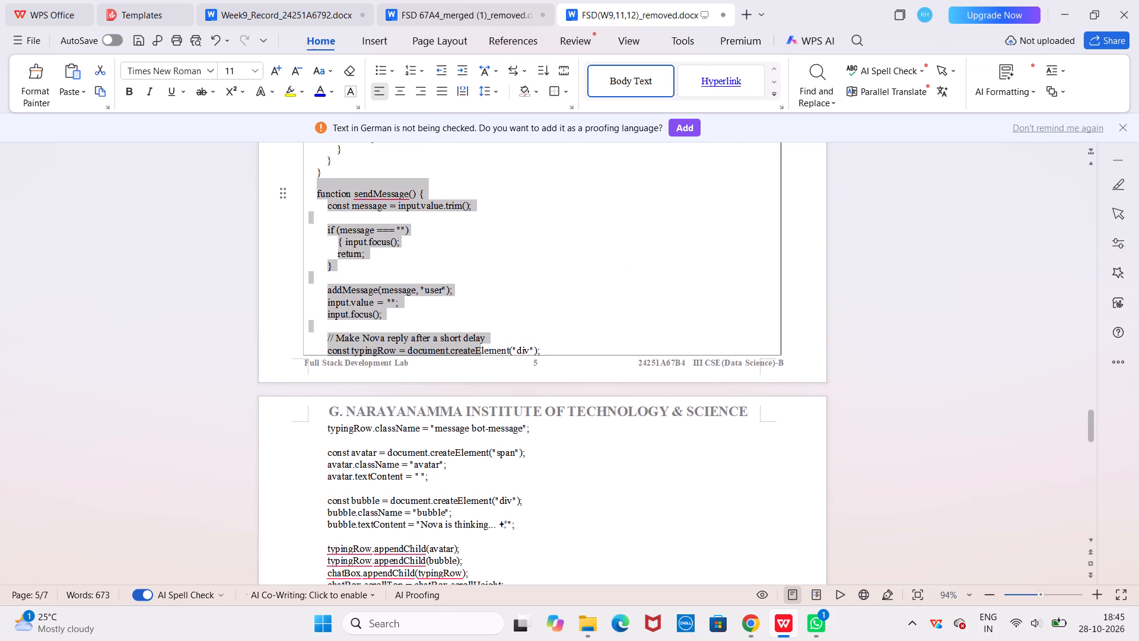
{"action": "left_click_drag", "start_coordinate": [481, 394], "coordinate": [486, 600]}
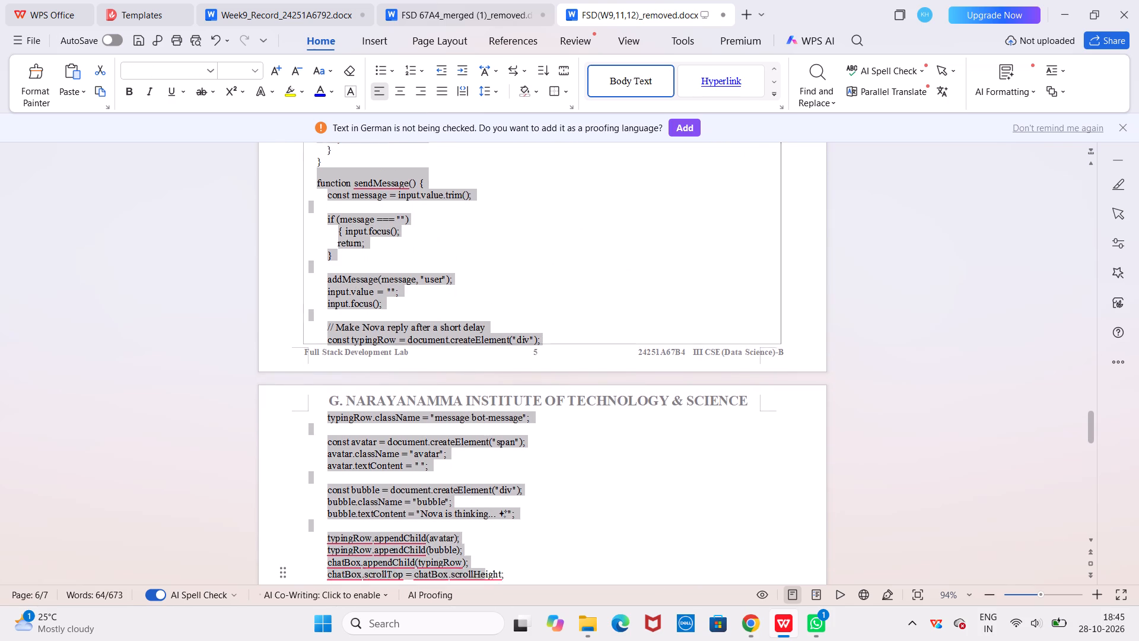
{"action": "left_click_drag", "start_coordinate": [486, 600], "coordinate": [446, 189]}
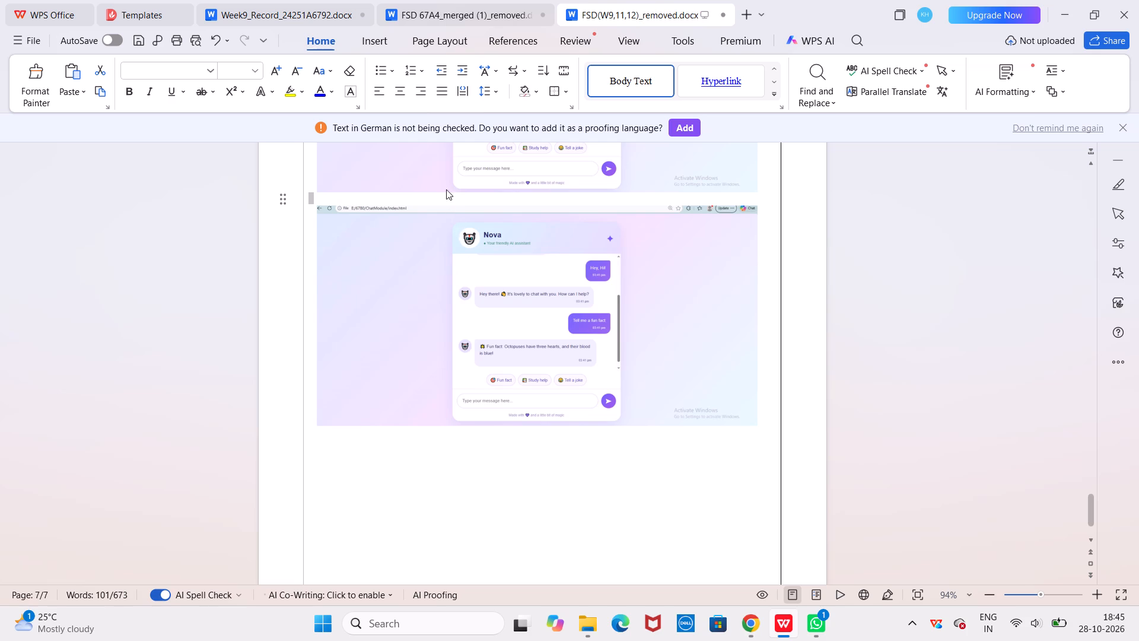
{"action": "left_click_drag", "start_coordinate": [446, 189], "coordinate": [427, 143]}
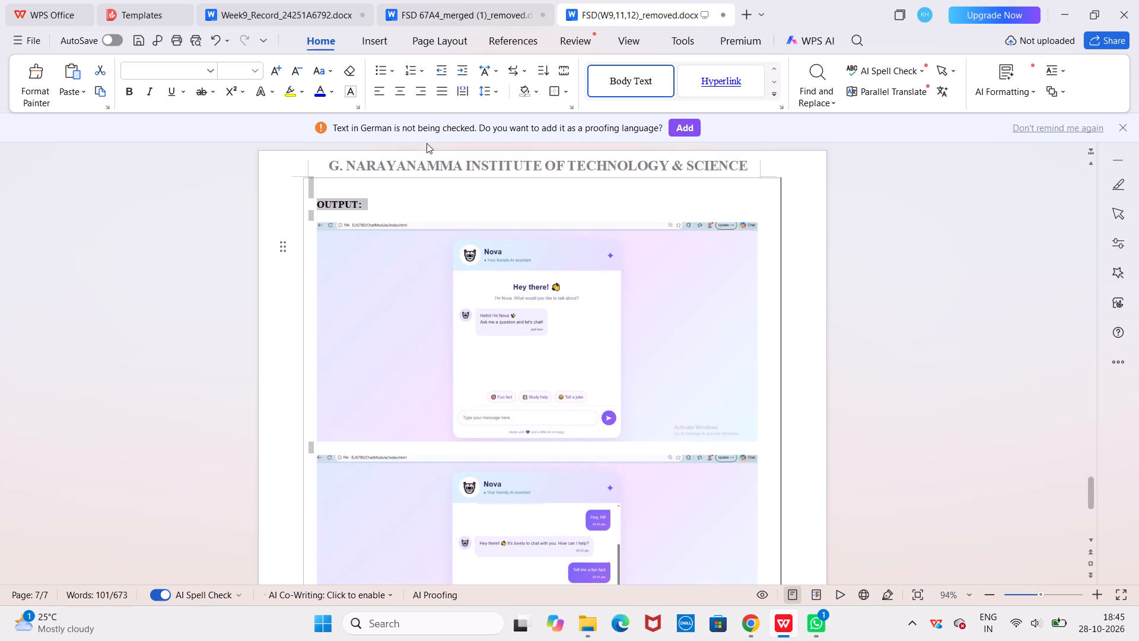
{"action": "left_click_drag", "start_coordinate": [427, 143], "coordinate": [414, 164]}
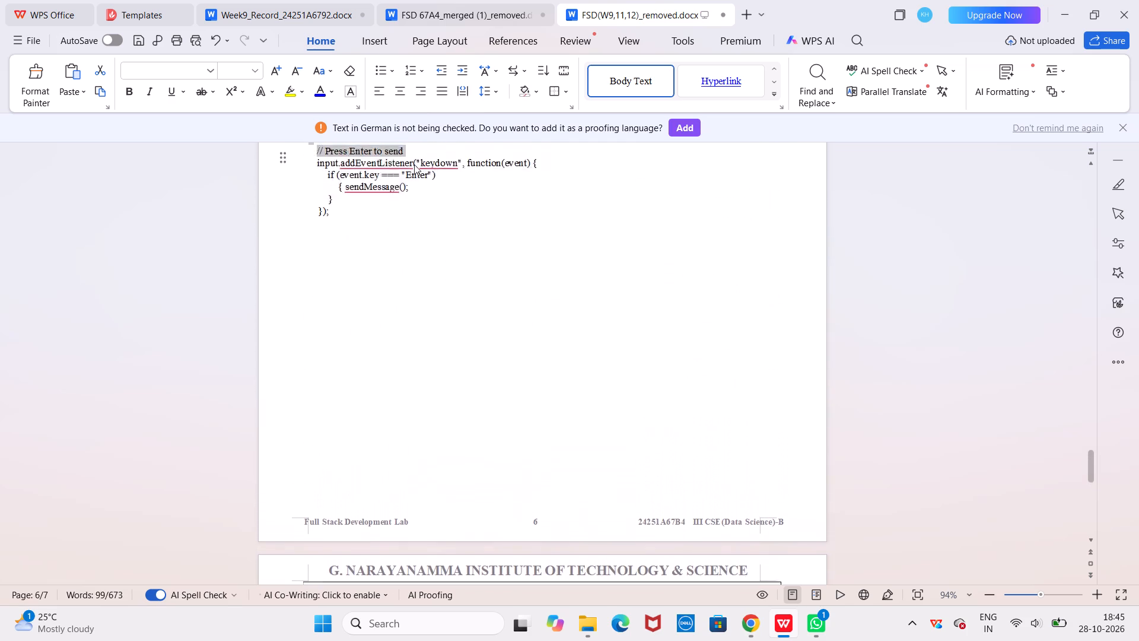
{"action": "left_click_drag", "start_coordinate": [414, 164], "coordinate": [381, 211]}
{"action": "key", "text": "BackSpace"}
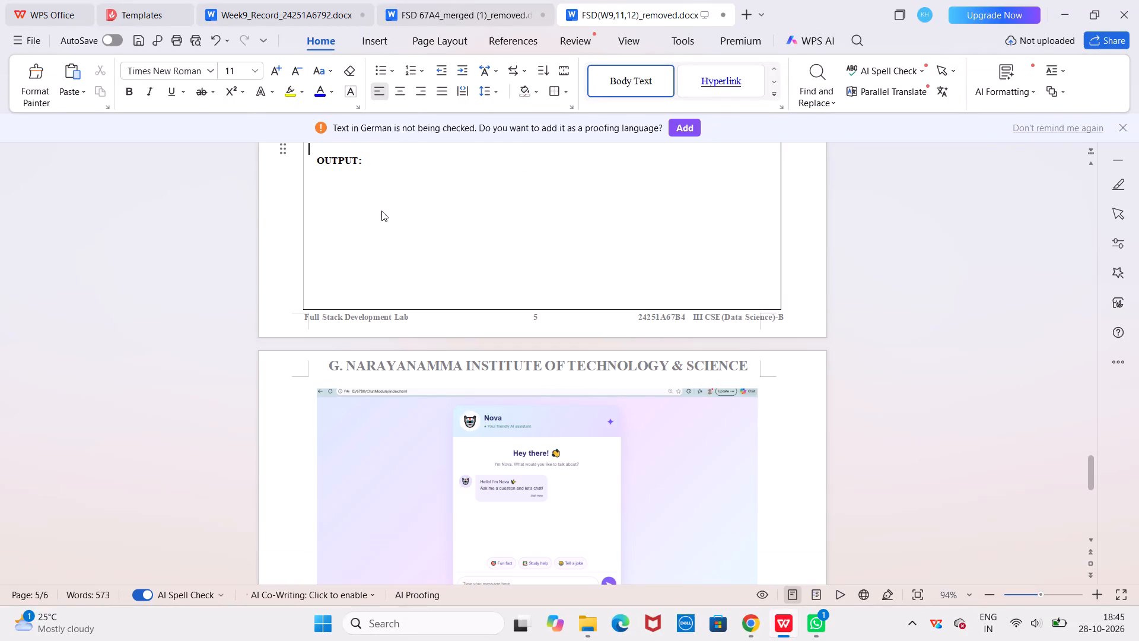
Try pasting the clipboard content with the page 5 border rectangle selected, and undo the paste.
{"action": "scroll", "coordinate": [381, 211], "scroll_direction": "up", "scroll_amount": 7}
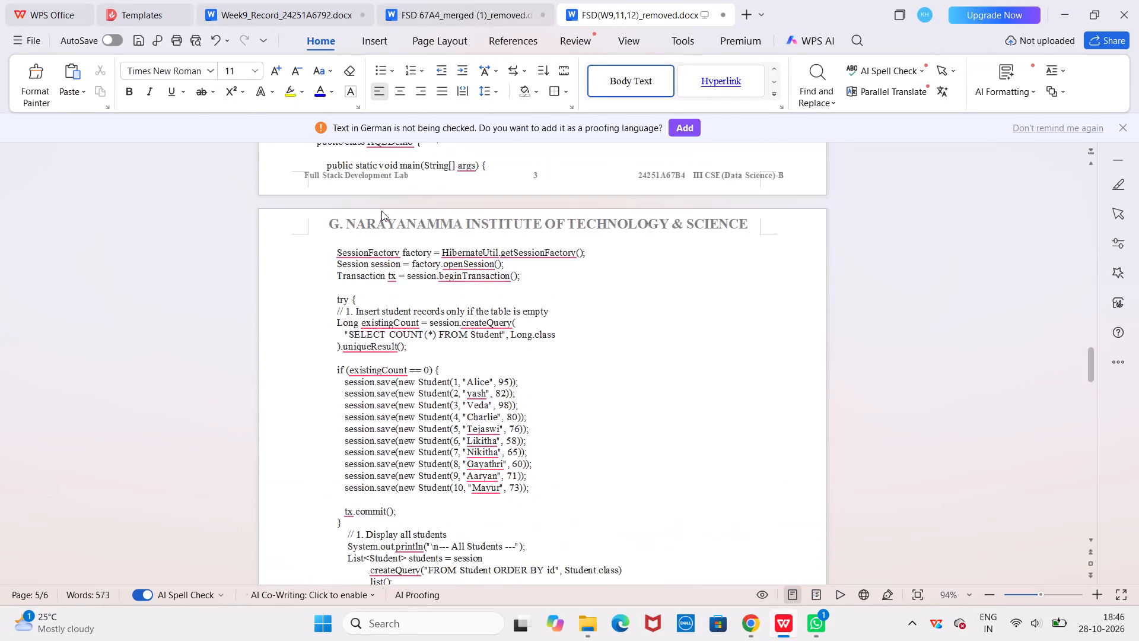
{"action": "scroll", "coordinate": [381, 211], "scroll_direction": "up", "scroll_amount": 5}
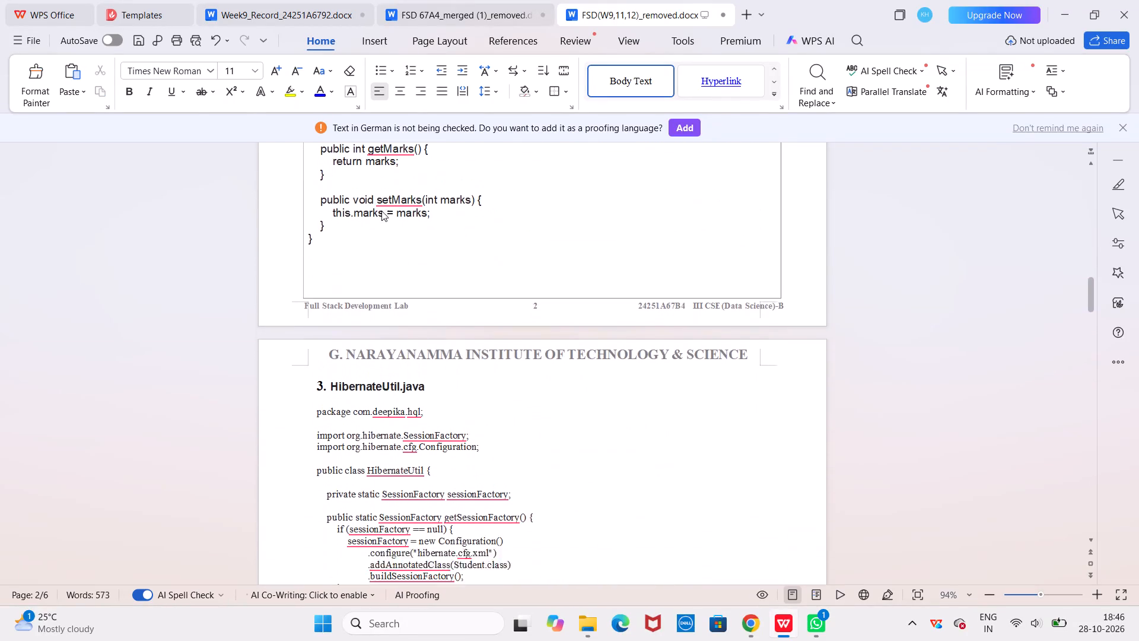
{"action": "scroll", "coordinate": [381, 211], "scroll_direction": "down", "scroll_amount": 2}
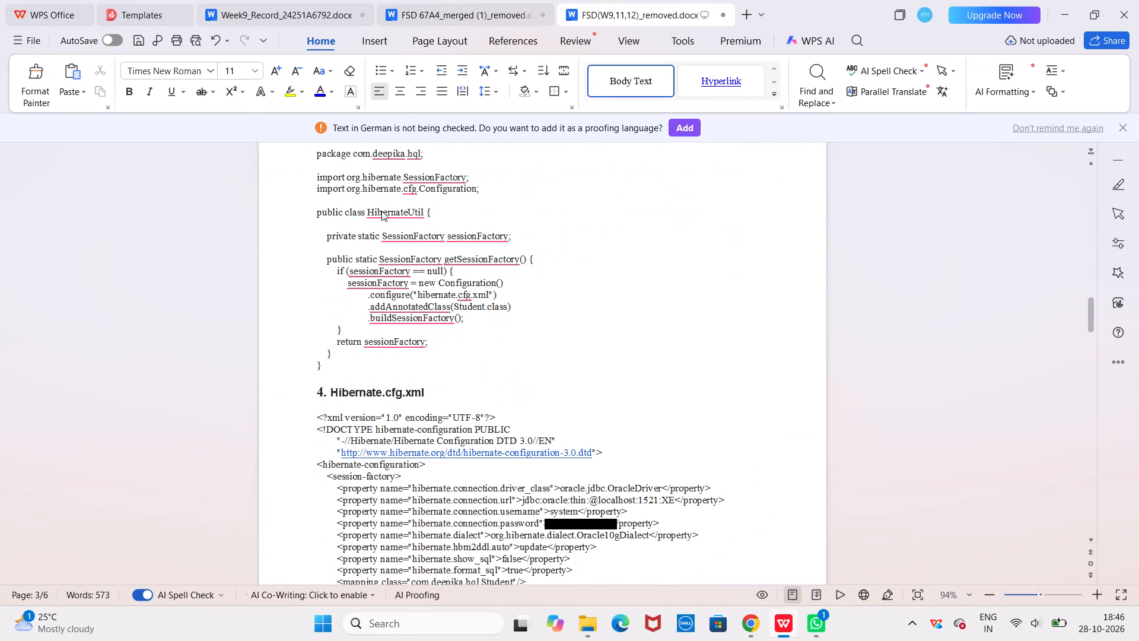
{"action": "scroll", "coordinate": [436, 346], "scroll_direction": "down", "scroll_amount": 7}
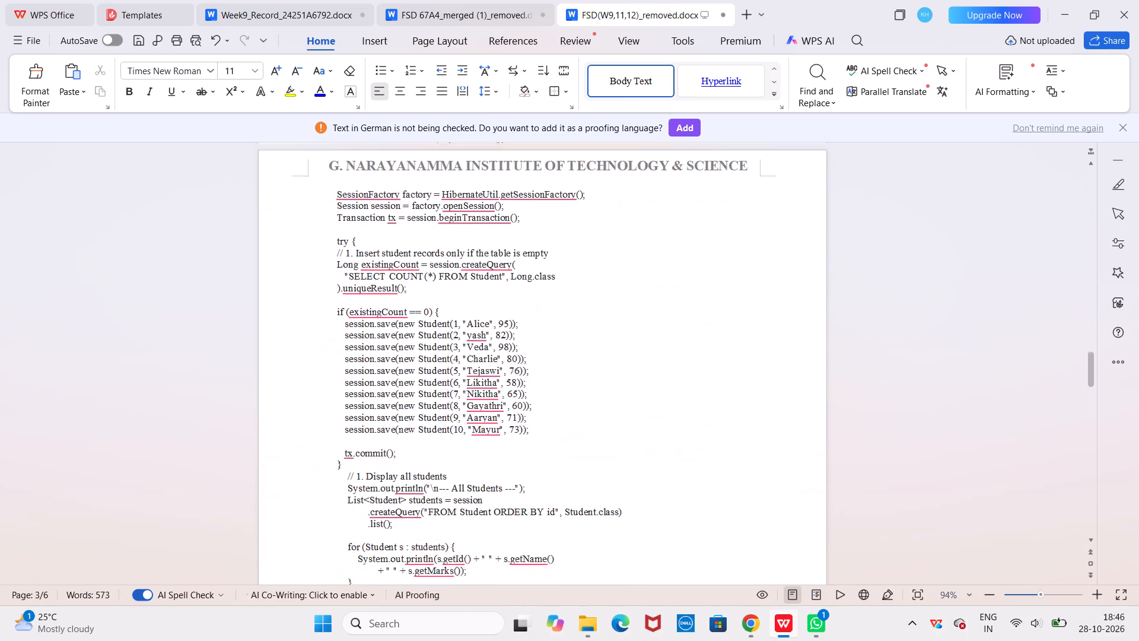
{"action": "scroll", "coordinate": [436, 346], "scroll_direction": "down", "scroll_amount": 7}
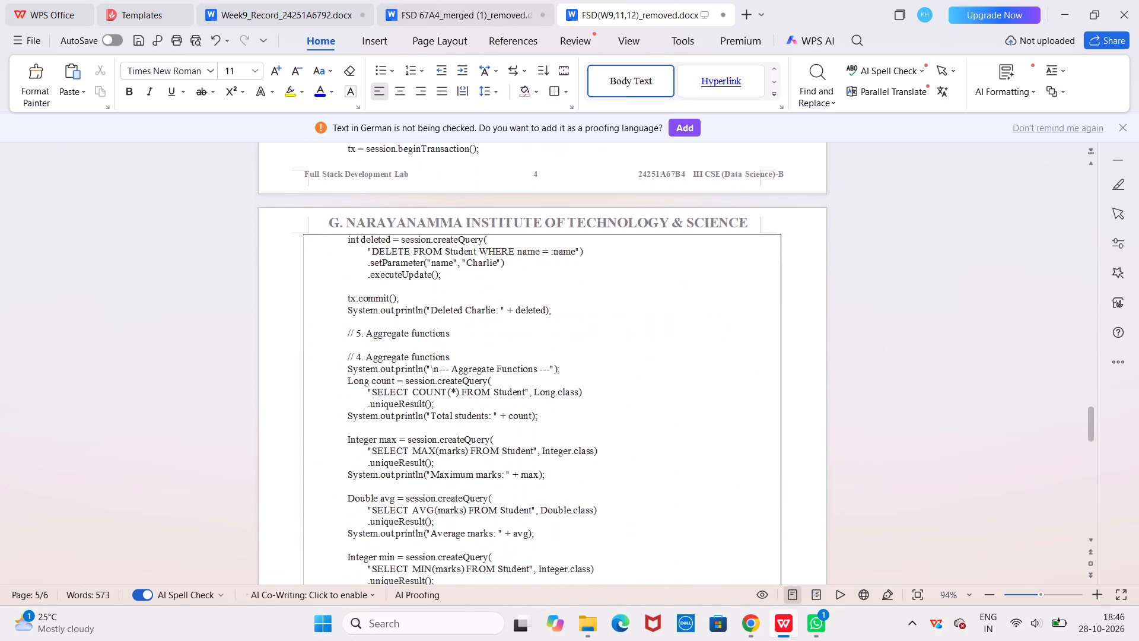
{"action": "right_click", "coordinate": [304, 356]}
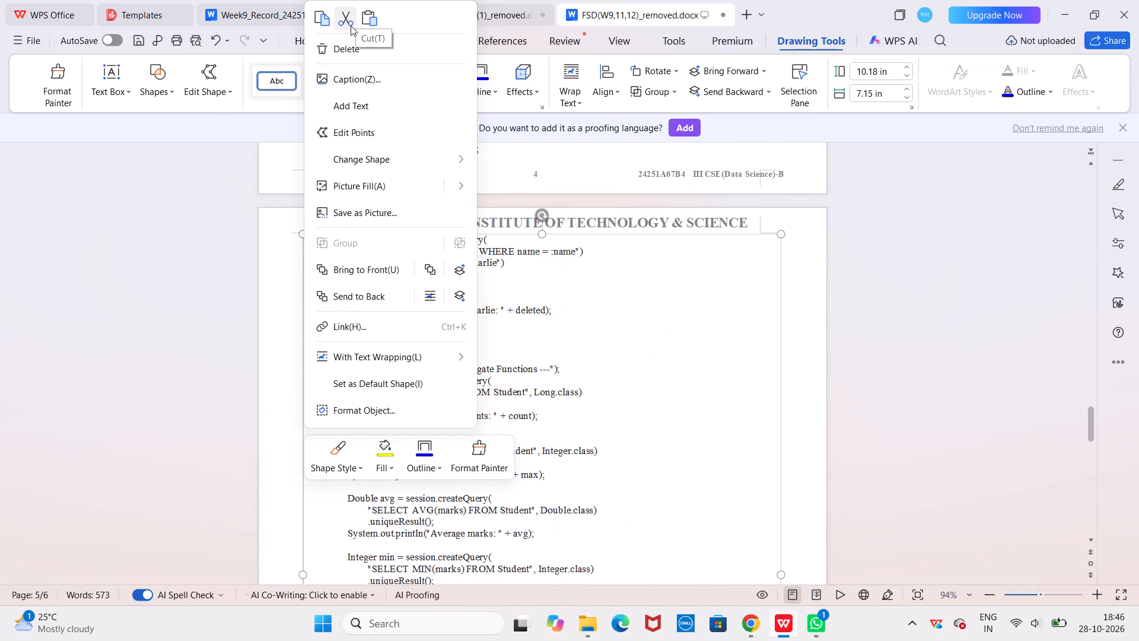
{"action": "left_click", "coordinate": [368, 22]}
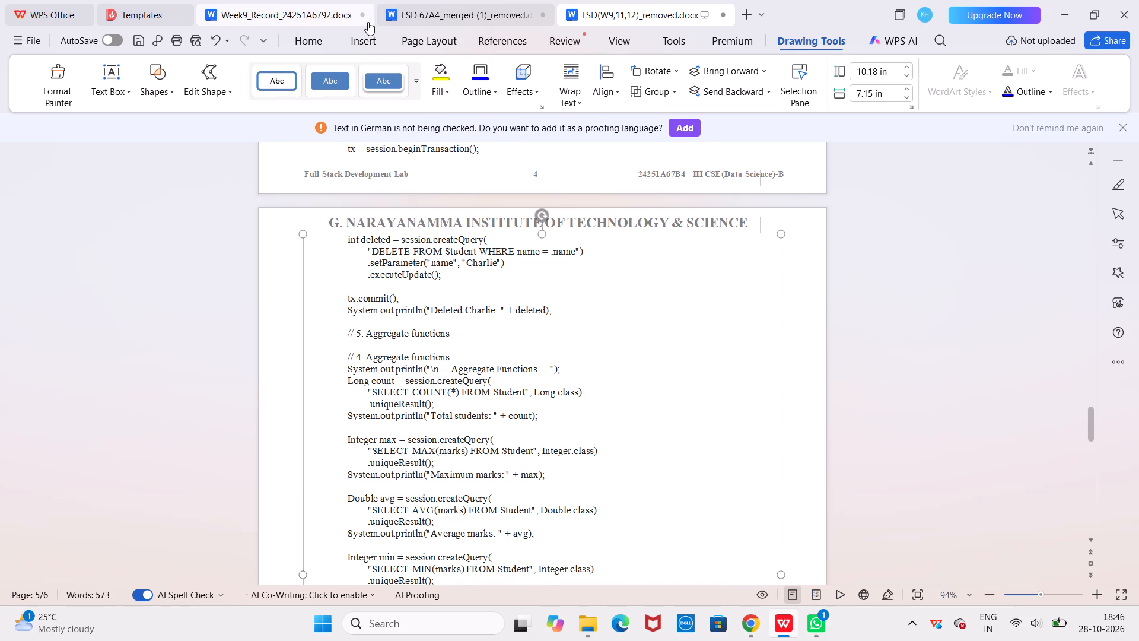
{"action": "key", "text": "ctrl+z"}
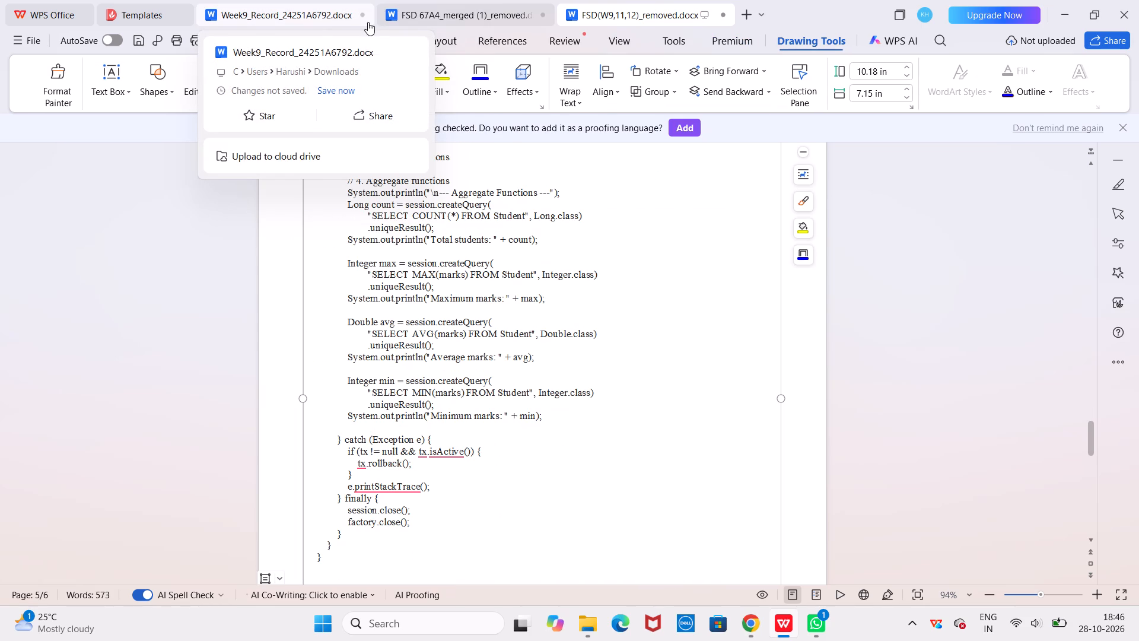
Copy the border rectangle from page 5 and paste it onto pages 4 and 3.
{"action": "scroll", "coordinate": [310, 210], "scroll_direction": "up", "scroll_amount": 2}
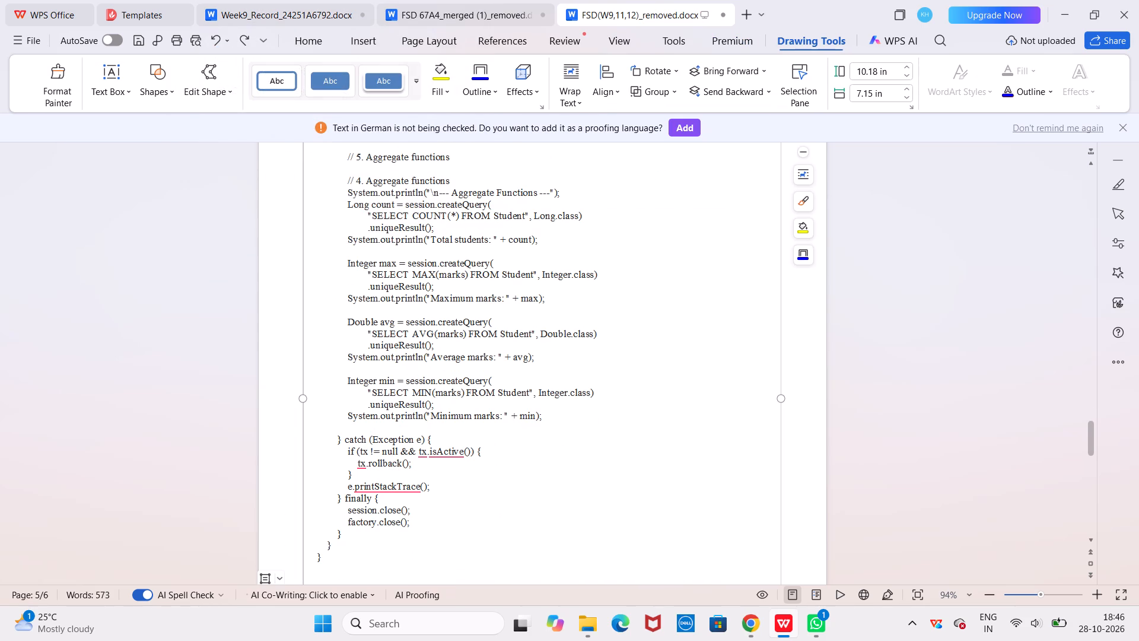
{"action": "scroll", "coordinate": [310, 210], "scroll_direction": "up", "scroll_amount": 2}
{"action": "left_click", "coordinate": [302, 282]}
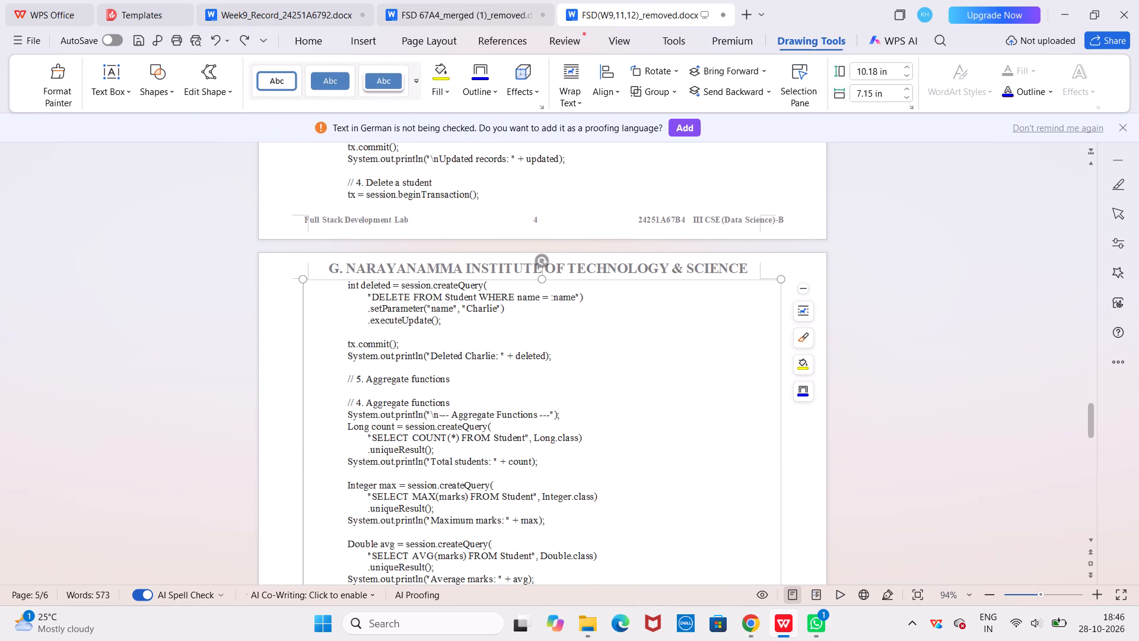
{"action": "right_click", "coordinate": [311, 313]}
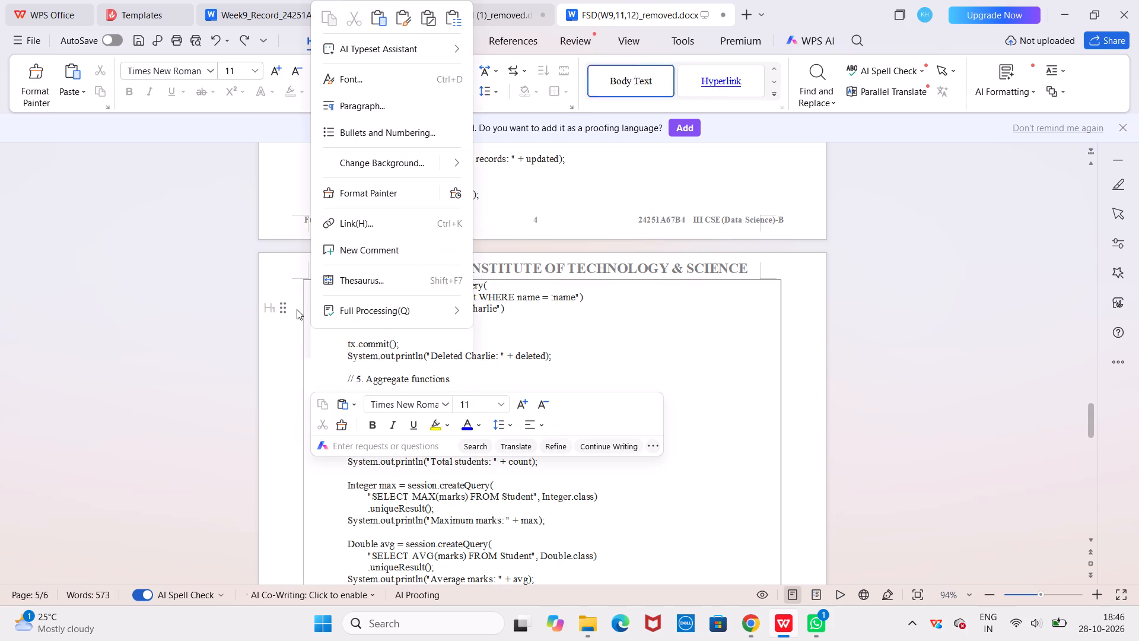
{"action": "left_click", "coordinate": [306, 309]}
{"action": "right_click", "coordinate": [306, 309]}
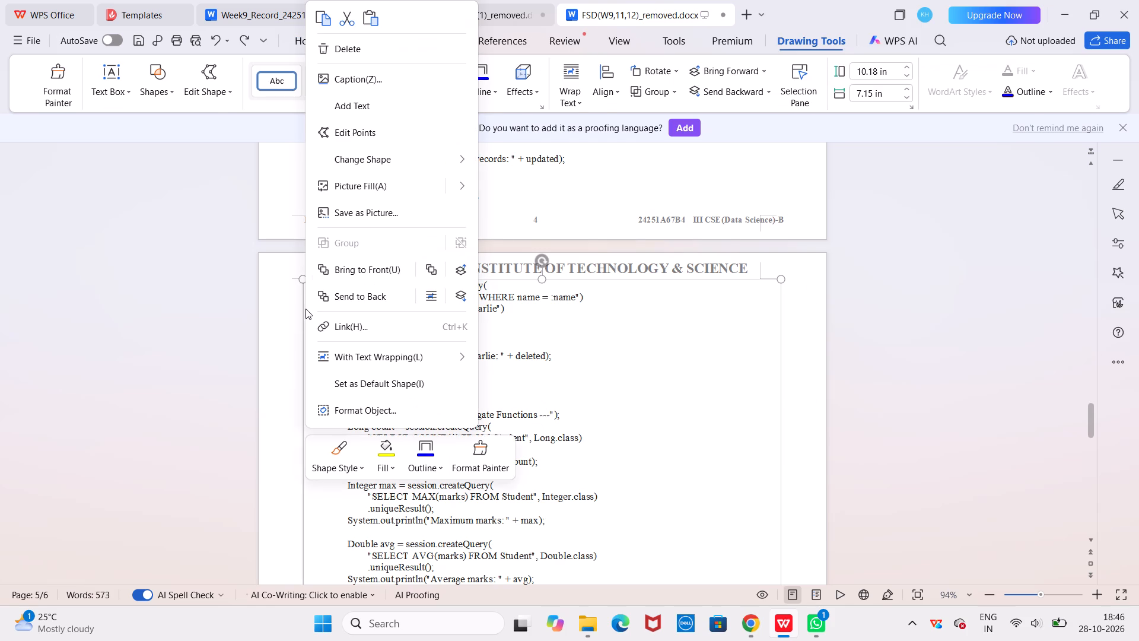
{"action": "left_click", "coordinate": [325, 13]}
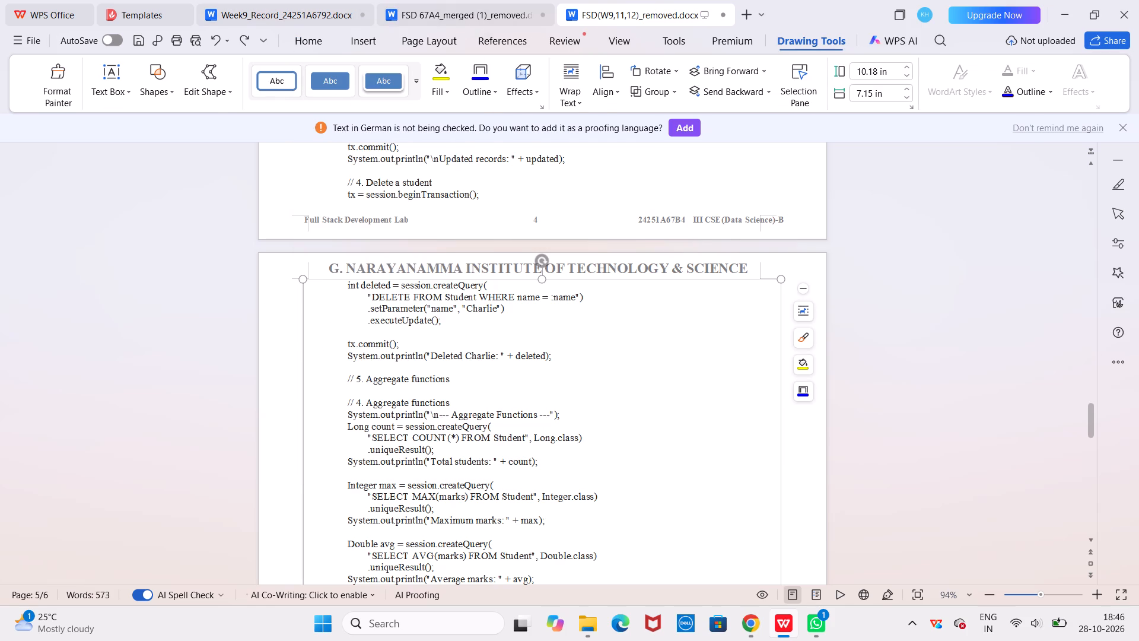
{"action": "scroll", "coordinate": [369, 181], "scroll_direction": "up", "scroll_amount": 2}
{"action": "scroll", "coordinate": [369, 181], "scroll_direction": "right", "scroll_amount": 2}
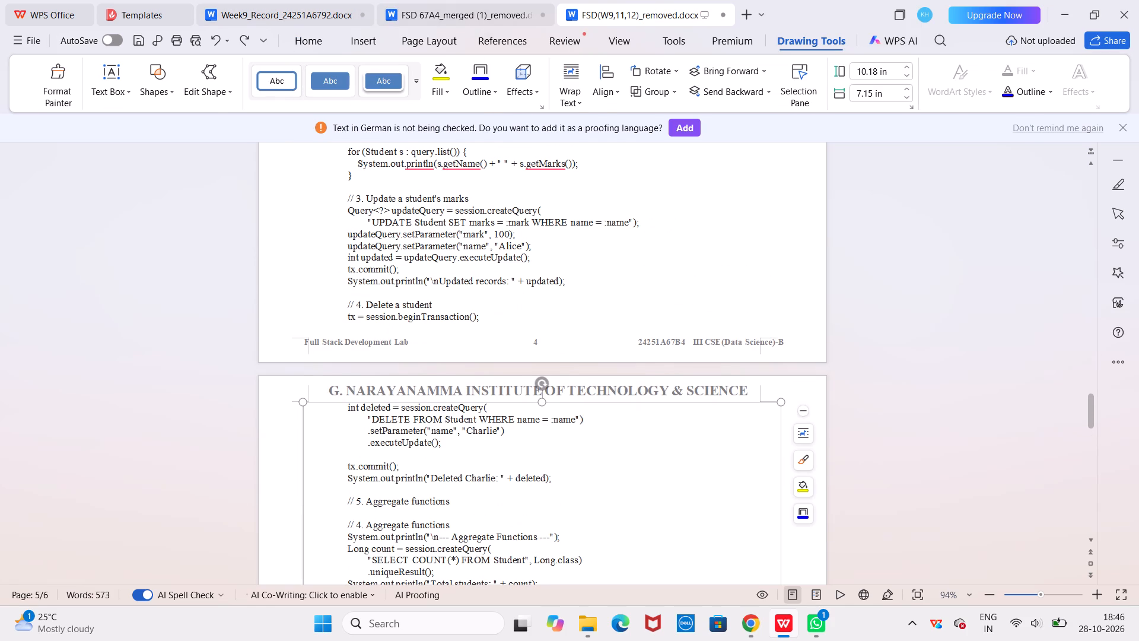
{"action": "right_click", "coordinate": [607, 176]}
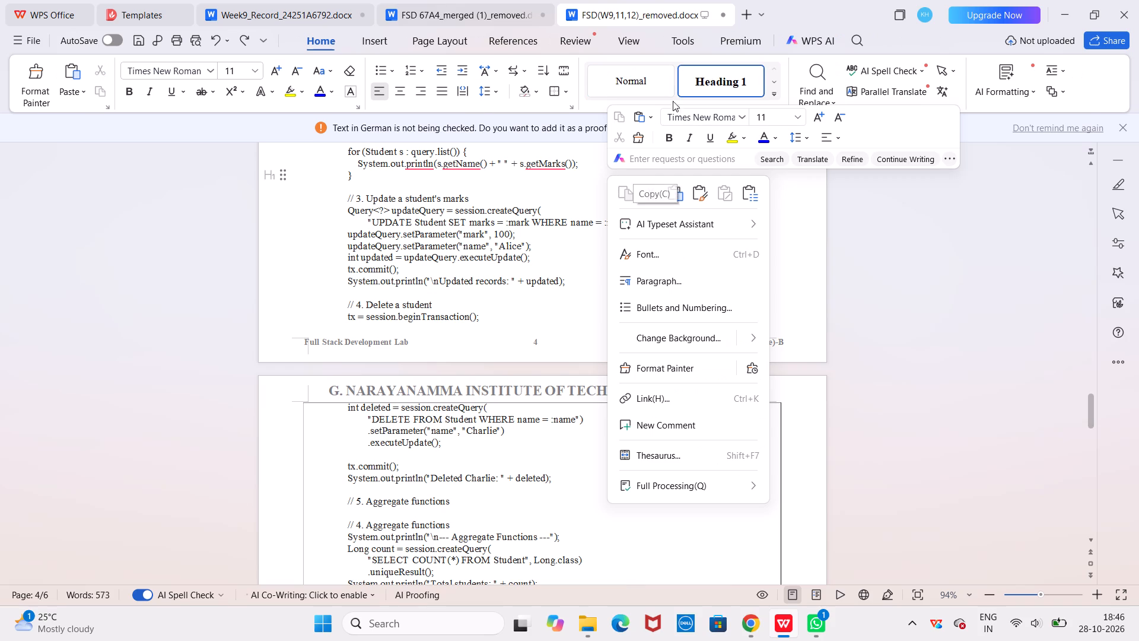
{"action": "left_click", "coordinate": [674, 194]}
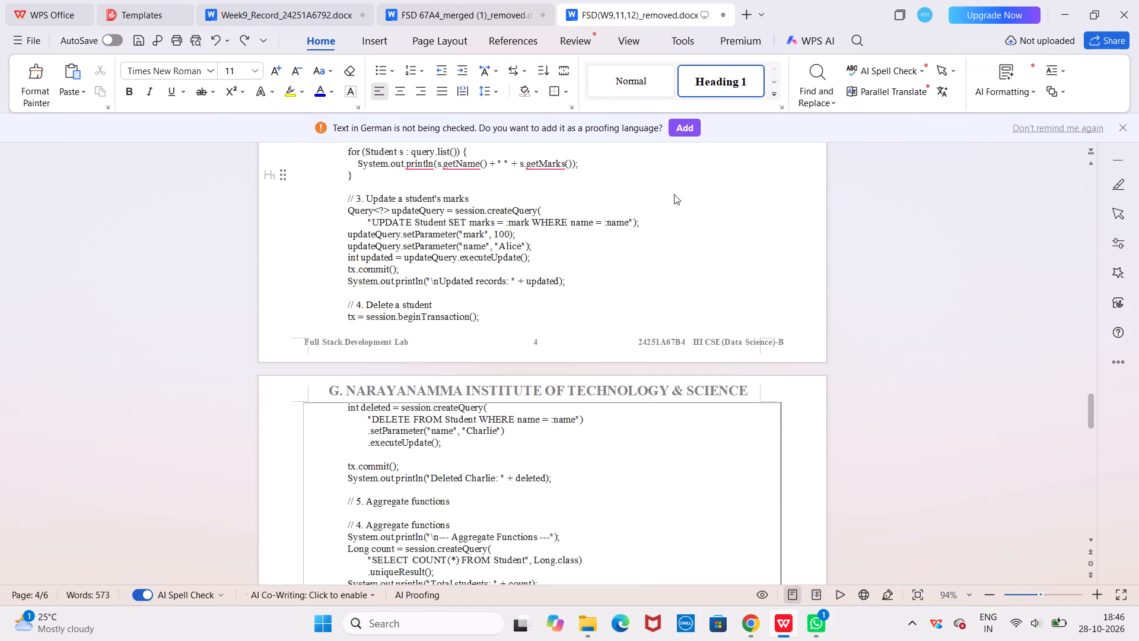
{"action": "scroll", "coordinate": [674, 194], "scroll_direction": "up", "scroll_amount": 8}
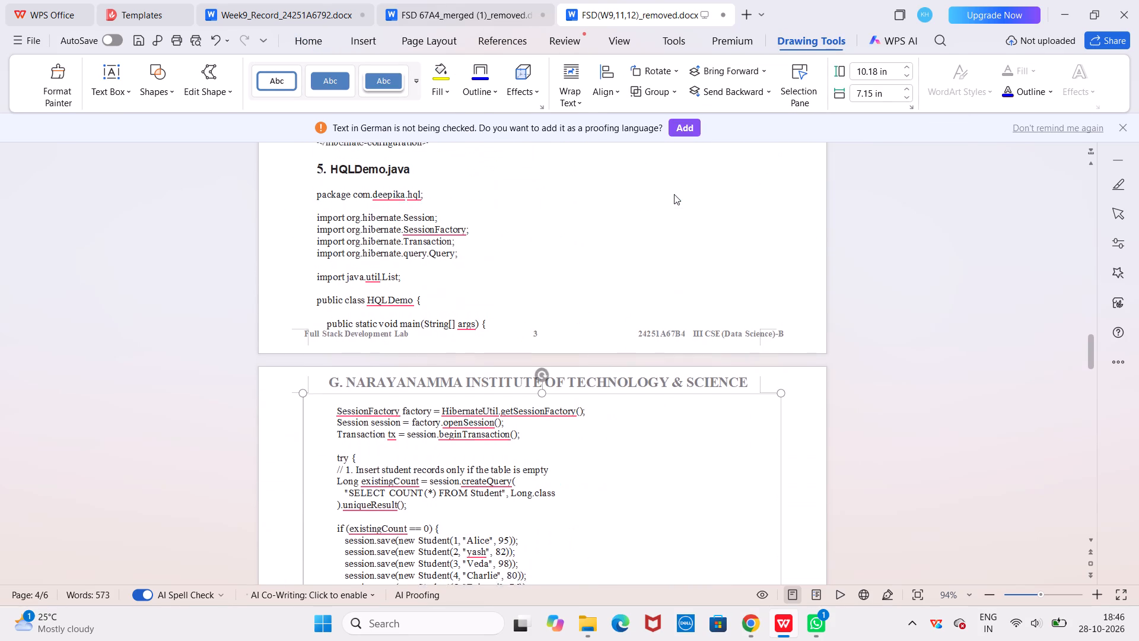
{"action": "right_click", "coordinate": [651, 250]}
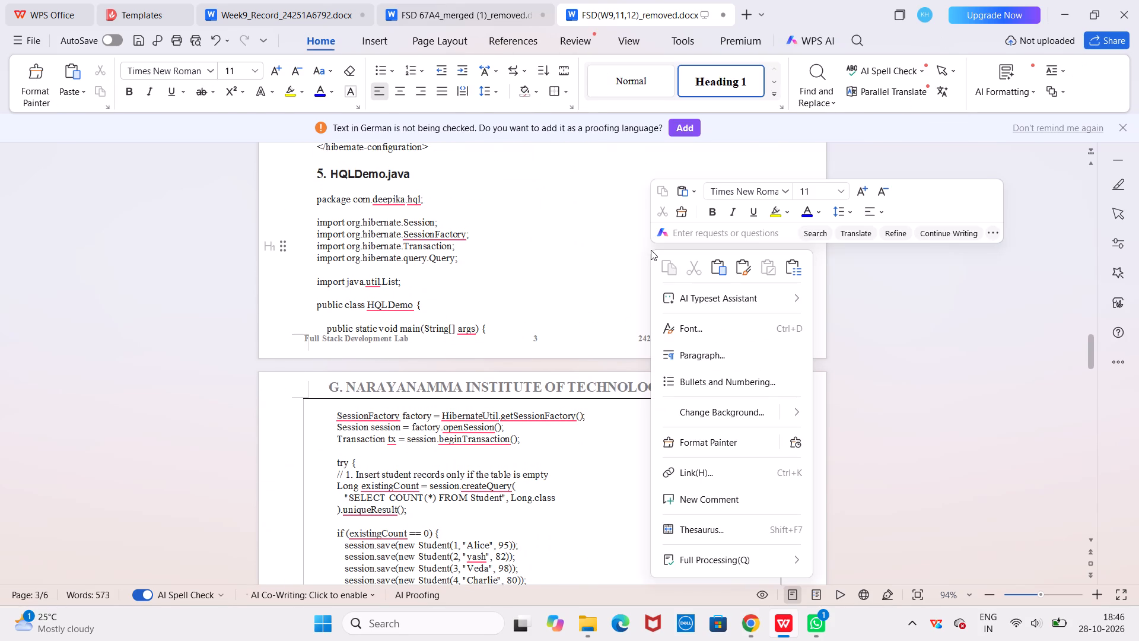
{"action": "left_click", "coordinate": [711, 266]}
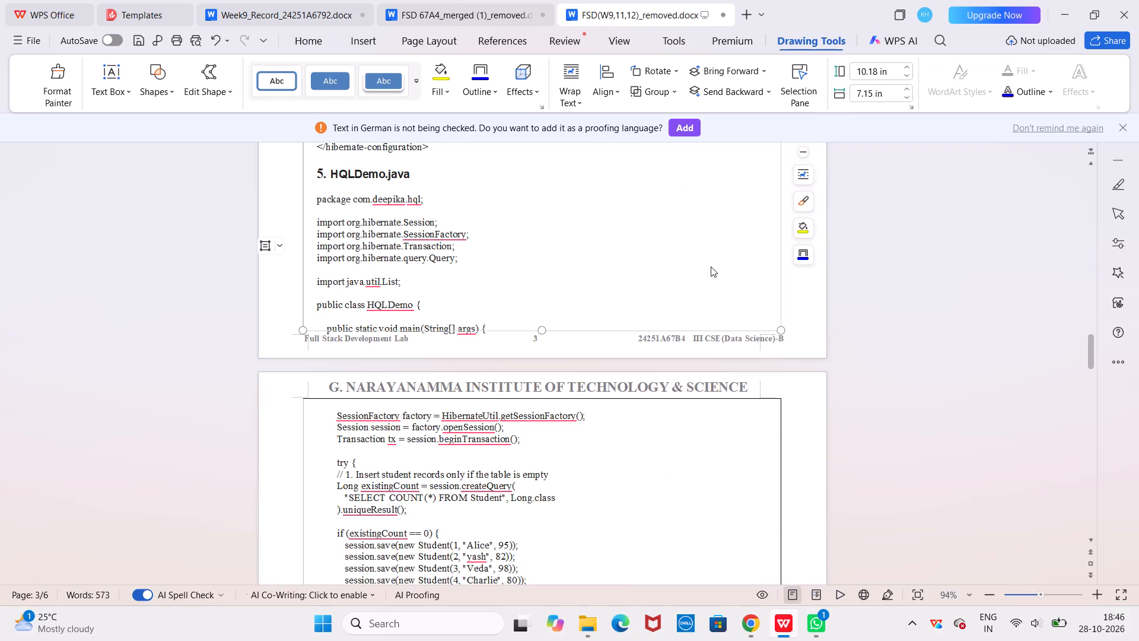
Format all the code under the Student.java heading, across pages 1 and 2, as Times New Roman, size 11.
{"action": "scroll", "coordinate": [711, 266], "scroll_direction": "up", "scroll_amount": 8}
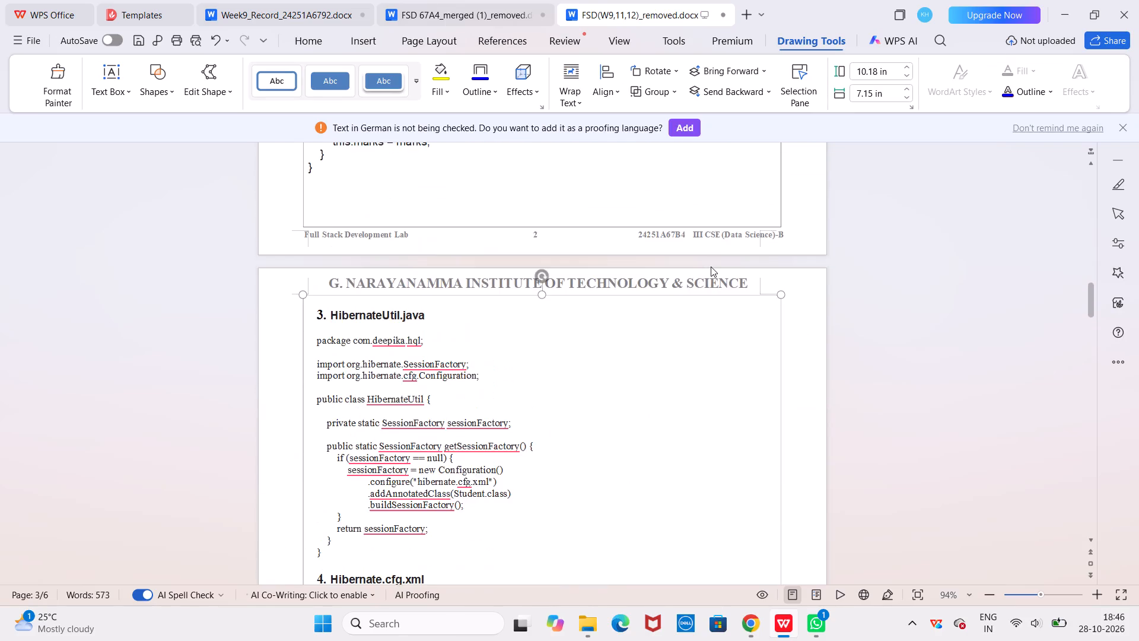
{"action": "scroll", "coordinate": [711, 266], "scroll_direction": "up", "scroll_amount": 6}
{"action": "scroll", "coordinate": [711, 266], "scroll_direction": "down", "scroll_amount": 5}
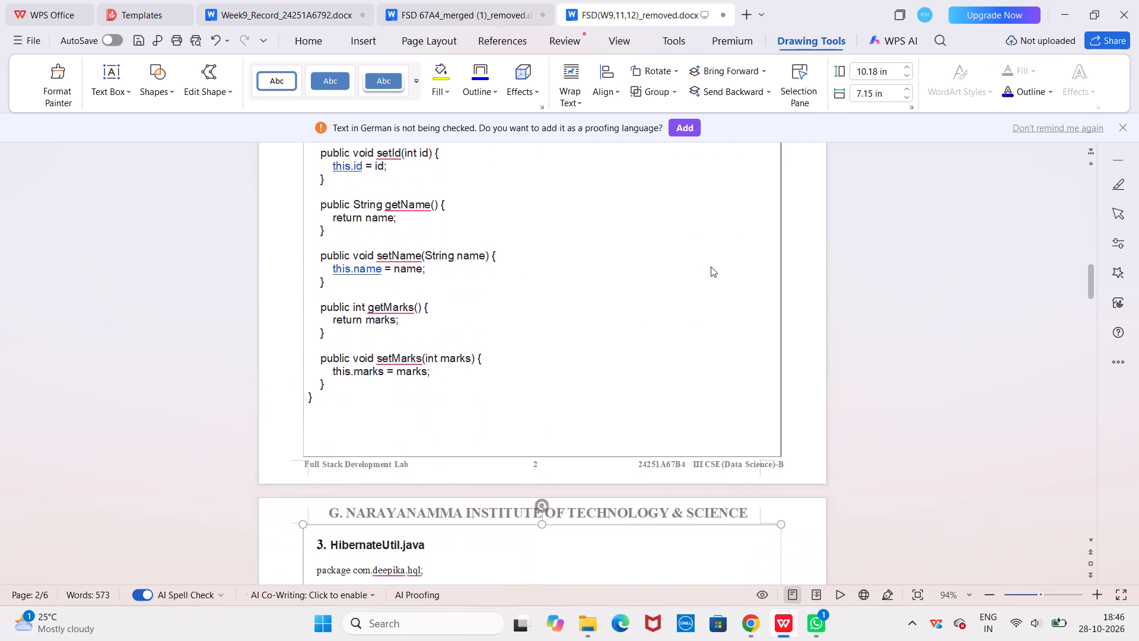
{"action": "scroll", "coordinate": [711, 266], "scroll_direction": "up", "scroll_amount": 4}
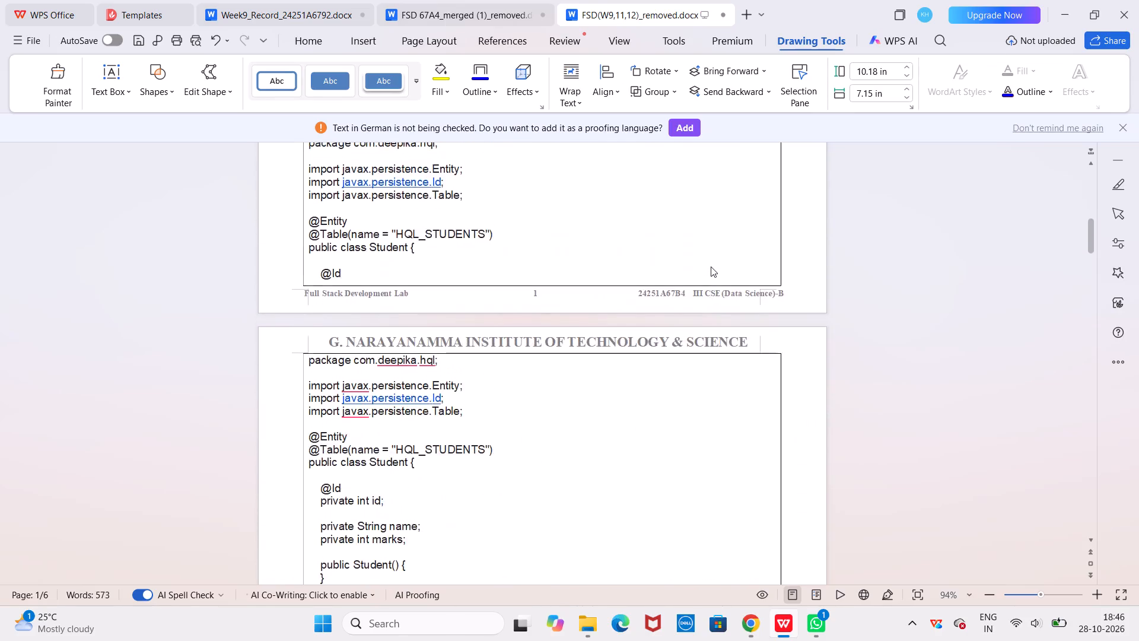
{"action": "scroll", "coordinate": [711, 266], "scroll_direction": "up", "scroll_amount": 1}
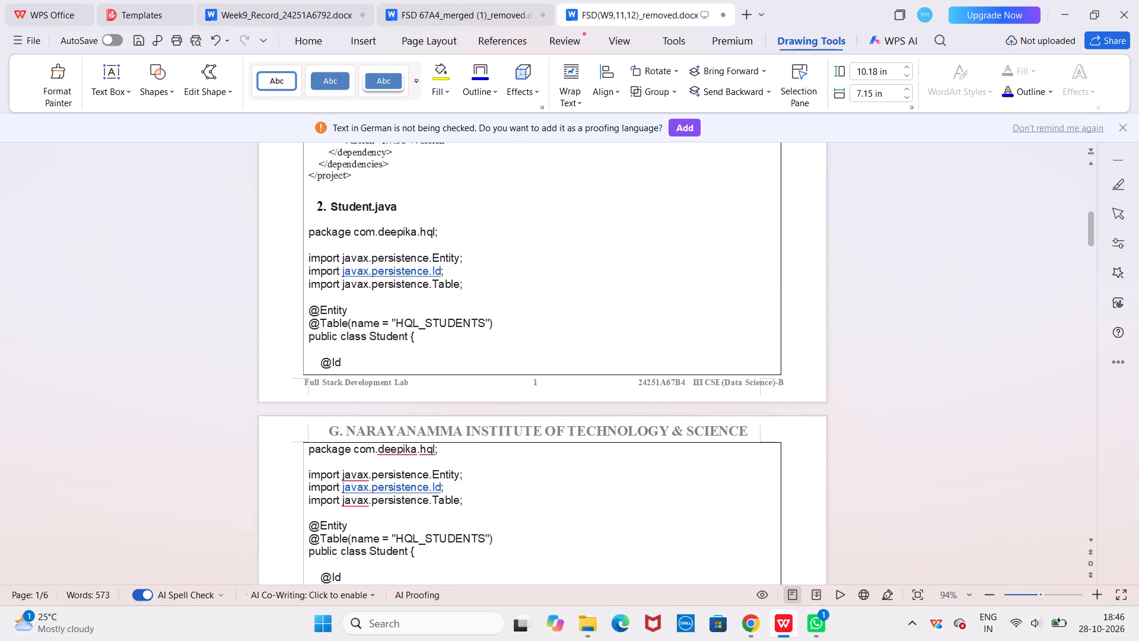
{"action": "left_click", "coordinate": [308, 233]}
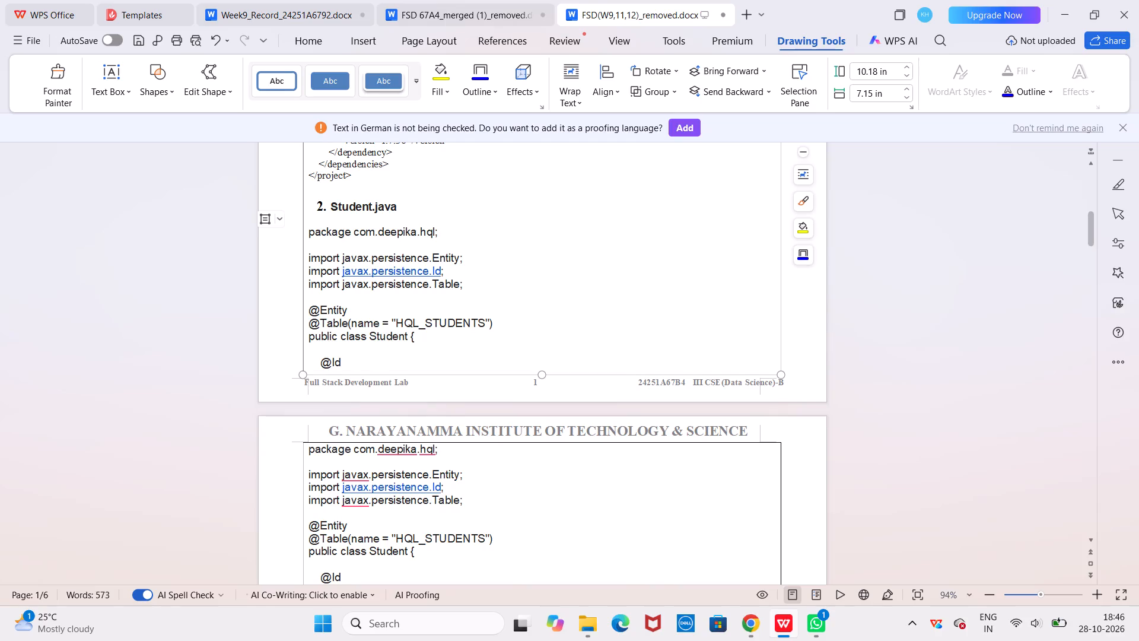
{"action": "left_click_drag", "start_coordinate": [309, 230], "coordinate": [343, 237]}
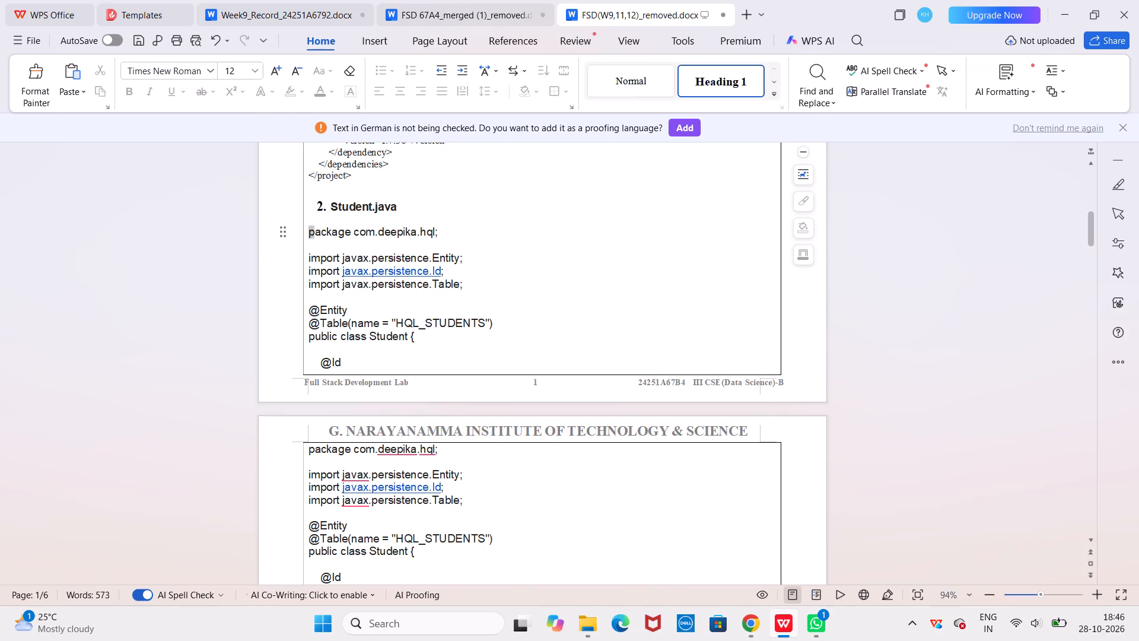
{"action": "left_click_drag", "start_coordinate": [343, 237], "coordinate": [446, 630]}
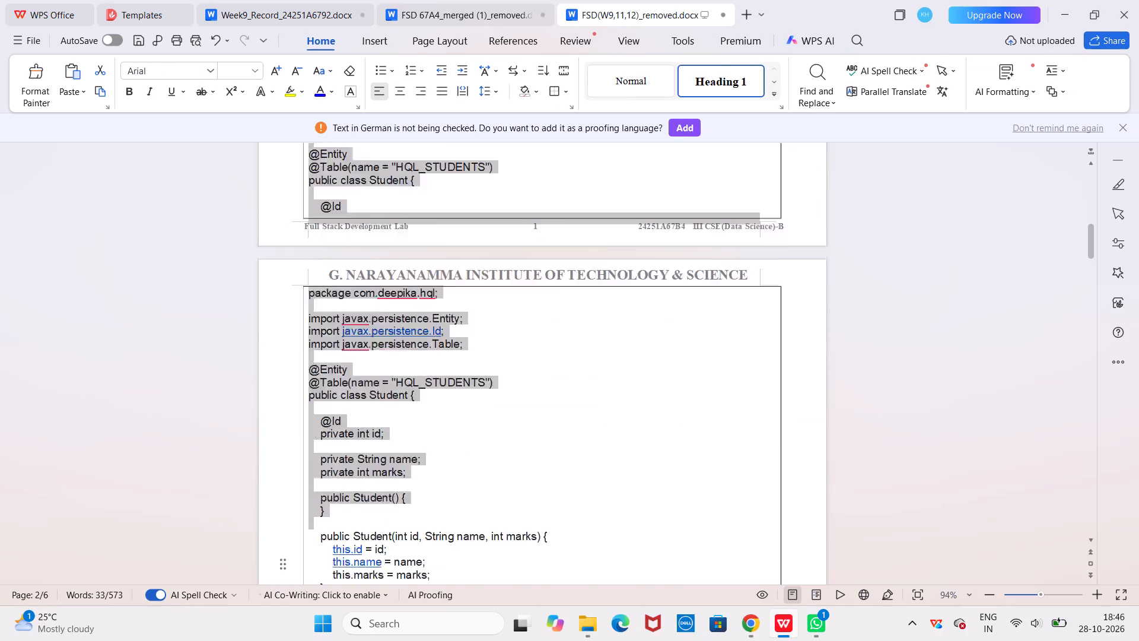
{"action": "left_click_drag", "start_coordinate": [446, 630], "coordinate": [446, 157]}
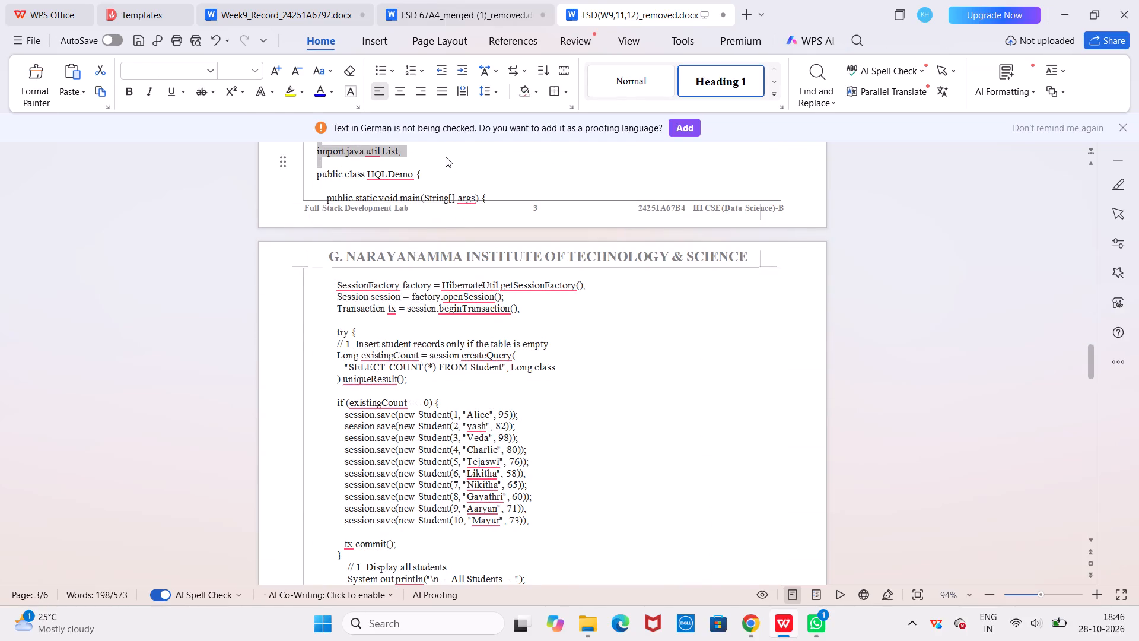
{"action": "left_click_drag", "start_coordinate": [446, 157], "coordinate": [442, 142]}
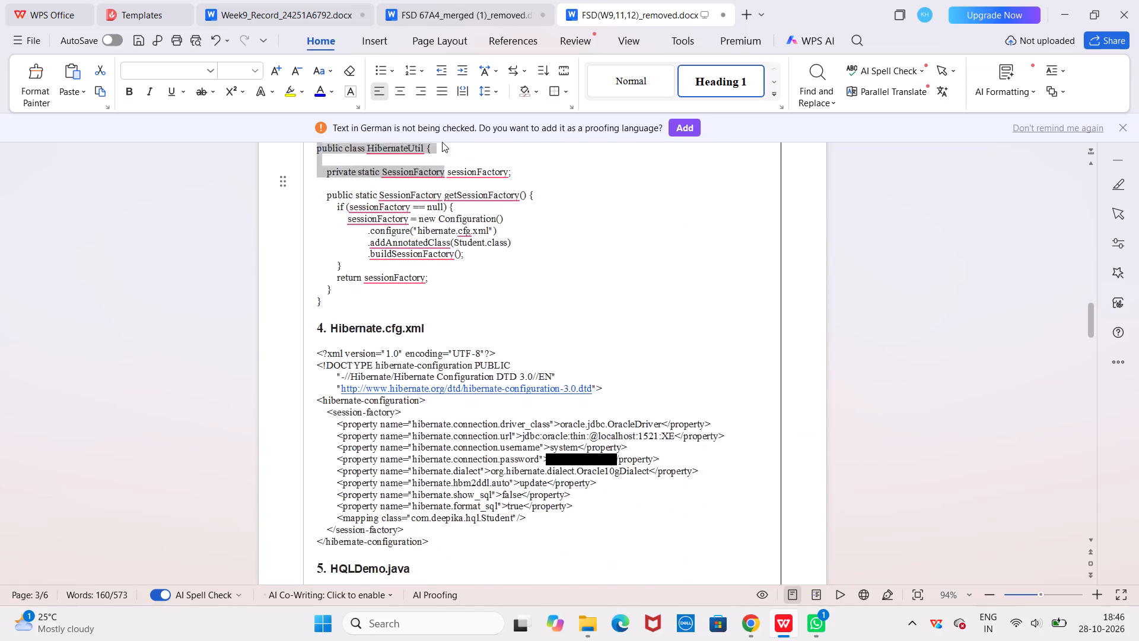
{"action": "left_click_drag", "start_coordinate": [442, 142], "coordinate": [410, 231]}
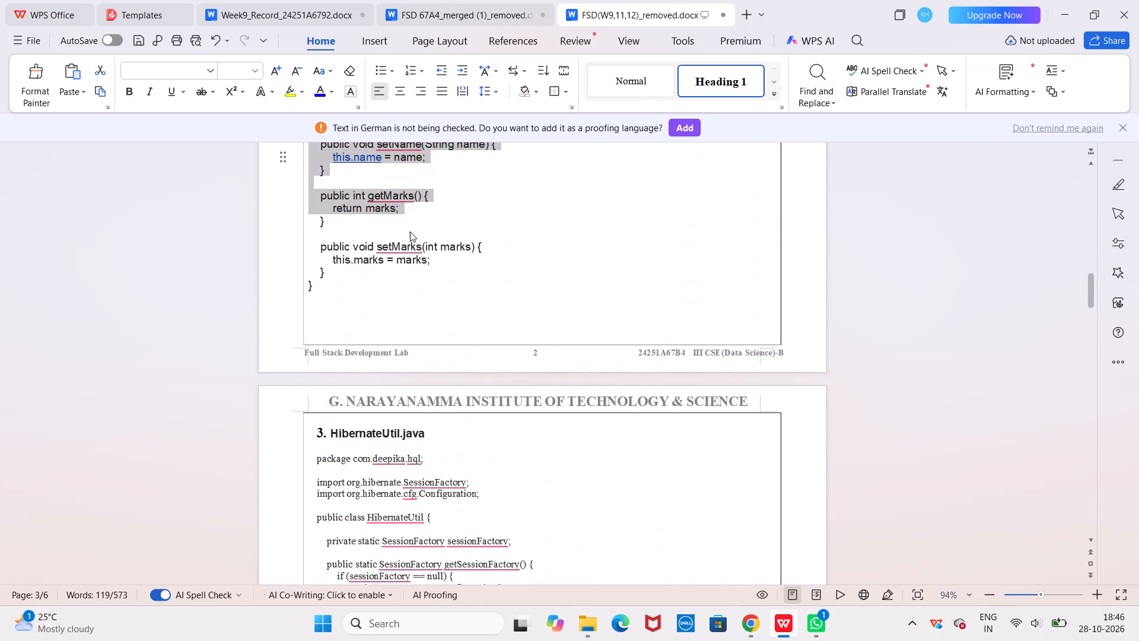
{"action": "left_click_drag", "start_coordinate": [410, 231], "coordinate": [368, 286]}
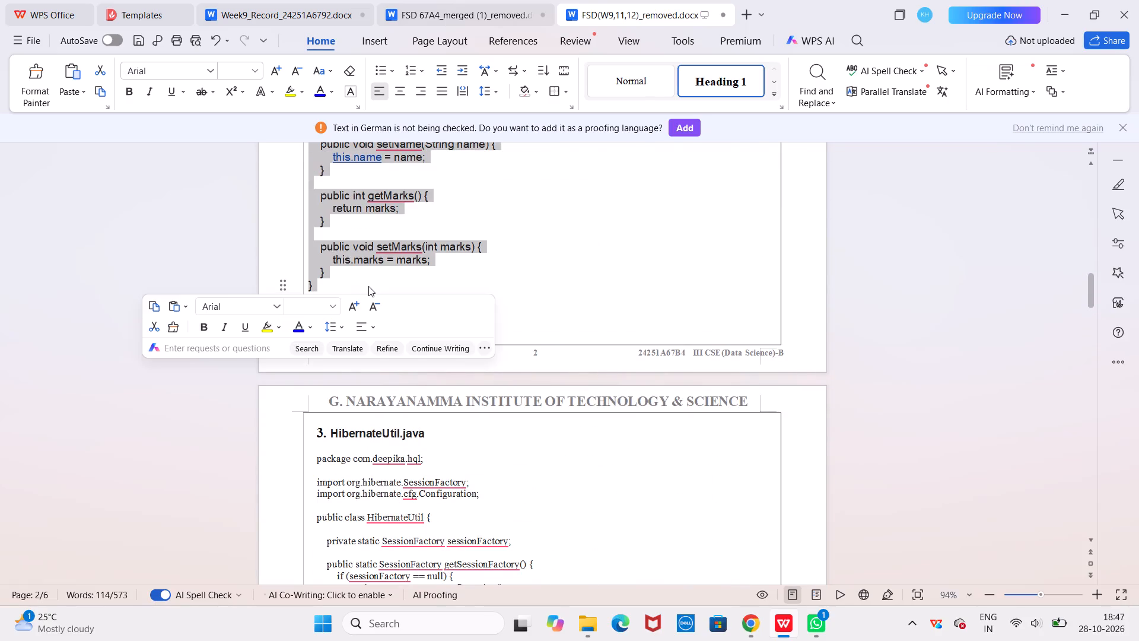
{"action": "left_click", "coordinate": [236, 300]}
{"action": "key", "text": "BackSpace"}
{"action": "type", "text": "times"}
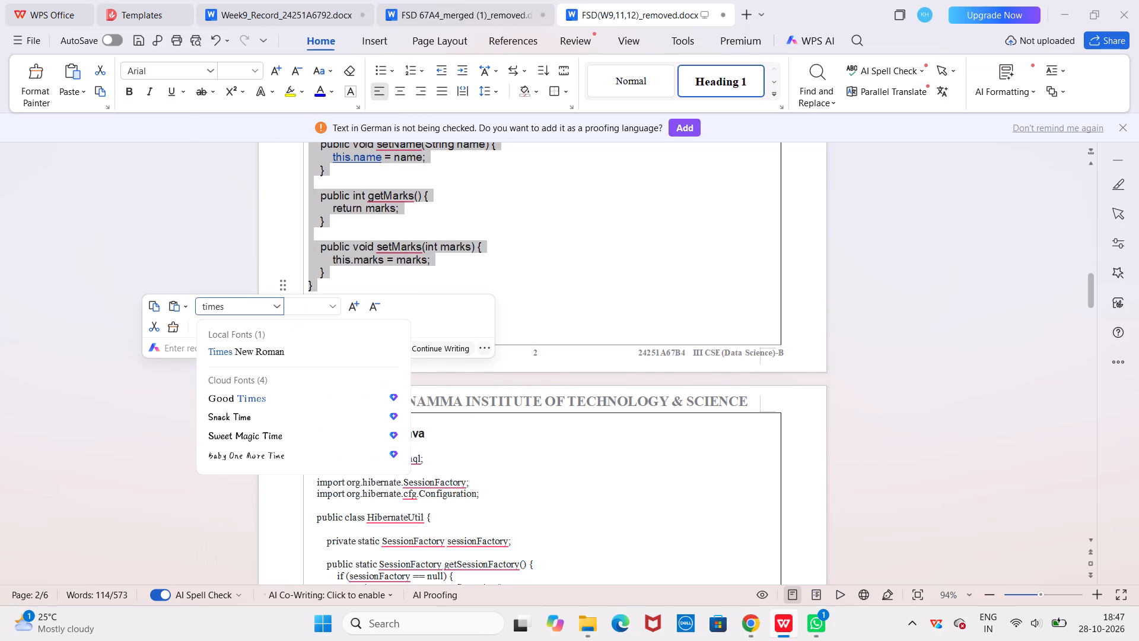
{"action": "left_click", "coordinate": [247, 357]}
{"action": "left_click", "coordinate": [306, 307]}
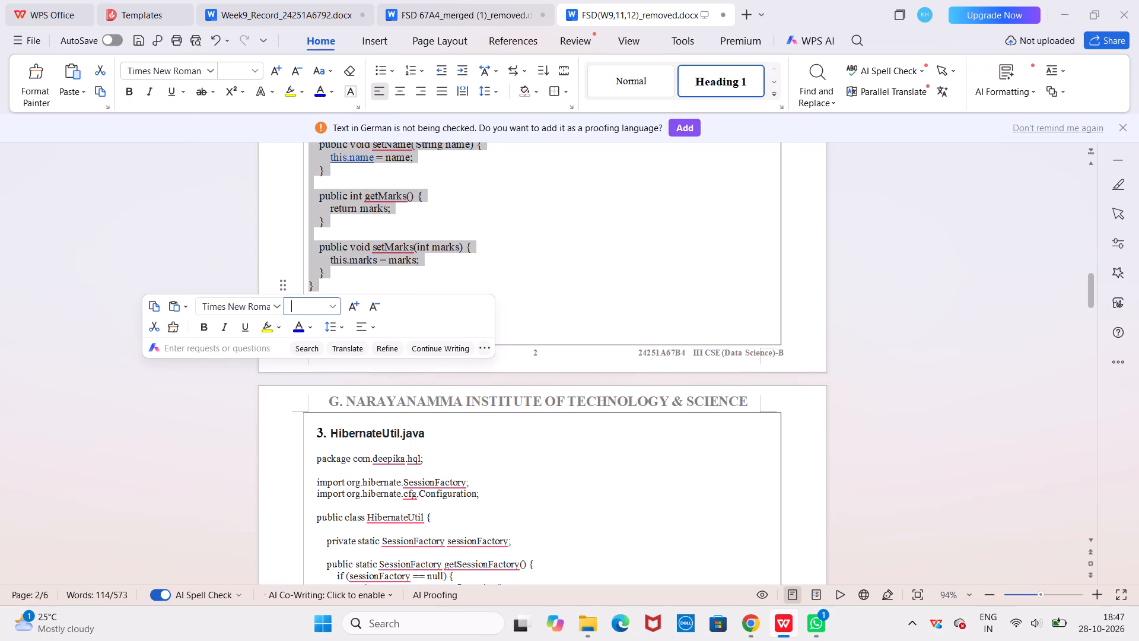
{"action": "type", "text": "11"}
{"action": "key", "text": "Return"}
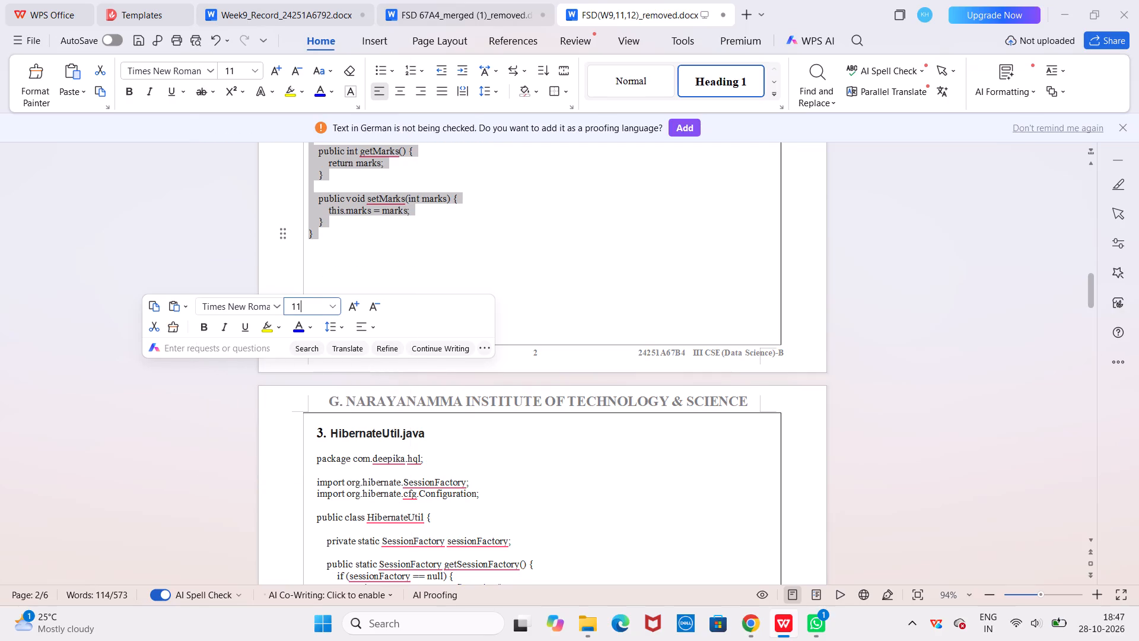
{"action": "left_click", "coordinate": [385, 256]}
Remove the blank line between the java.util.List import and the HQLDemo class declaration on page 3.
{"action": "scroll", "coordinate": [385, 256], "scroll_direction": "down", "scroll_amount": 2}
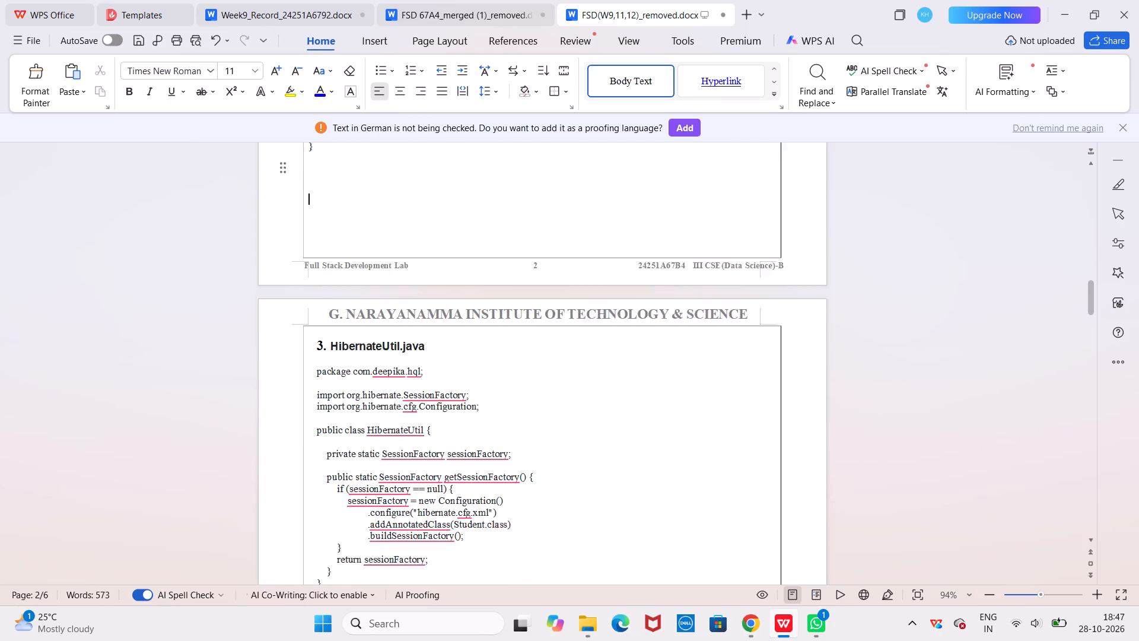
{"action": "scroll", "coordinate": [385, 256], "scroll_direction": "down", "scroll_amount": 7}
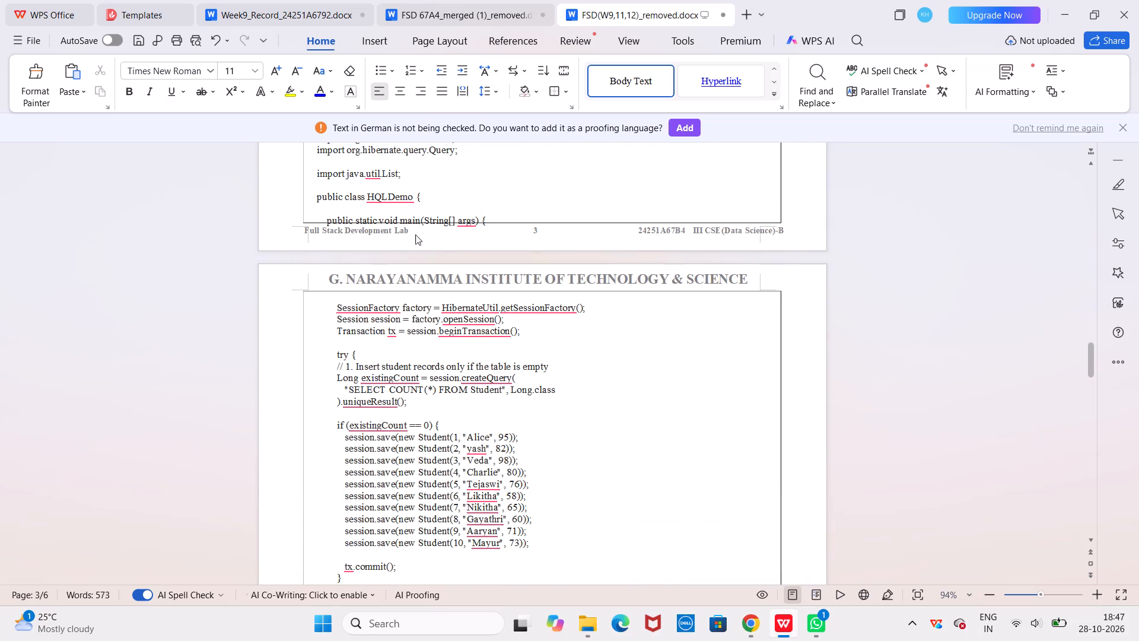
{"action": "left_click", "coordinate": [358, 188]}
{"action": "key", "text": "BackSpace"}
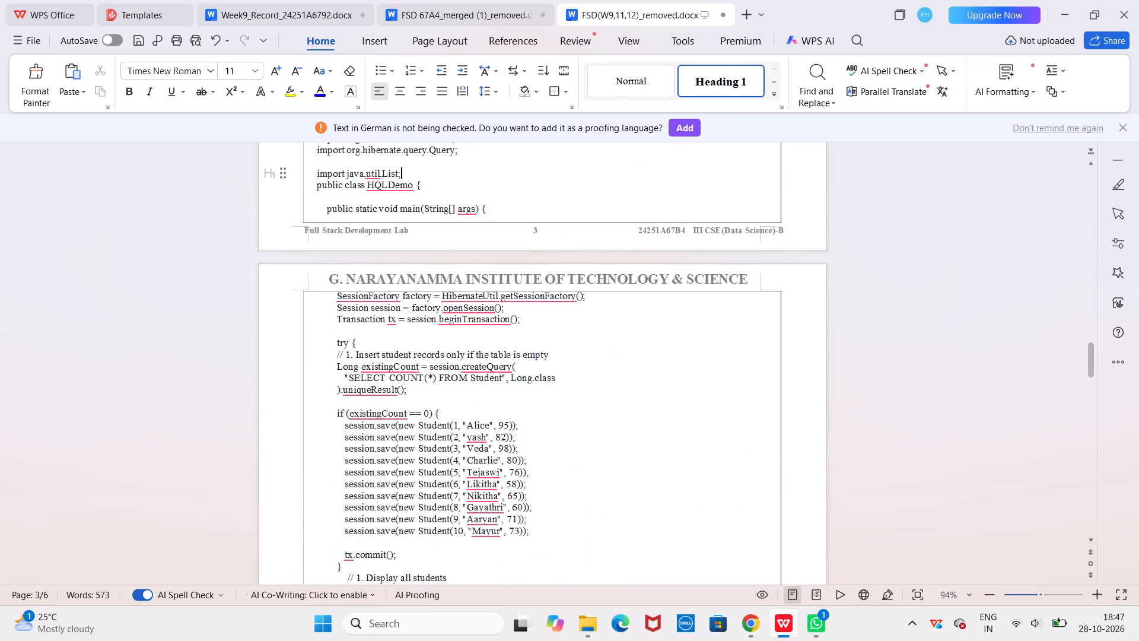
{"action": "scroll", "coordinate": [358, 188], "scroll_direction": "down", "scroll_amount": 6}
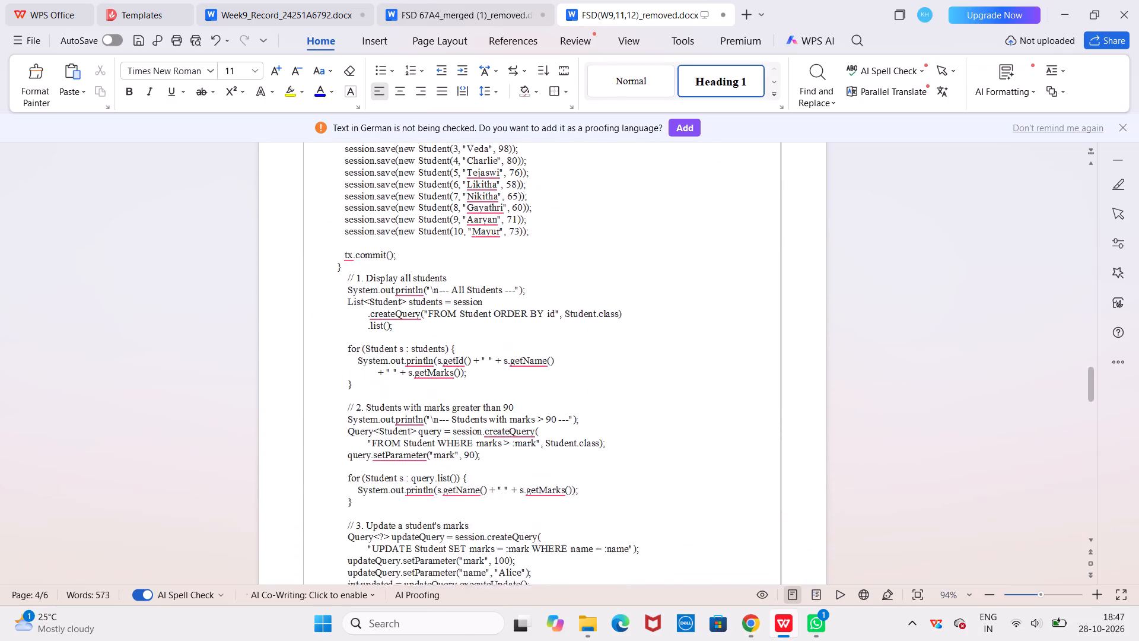
{"action": "scroll", "coordinate": [358, 188], "scroll_direction": "down", "scroll_amount": 8}
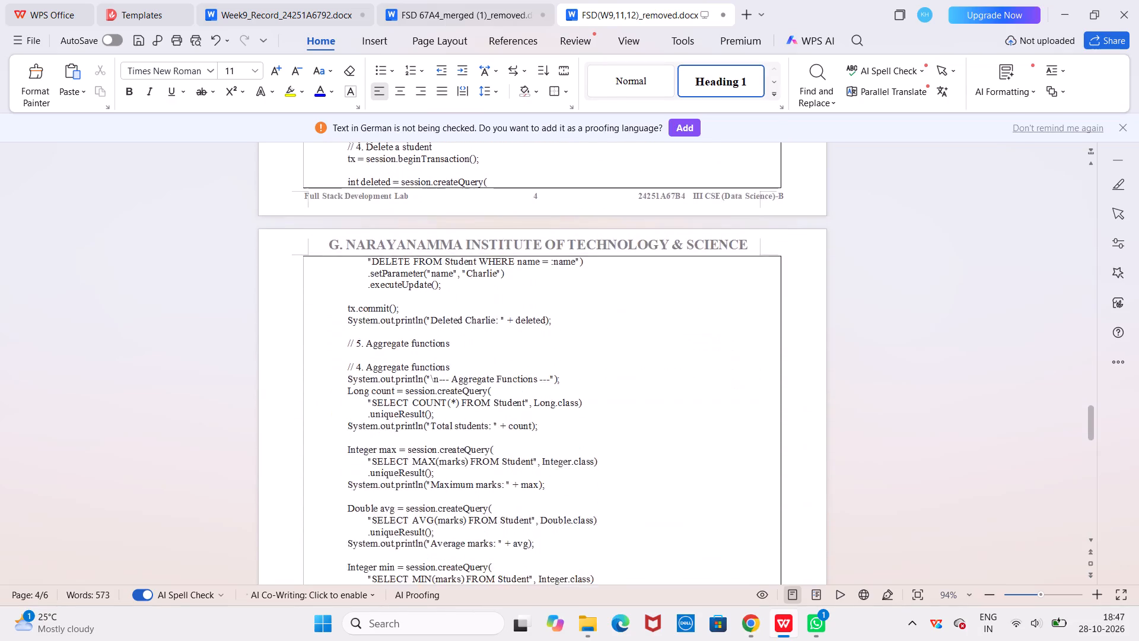
{"action": "scroll", "coordinate": [358, 188], "scroll_direction": "down", "scroll_amount": 4}
{"action": "scroll", "coordinate": [341, 186], "scroll_direction": "up", "scroll_amount": 2}
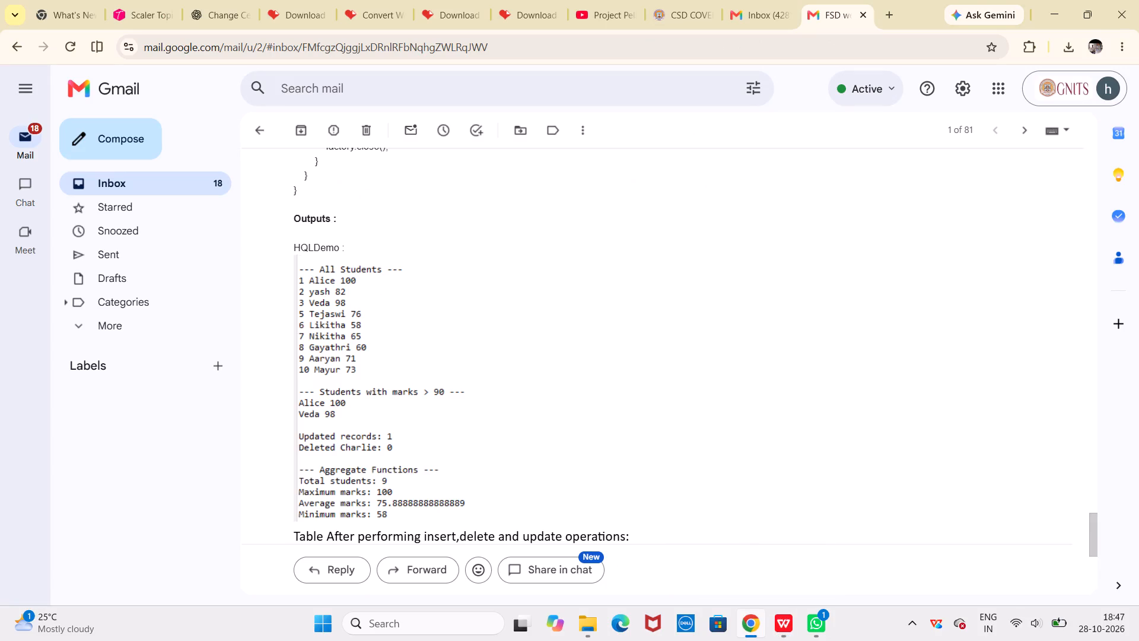
Examine the HQLDemo output and the table output under the Outputs heading in the Gmail message.
{"action": "scroll", "coordinate": [394, 335], "scroll_direction": "down", "scroll_amount": 2}
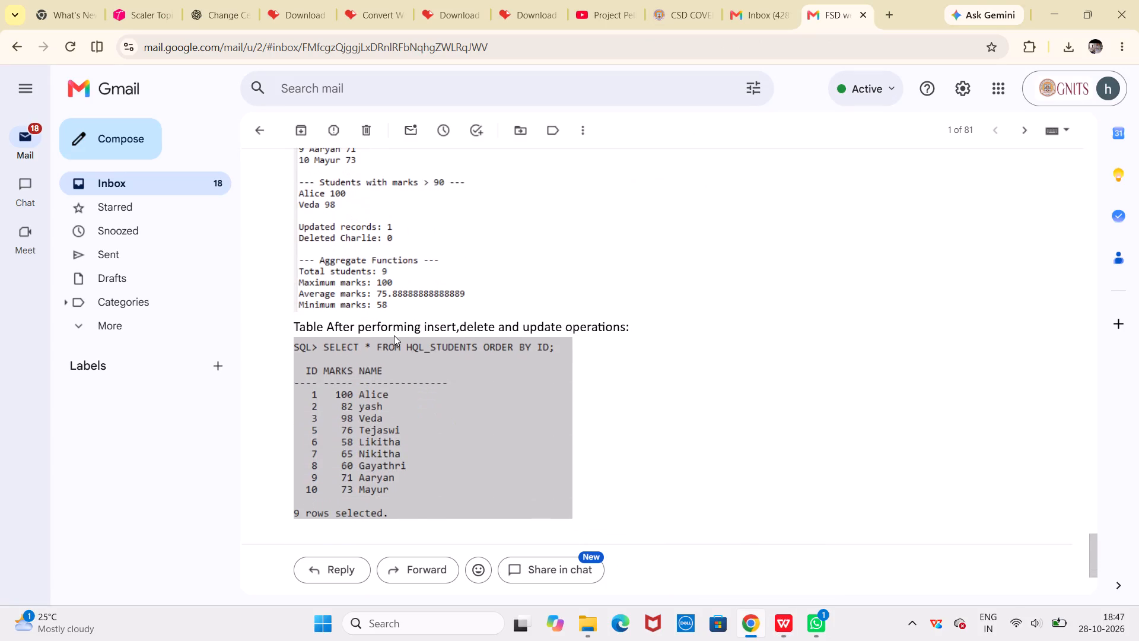
{"action": "scroll", "coordinate": [394, 335], "scroll_direction": "down", "scroll_amount": 2}
{"action": "scroll", "coordinate": [394, 335], "scroll_direction": "up", "scroll_amount": 4}
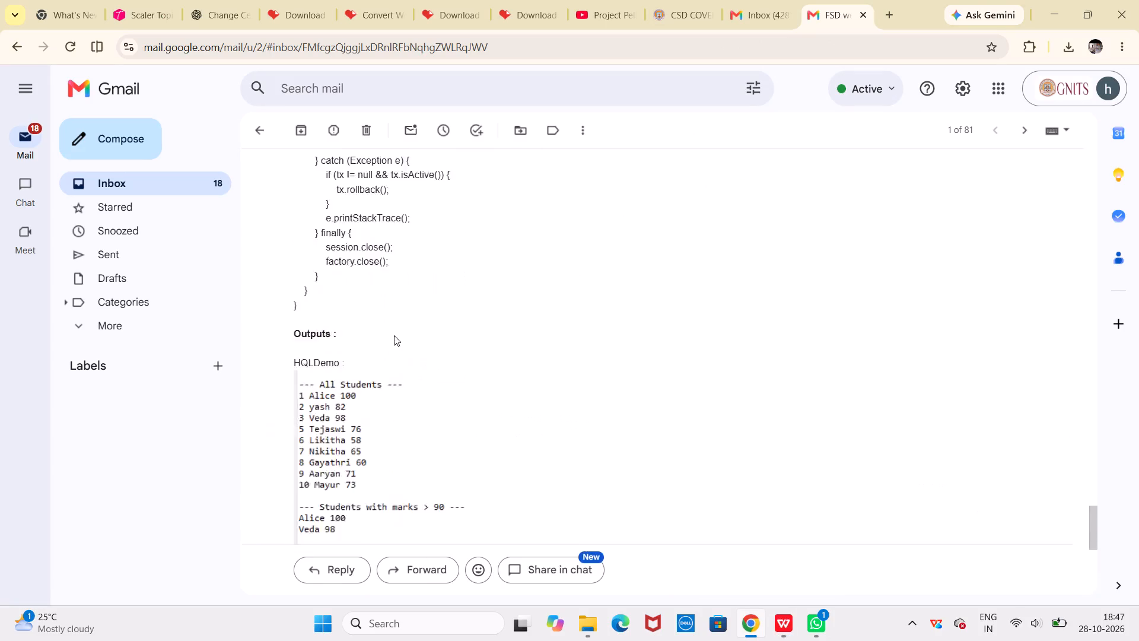
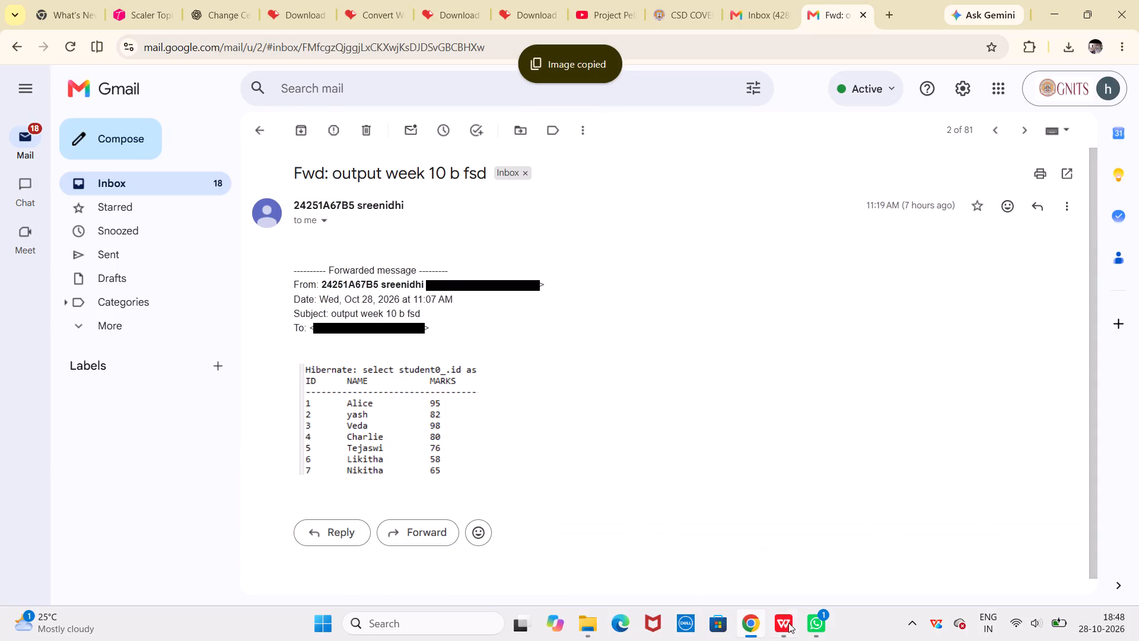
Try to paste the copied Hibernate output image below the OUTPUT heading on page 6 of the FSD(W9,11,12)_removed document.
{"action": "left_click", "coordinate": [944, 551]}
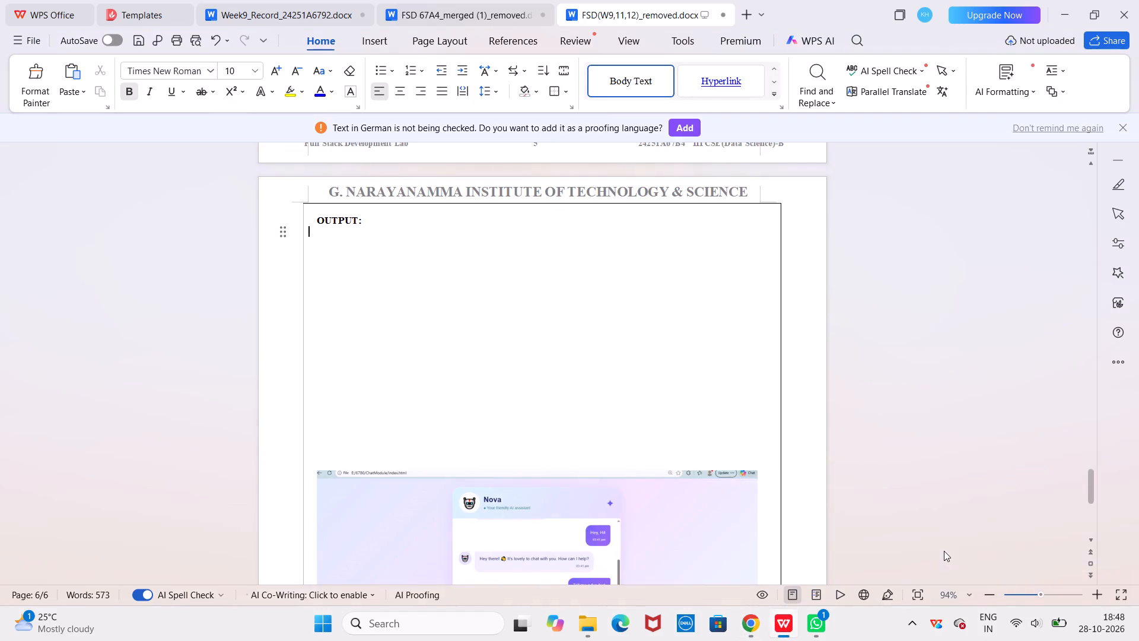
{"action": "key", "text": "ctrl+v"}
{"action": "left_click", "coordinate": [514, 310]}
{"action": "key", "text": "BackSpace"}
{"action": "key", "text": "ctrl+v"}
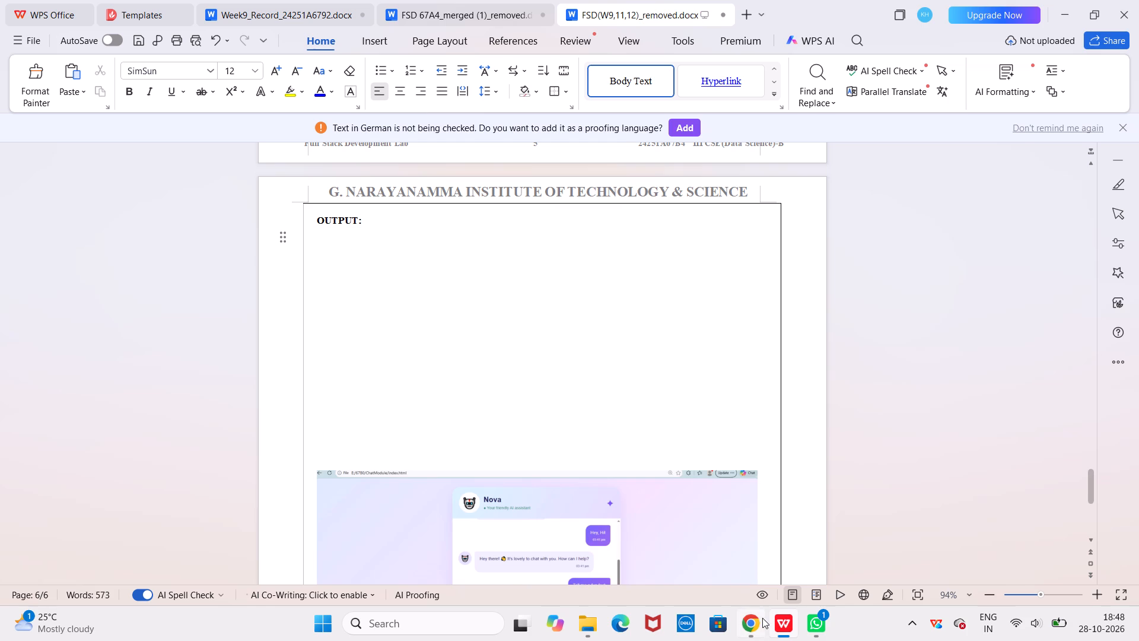
Switch to the "output week 10 b fsd" email in Gmail and snip an enlarged view of the whole Hibernate student marks output.
{"action": "left_click", "coordinate": [791, 621]}
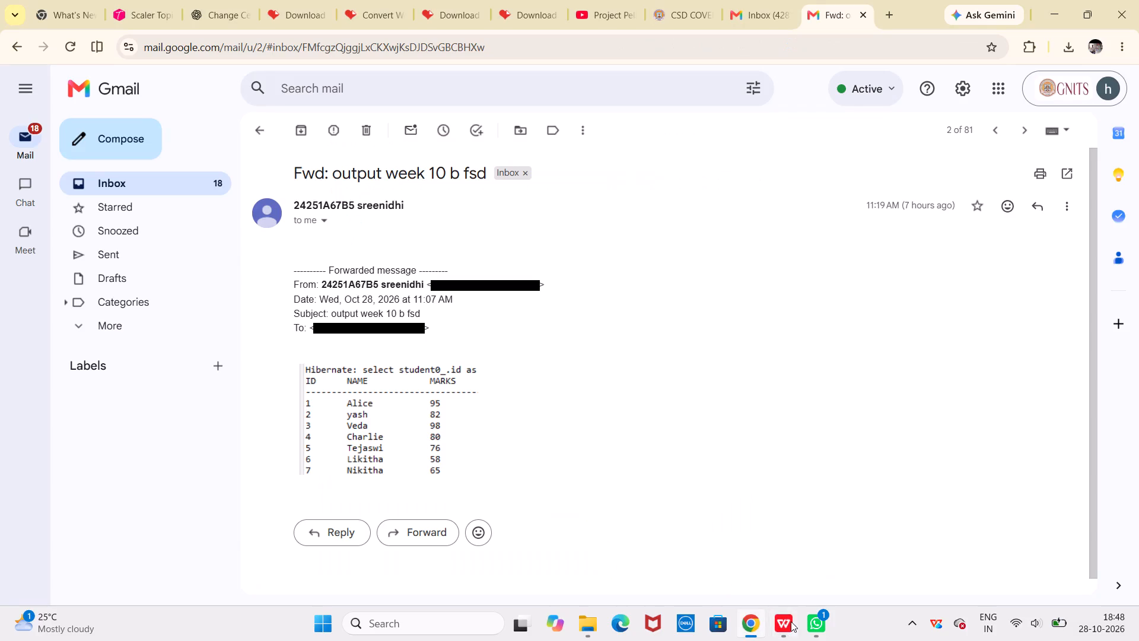
{"action": "left_click", "coordinate": [380, 387]}
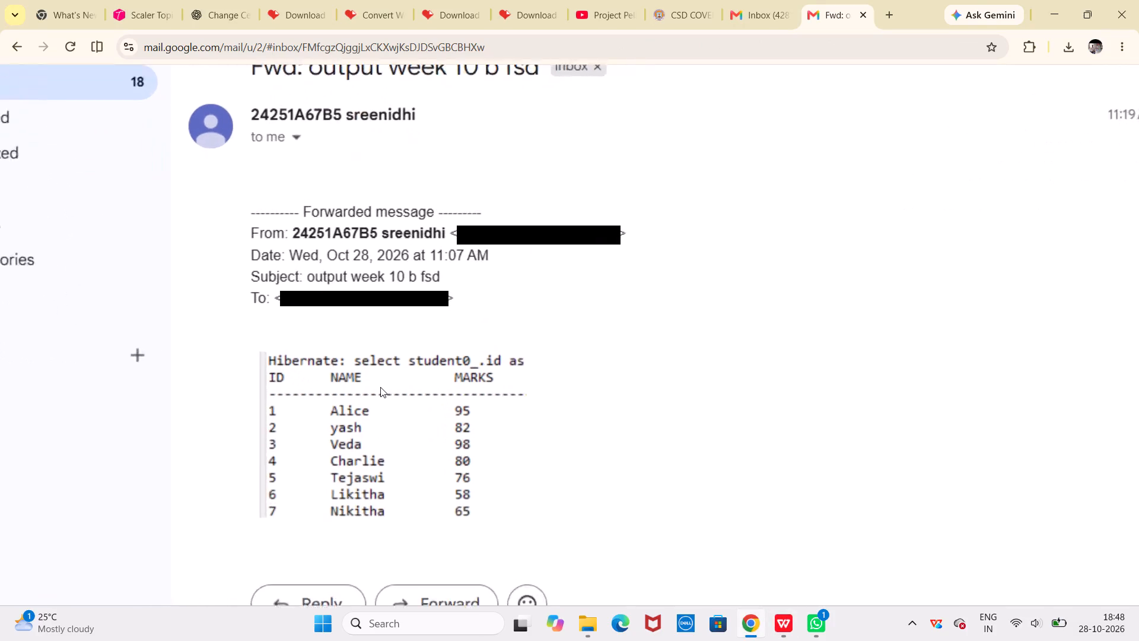
{"action": "scroll", "coordinate": [380, 387], "scroll_direction": "right", "scroll_amount": 1}
{"action": "scroll", "coordinate": [380, 387], "scroll_direction": "down", "scroll_amount": 1}
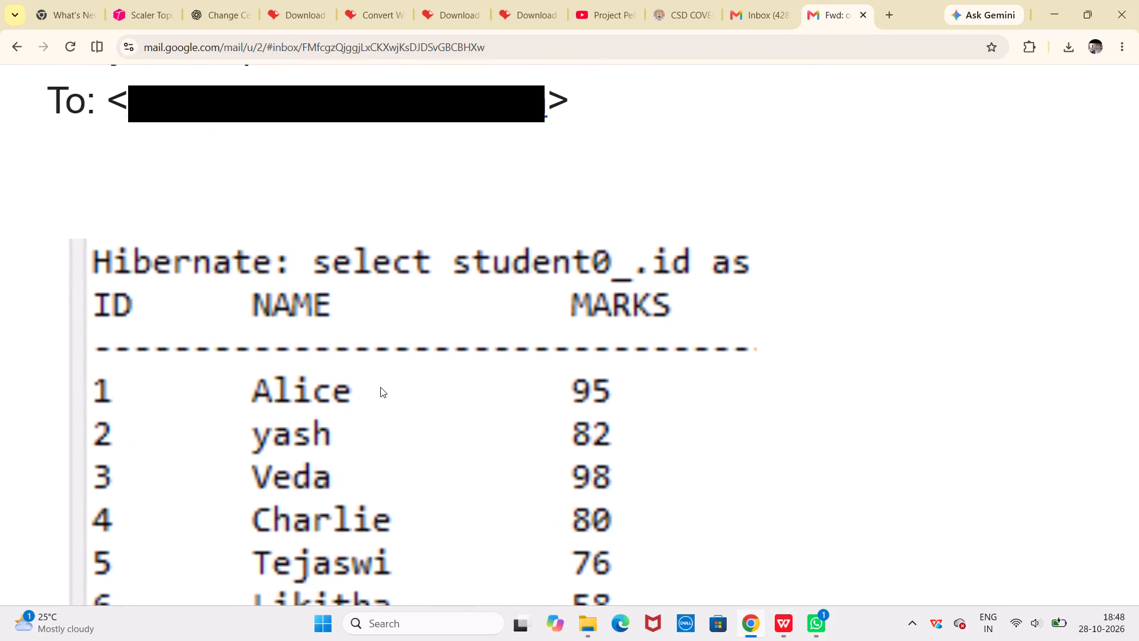
{"action": "scroll", "coordinate": [380, 387], "scroll_direction": "down", "scroll_amount": 2}
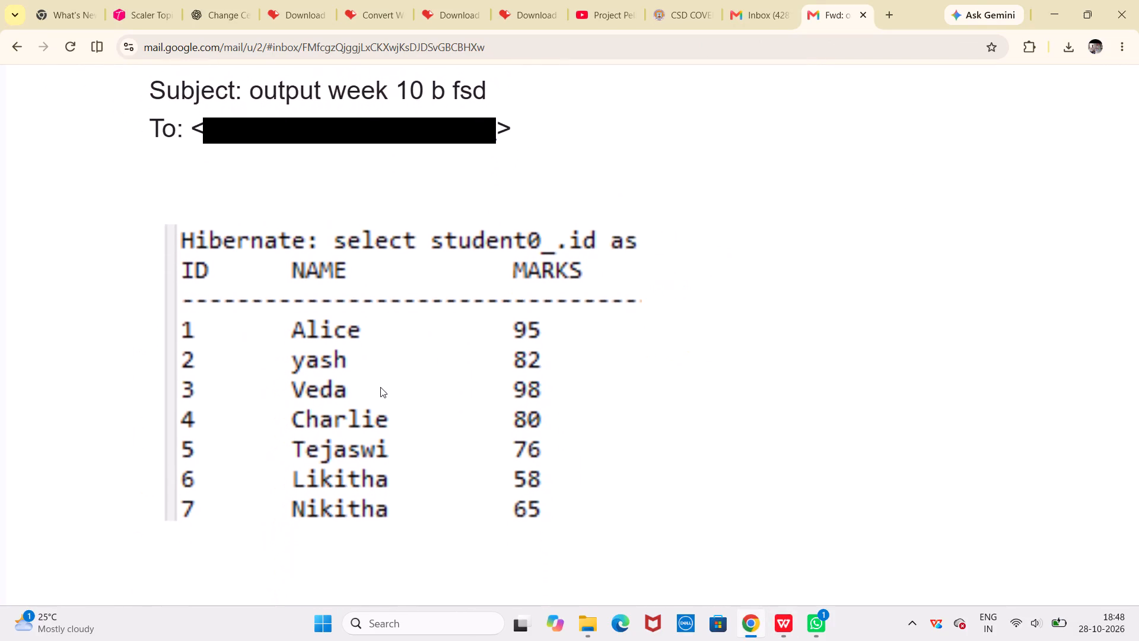
{"action": "scroll", "coordinate": [380, 387], "scroll_direction": "down", "scroll_amount": 1}
{"action": "key", "text": "Print"}
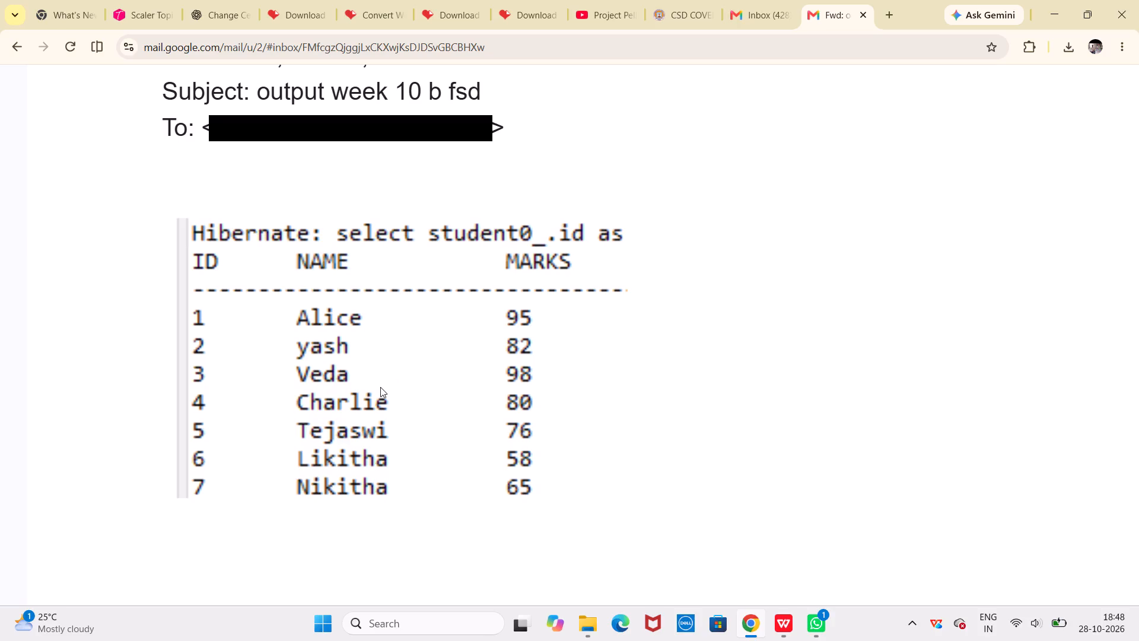
{"action": "left_click_drag", "start_coordinate": [176, 209], "coordinate": [642, 548]}
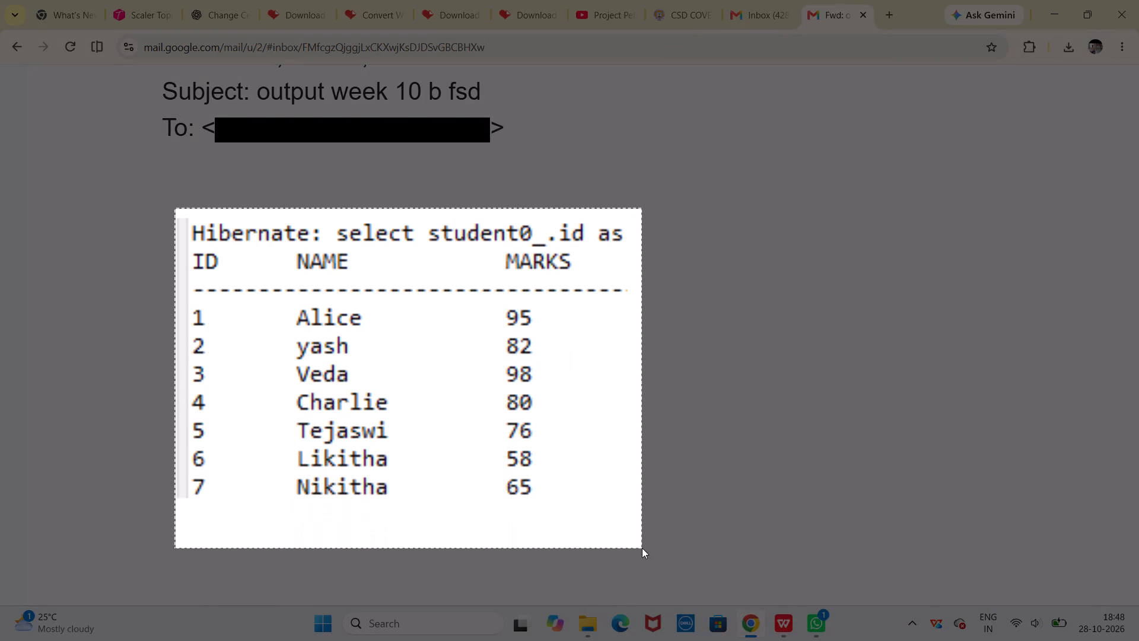
{"action": "left_click_drag", "start_coordinate": [642, 548], "coordinate": [661, 535]}
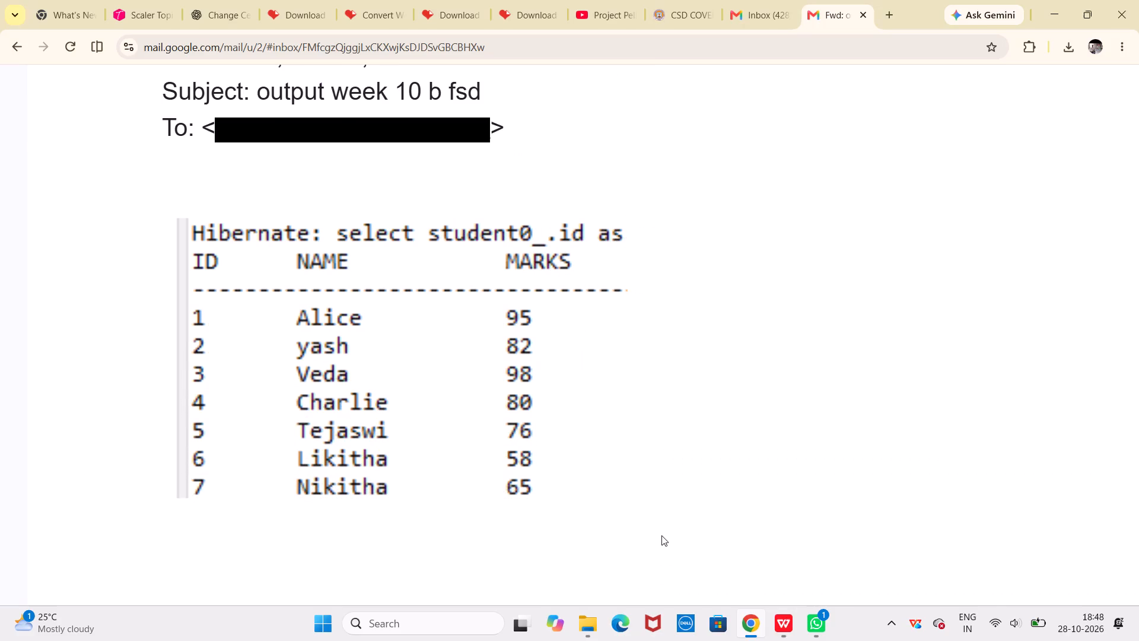
Switch to WPS Office, paste the copied Hibernate student-marks screenshot, and shrink it to about 3.98 in high by 5.93 in wide.
{"action": "left_click", "coordinate": [792, 627]}
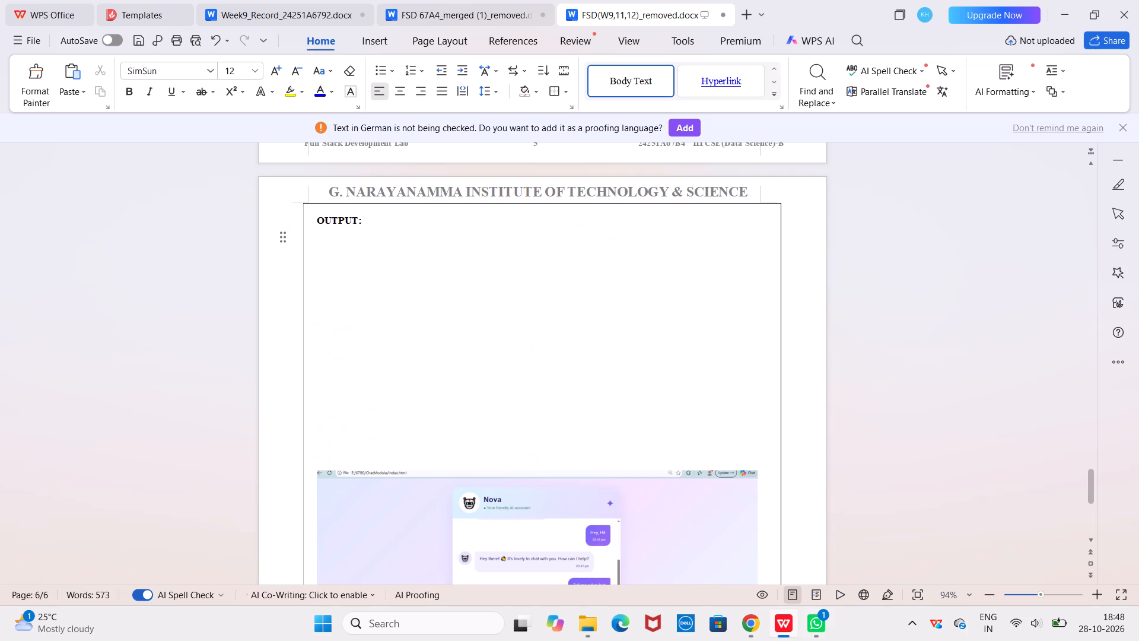
{"action": "key", "text": "ctrl+v"}
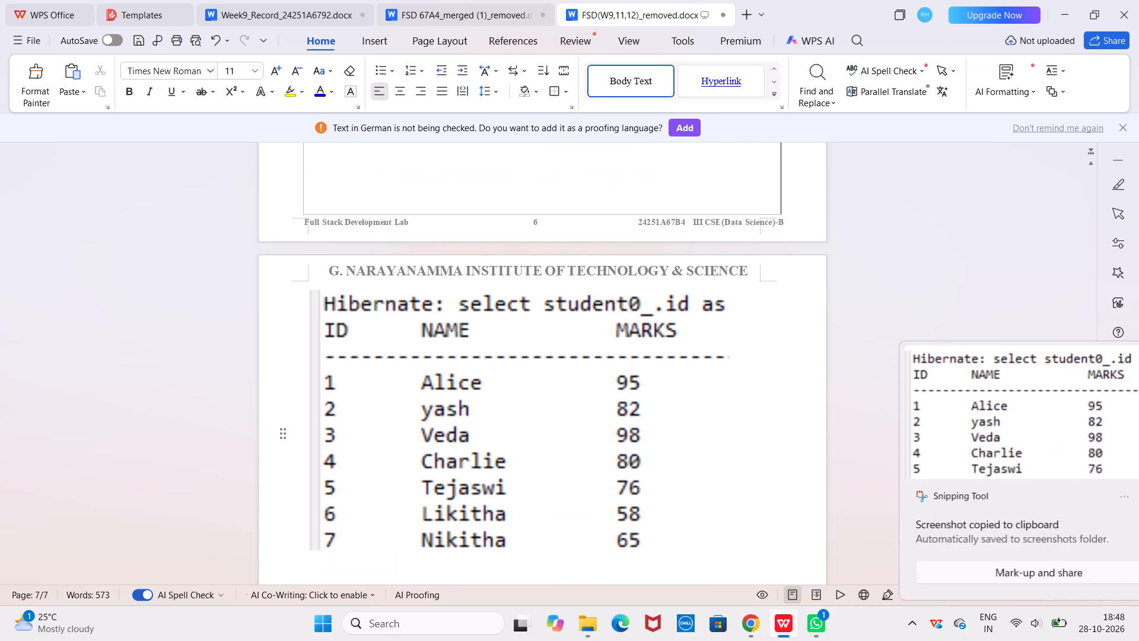
{"action": "left_click", "coordinate": [568, 356]}
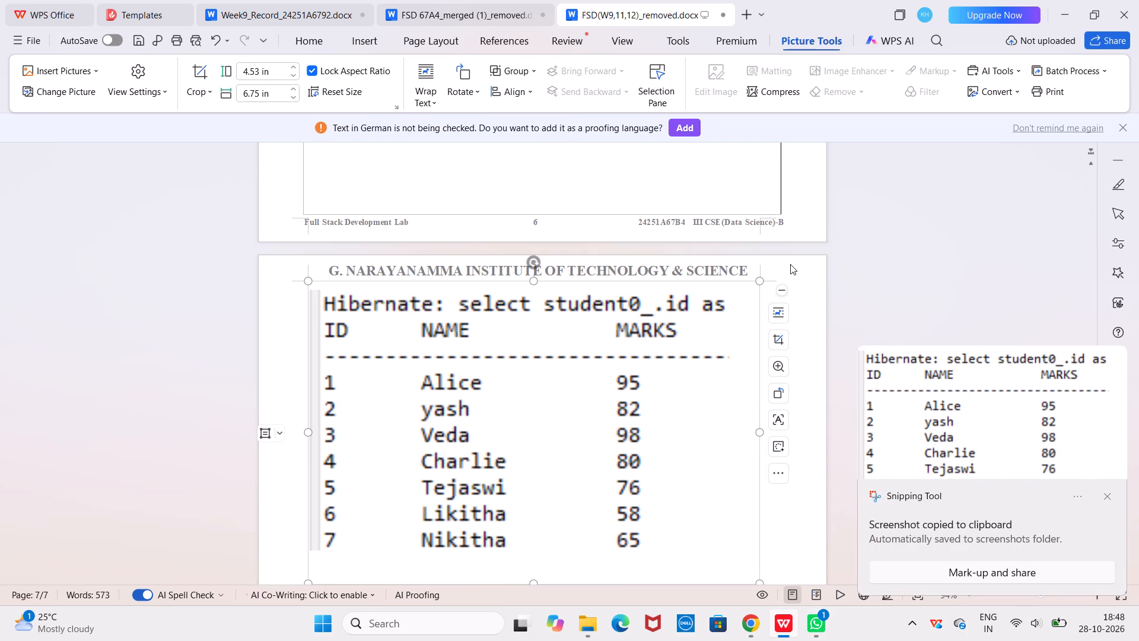
{"action": "left_click_drag", "start_coordinate": [759, 283], "coordinate": [711, 332]}
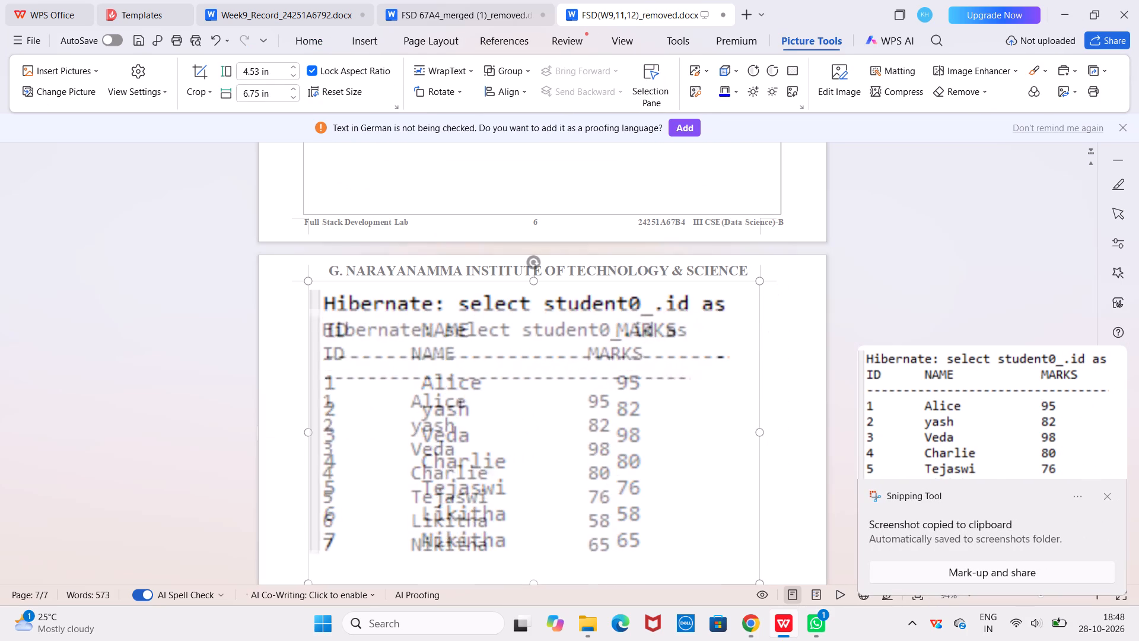
{"action": "left_click_drag", "start_coordinate": [711, 332], "coordinate": [705, 339]}
Change the pasted student-marks picture's layout from inline to a floating one with text wrapping around it.
{"action": "scroll", "coordinate": [613, 347], "scroll_direction": "up", "scroll_amount": 5}
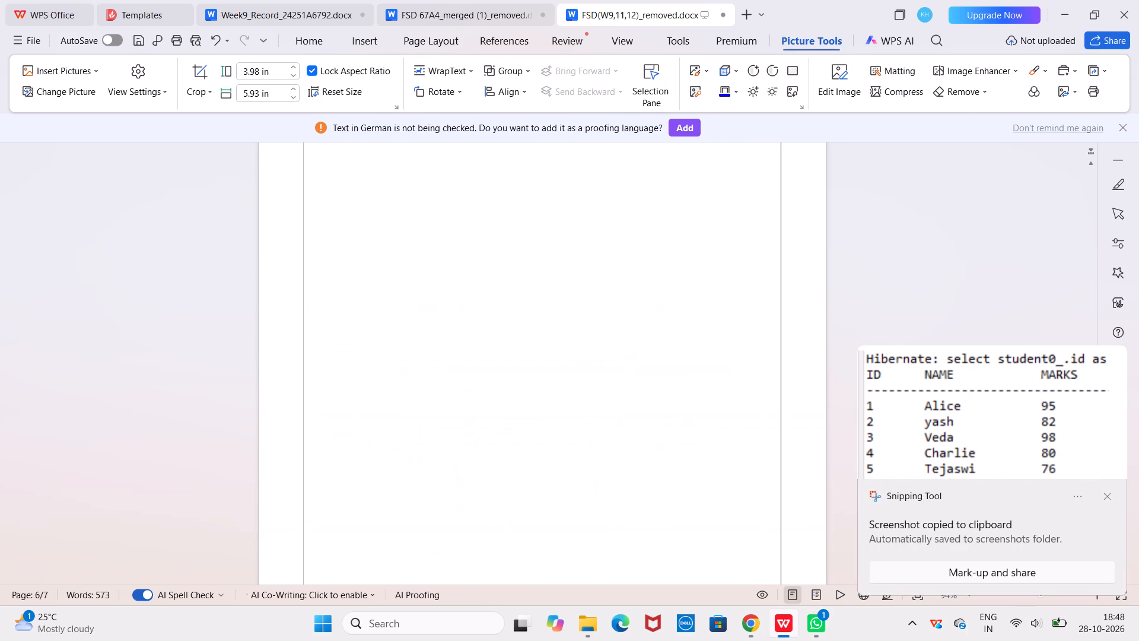
{"action": "scroll", "coordinate": [613, 347], "scroll_direction": "up", "scroll_amount": 3}
{"action": "scroll", "coordinate": [613, 347], "scroll_direction": "down", "scroll_amount": 1}
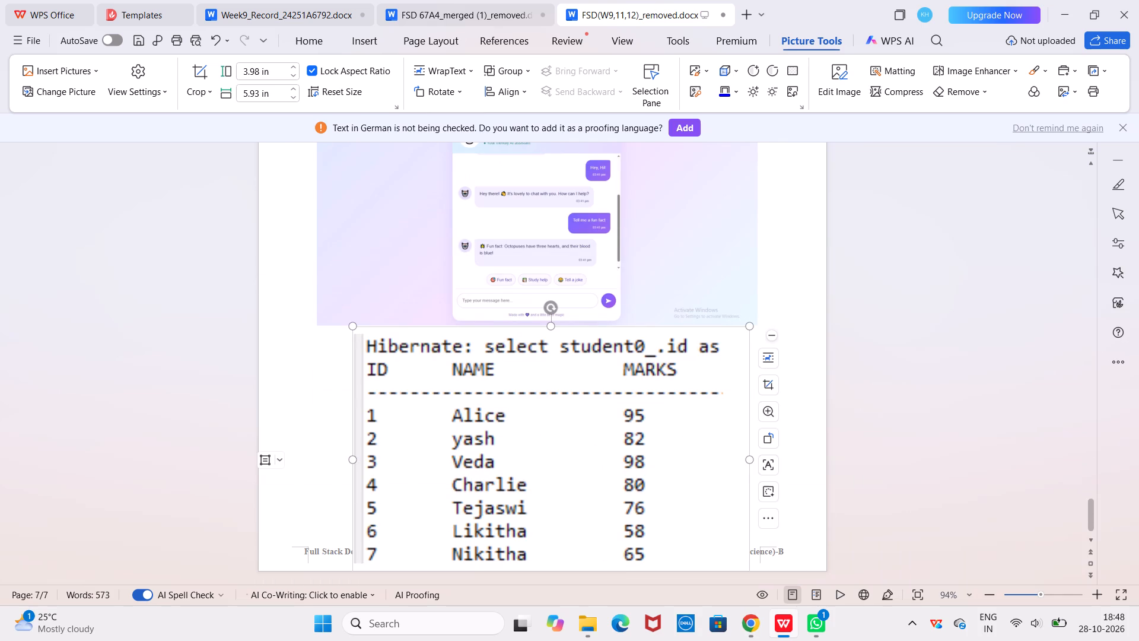
{"action": "scroll", "coordinate": [613, 347], "scroll_direction": "down", "scroll_amount": 1}
{"action": "left_click", "coordinate": [598, 401]}
{"action": "left_click_drag", "start_coordinate": [598, 401], "coordinate": [603, 350]}
{"action": "left_click", "coordinate": [767, 357]}
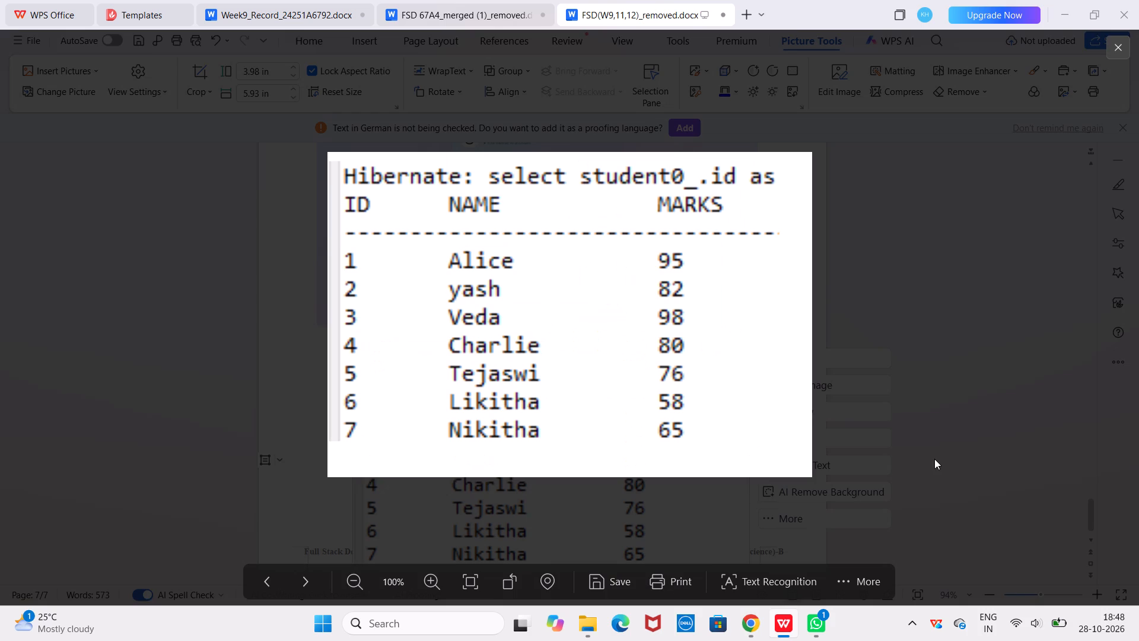
{"action": "left_click", "coordinate": [1119, 49]}
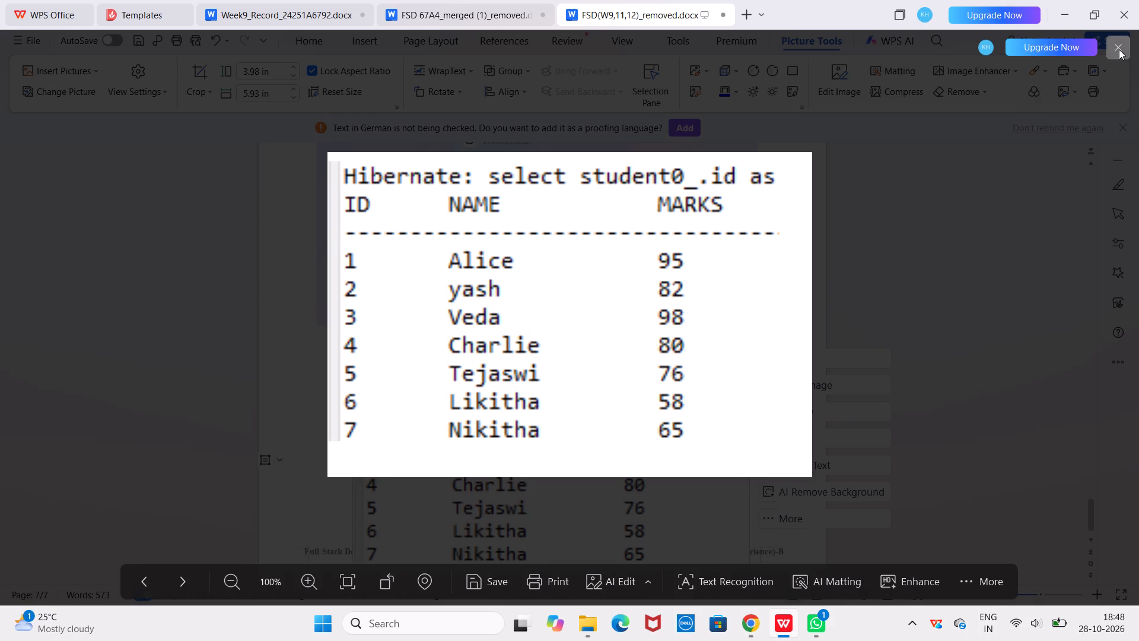
{"action": "left_click", "coordinate": [840, 365]}
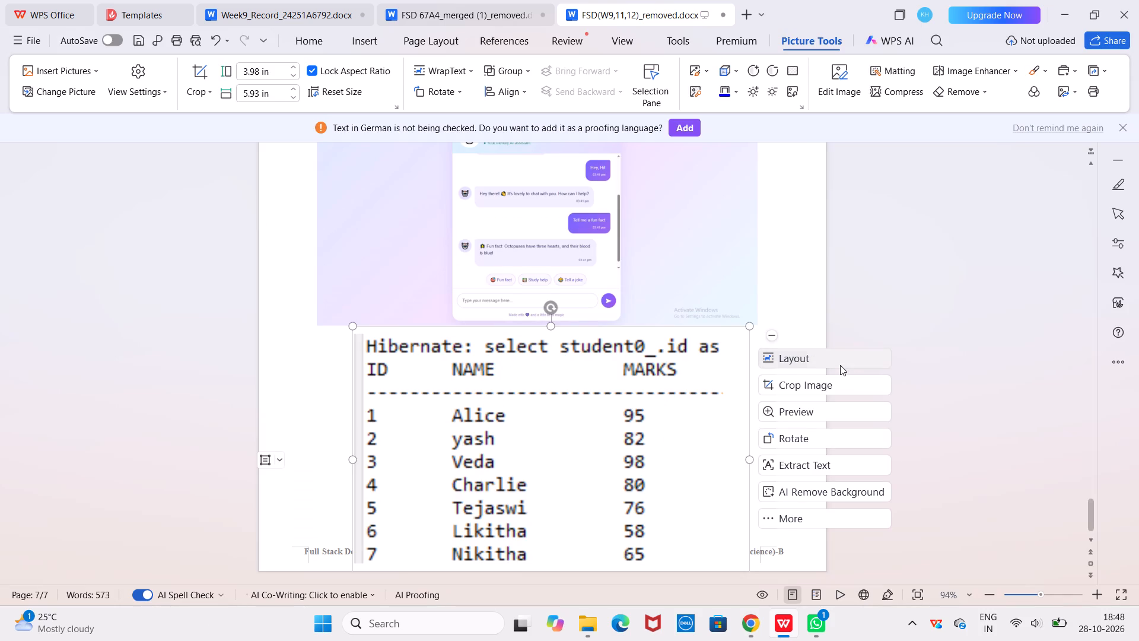
{"action": "left_click", "coordinate": [769, 366]}
{"action": "left_click", "coordinate": [930, 463]}
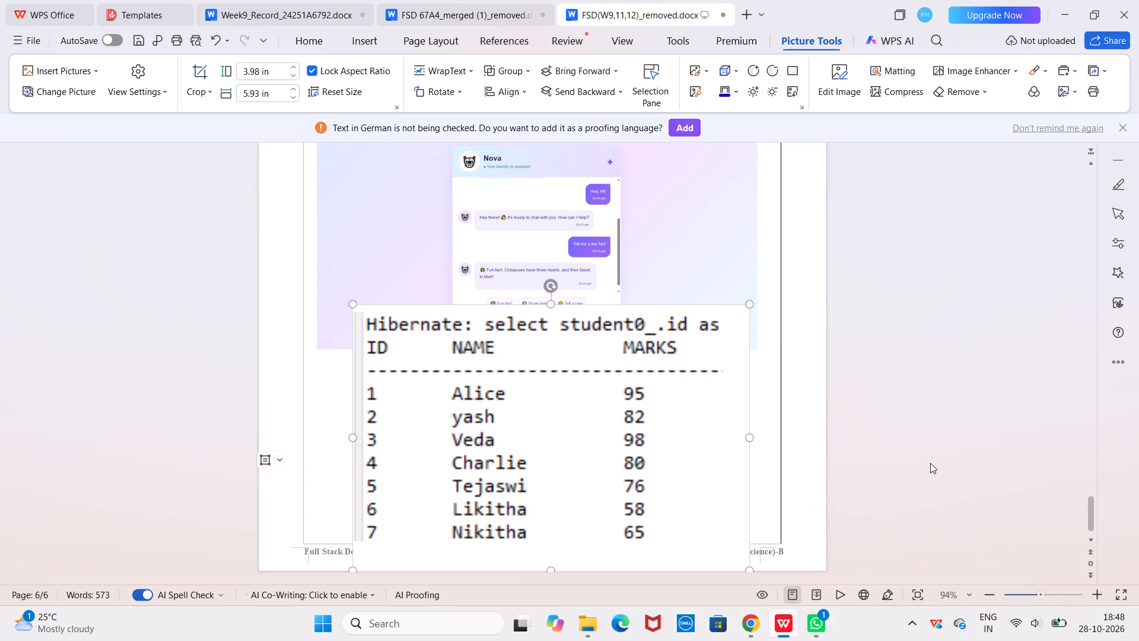
Move the student-marks picture up to the top of page 6, beside the OUTPUT heading and above the Nova chat screenshot.
{"action": "left_click_drag", "start_coordinate": [614, 420], "coordinate": [632, 226]}
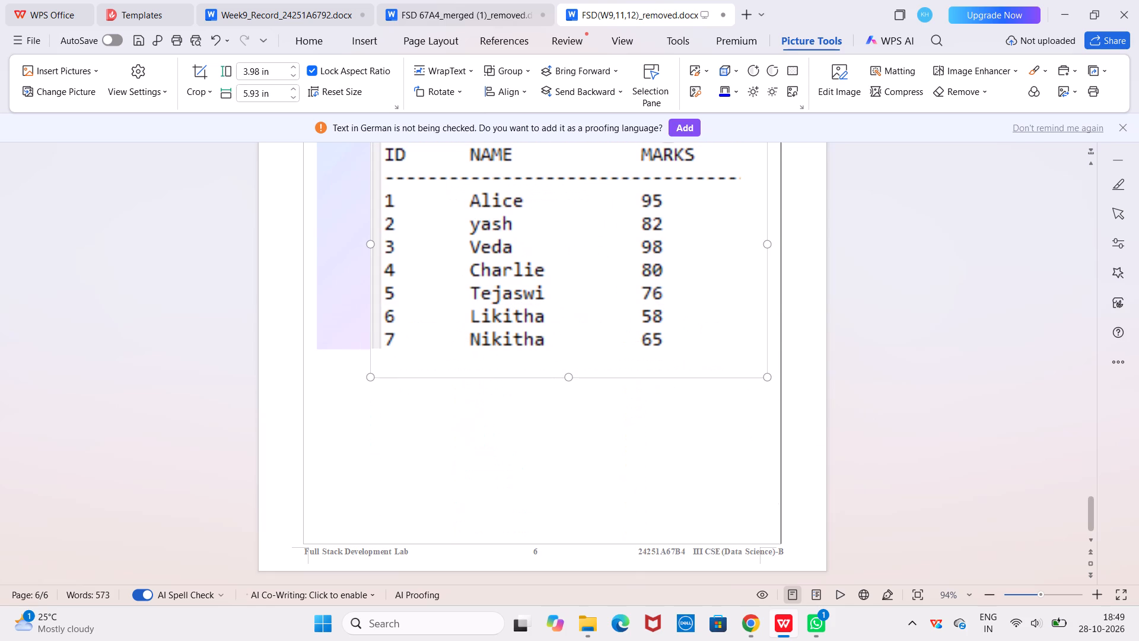
{"action": "scroll", "coordinate": [632, 227], "scroll_direction": "up", "scroll_amount": 4}
{"action": "left_click_drag", "start_coordinate": [595, 375], "coordinate": [597, 361]}
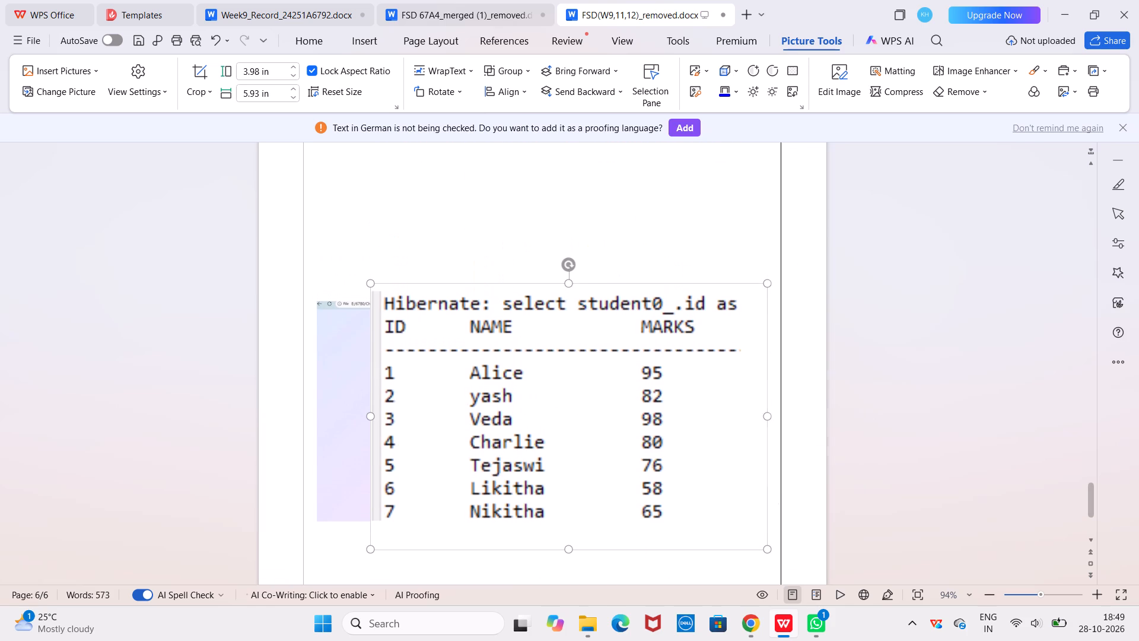
{"action": "left_click_drag", "start_coordinate": [597, 361], "coordinate": [584, 201]}
{"action": "scroll", "coordinate": [584, 201], "scroll_direction": "up", "scroll_amount": 4}
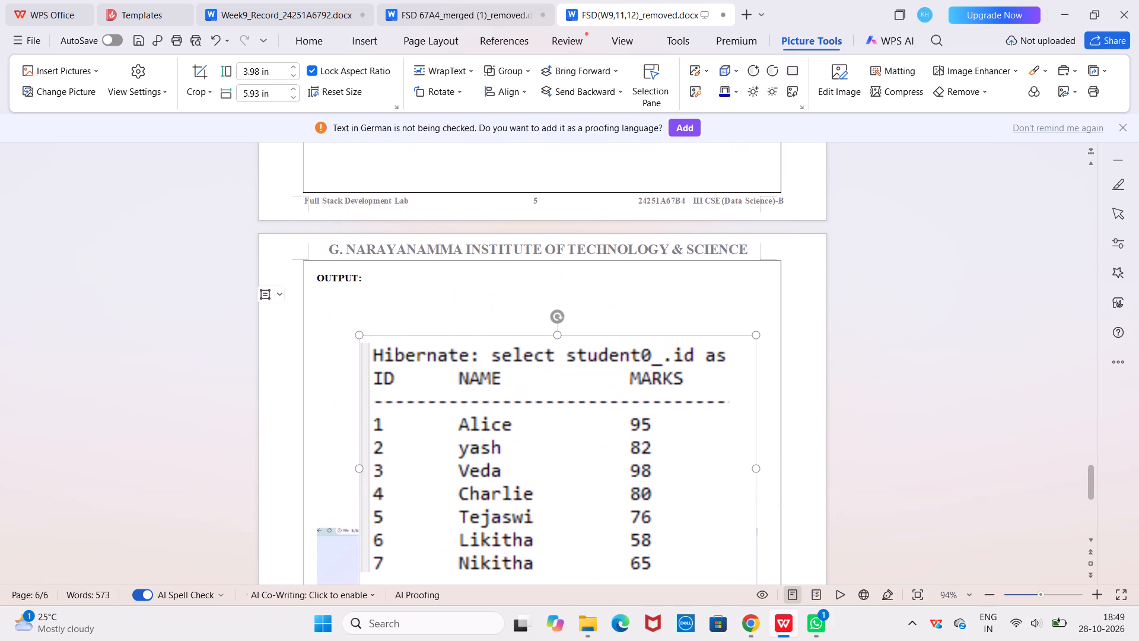
{"action": "left_click_drag", "start_coordinate": [531, 434], "coordinate": [488, 379]}
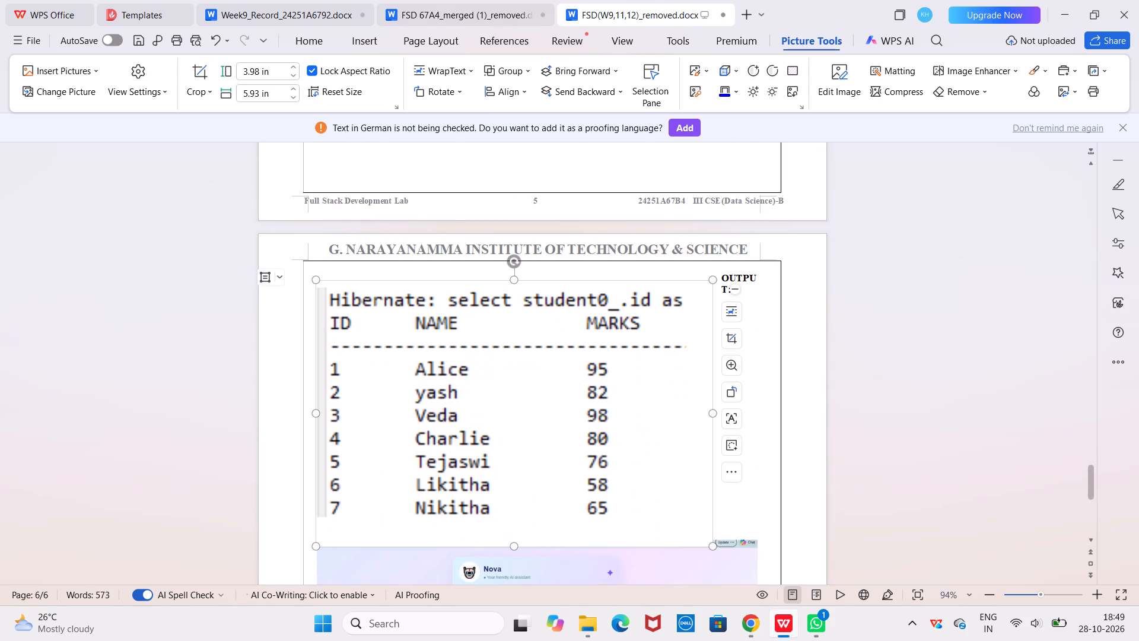
Shrink the student-marks picture to about 3.35 by 4.99 in and fit it between the OUTPUT heading and the Nova chat screenshot.
{"action": "left_click", "coordinate": [434, 350]}
{"action": "left_click_drag", "start_coordinate": [315, 280], "coordinate": [338, 306]}
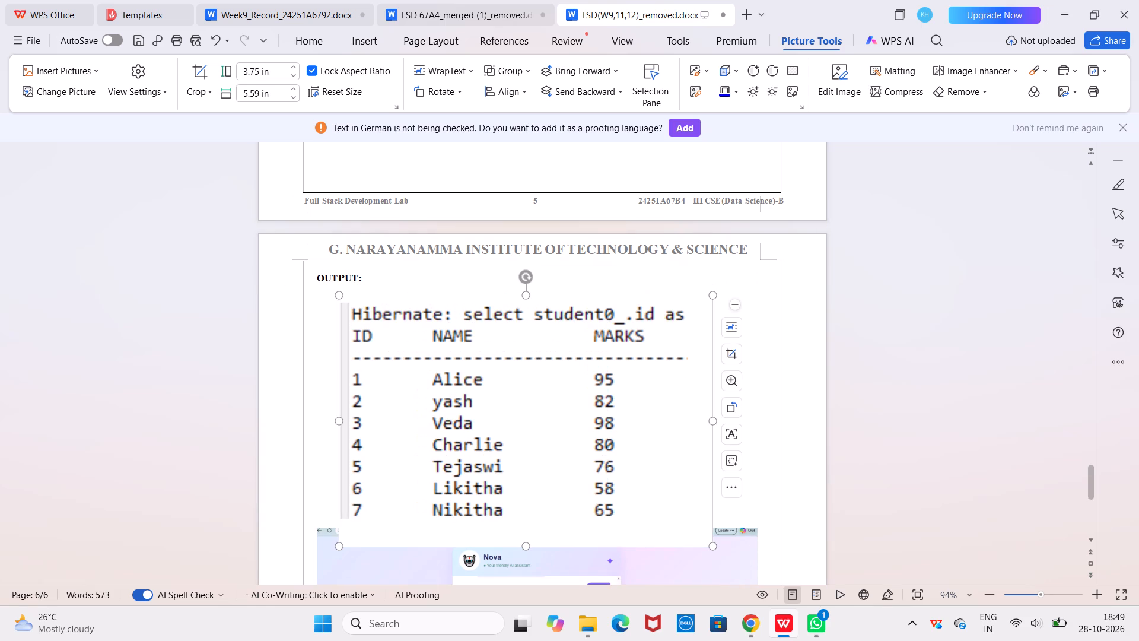
{"action": "left_click_drag", "start_coordinate": [712, 294], "coordinate": [673, 308]}
{"action": "left_click_drag", "start_coordinate": [586, 320], "coordinate": [582, 306]}
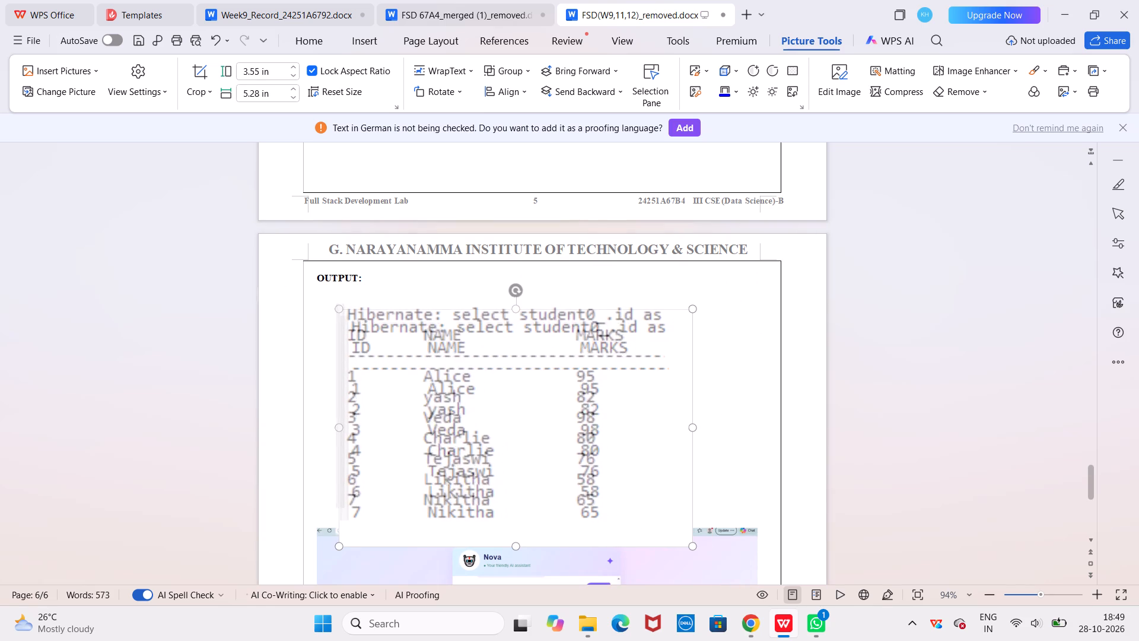
{"action": "left_click_drag", "start_coordinate": [582, 306], "coordinate": [580, 301]}
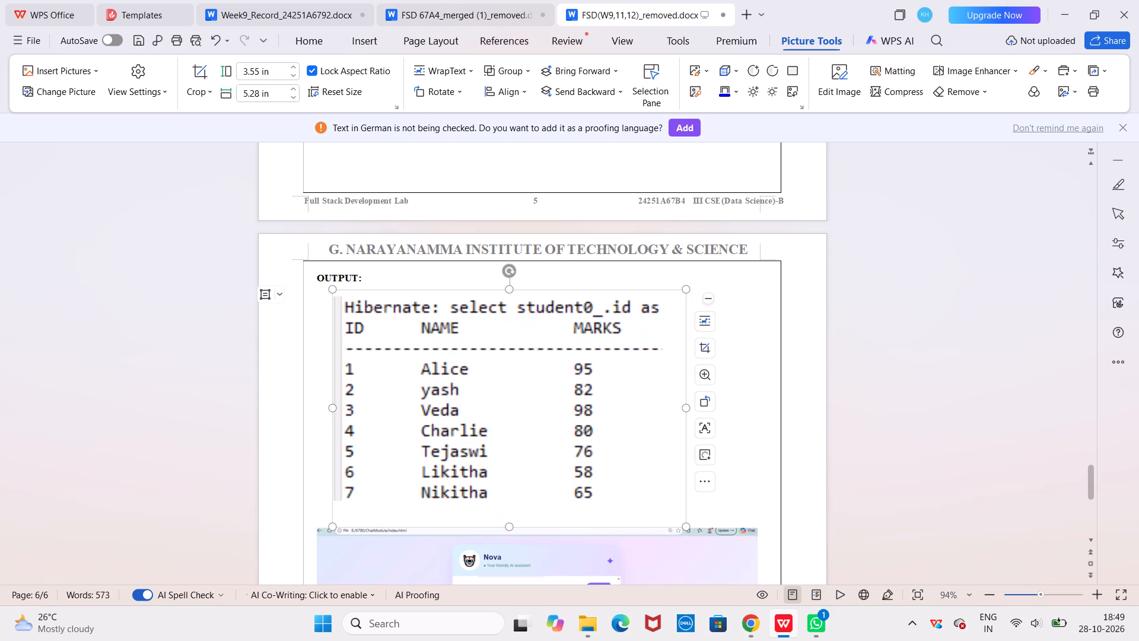
{"action": "left_click_drag", "start_coordinate": [684, 524], "coordinate": [664, 493]}
{"action": "left_click", "coordinate": [733, 467]}
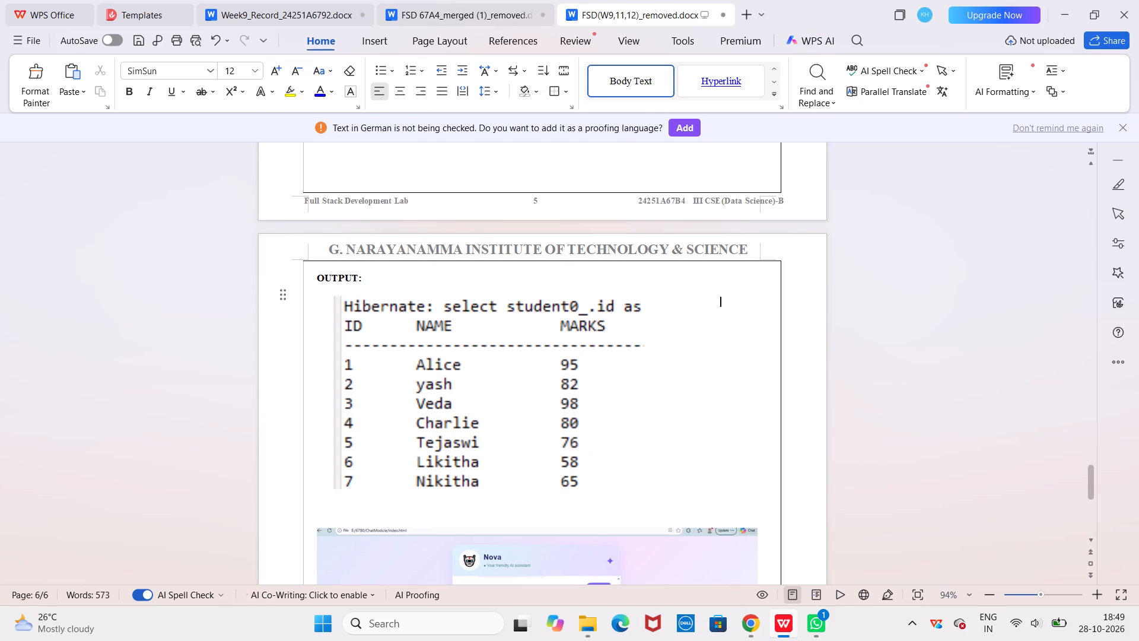
Delete the Nova chat screenshot below the student-marks picture.
{"action": "scroll", "coordinate": [730, 456], "scroll_direction": "down", "scroll_amount": 1}
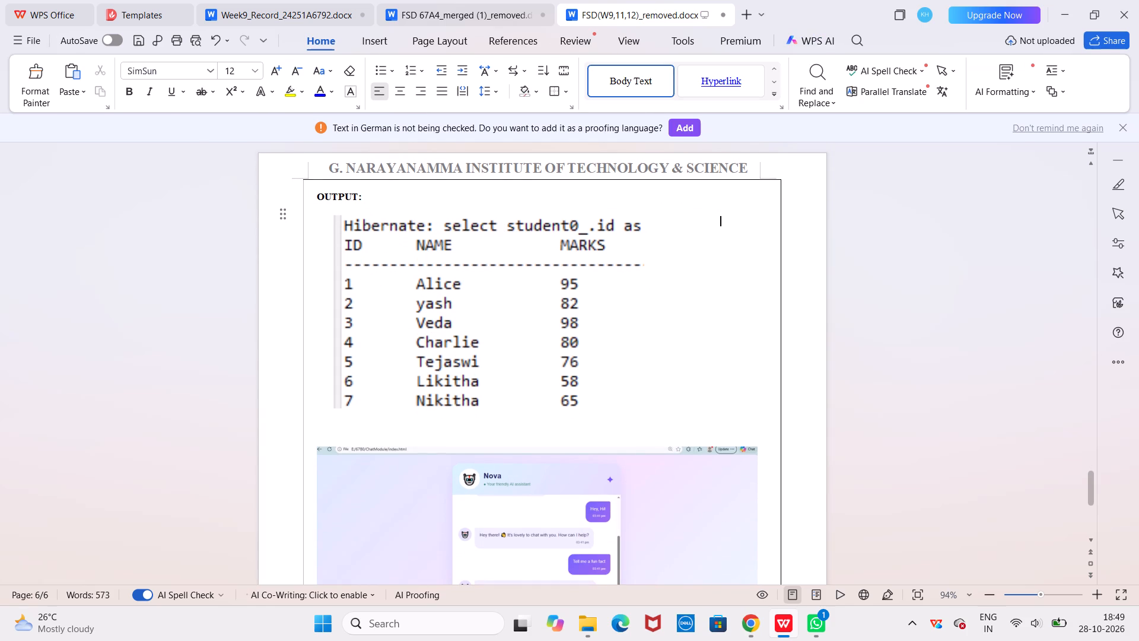
{"action": "left_click", "coordinate": [638, 496]}
{"action": "right_click", "coordinate": [638, 496]}
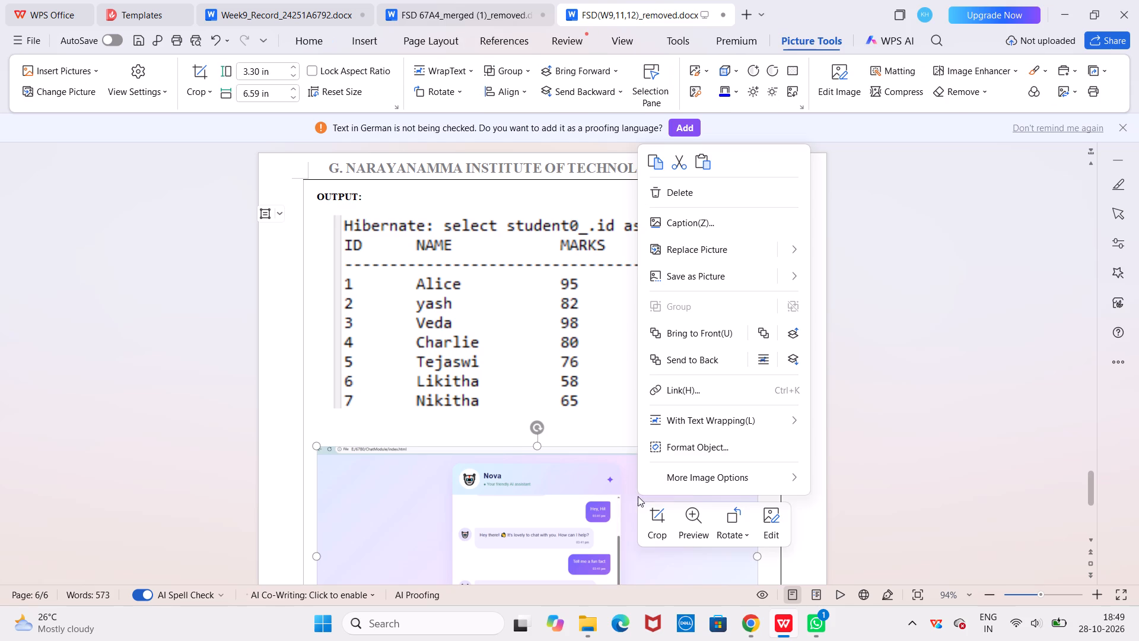
{"action": "left_click", "coordinate": [714, 193]}
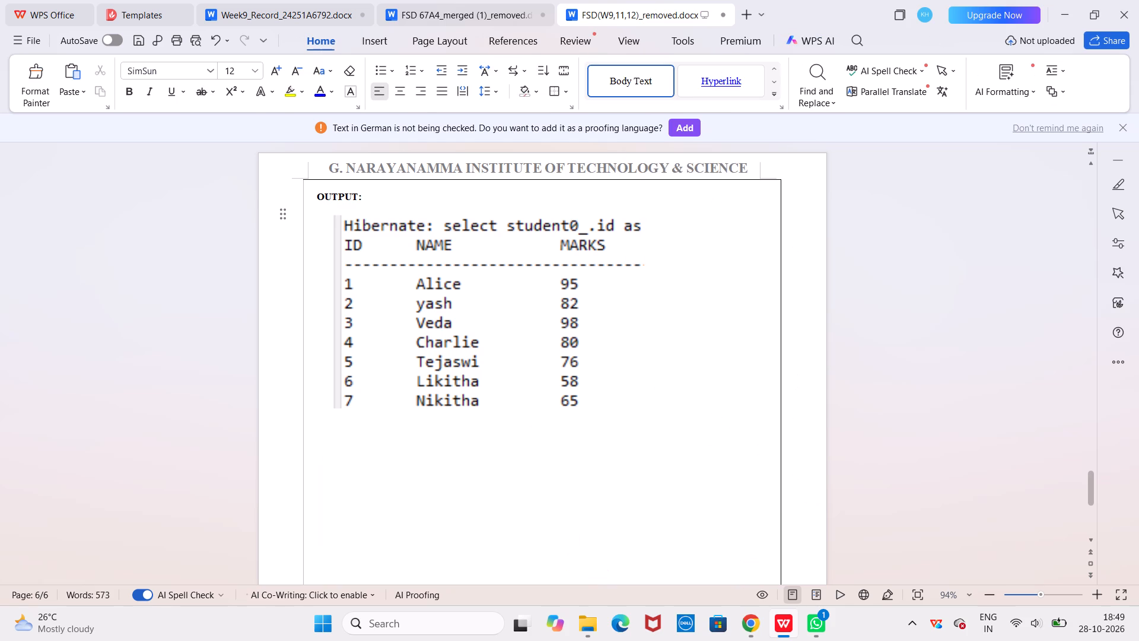
{"action": "left_click", "coordinate": [671, 407]}
{"action": "key", "text": "Down"}
{"action": "key", "text": "Down"}
Reduce the student-marks picture under the OUTPUT heading to about 3.07 in high by 4.82 in wide.
{"action": "left_click", "coordinate": [613, 372]}
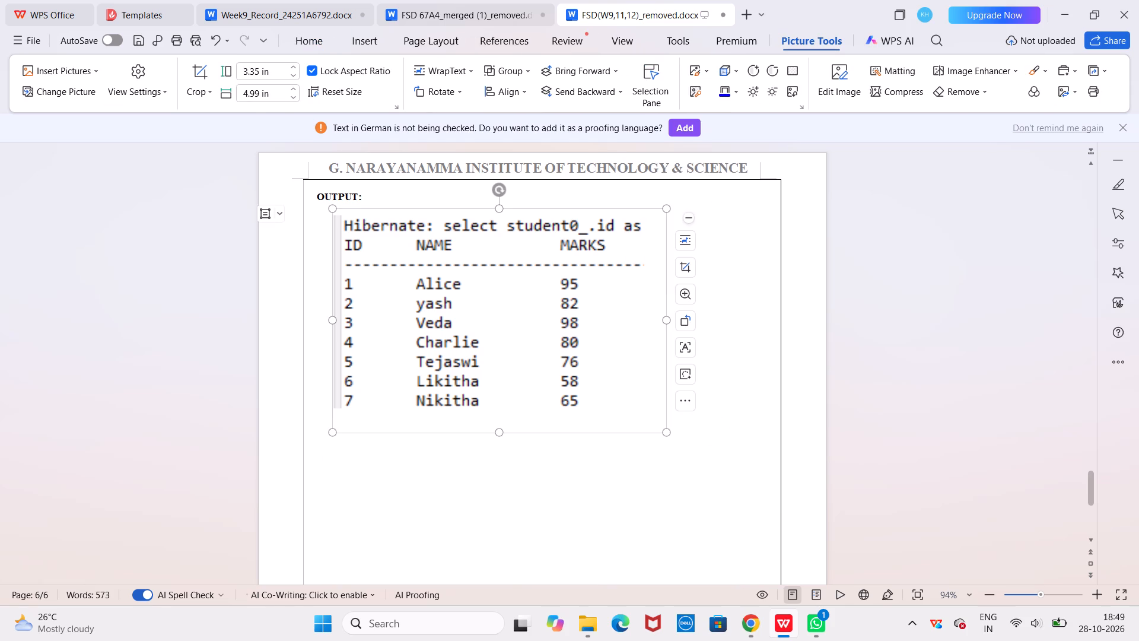
{"action": "left_click_drag", "start_coordinate": [667, 208], "coordinate": [654, 215]}
{"action": "left_click", "coordinate": [591, 316]}
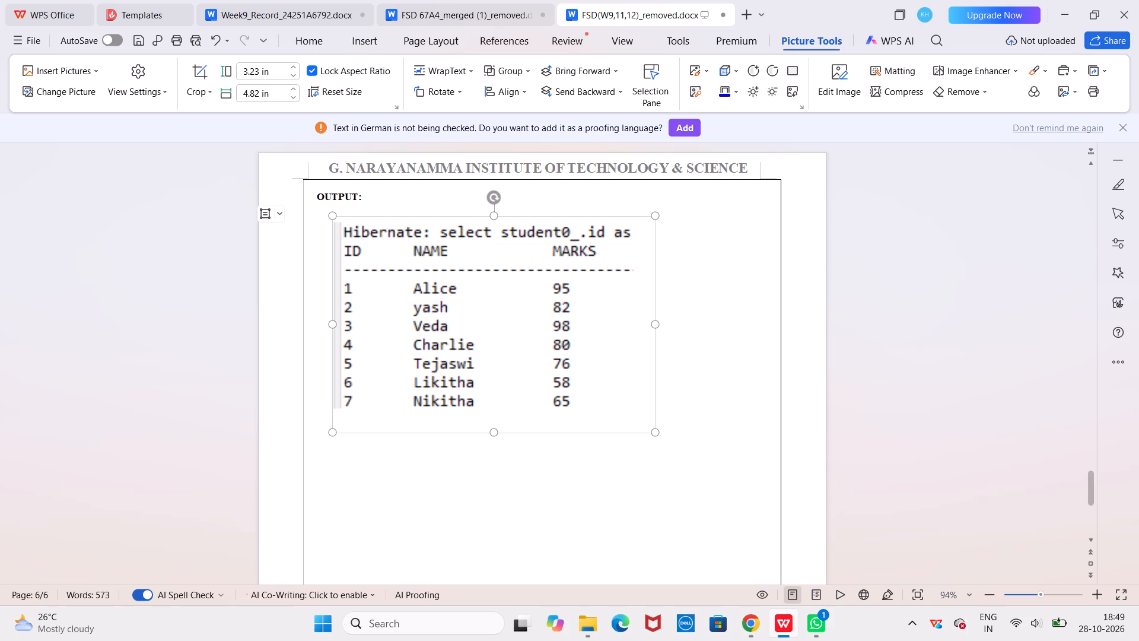
{"action": "left_click_drag", "start_coordinate": [494, 433], "coordinate": [494, 421]}
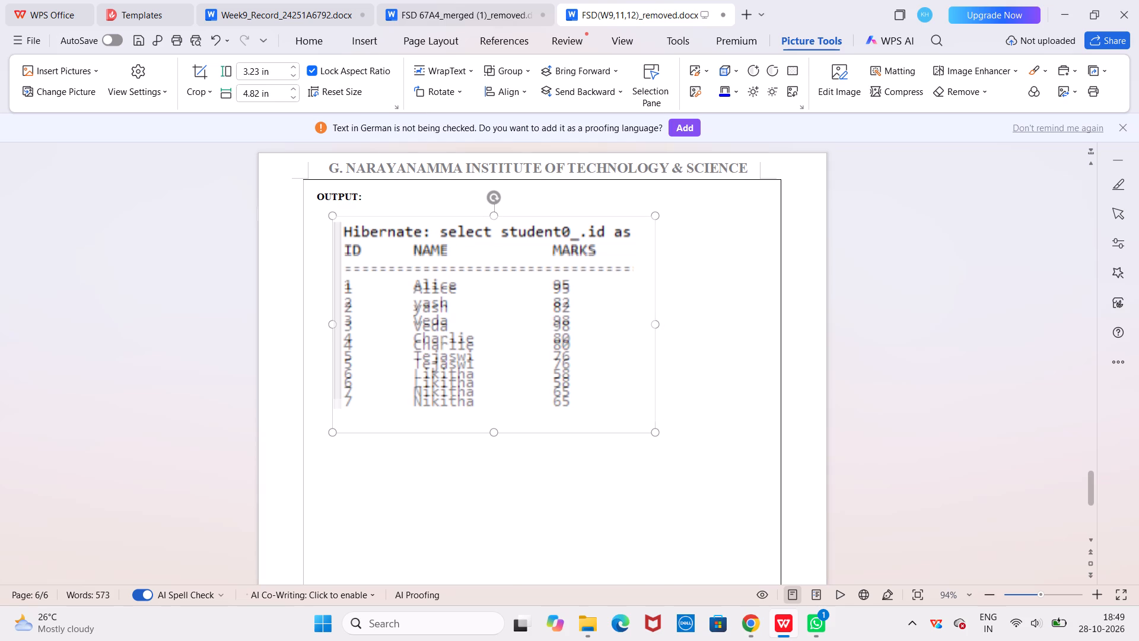
{"action": "left_click", "coordinate": [494, 421]}
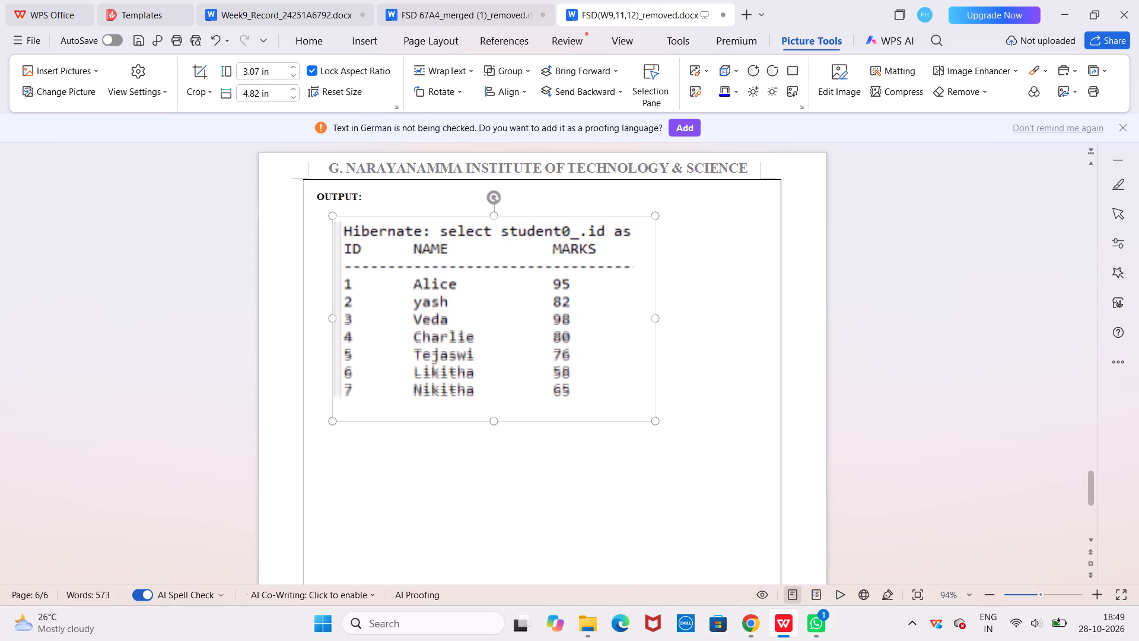
{"action": "left_click", "coordinate": [507, 450]}
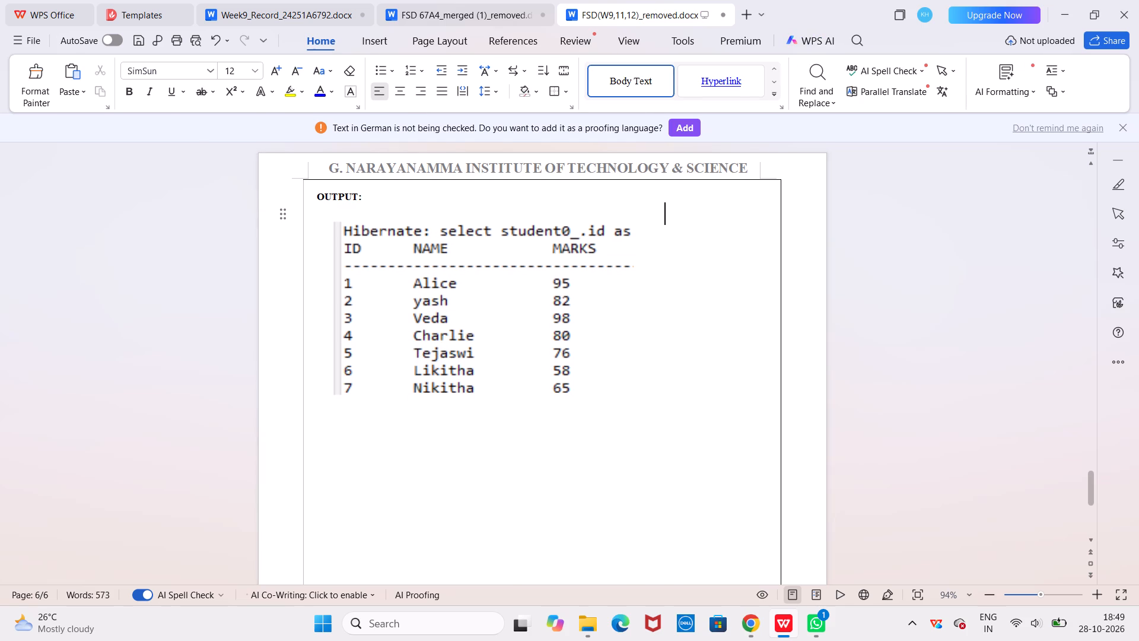
Insert 13 blank lines beside the student-marks picture on page 6 so the text cursor sits just below the picture.
{"action": "key", "text": "Down"}
{"action": "key", "text": "Down"}
{"action": "left_click", "coordinate": [616, 396]}
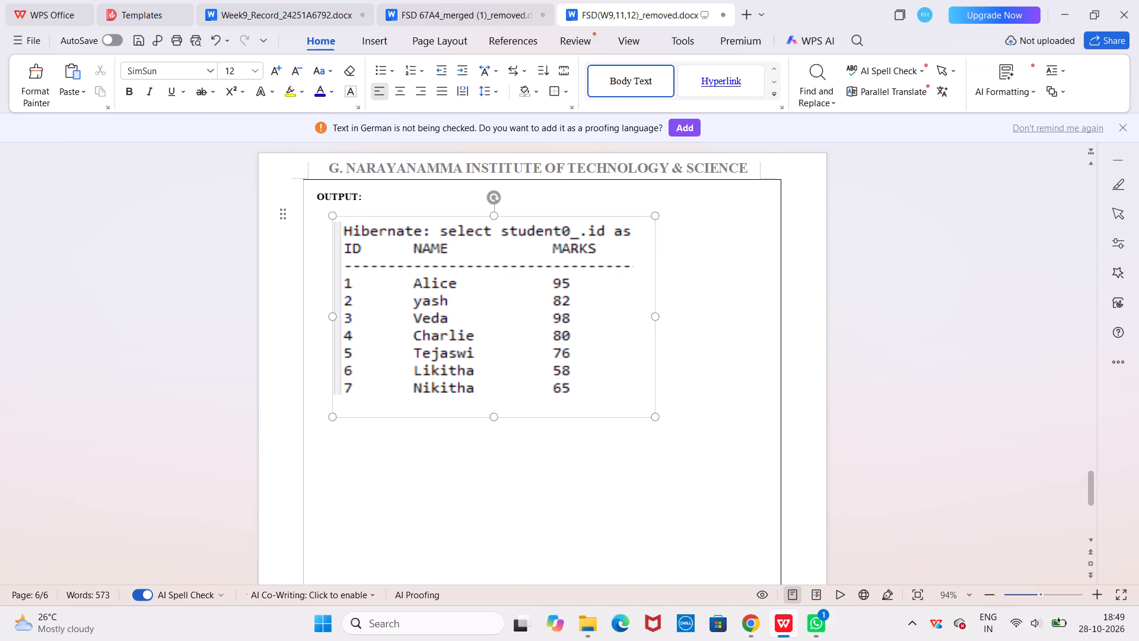
{"action": "left_click", "coordinate": [676, 458]}
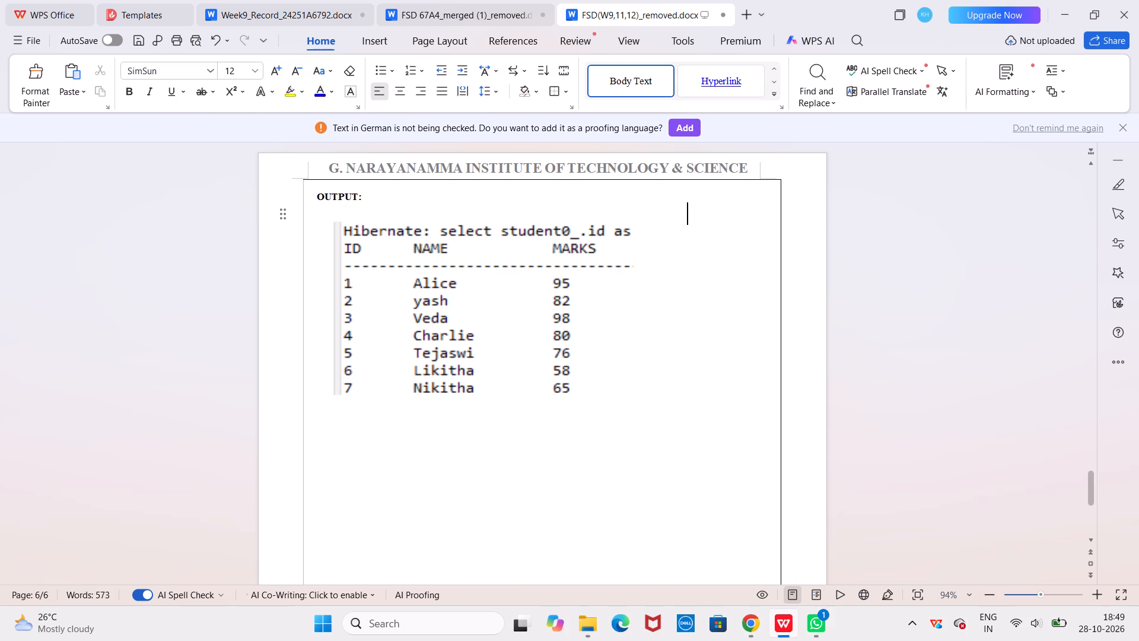
{"action": "left_click", "coordinate": [676, 400]}
{"action": "key", "text": "Return"}
{"action": "key", "text": "Return"}
{"action": "key", "text": "Return"}
{"action": "key", "text": "Return"}
{"action": "key", "text": "Return"}
{"action": "key", "text": "Return"}
{"action": "key", "text": "Return"}
{"action": "key", "text": "Return"}
{"action": "key", "text": "Return"}
{"action": "key", "text": "Return"}
{"action": "key", "text": "Return"}
{"action": "key", "text": "Return"}
{"action": "key", "text": "Return"}
{"action": "key", "text": "Return"}
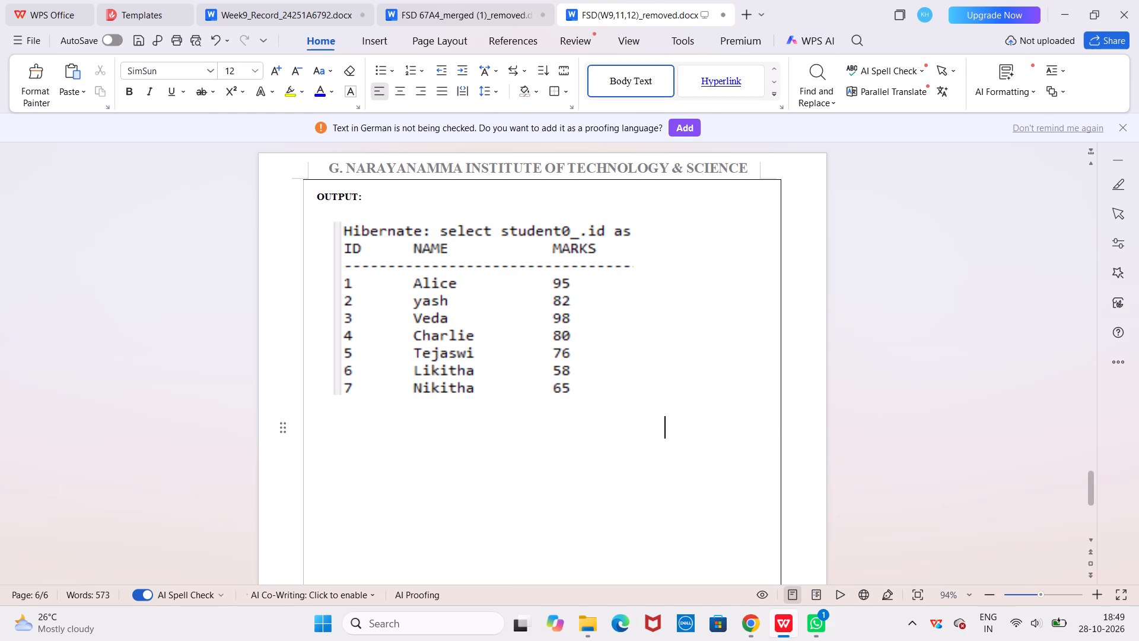
{"action": "key", "text": "BackSpace"}
{"action": "key", "text": "BackSpace"}
{"action": "key", "text": "Return"}
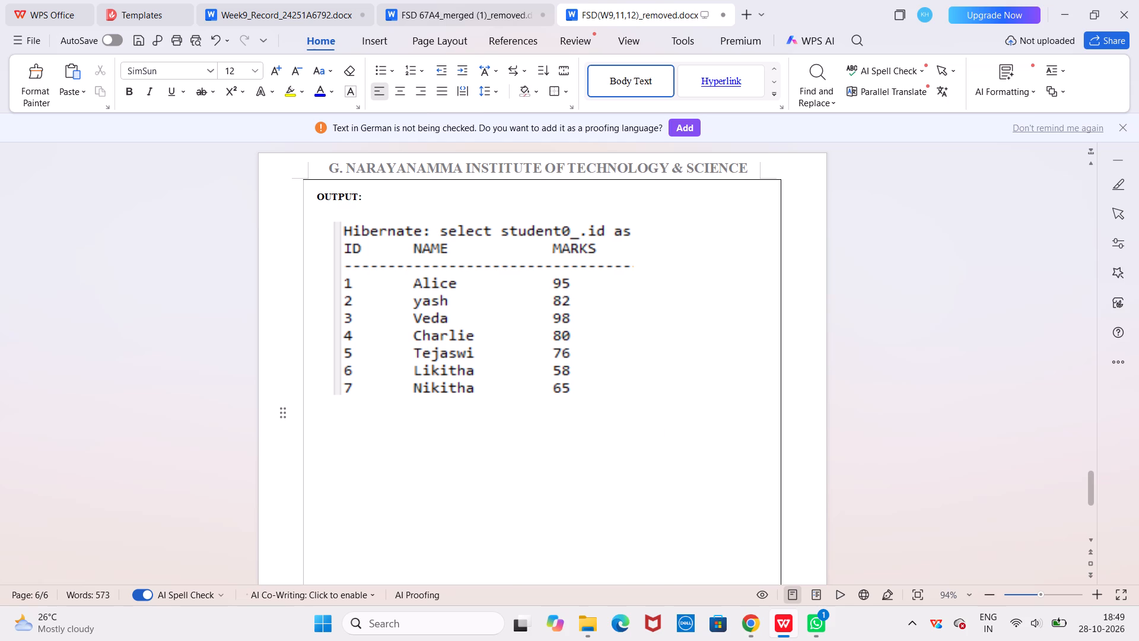
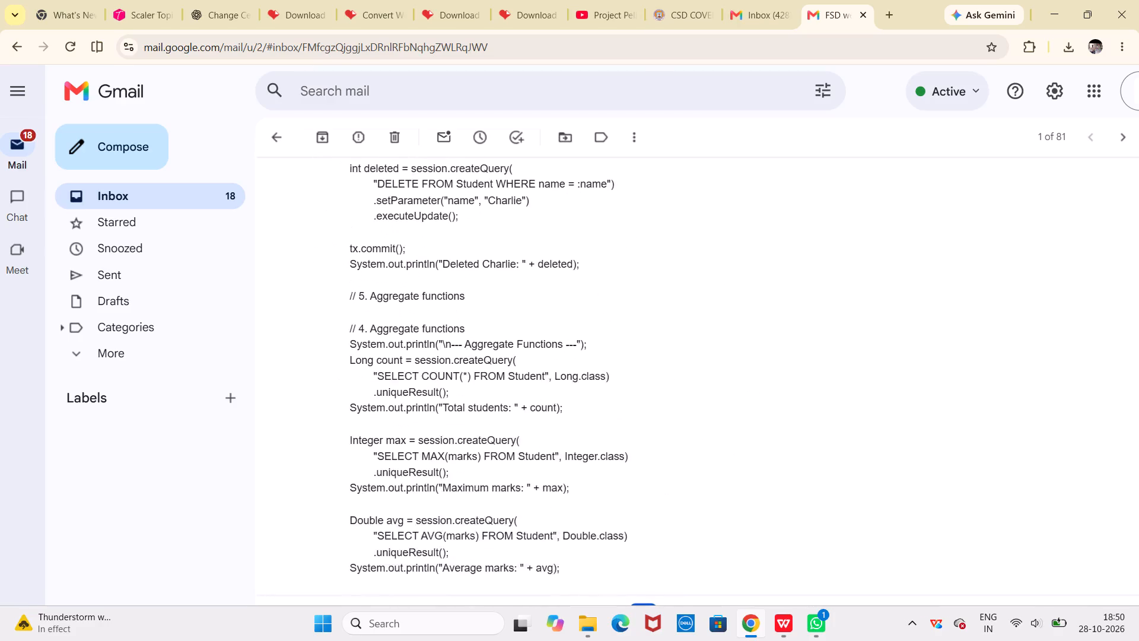
Copy the "HQLDemo :" label from the Outputs section of the Gmail message and paste it into the WPS document under the student-marks picture.
{"action": "scroll", "coordinate": [439, 391], "scroll_direction": "down", "scroll_amount": 6}
{"action": "scroll", "coordinate": [439, 391], "scroll_direction": "up", "scroll_amount": 2}
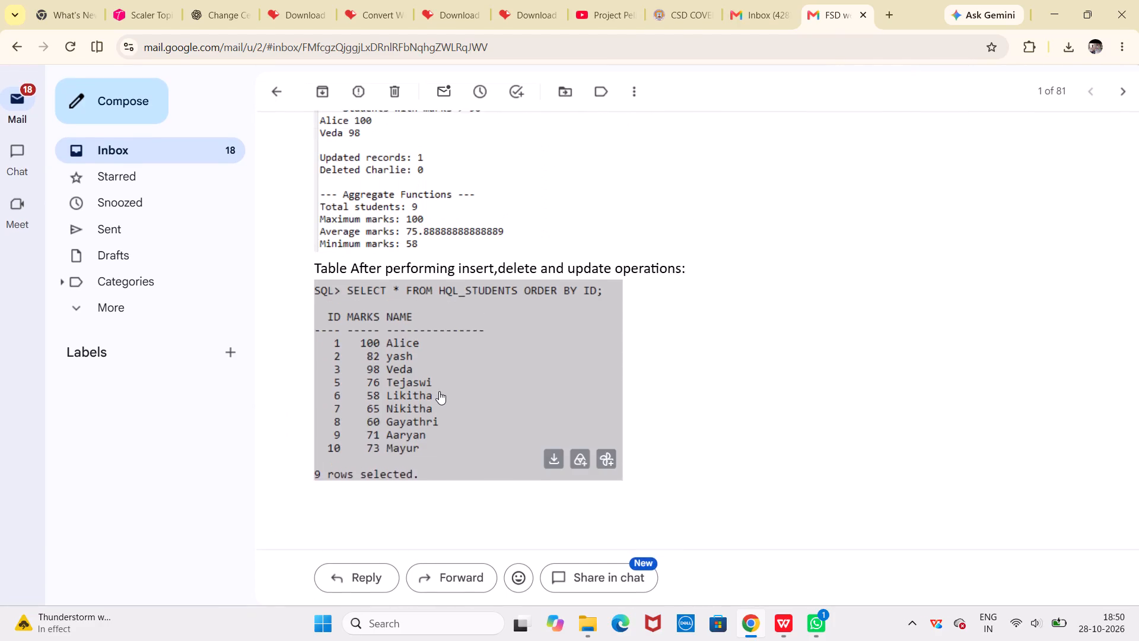
{"action": "scroll", "coordinate": [439, 391], "scroll_direction": "up", "scroll_amount": 2}
{"action": "left_click", "coordinate": [439, 391]}
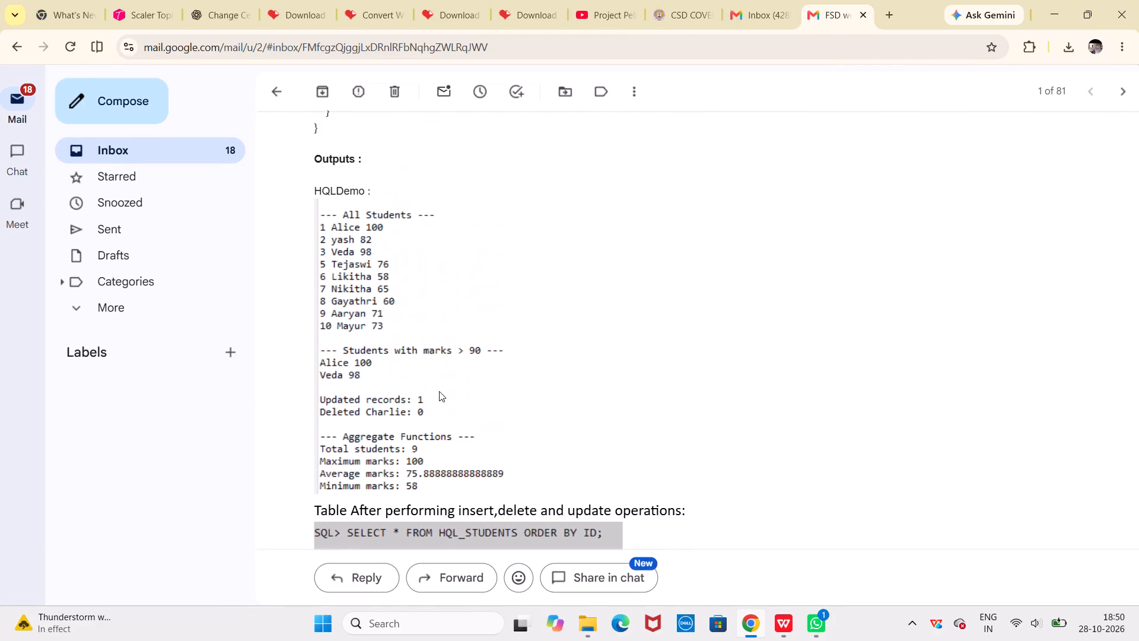
{"action": "left_click_drag", "start_coordinate": [370, 191], "coordinate": [317, 191]}
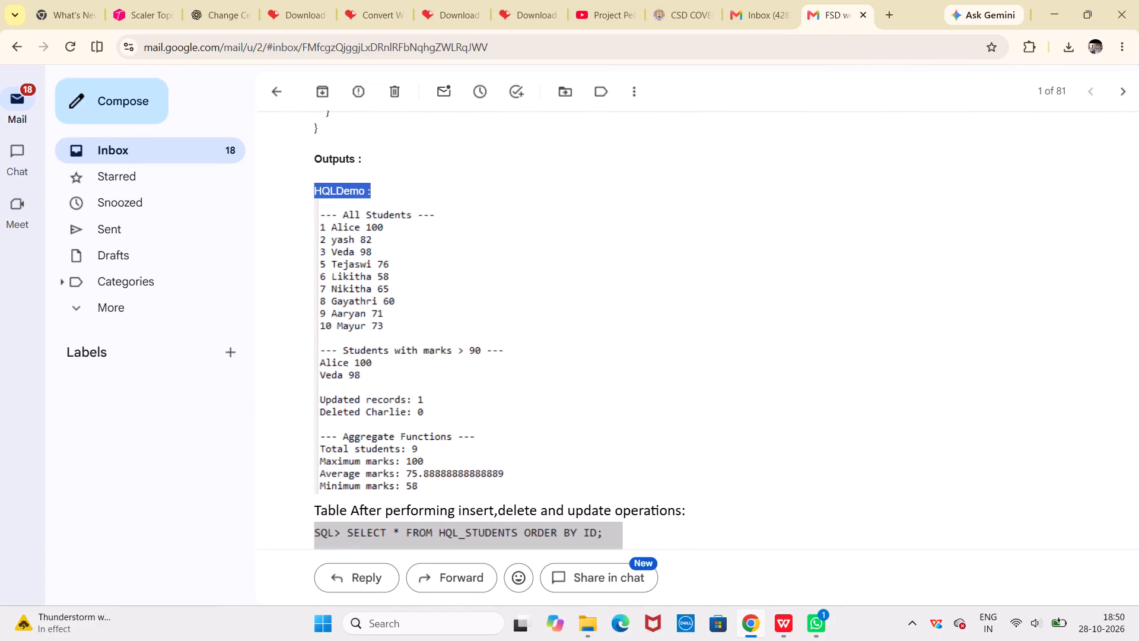
{"action": "left_click_drag", "start_coordinate": [317, 191], "coordinate": [314, 191]}
{"action": "key", "text": "ctrl+c"}
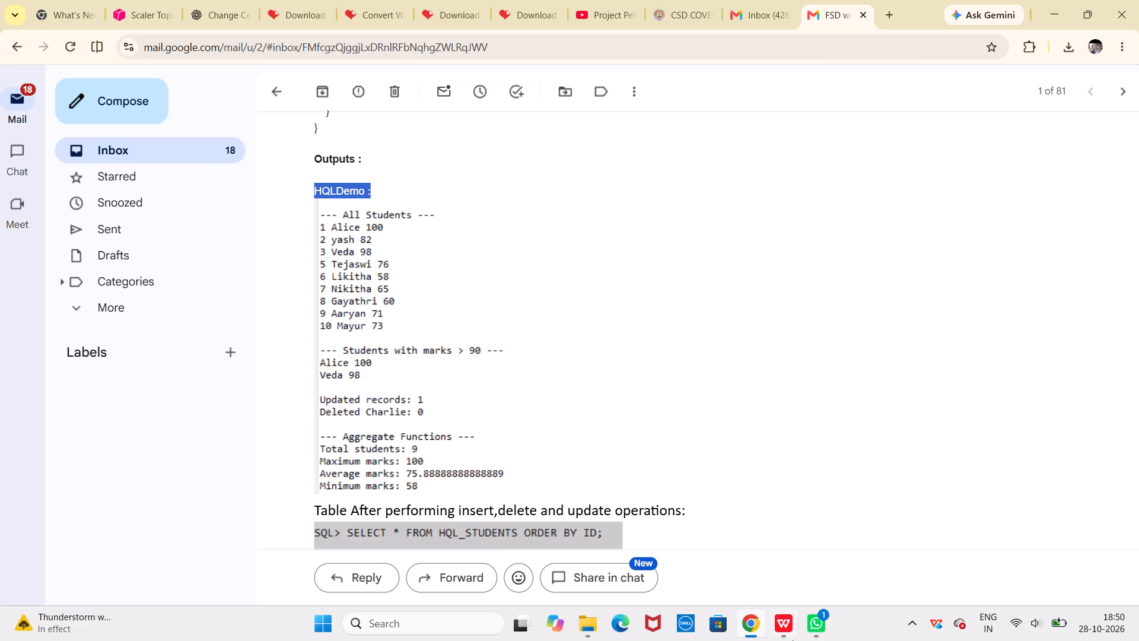
{"action": "left_click", "coordinate": [890, 551]}
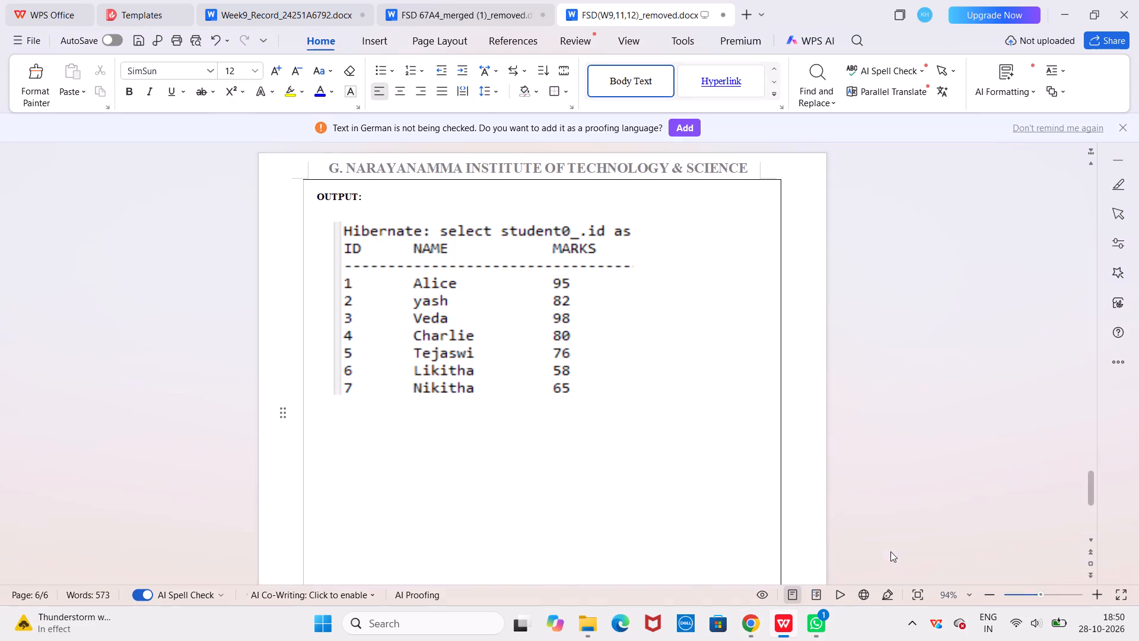
{"action": "key", "text": "ctrl+v"}
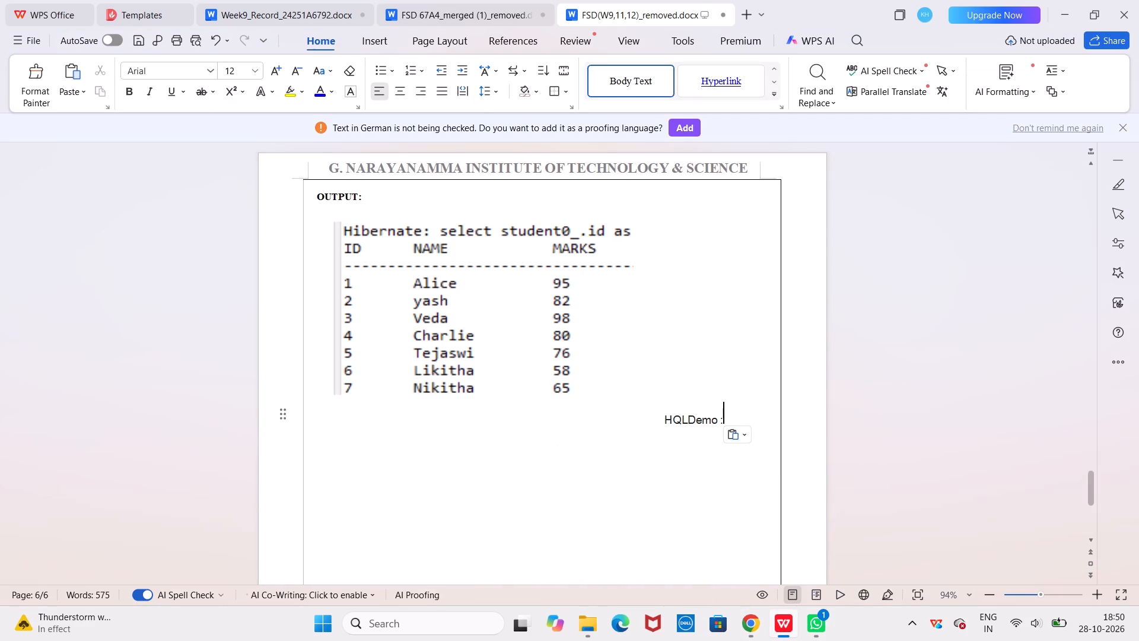
Move the pasted "HQLDemo :" label to the left margin a few lines below the student-marks picture and add an empty line beneath it.
{"action": "left_click", "coordinate": [657, 418]}
{"action": "key", "text": "BackSpace"}
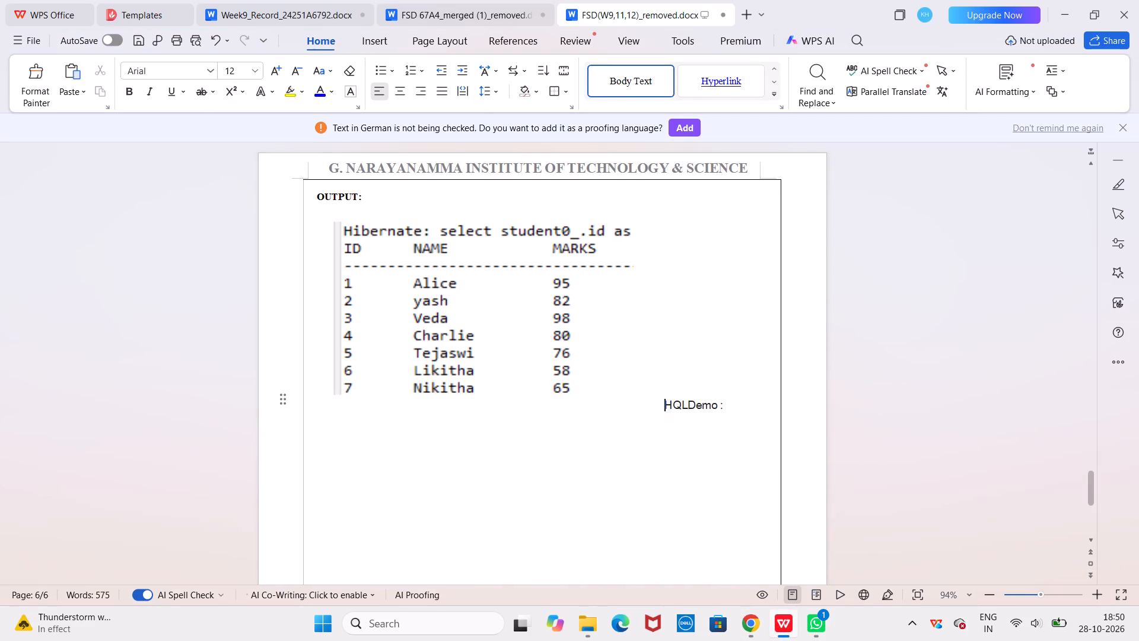
{"action": "key", "text": "BackSpace"}
{"action": "key", "text": "Return"}
{"action": "key", "text": "Return"}
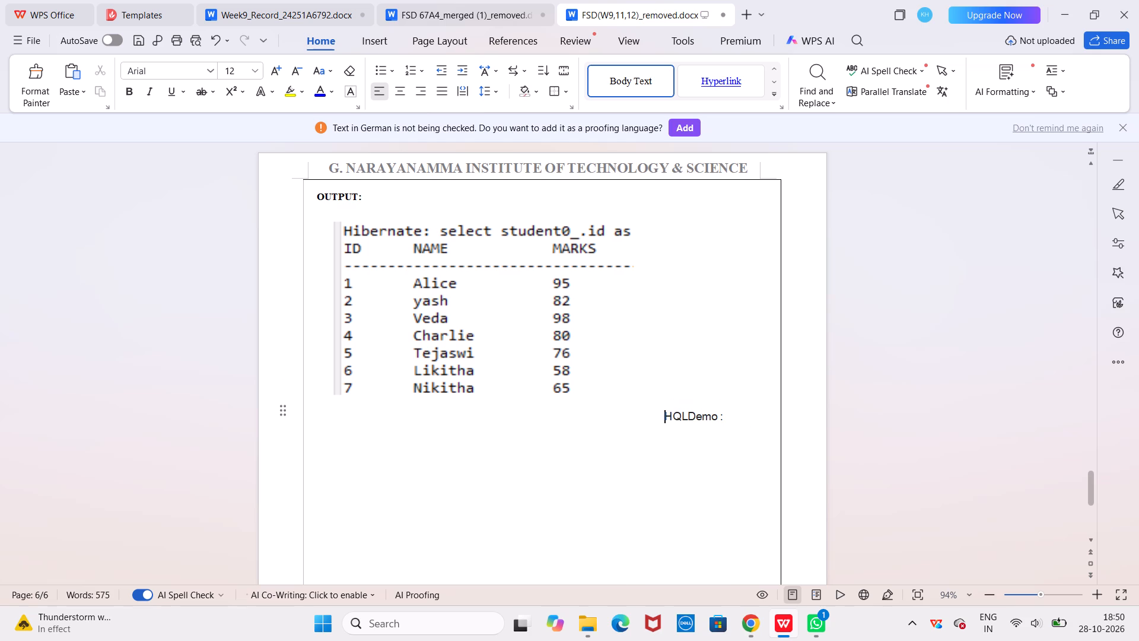
{"action": "key", "text": "Return"}
{"action": "key", "text": "Return"}
{"action": "left_click", "coordinate": [427, 437]}
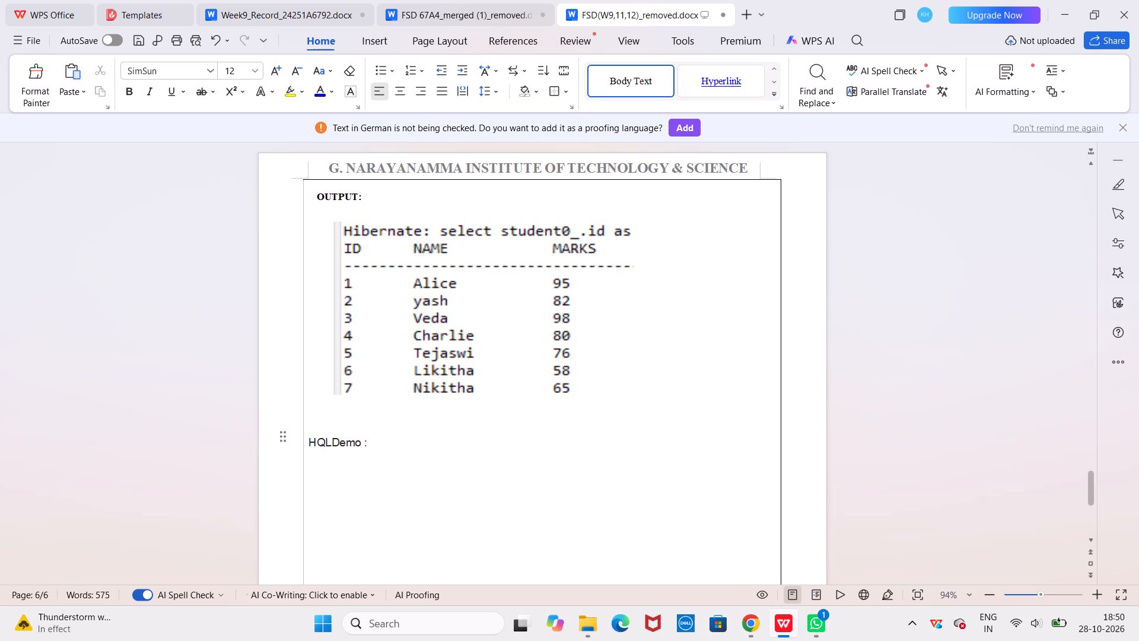
{"action": "key", "text": "Return"}
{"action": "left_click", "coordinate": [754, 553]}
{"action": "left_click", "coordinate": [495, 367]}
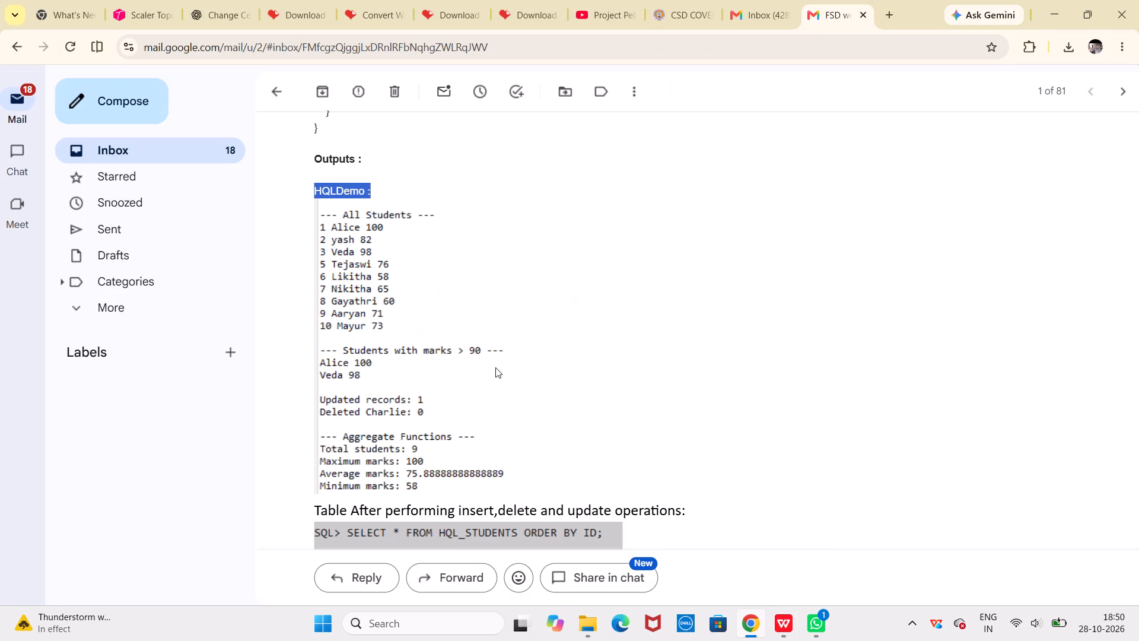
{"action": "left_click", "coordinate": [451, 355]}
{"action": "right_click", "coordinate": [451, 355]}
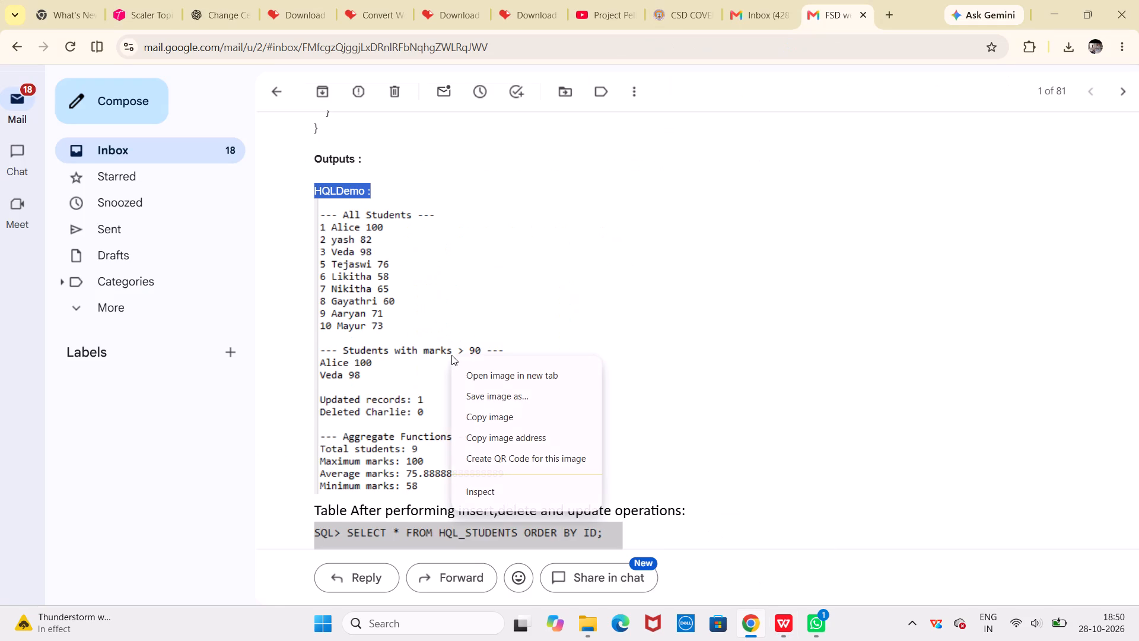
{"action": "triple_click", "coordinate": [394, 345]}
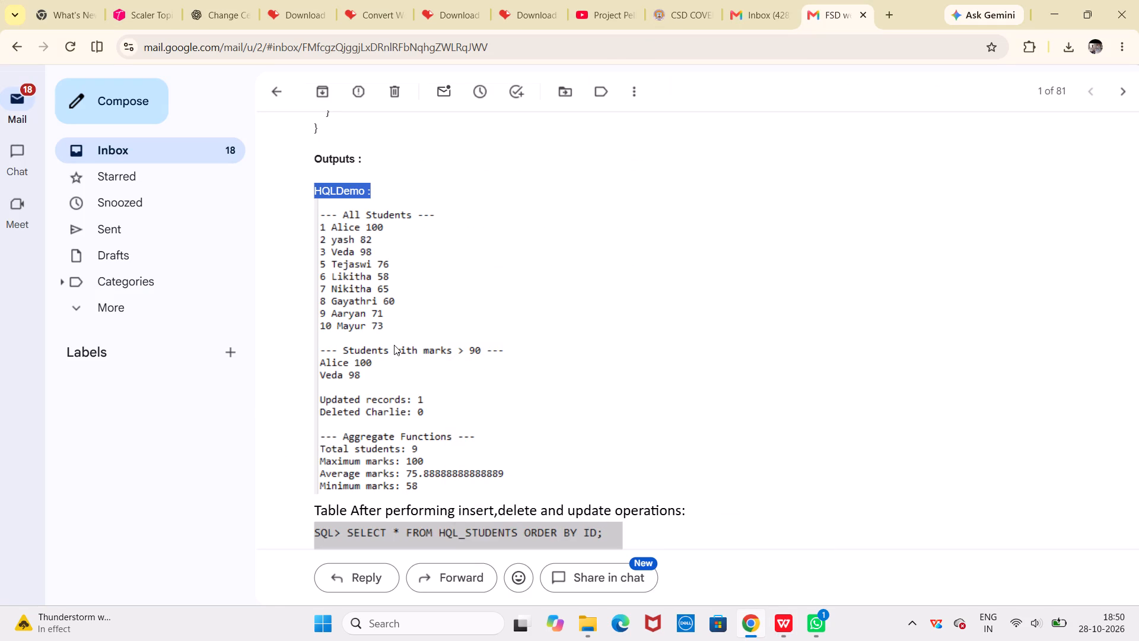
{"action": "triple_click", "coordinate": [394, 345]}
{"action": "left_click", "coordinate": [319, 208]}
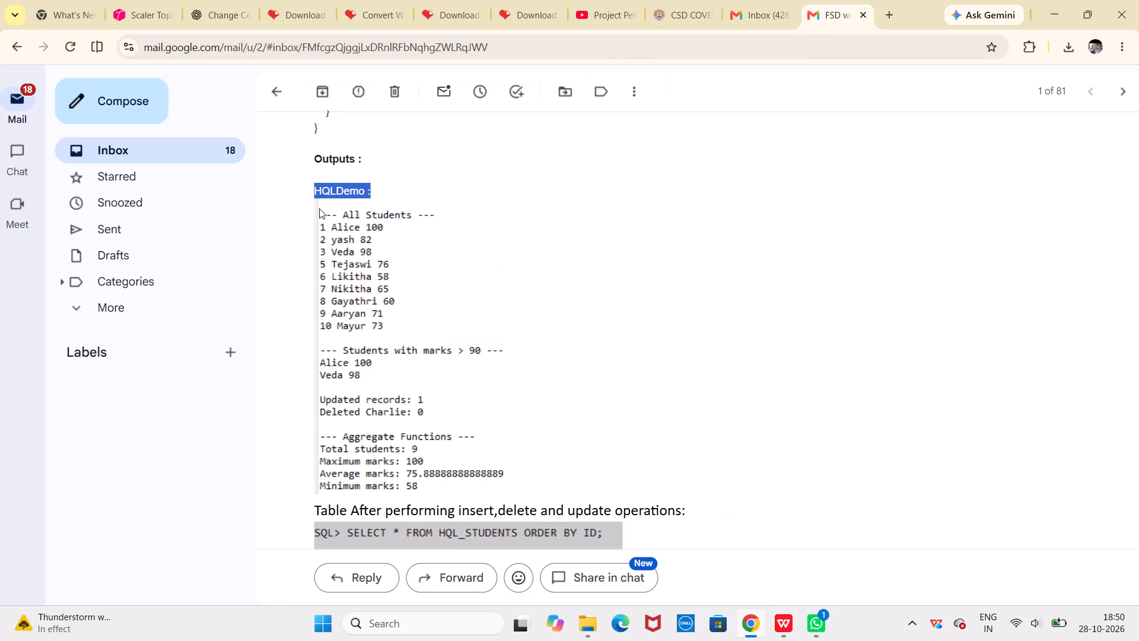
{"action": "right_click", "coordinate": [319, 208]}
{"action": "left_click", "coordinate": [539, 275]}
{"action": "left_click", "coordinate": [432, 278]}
Snip the Gmail message's HQLDemo output, from All Students down to Minimum marks, and paste it under the "HQLDemo :" label in WPS.
{"action": "scroll", "coordinate": [416, 268], "scroll_direction": "down", "scroll_amount": 1}
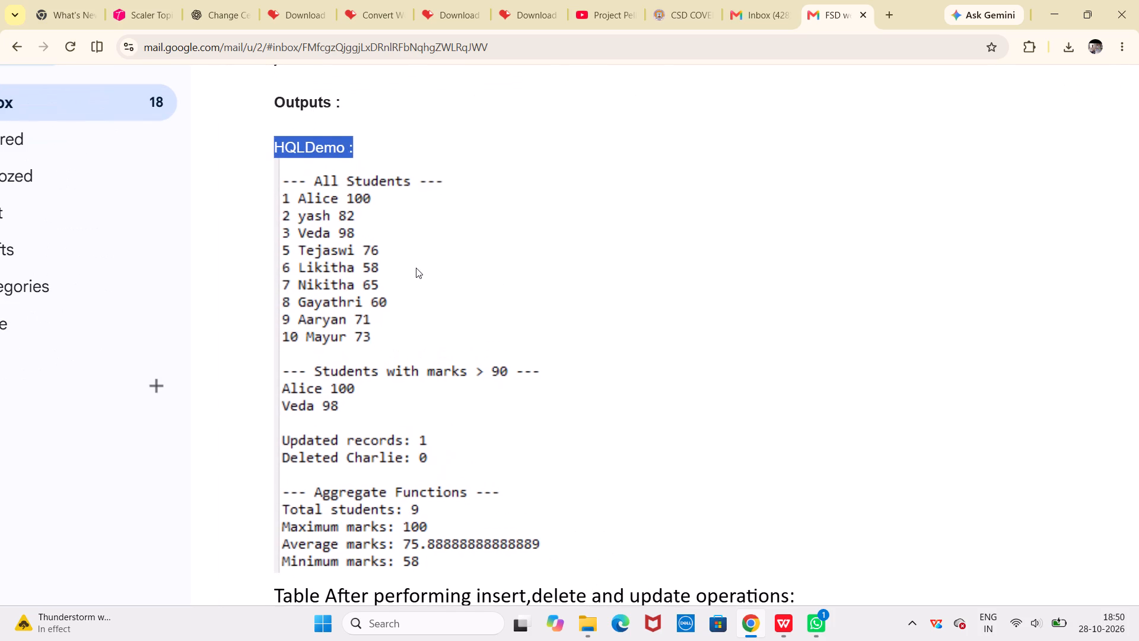
{"action": "scroll", "coordinate": [416, 268], "scroll_direction": "down", "scroll_amount": 1}
{"action": "key", "text": "Print"}
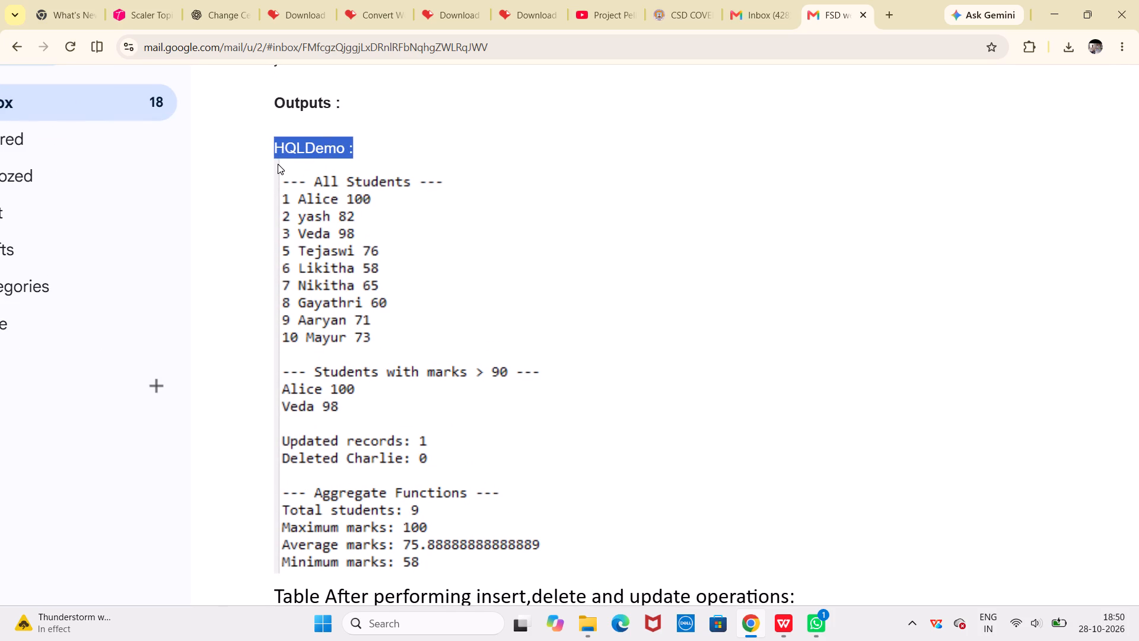
{"action": "left_click", "coordinate": [275, 157]}
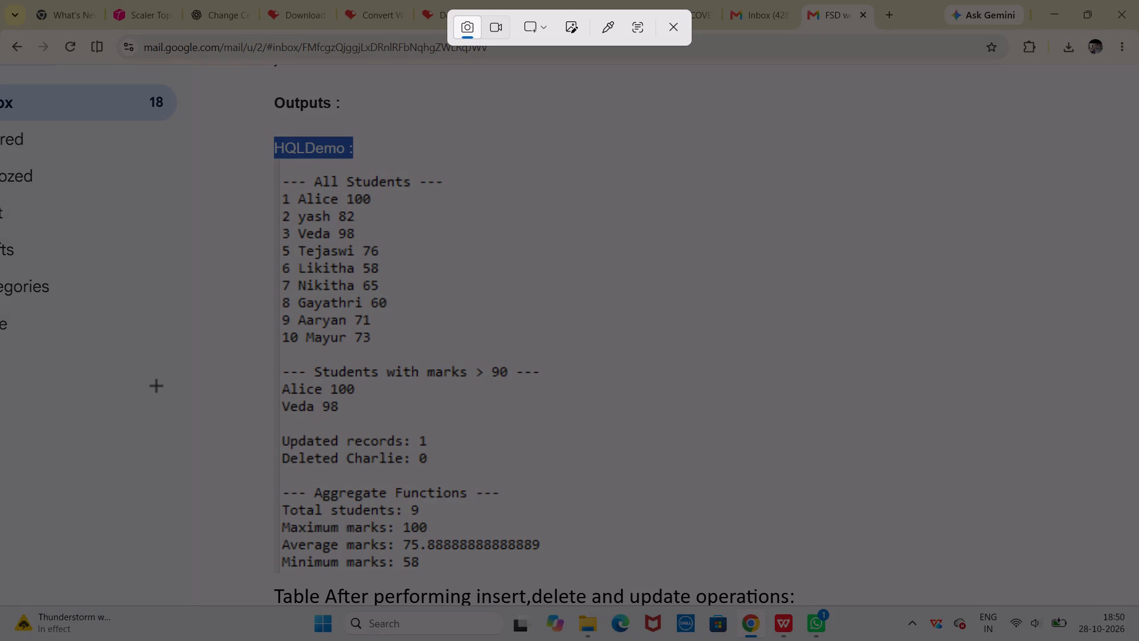
{"action": "left_click_drag", "start_coordinate": [277, 158], "coordinate": [558, 522]}
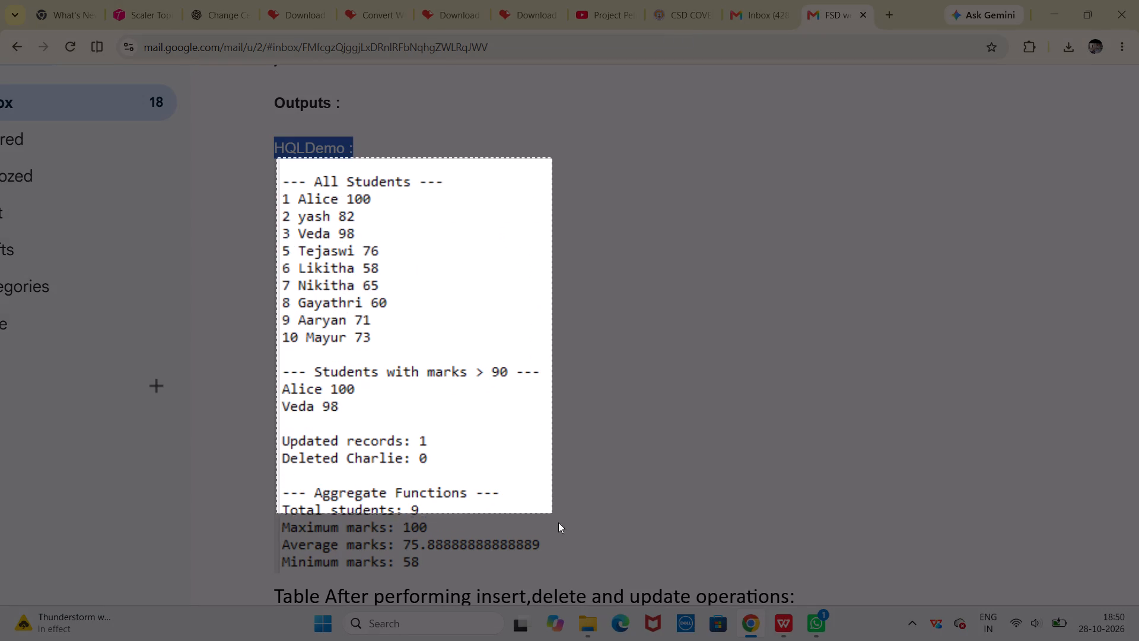
{"action": "left_click_drag", "start_coordinate": [558, 522], "coordinate": [590, 580]}
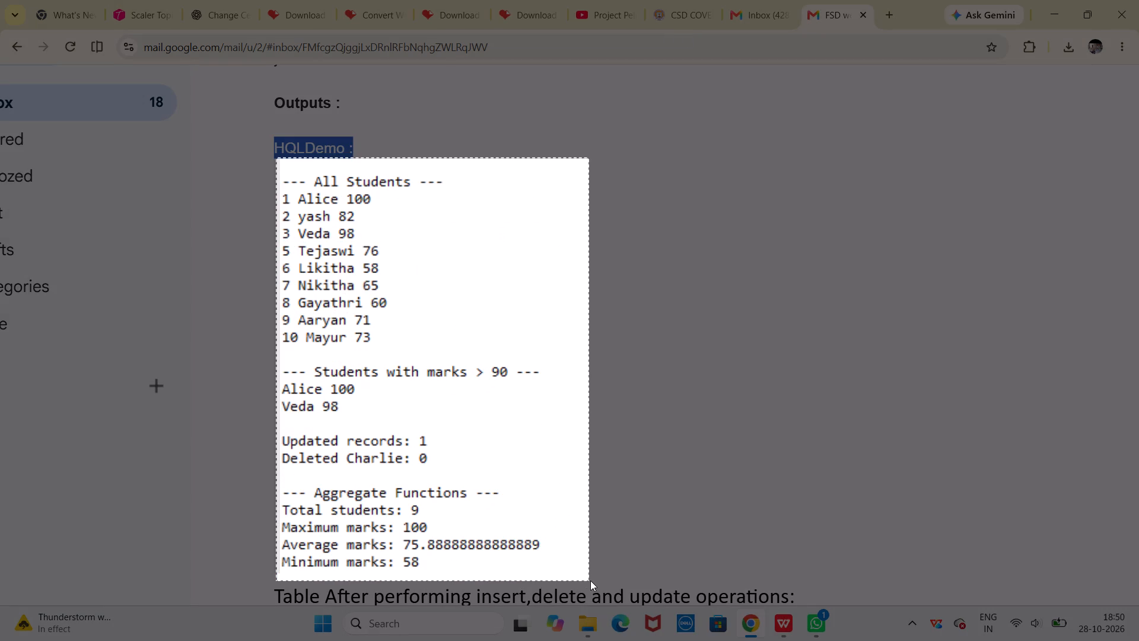
{"action": "left_click_drag", "start_coordinate": [590, 580], "coordinate": [589, 580]}
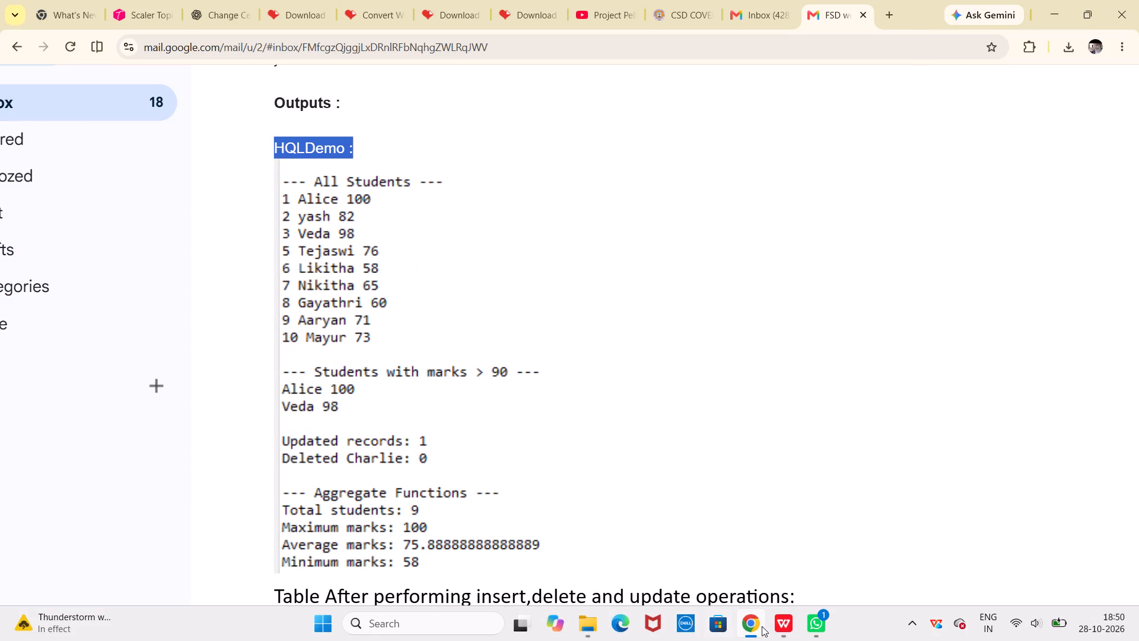
{"action": "left_click", "coordinate": [917, 557]}
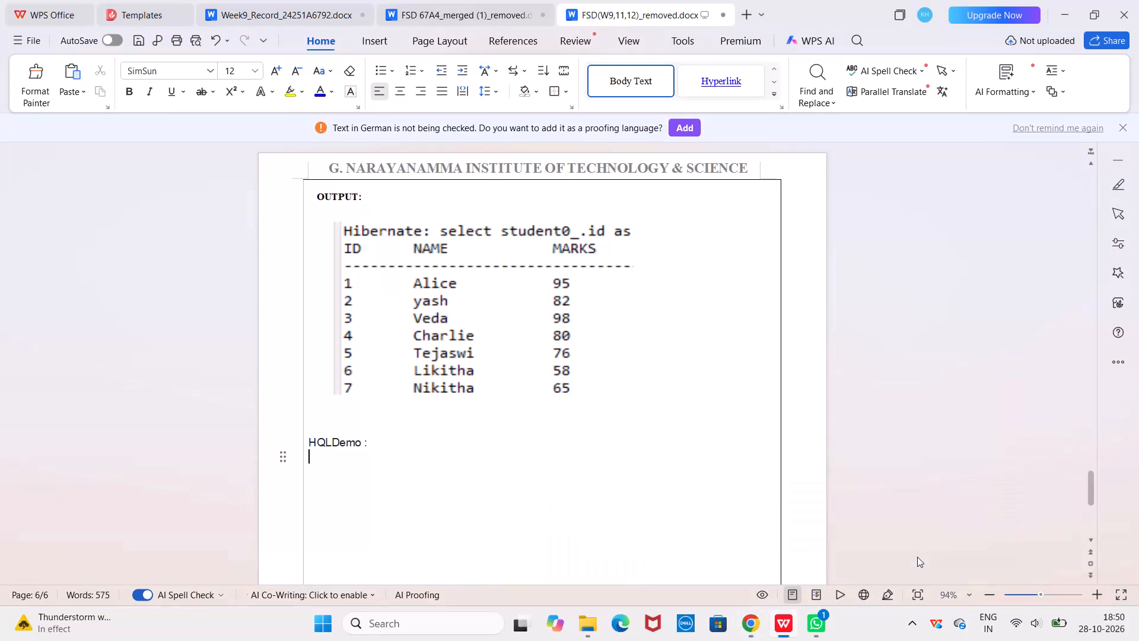
{"action": "key", "text": "ctrl+v"}
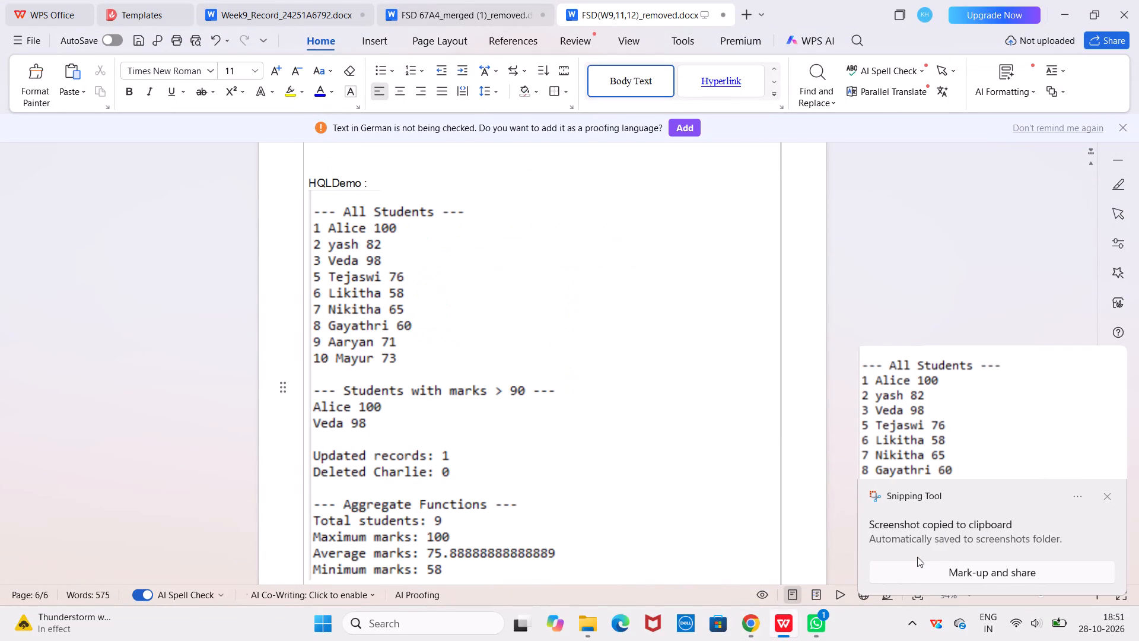
Add empty lines after the pasted HQLDemo output picture so that the insertion point starts on page 7.
{"action": "scroll", "coordinate": [696, 312], "scroll_direction": "up", "scroll_amount": 1}
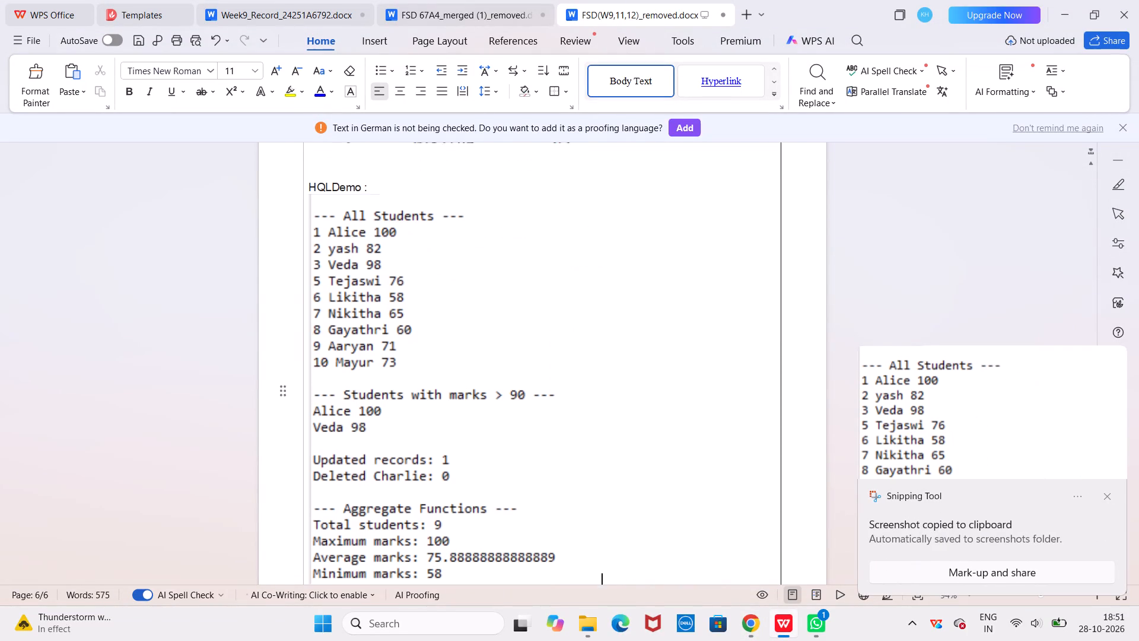
{"action": "scroll", "coordinate": [696, 312], "scroll_direction": "up", "scroll_amount": 1}
{"action": "scroll", "coordinate": [696, 312], "scroll_direction": "down", "scroll_amount": 2}
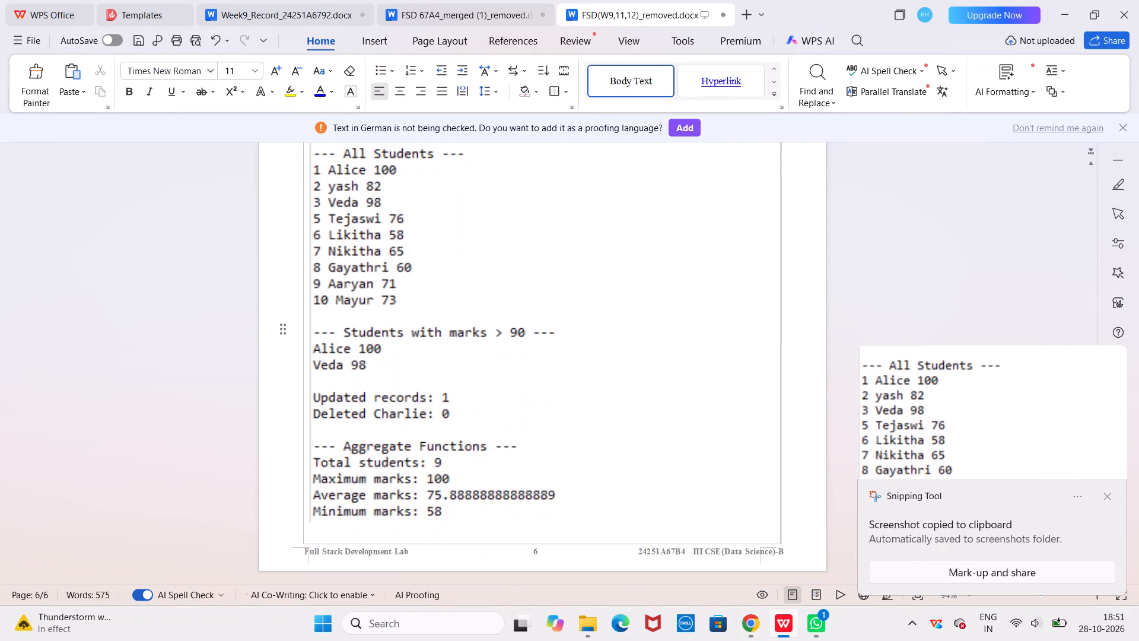
{"action": "key", "text": "Return"}
{"action": "key", "text": "Return"}
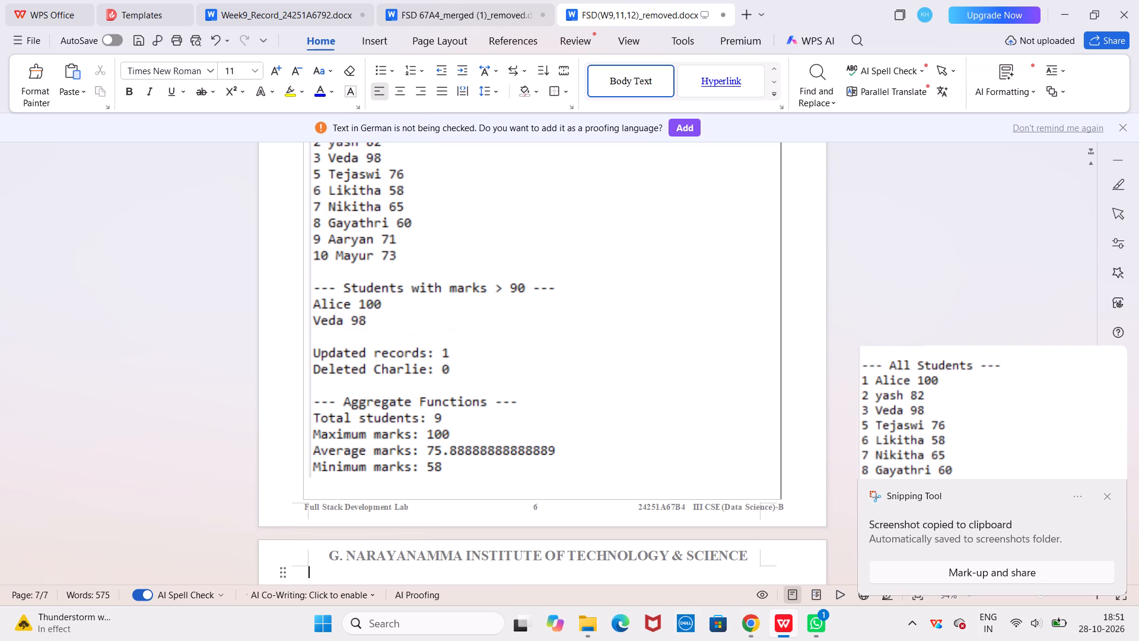
{"action": "scroll", "coordinate": [696, 312], "scroll_direction": "down", "scroll_amount": 1}
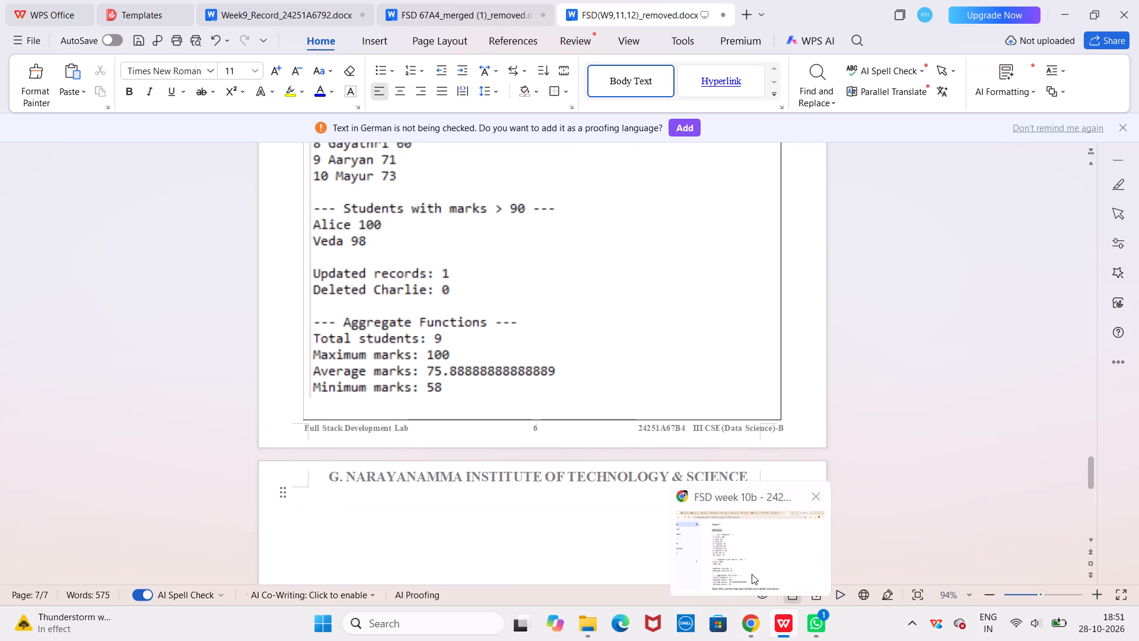
Copy the caption "Table After performing insert,delete and update operations:" from the Gmail message, paste it onto page 7 in WPS, and start a line below.
{"action": "left_click", "coordinate": [752, 574]}
{"action": "left_click", "coordinate": [642, 388]}
{"action": "scroll", "coordinate": [642, 388], "scroll_direction": "down", "scroll_amount": 2}
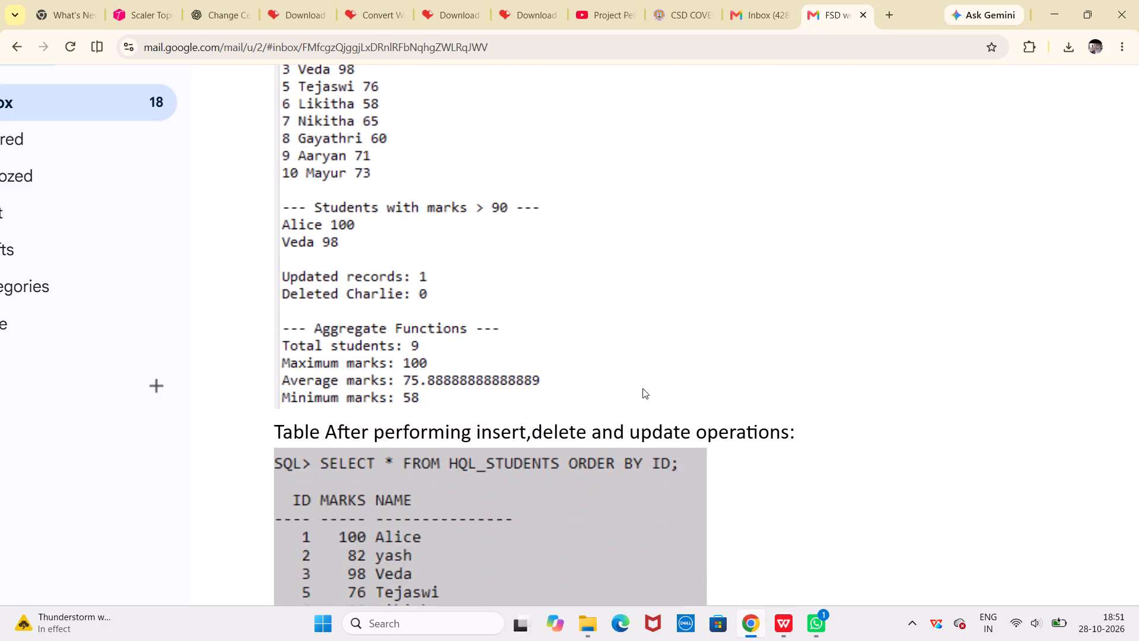
{"action": "scroll", "coordinate": [642, 388], "scroll_direction": "down", "scroll_amount": 1}
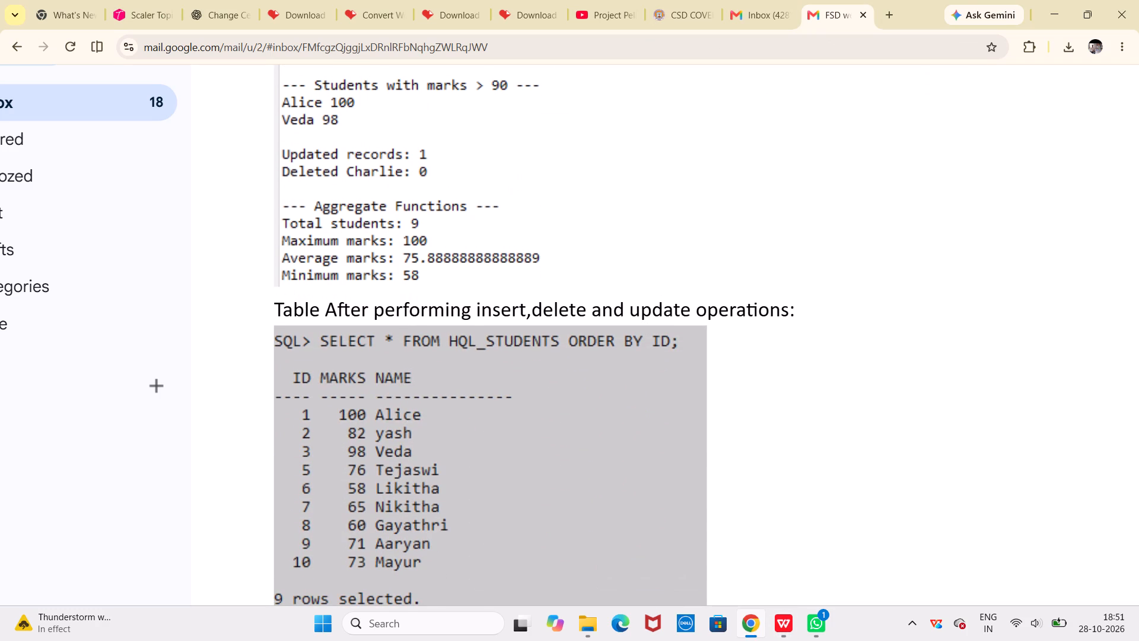
{"action": "left_click_drag", "start_coordinate": [276, 307], "coordinate": [843, 310]}
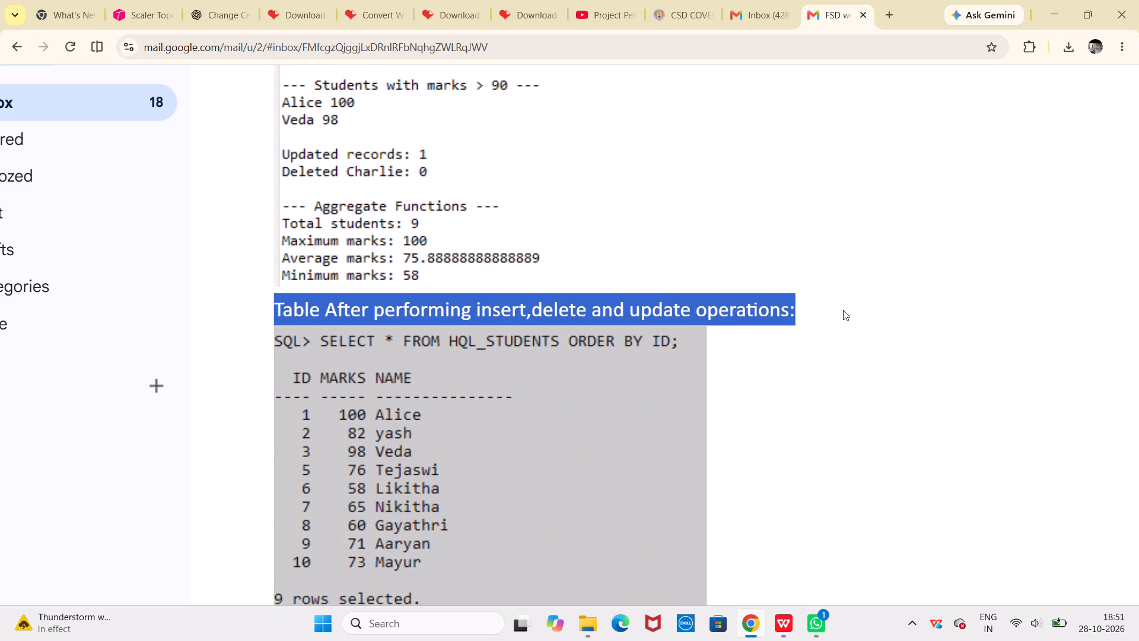
{"action": "left_click_drag", "start_coordinate": [843, 310], "coordinate": [866, 308]}
{"action": "key", "text": "ctrl+c"}
{"action": "left_click", "coordinate": [908, 540]}
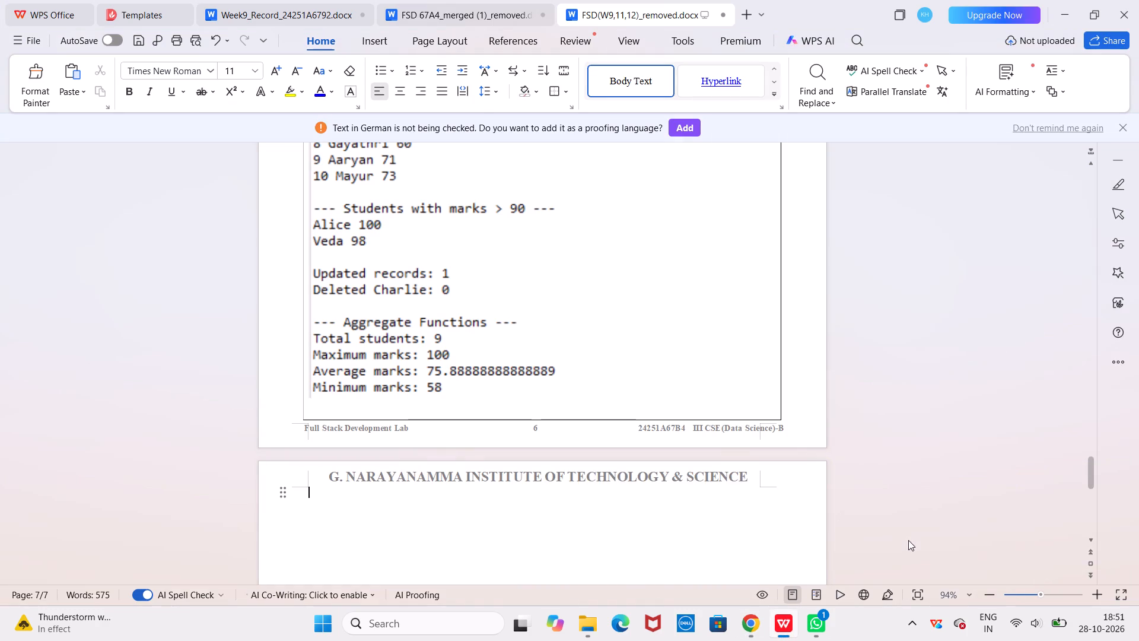
{"action": "key", "text": "ctrl+v"}
{"action": "key", "text": "Return"}
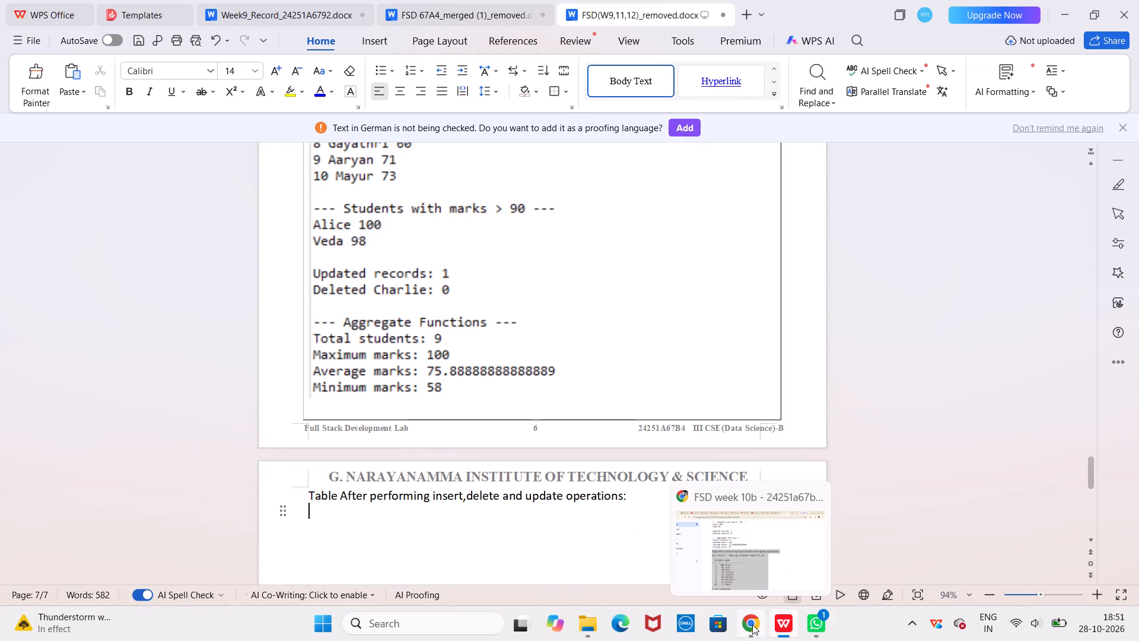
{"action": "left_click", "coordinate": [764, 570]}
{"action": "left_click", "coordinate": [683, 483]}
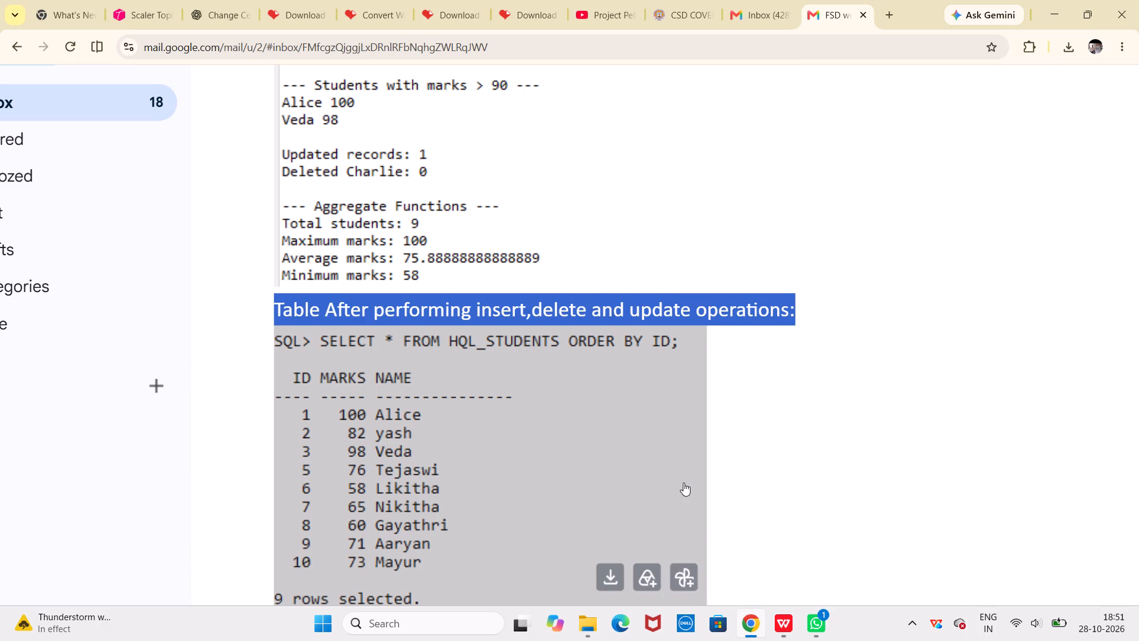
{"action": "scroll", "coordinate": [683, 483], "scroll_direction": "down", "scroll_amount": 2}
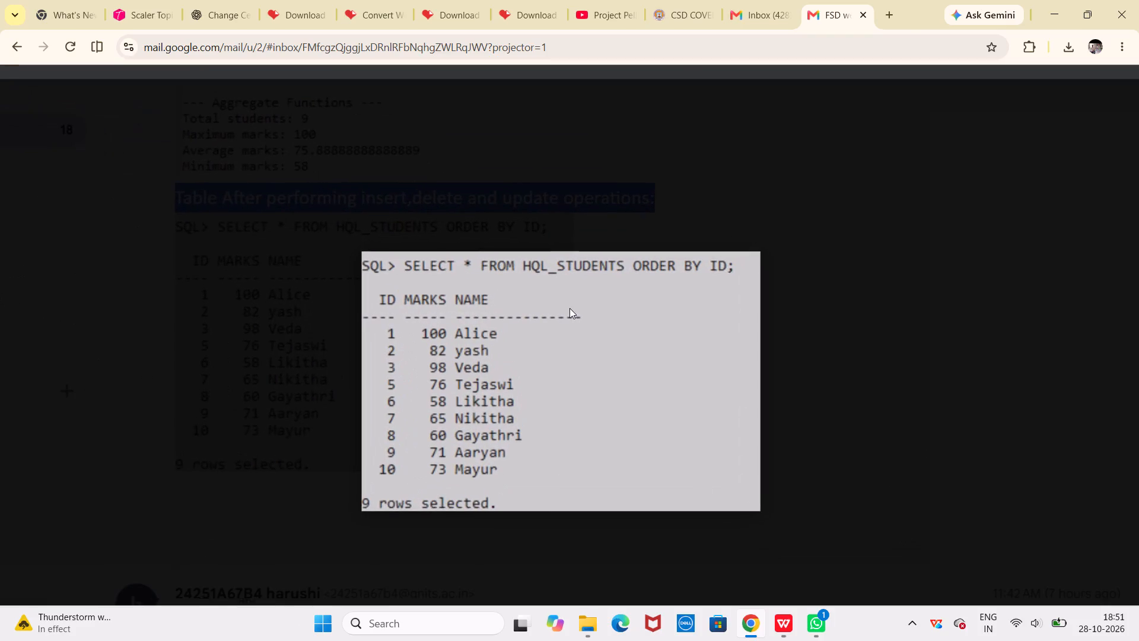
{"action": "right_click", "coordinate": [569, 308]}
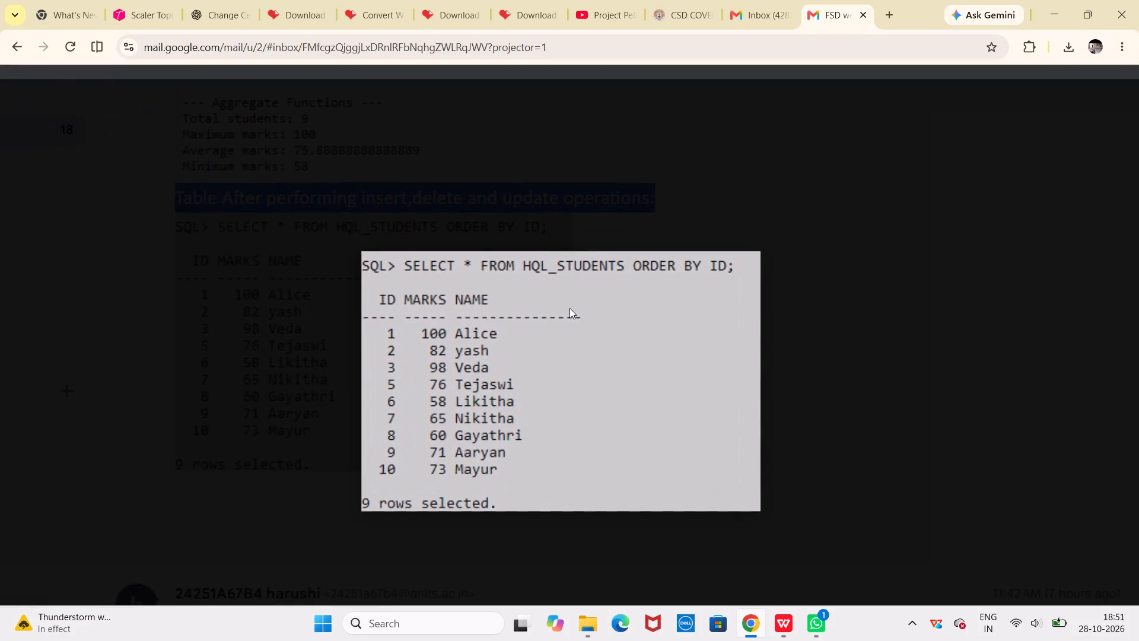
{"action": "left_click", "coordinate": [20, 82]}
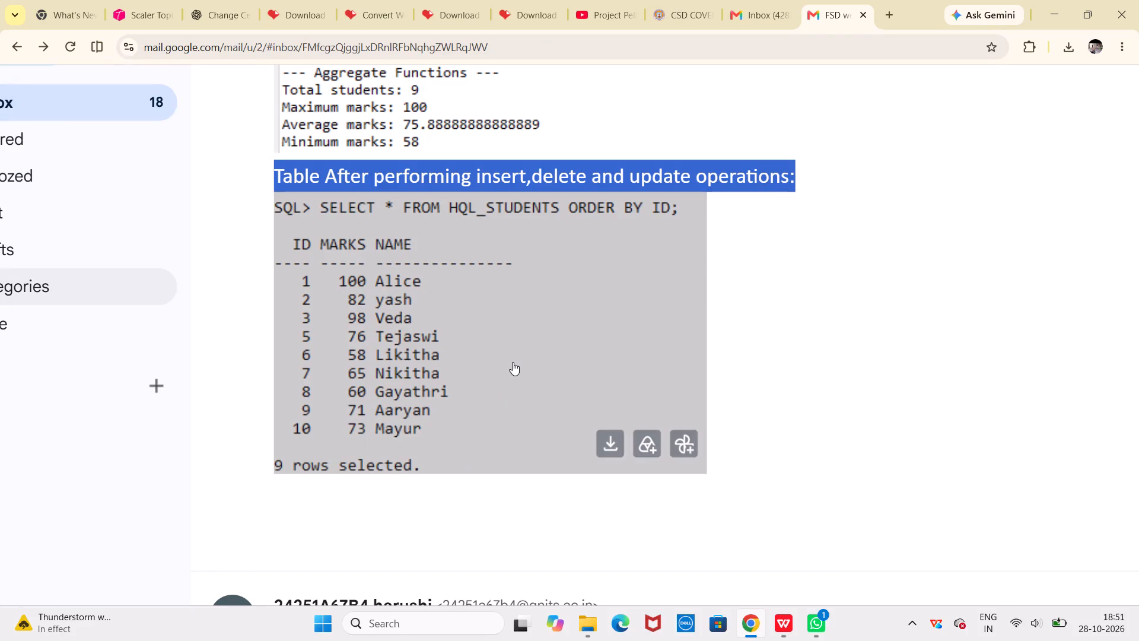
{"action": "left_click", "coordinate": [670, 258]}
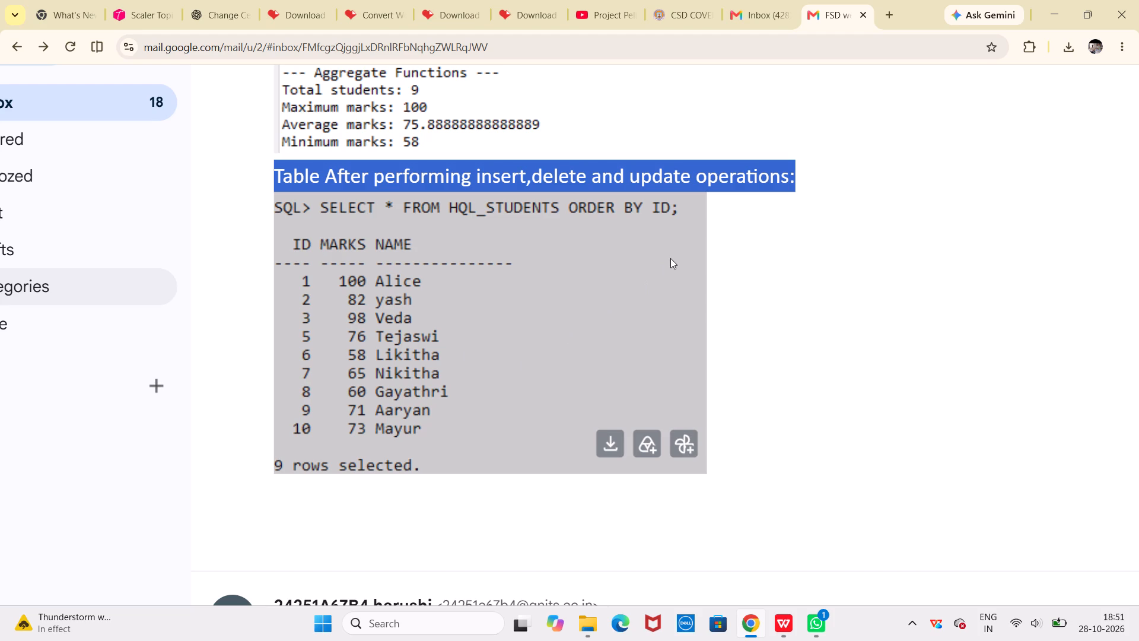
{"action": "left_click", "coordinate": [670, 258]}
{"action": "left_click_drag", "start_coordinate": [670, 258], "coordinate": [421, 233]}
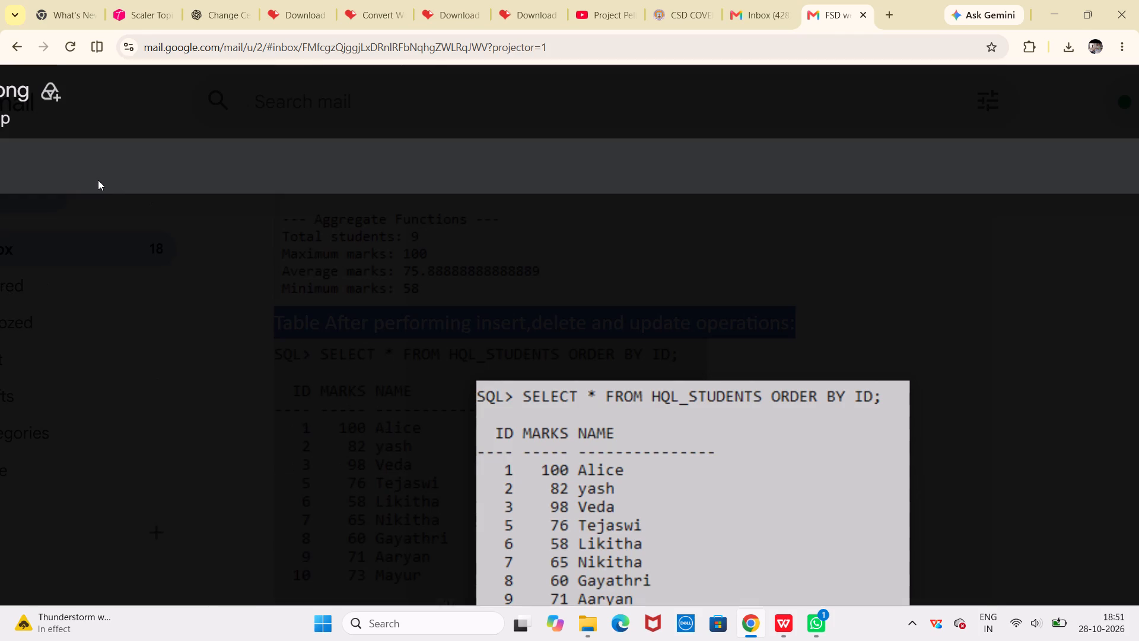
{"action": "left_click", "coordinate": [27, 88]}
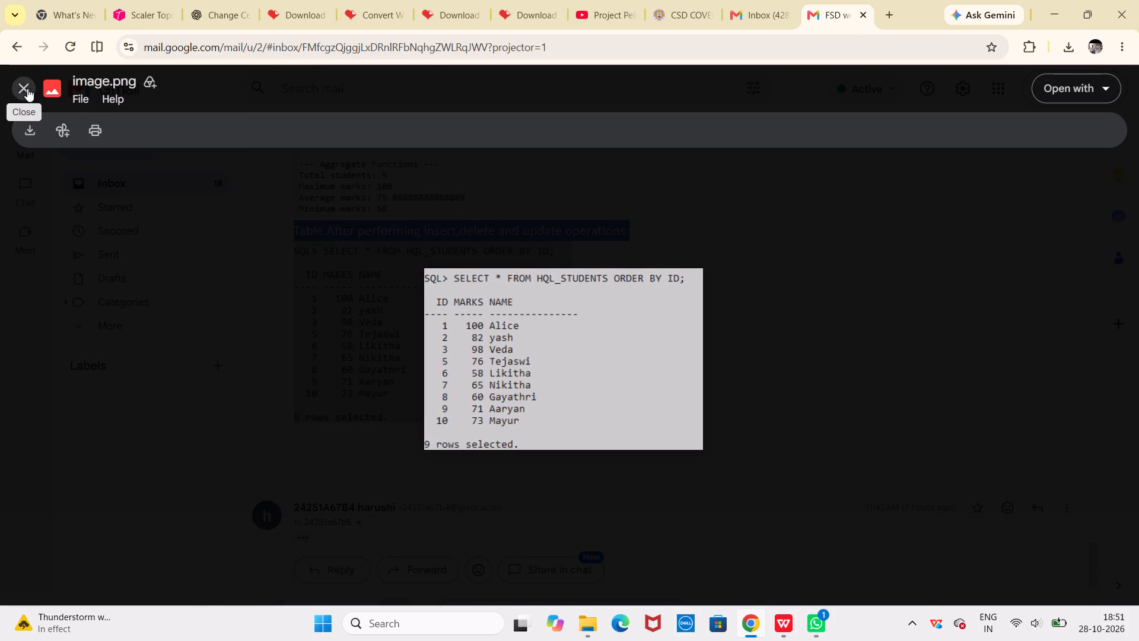
Snip the HQL_STUDENTS query result image below the table caption in the Gmail message.
{"action": "left_click", "coordinate": [214, 286]}
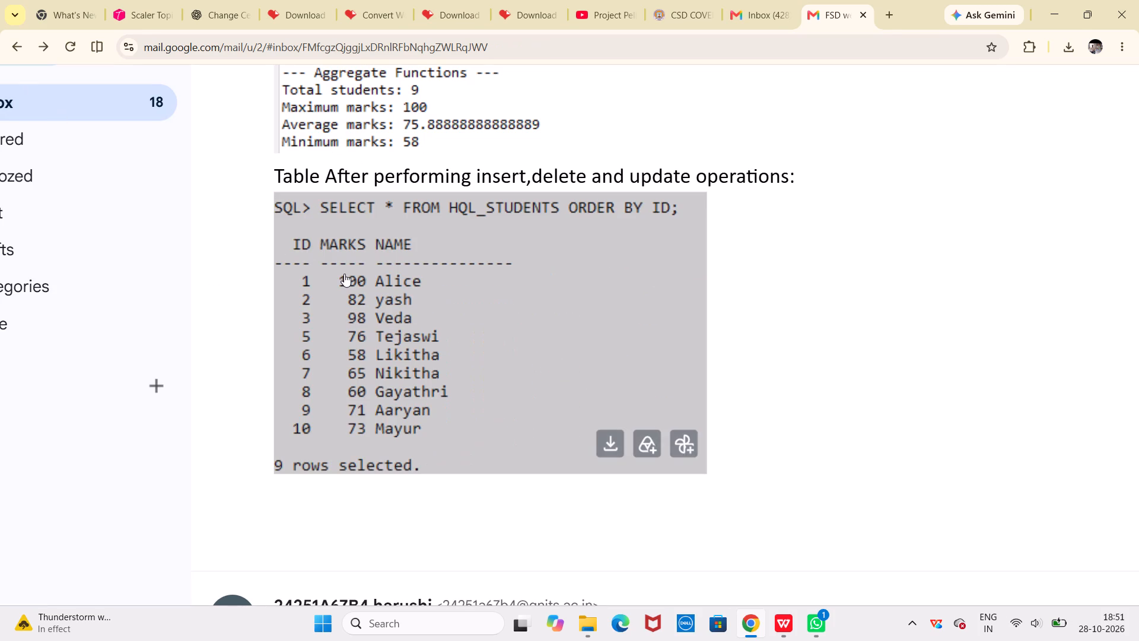
{"action": "key", "text": "Print"}
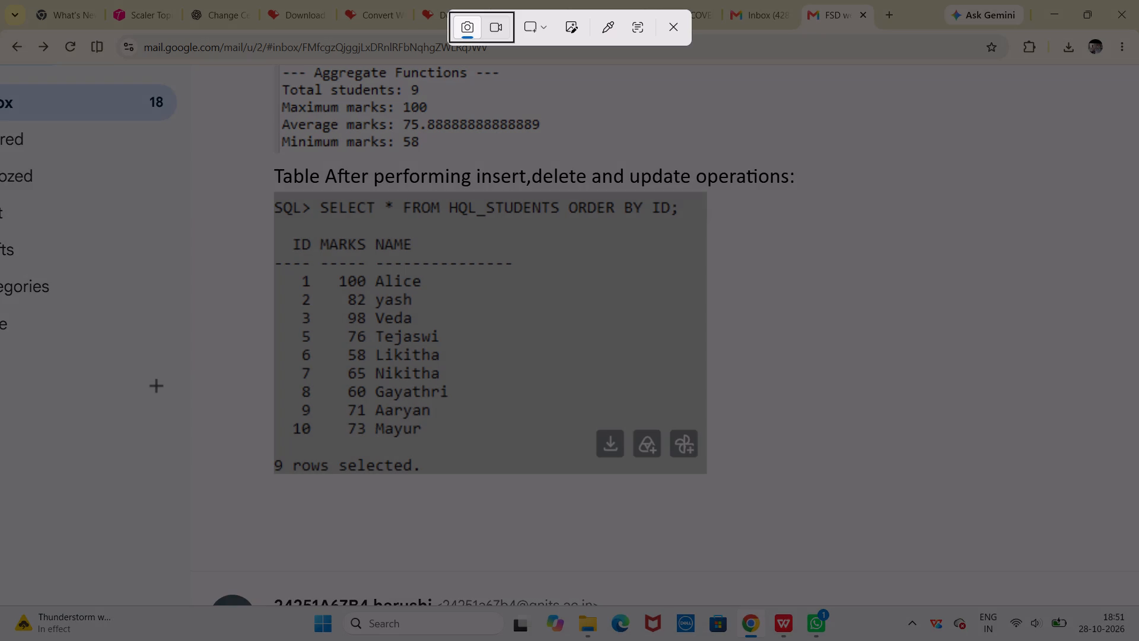
Capture the HQL_STUDENTS query result from the e-mail and paste it into the lab record below the page 7 table heading.
{"action": "left_click_drag", "start_coordinate": [273, 191], "coordinate": [459, 428]}
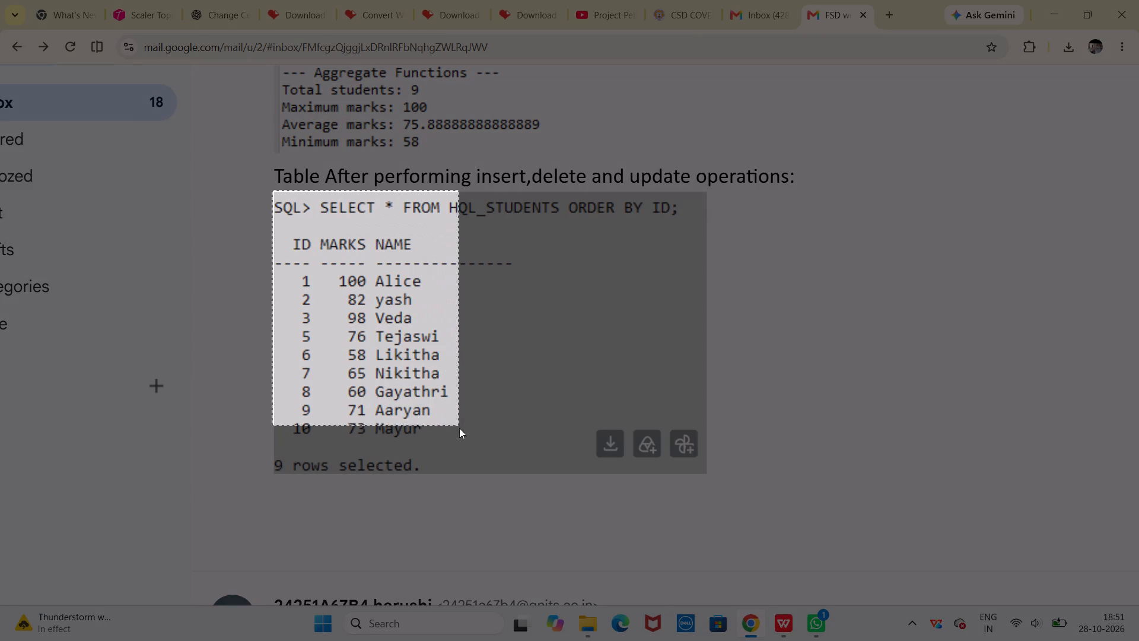
{"action": "left_click_drag", "start_coordinate": [459, 428], "coordinate": [723, 476]}
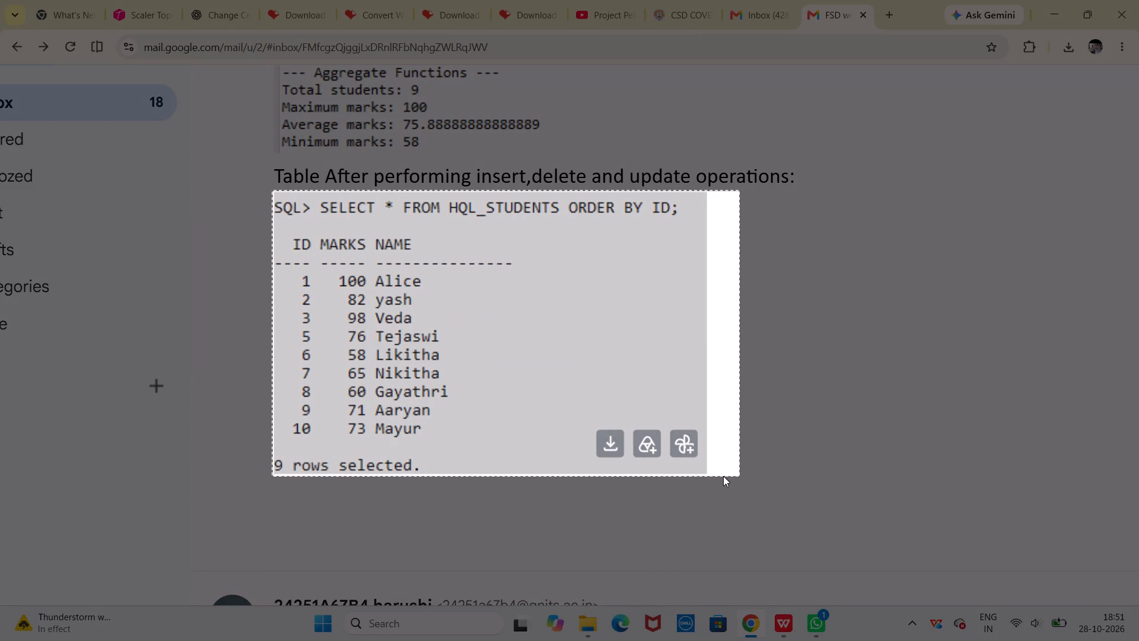
{"action": "left_click_drag", "start_coordinate": [723, 476], "coordinate": [709, 476]}
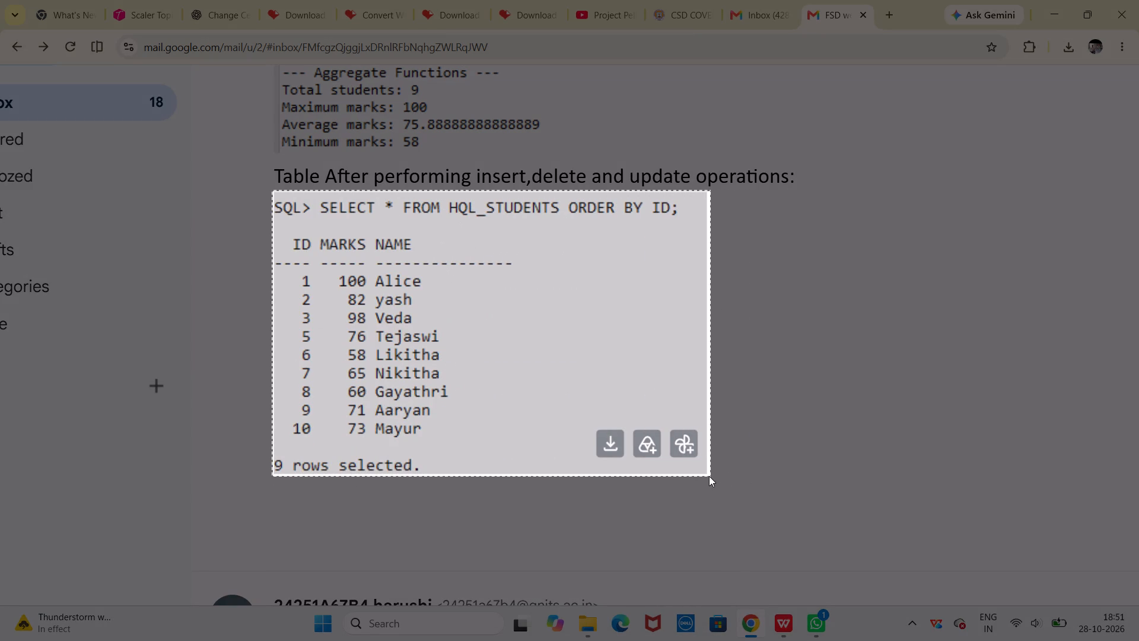
{"action": "left_click_drag", "start_coordinate": [709, 476], "coordinate": [708, 476]}
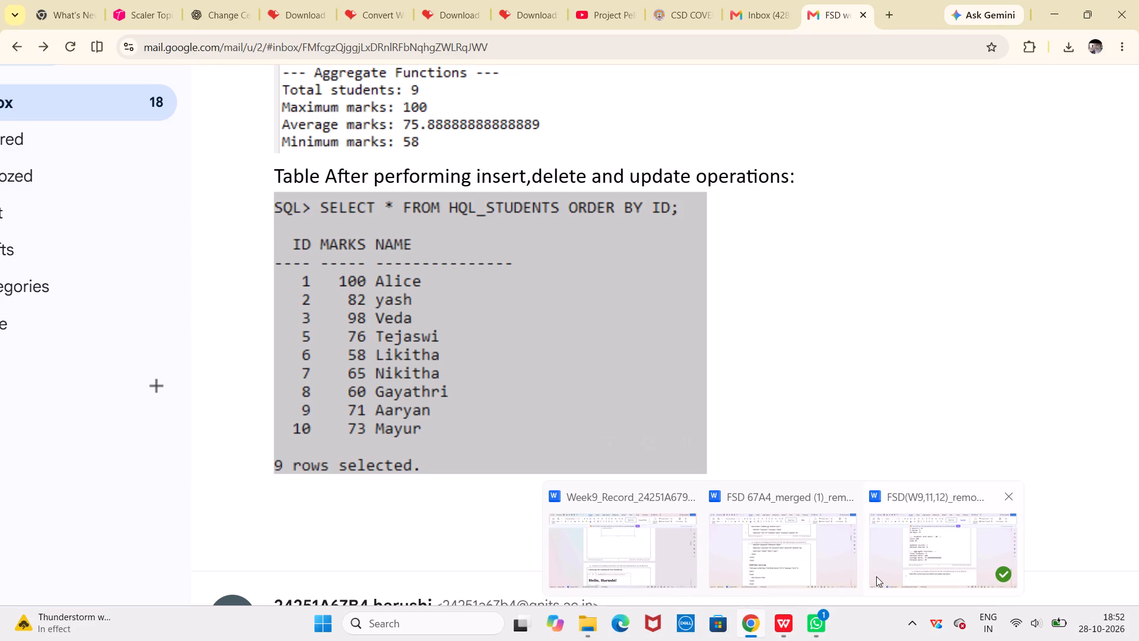
{"action": "left_click", "coordinate": [876, 576]}
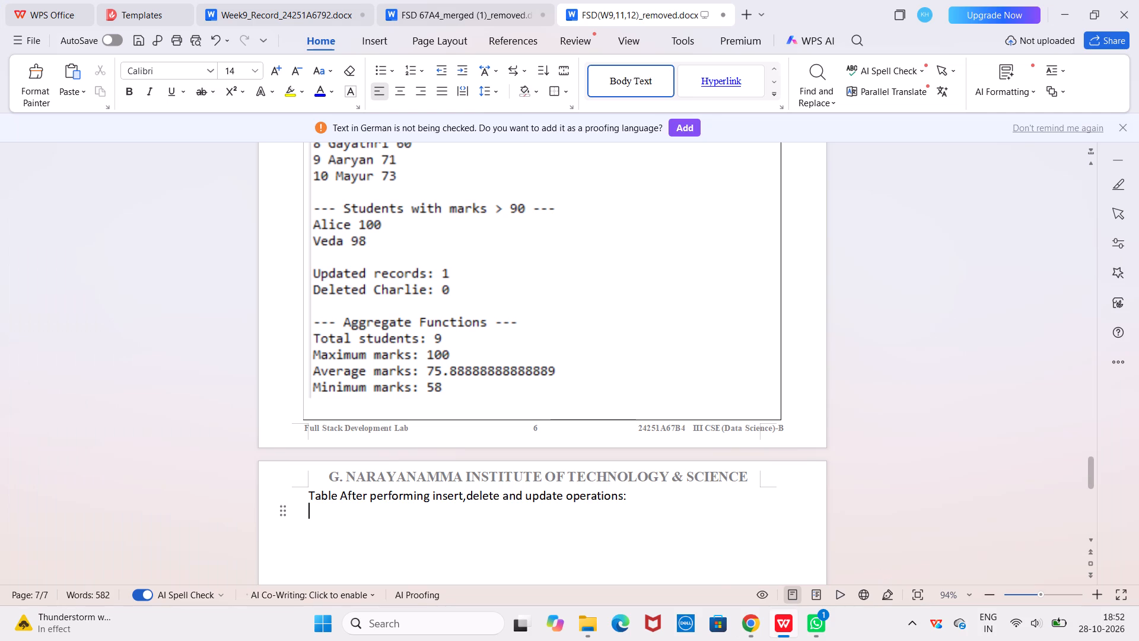
{"action": "key", "text": "ctrl+v"}
{"action": "scroll", "coordinate": [653, 455], "scroll_direction": "down", "scroll_amount": 1}
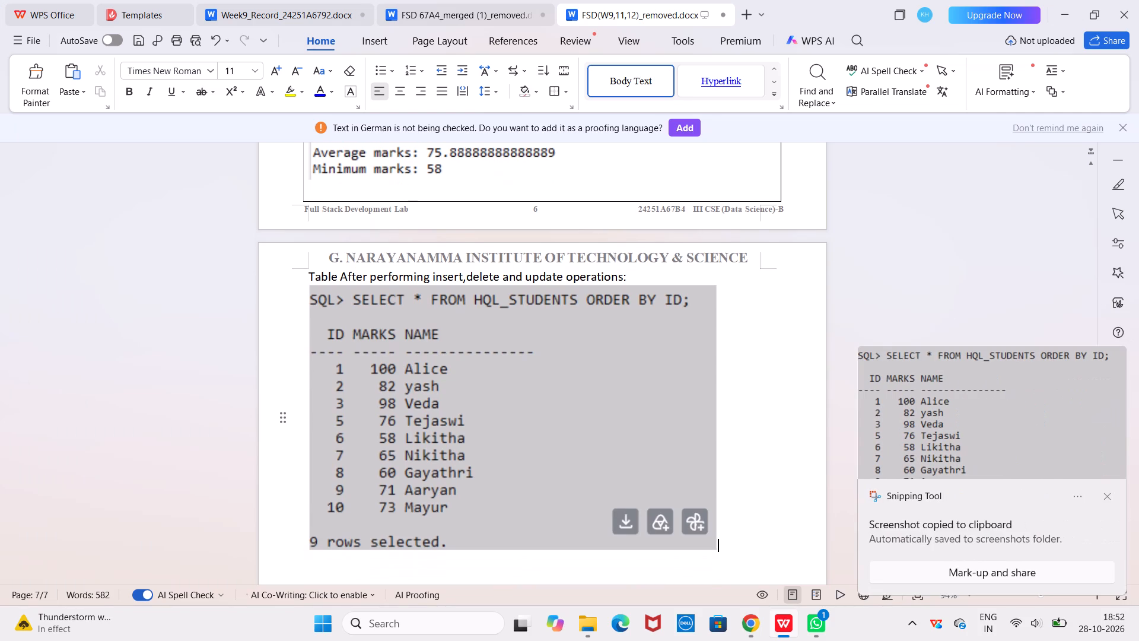
Copy the rectangular page border from page 6 and paste it onto page 7 around the query result.
{"action": "left_click", "coordinate": [600, 200]}
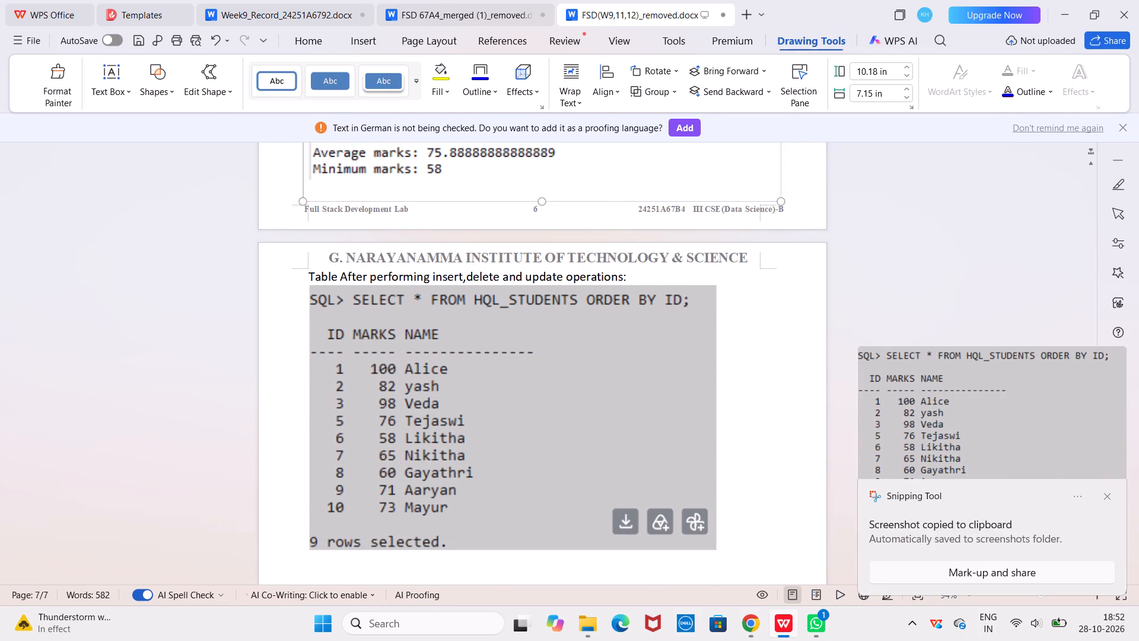
{"action": "right_click", "coordinate": [600, 200]}
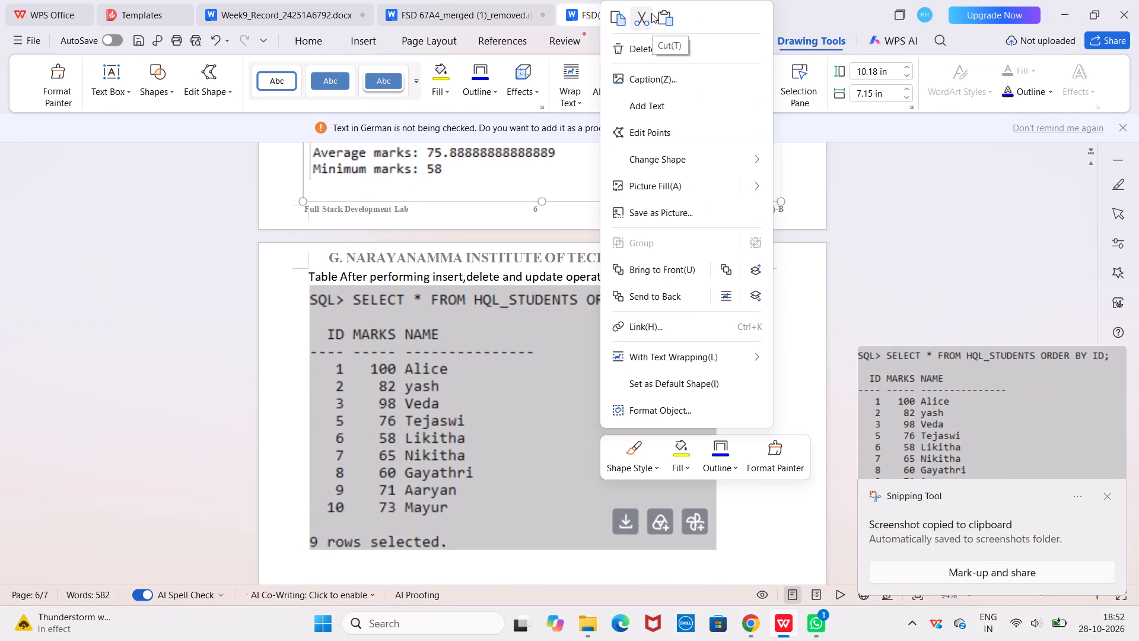
{"action": "left_click", "coordinate": [623, 16]}
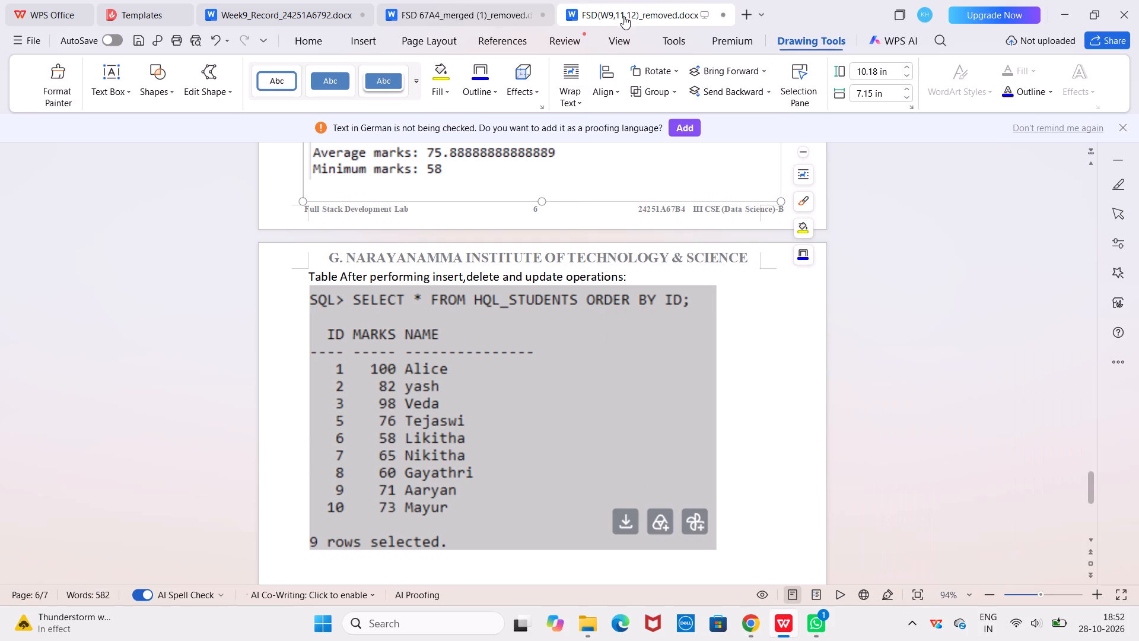
{"action": "left_click", "coordinate": [748, 297]}
{"action": "right_click", "coordinate": [748, 297]}
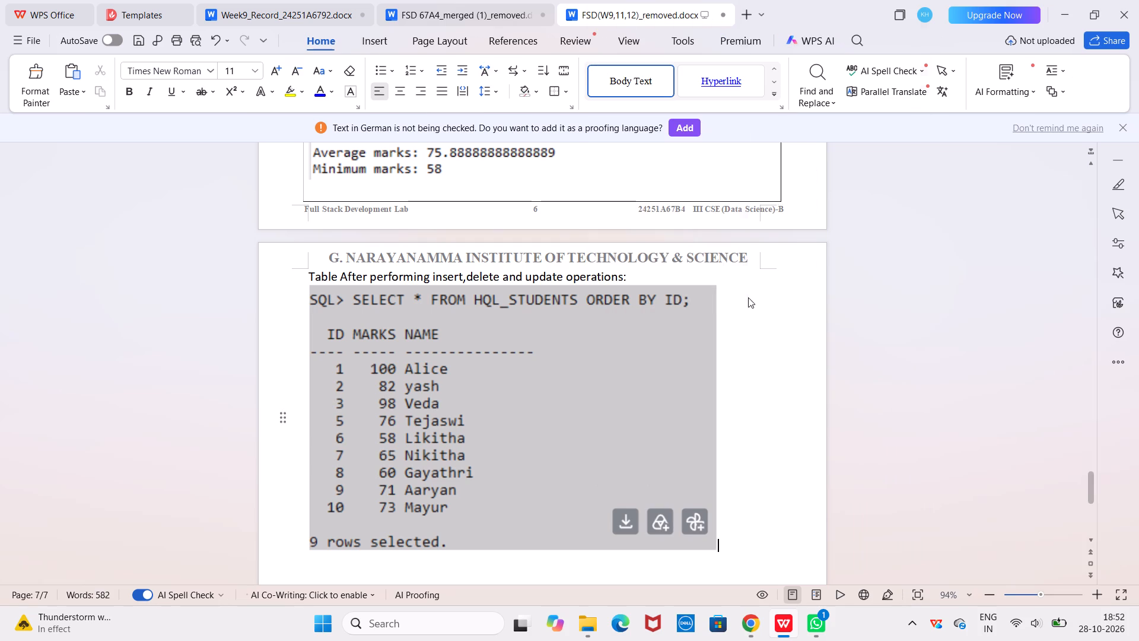
{"action": "left_click", "coordinate": [810, 20]}
{"action": "left_click", "coordinate": [880, 323]}
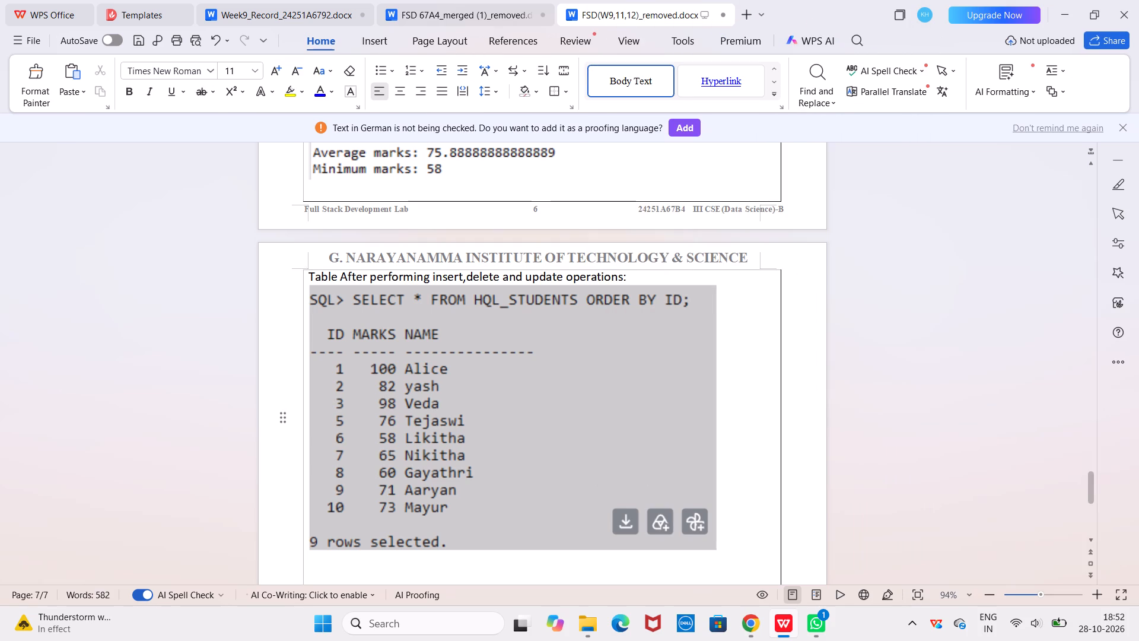
Save a PDF copy of the lab record in Downloads as "w10 fsd 67b4" and dismiss the export dialog.
{"action": "scroll", "coordinate": [719, 378], "scroll_direction": "down", "scroll_amount": 5}
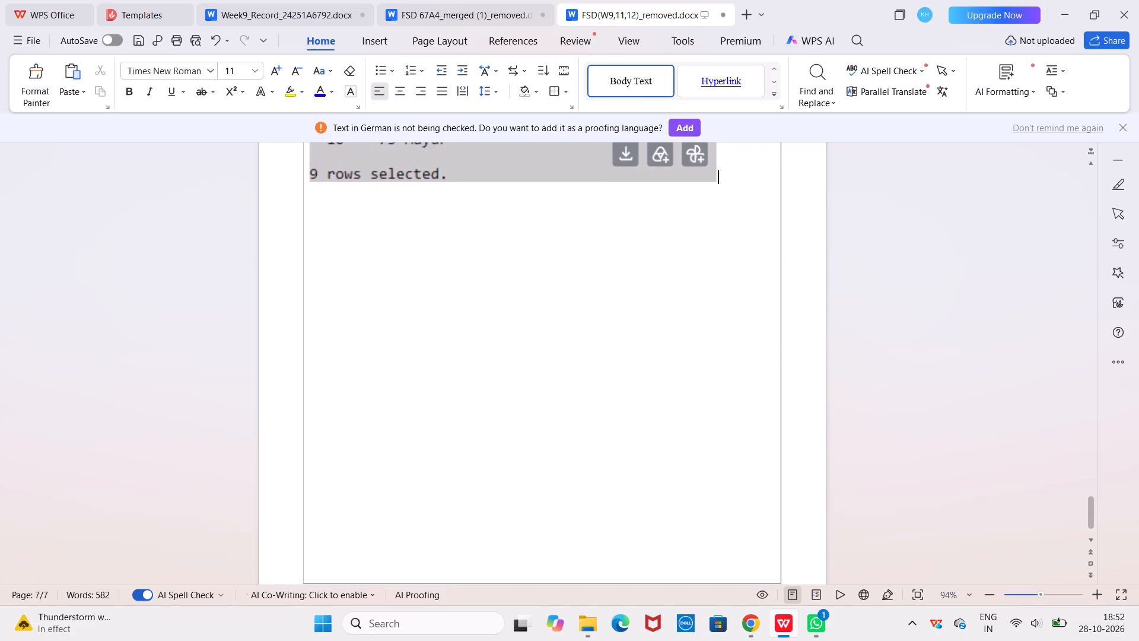
{"action": "scroll", "coordinate": [719, 378], "scroll_direction": "down", "scroll_amount": 1}
{"action": "scroll", "coordinate": [706, 412], "scroll_direction": "up", "scroll_amount": 1}
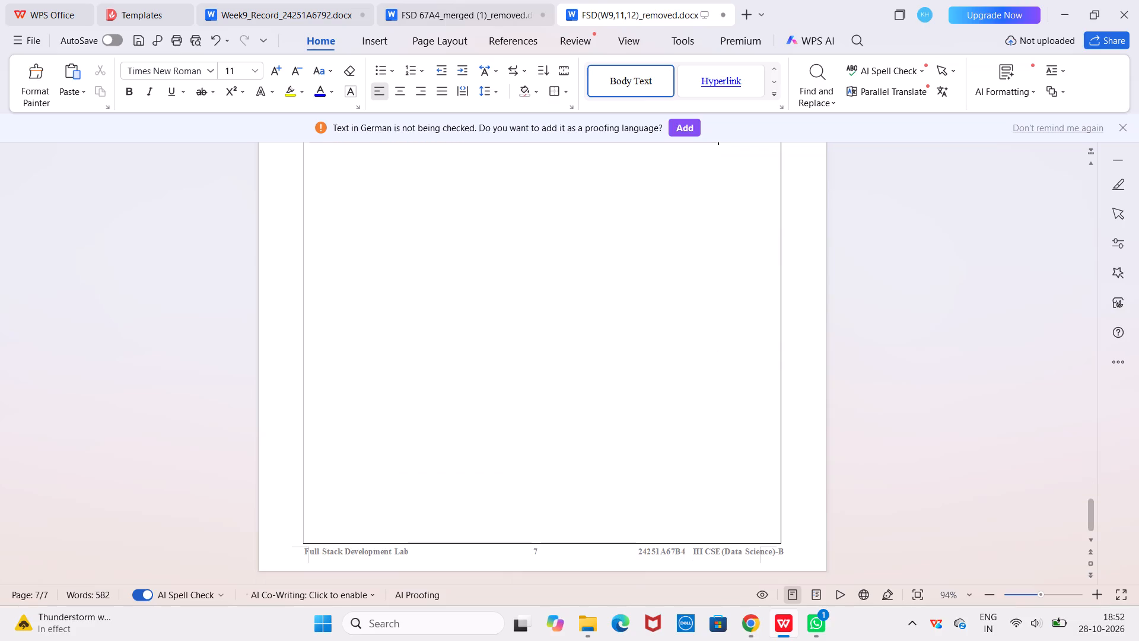
{"action": "scroll", "coordinate": [706, 412], "scroll_direction": "up", "scroll_amount": 19}
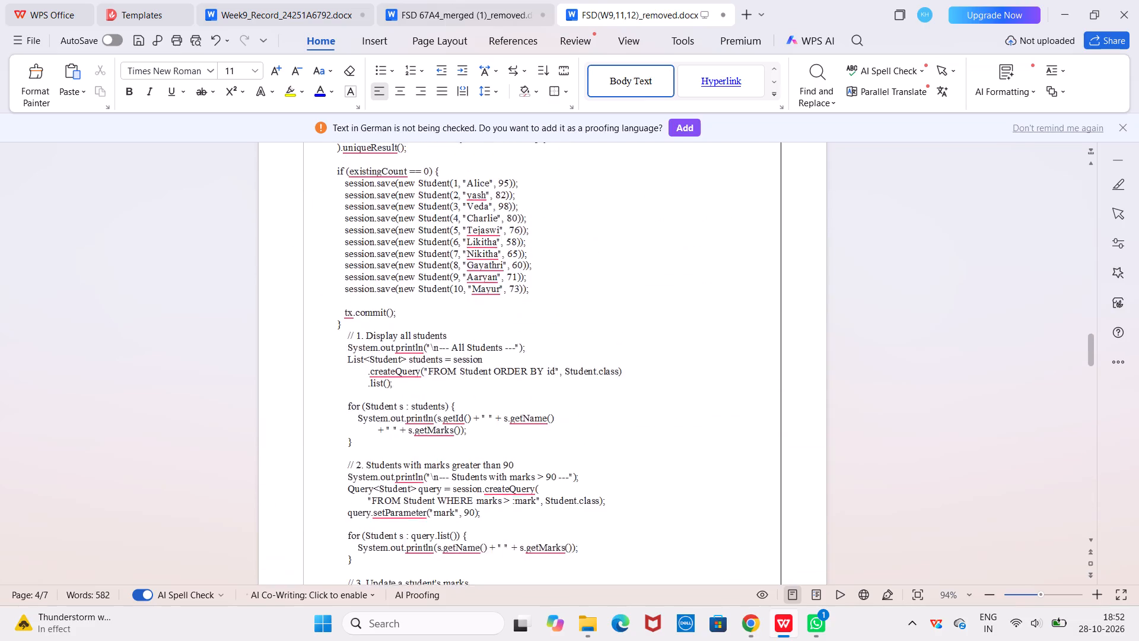
{"action": "scroll", "coordinate": [706, 412], "scroll_direction": "up", "scroll_amount": 14}
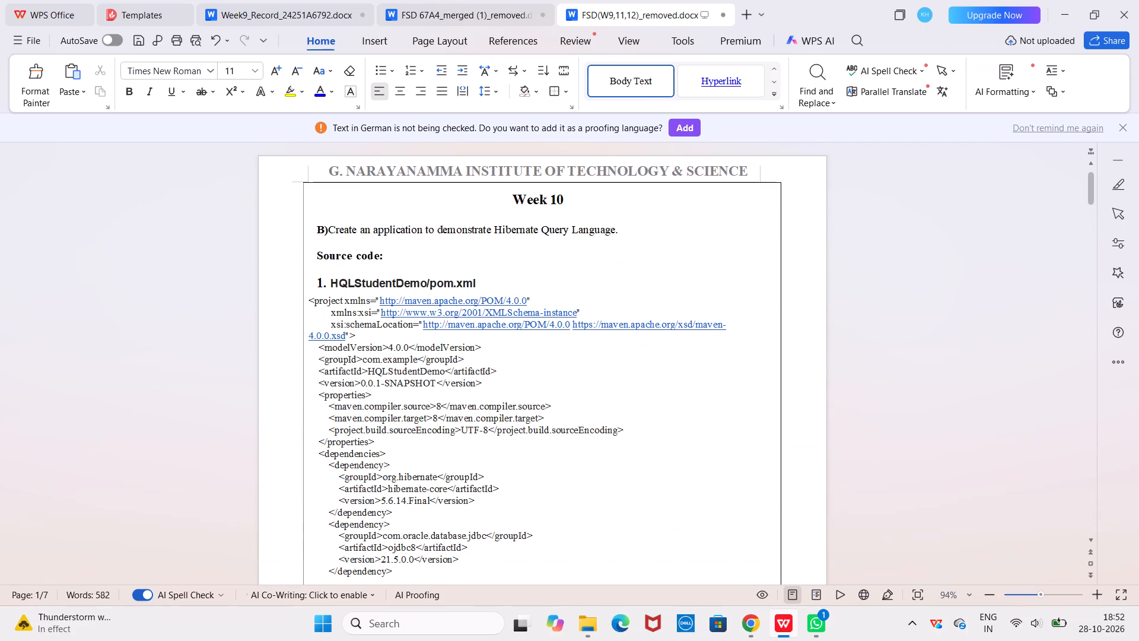
{"action": "left_click", "coordinate": [22, 42]}
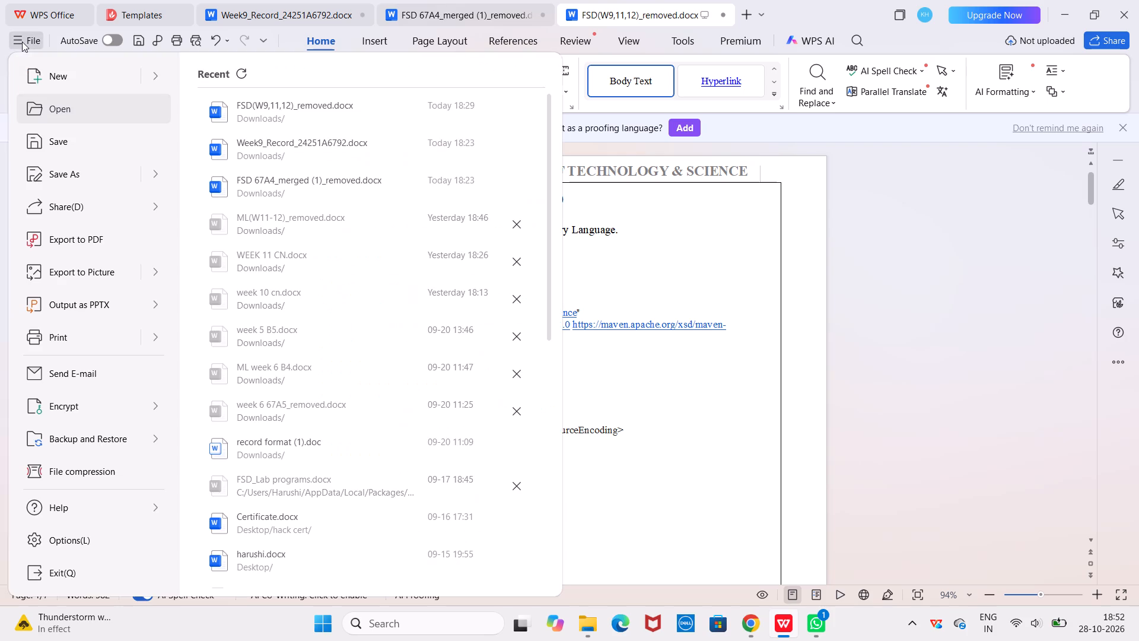
{"action": "left_click", "coordinate": [163, 172]}
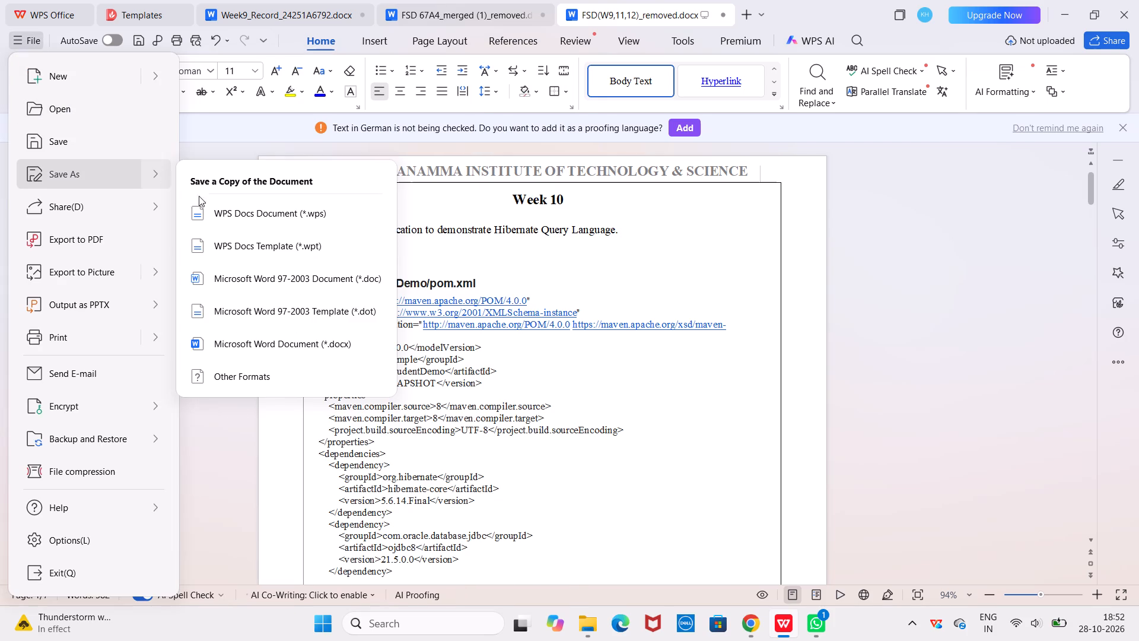
{"action": "left_click", "coordinate": [263, 369]}
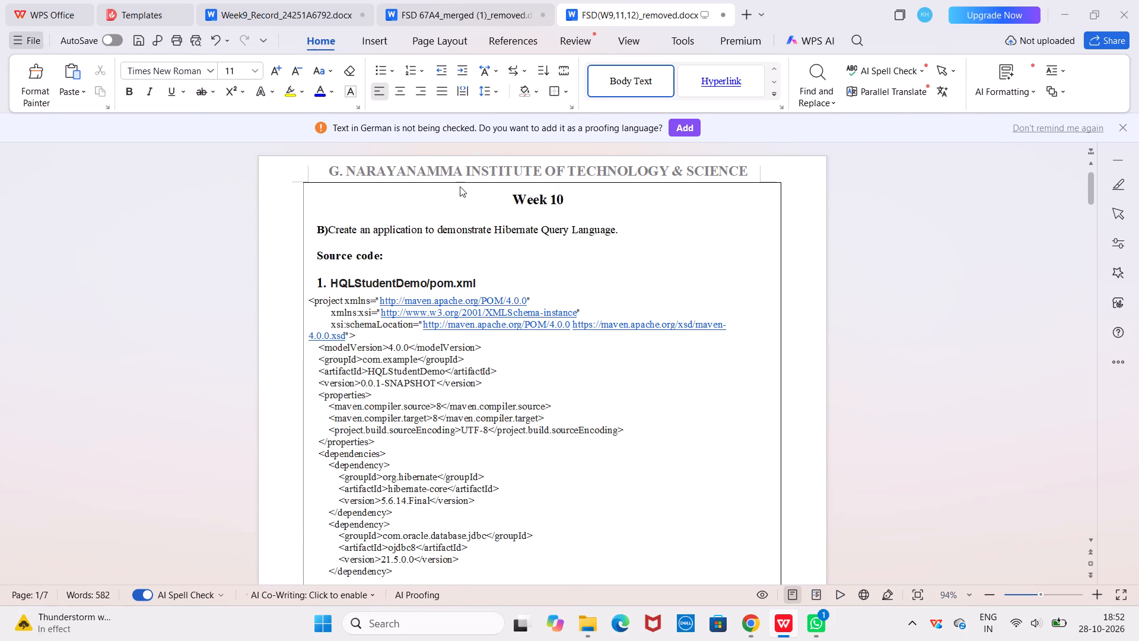
{"action": "left_click", "coordinate": [641, 449]}
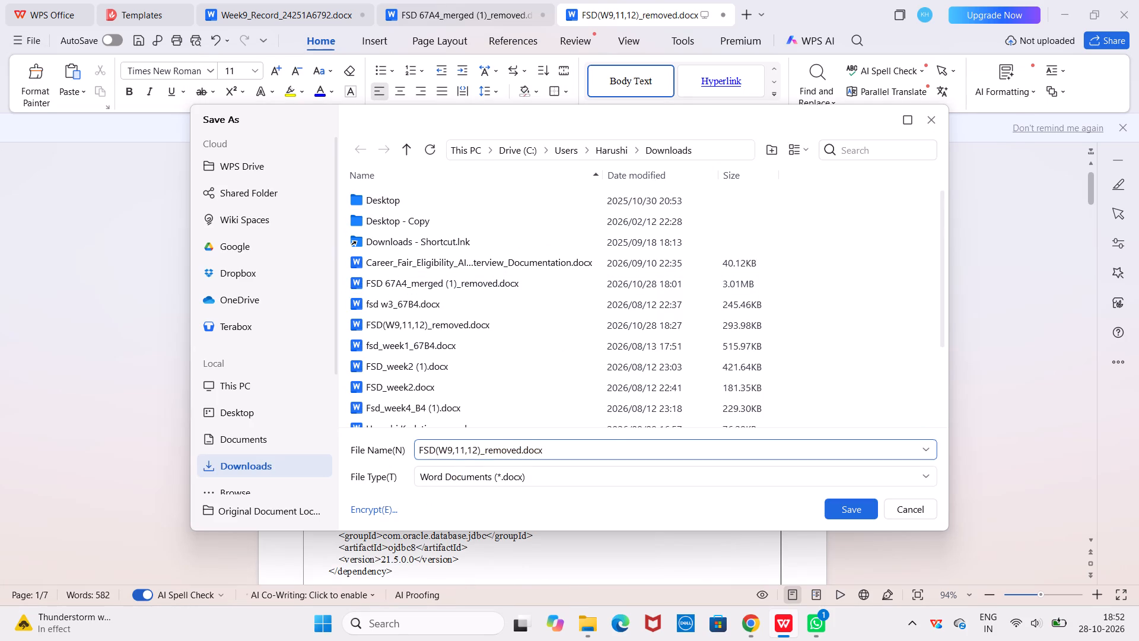
{"action": "key", "text": "BackSpace"}
{"action": "key", "text": "BackSpace"}
{"action": "key", "text": "BackSpace"}
{"action": "key", "text": "BackSpace"}
{"action": "key", "text": "BackSpace"}
{"action": "key", "text": "BackSpace"}
{"action": "key", "text": "BackSpace"}
{"action": "key", "text": "BackSpace"}
{"action": "key", "text": "BackSpace"}
{"action": "key", "text": "BackSpace"}
{"action": "key", "text": "BackSpace"}
{"action": "key", "text": "BackSpace"}
{"action": "key", "text": "BackSpace"}
{"action": "key", "text": "BackSpace"}
{"action": "key", "text": "BackSpace"}
{"action": "key", "text": "BackSpace"}
{"action": "key", "text": "BackSpace"}
{"action": "key", "text": "BackSpace"}
{"action": "key", "text": "BackSpace"}
{"action": "key", "text": "BackSpace"}
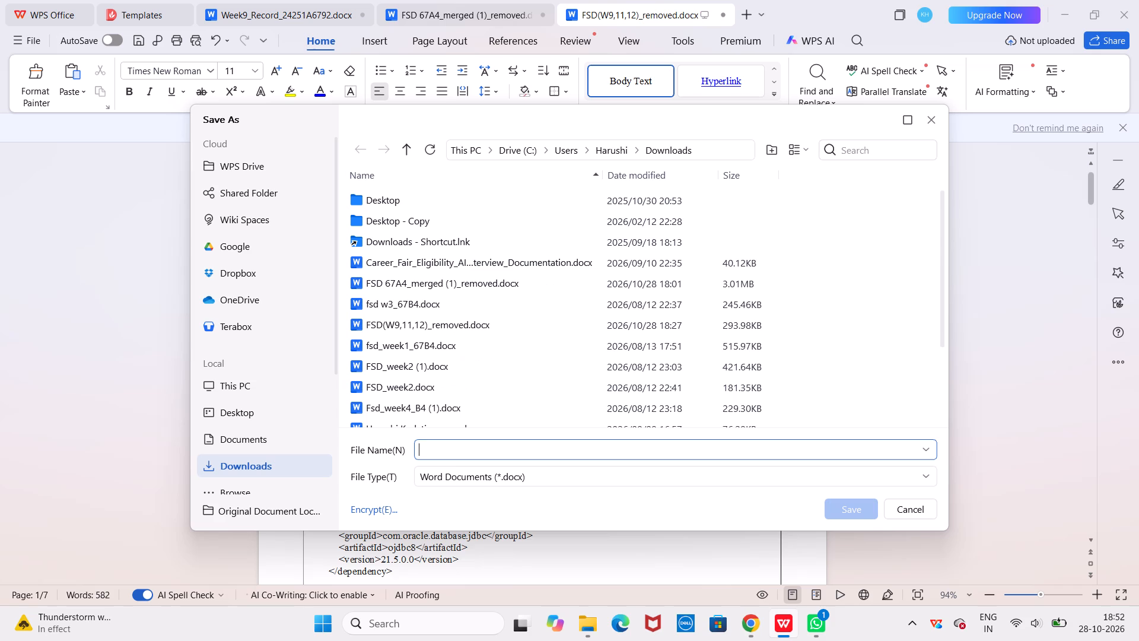
{"action": "type", "text": "w10 fsd 67b4"}
{"action": "left_click", "coordinate": [634, 480]}
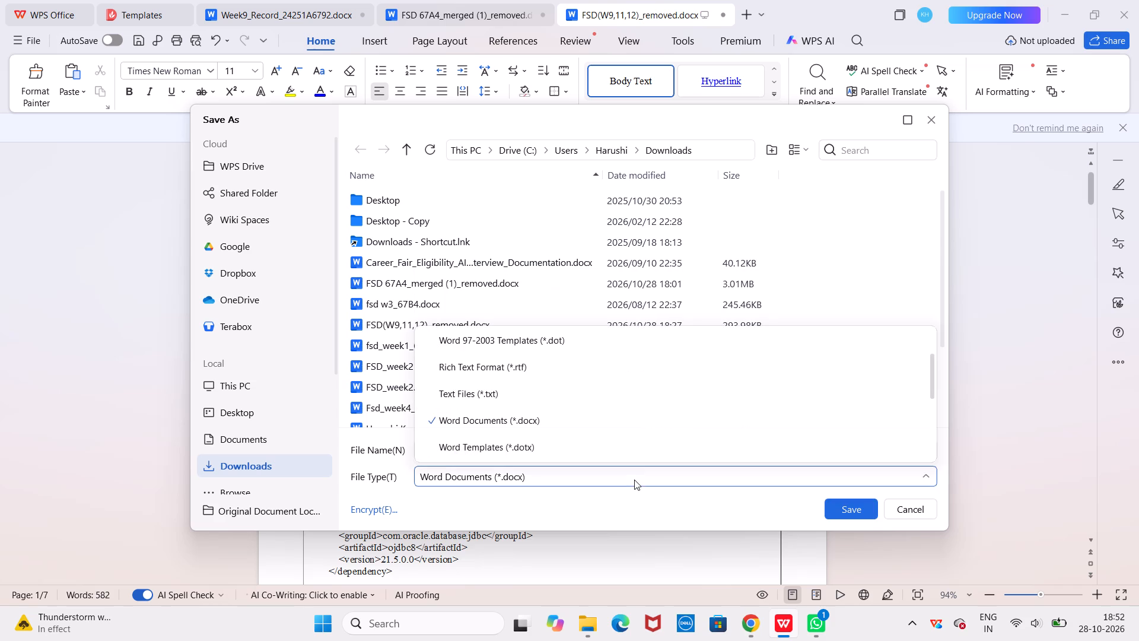
{"action": "scroll", "coordinate": [612, 396], "scroll_direction": "down", "scroll_amount": 5}
{"action": "left_click", "coordinate": [580, 448]}
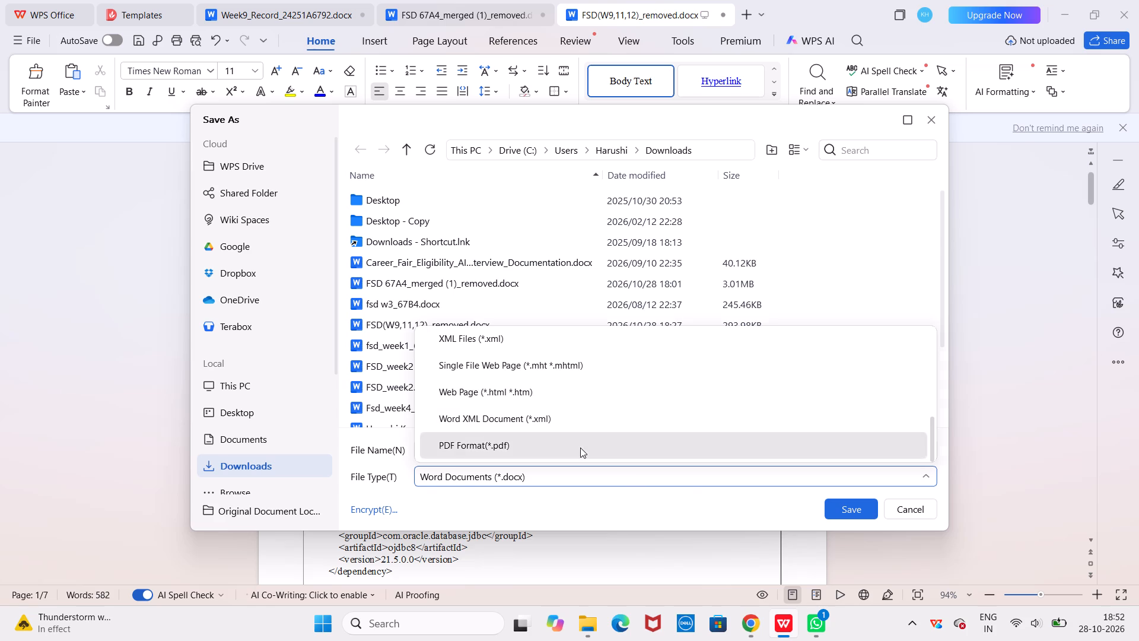
{"action": "left_click", "coordinate": [845, 509]}
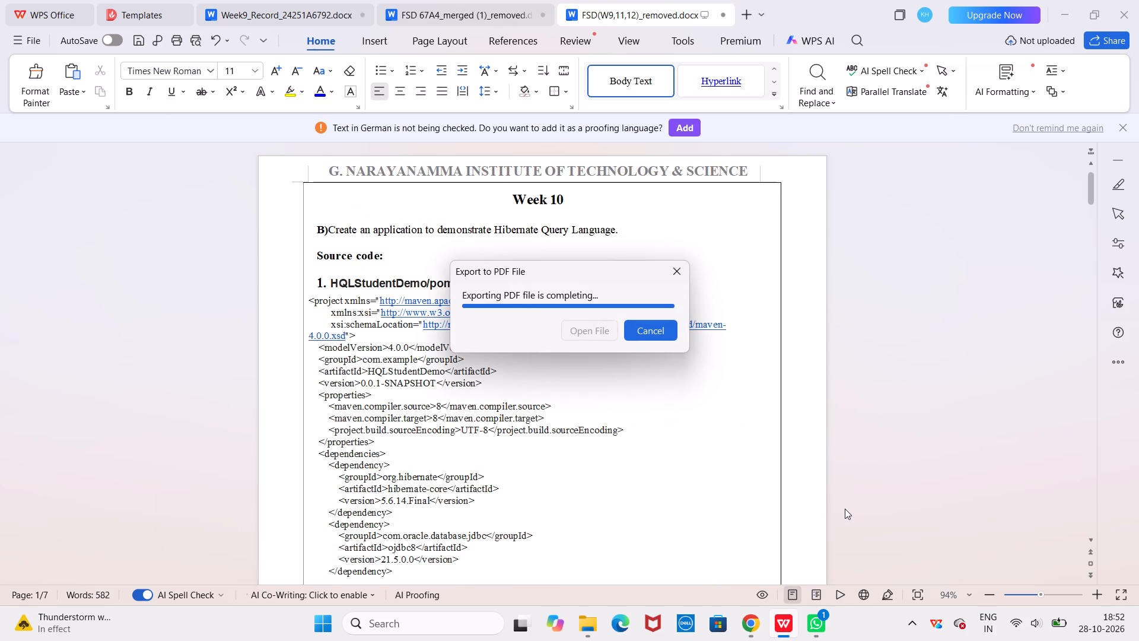
{"action": "left_click", "coordinate": [678, 272]}
Change the last digit of the roll number in the page footer to 5 and return to the body text.
{"action": "scroll", "coordinate": [678, 272], "scroll_direction": "down", "scroll_amount": 6}
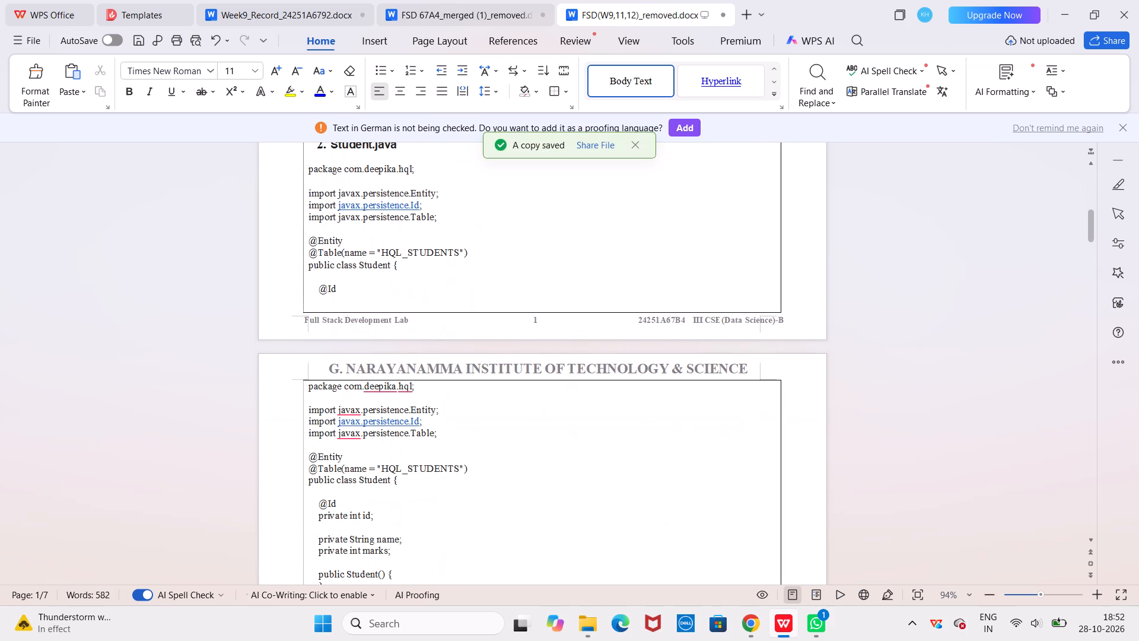
{"action": "left_click", "coordinate": [688, 318]}
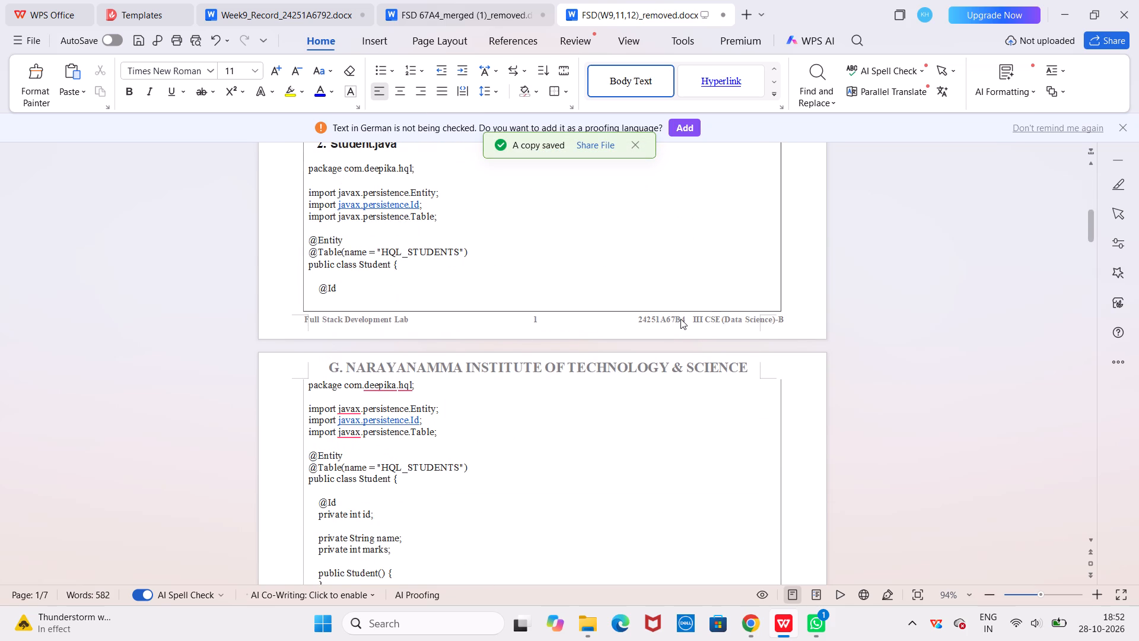
{"action": "double_click", "coordinate": [680, 319]}
{"action": "left_click", "coordinate": [686, 319]}
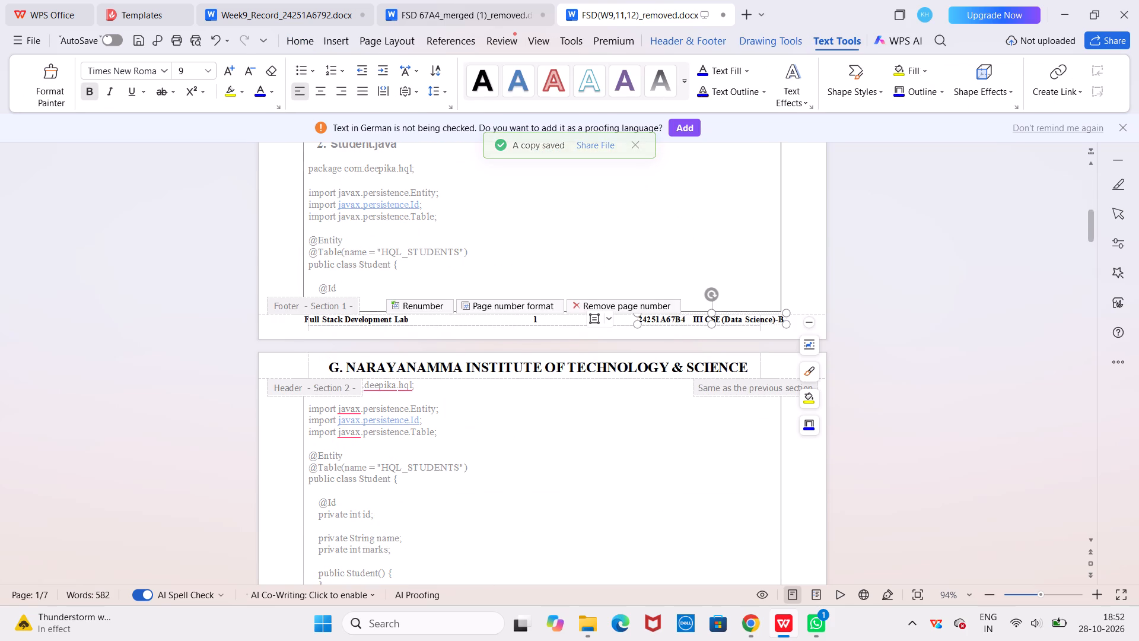
{"action": "key", "text": "BackSpace"}
{"action": "key", "text": "5"}
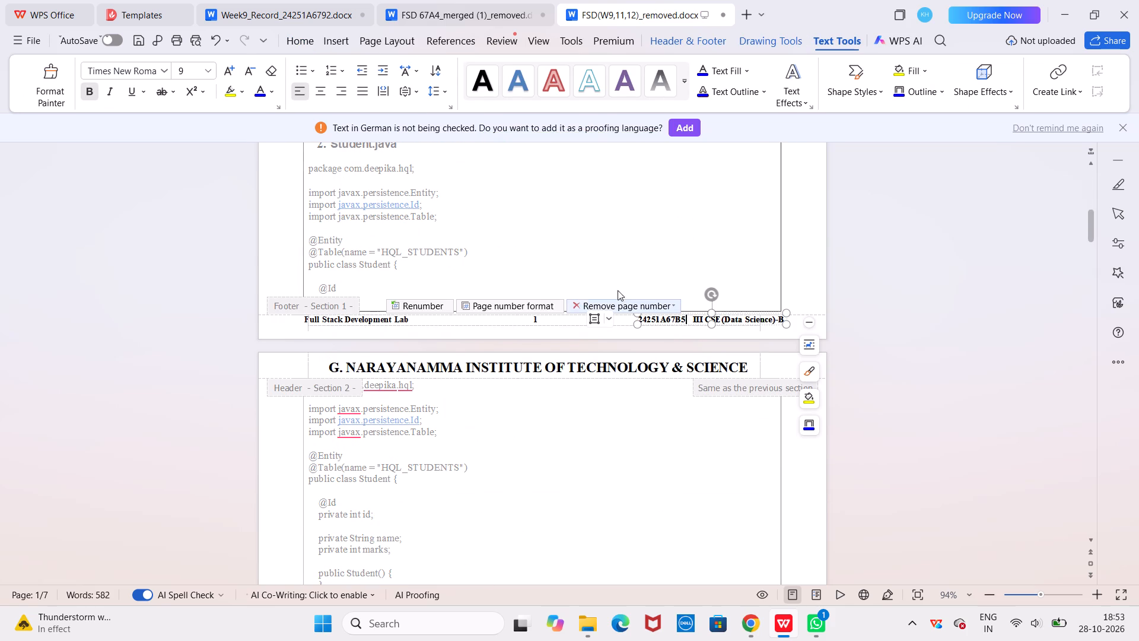
{"action": "double_click", "coordinate": [612, 240]}
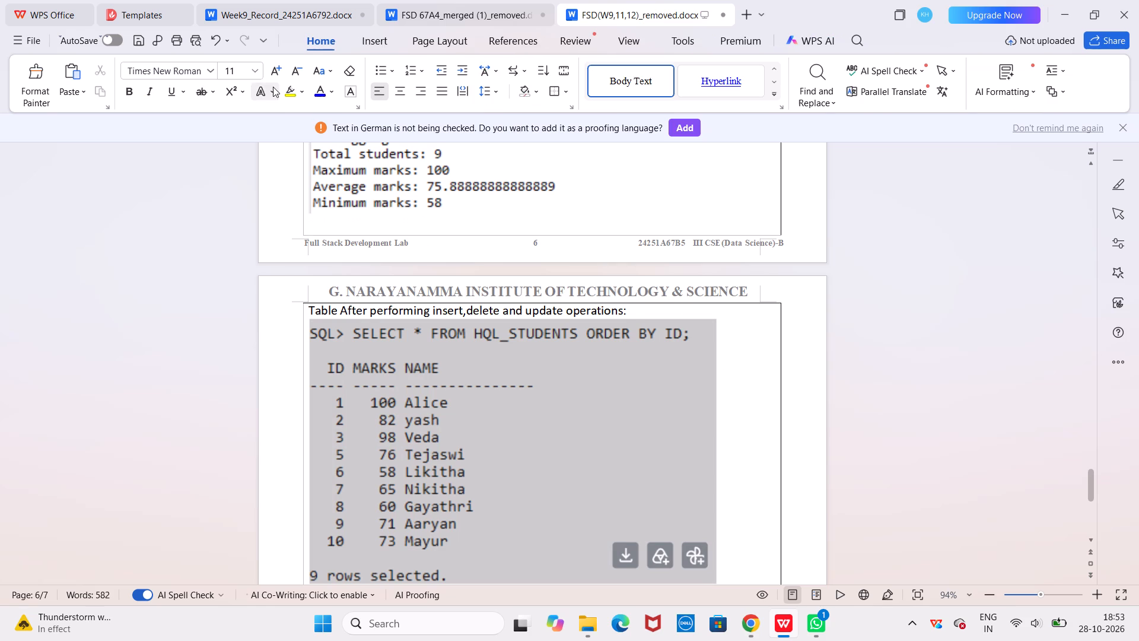
Save a PDF copy of the lab record in Downloads as "w10 fsd 67b5" and dismiss the export dialog.
{"action": "left_click", "coordinate": [22, 36]}
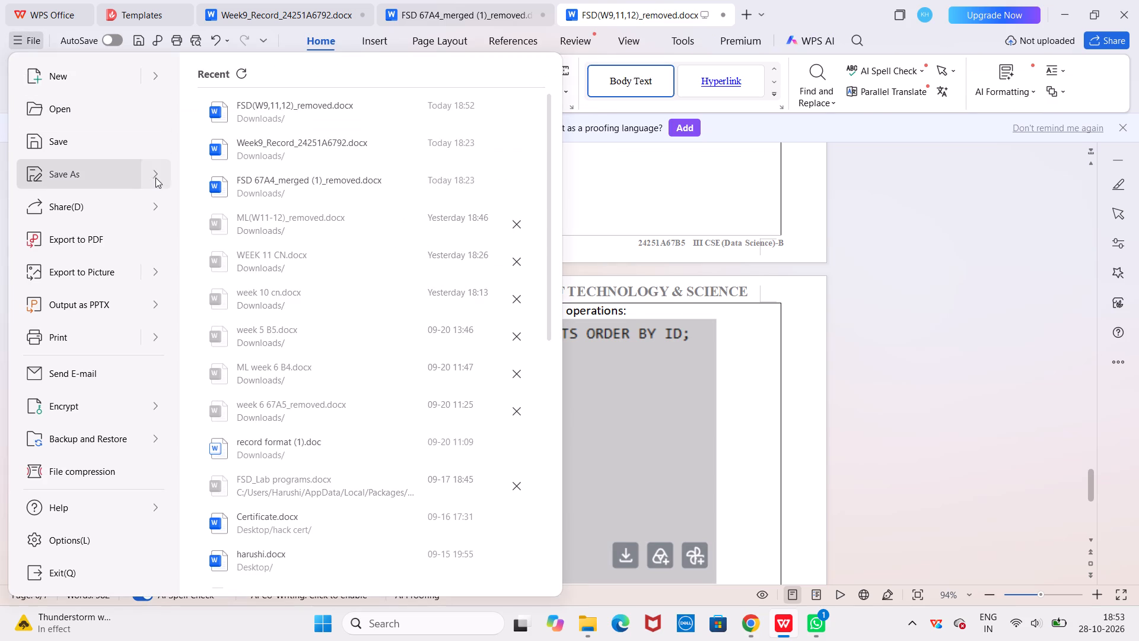
{"action": "left_click", "coordinate": [156, 177]}
{"action": "left_click", "coordinate": [265, 372]}
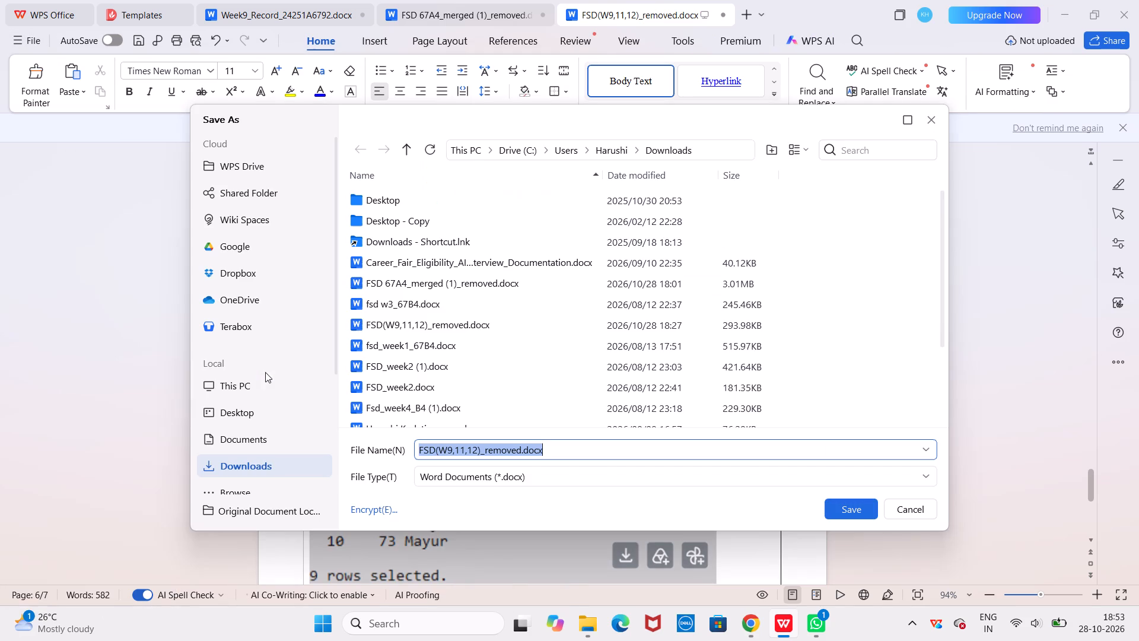
{"action": "key", "text": "BackSpace"}
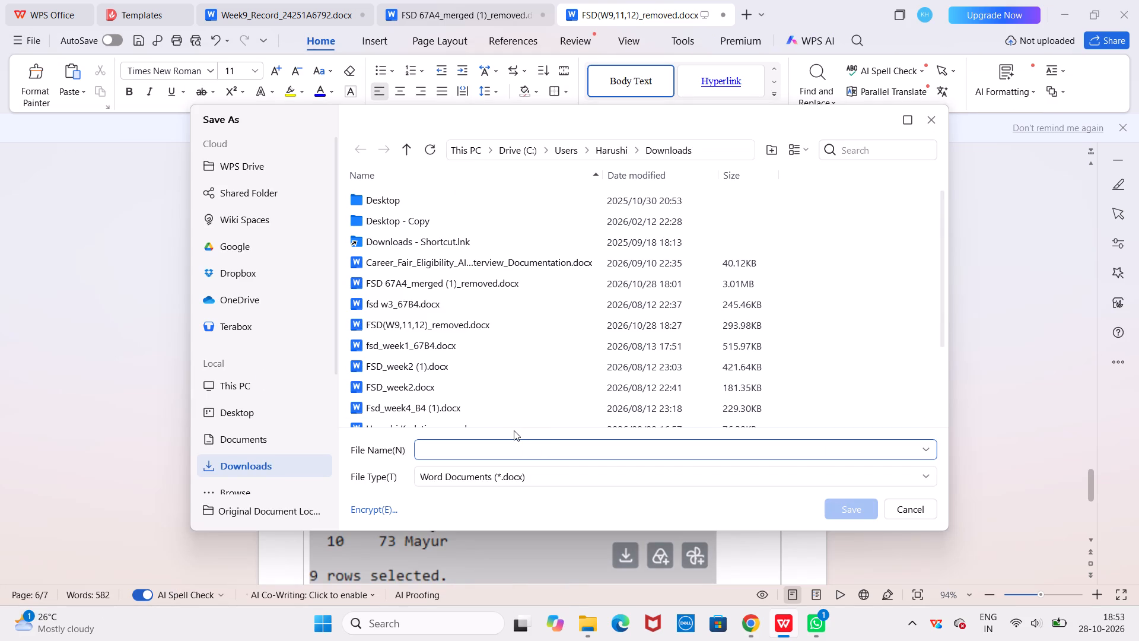
{"action": "type", "text": "w10 67"}
{"action": "key", "text": "BackSpace"}
{"action": "key", "text": "BackSpace"}
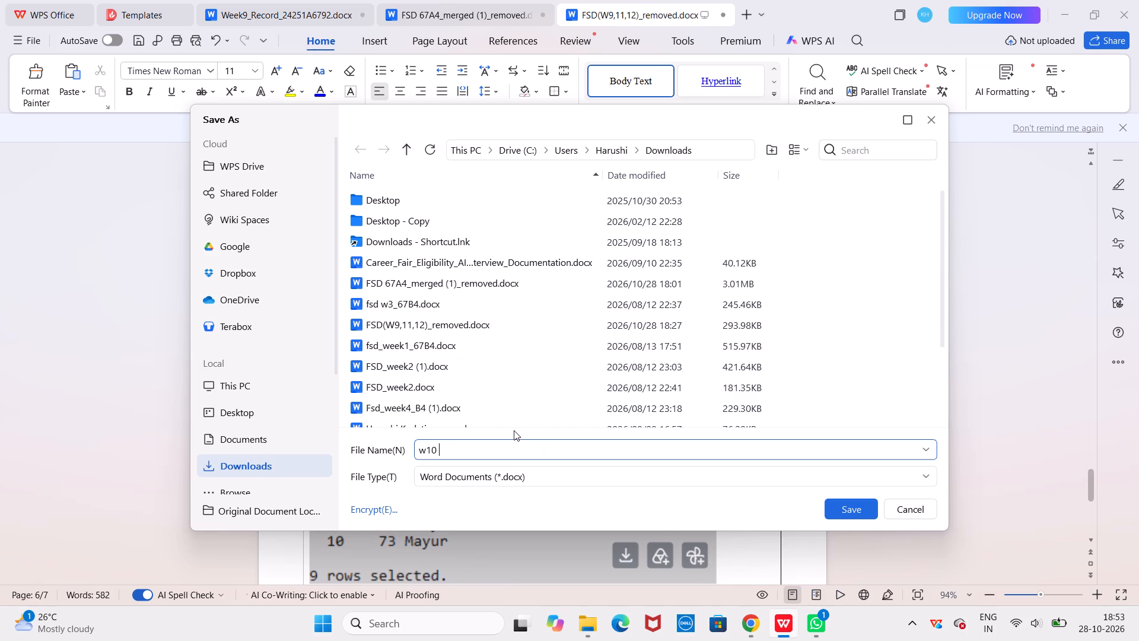
{"action": "type", "text": "fsd"}
{"action": "key", "text": "space"}
{"action": "type", "text": "67"}
{"action": "type", "text": "b5"}
{"action": "left_click", "coordinate": [528, 478]}
{"action": "scroll", "coordinate": [530, 423], "scroll_direction": "down", "scroll_amount": 7}
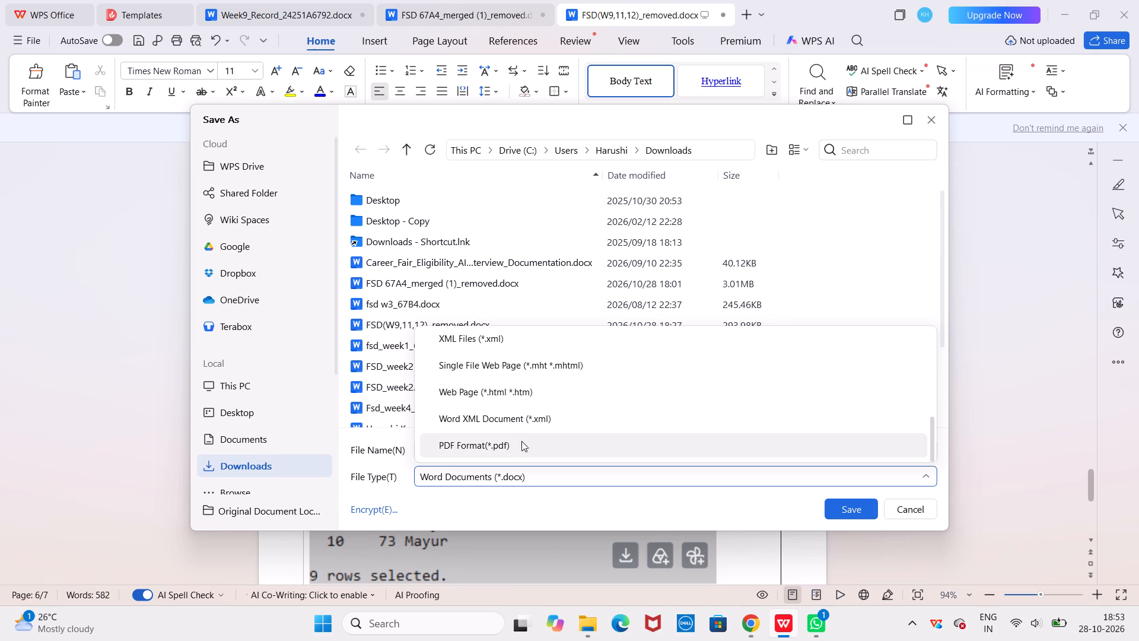
{"action": "left_click", "coordinate": [516, 453]}
{"action": "left_click", "coordinate": [832, 502]}
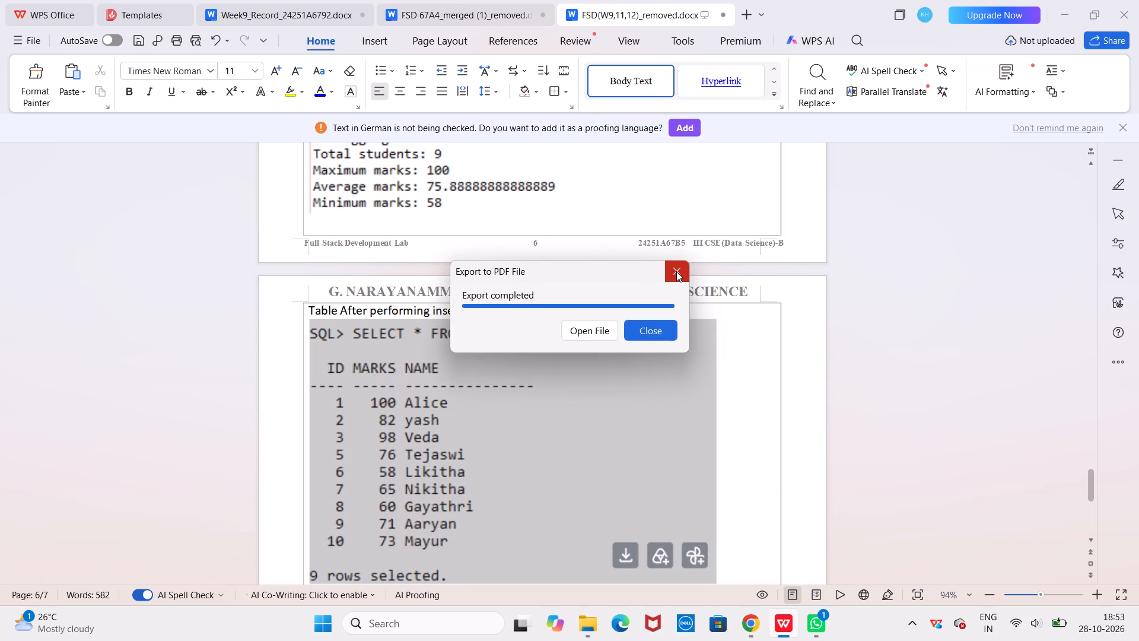
{"action": "left_click", "coordinate": [676, 271]}
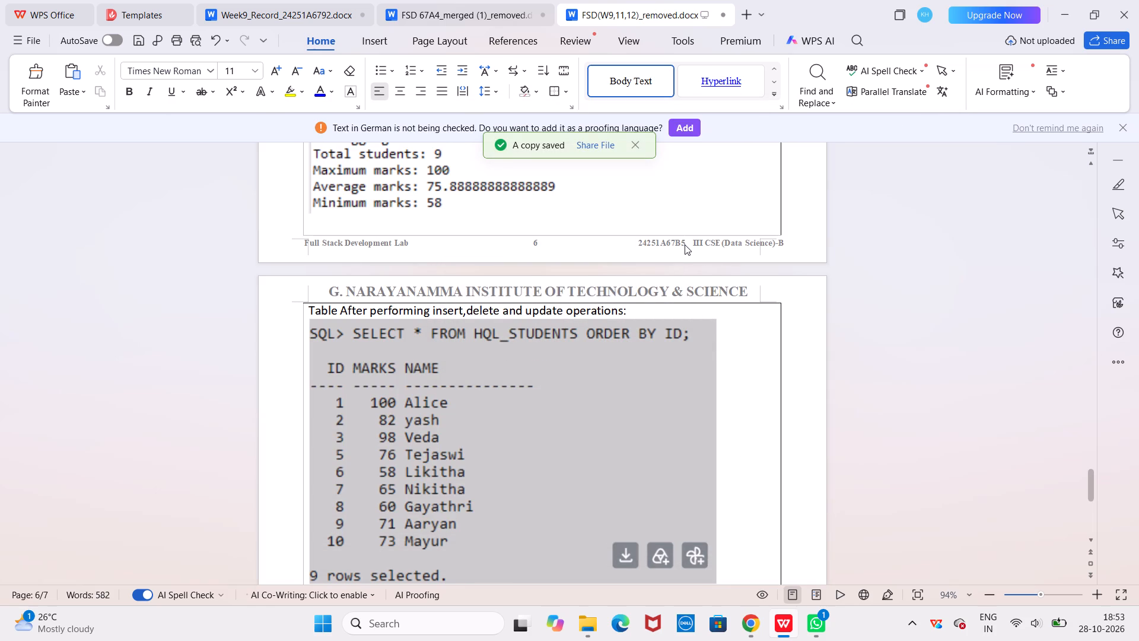
Change the last digit of the roll number in the page footer to 6 and return to the body text.
{"action": "double_click", "coordinate": [685, 244]}
{"action": "key", "text": "BackSpace"}
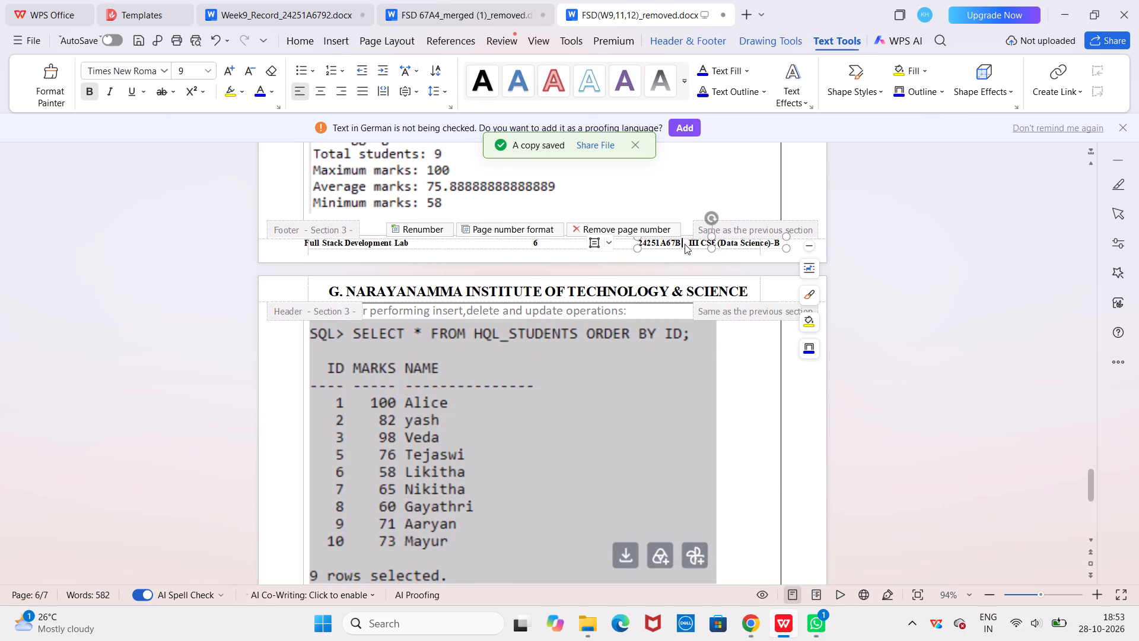
{"action": "key", "text": "6"}
{"action": "double_click", "coordinate": [707, 181]}
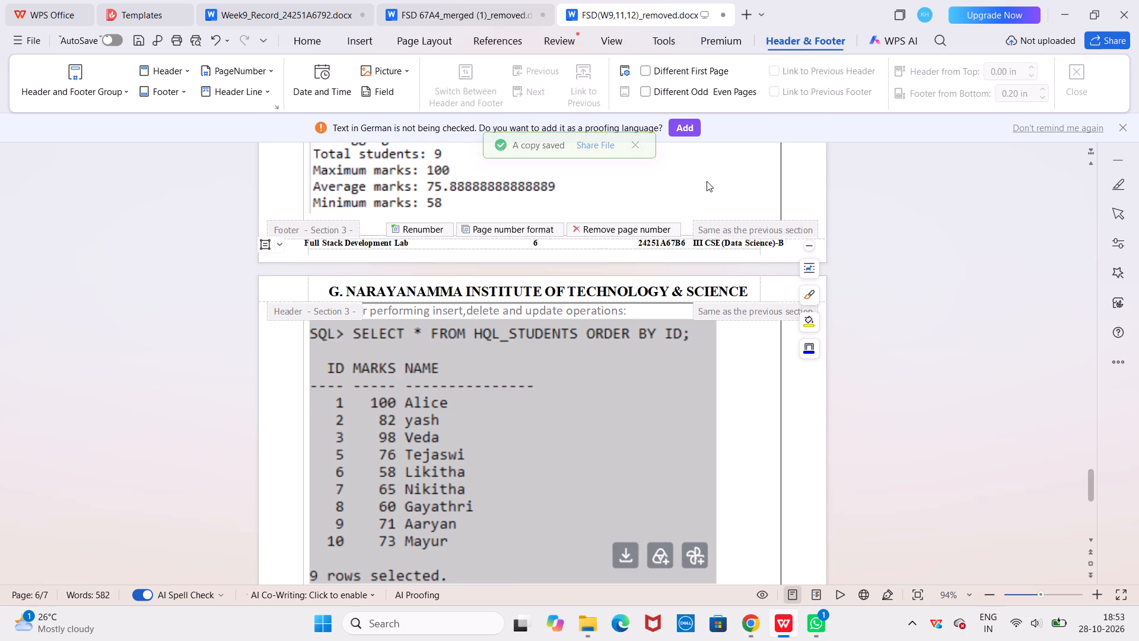
Save a PDF copy of the lab record in Downloads as "w10 fsd 67b6" and dismiss the export dialog.
{"action": "left_click", "coordinate": [13, 42]}
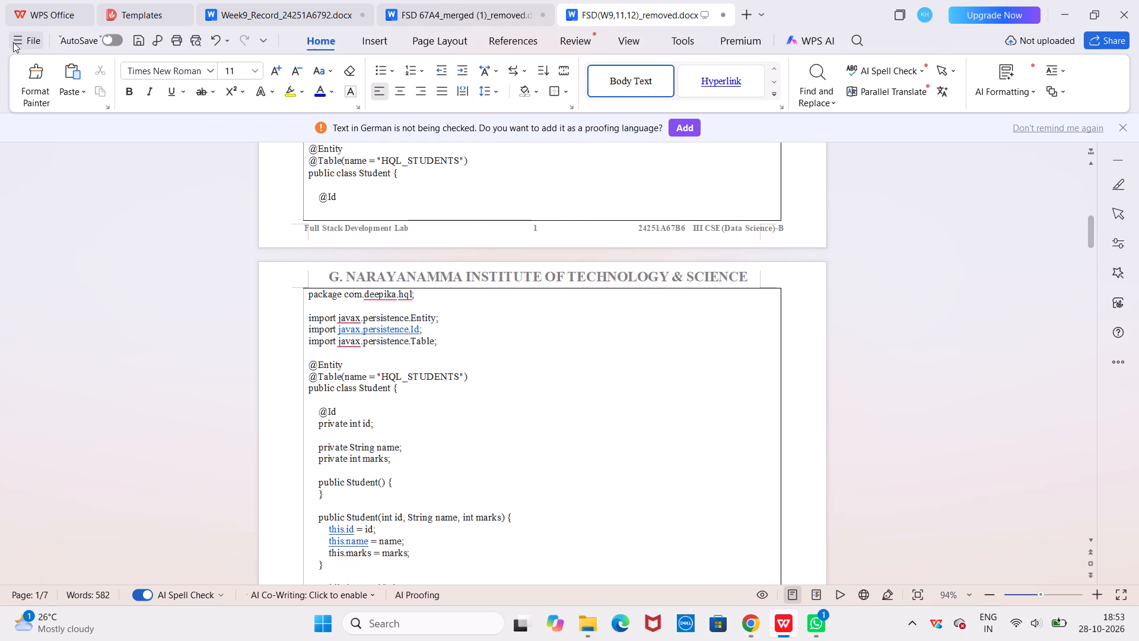
{"action": "left_click", "coordinate": [157, 180]}
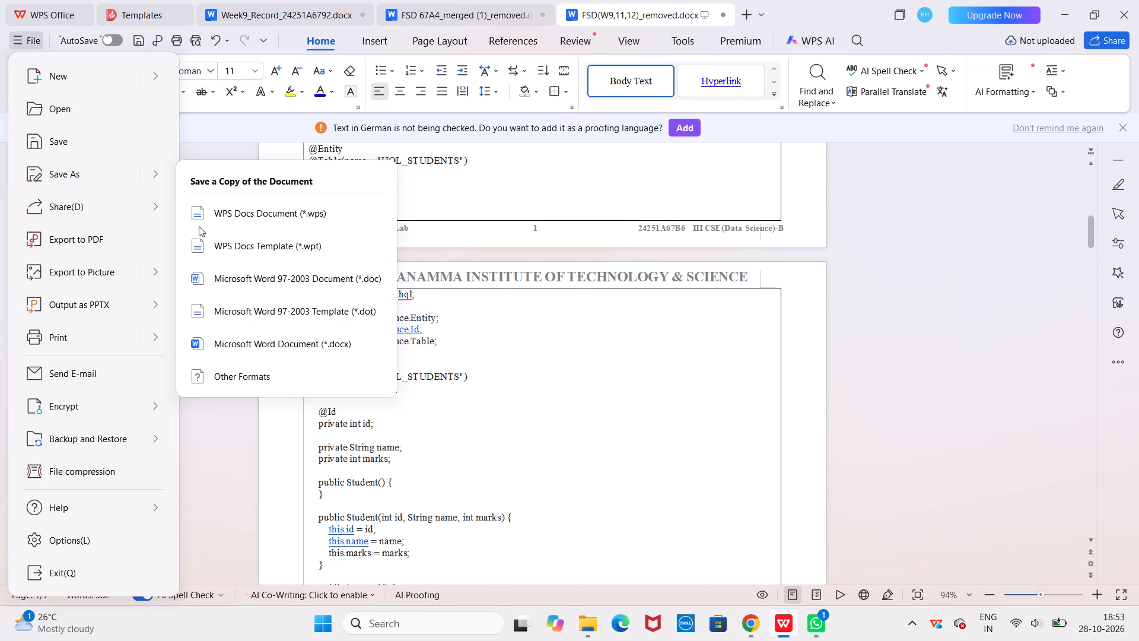
{"action": "left_click", "coordinate": [261, 381]}
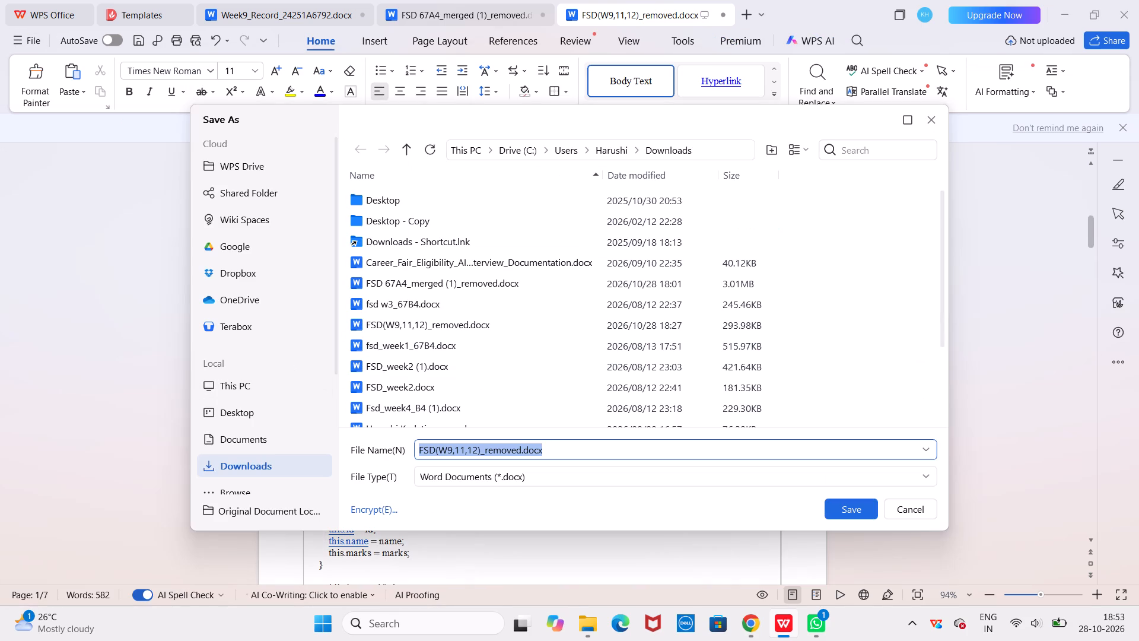
{"action": "key", "text": "BackSpace"}
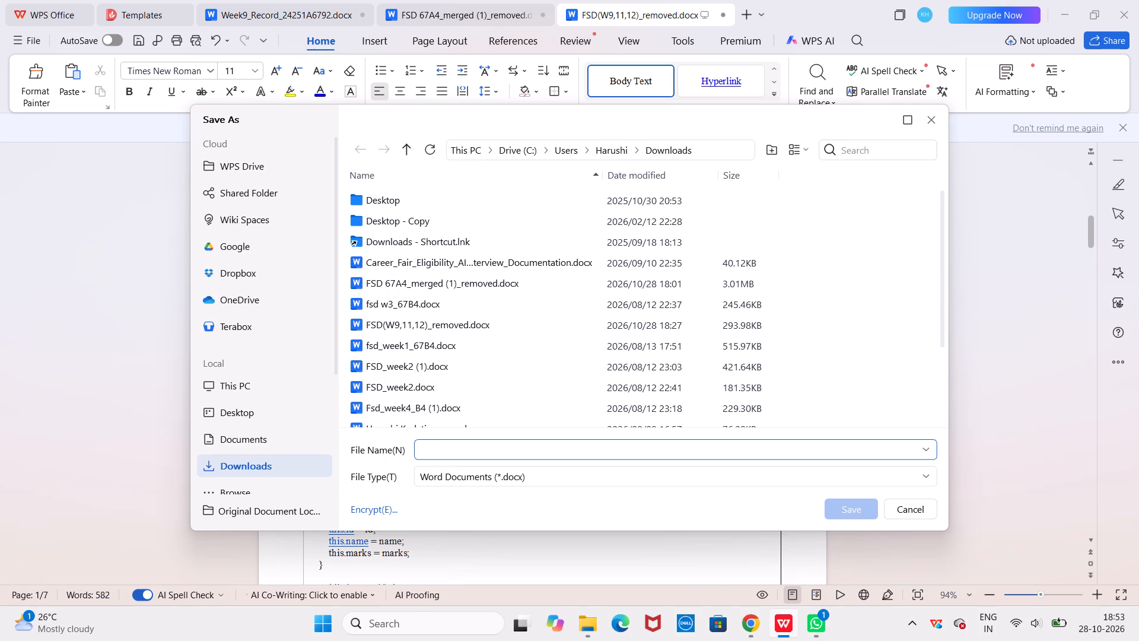
{"action": "type", "text": "w10 fsd 67b6"}
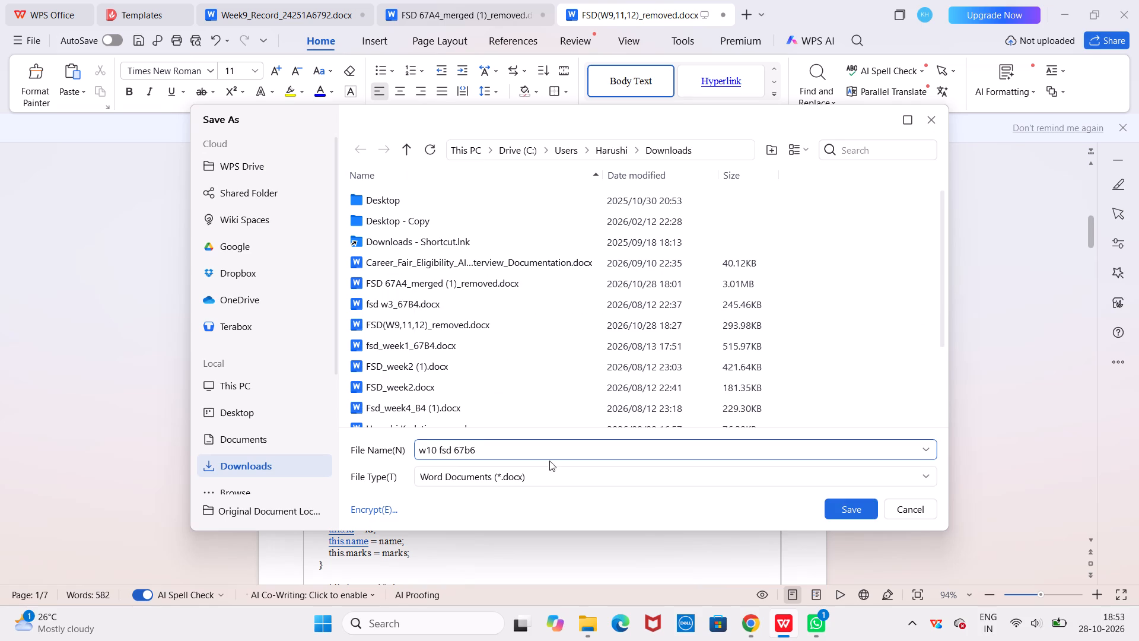
{"action": "left_click", "coordinate": [549, 478]}
{"action": "scroll", "coordinate": [556, 392], "scroll_direction": "down", "scroll_amount": 6}
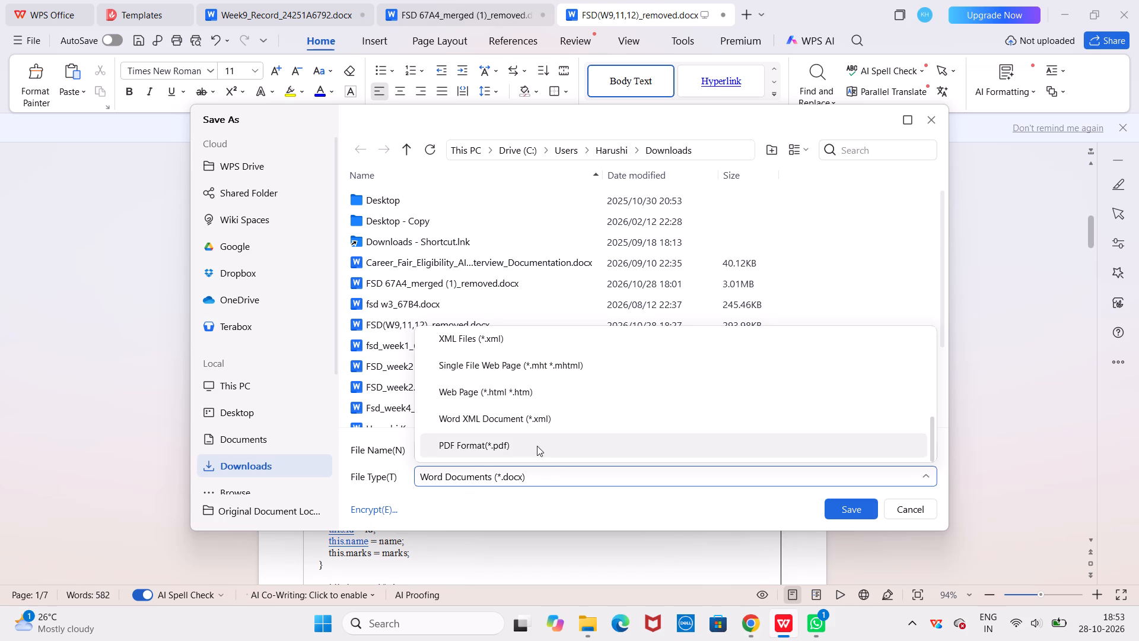
{"action": "left_click", "coordinate": [536, 449]}
{"action": "left_click", "coordinate": [833, 513]}
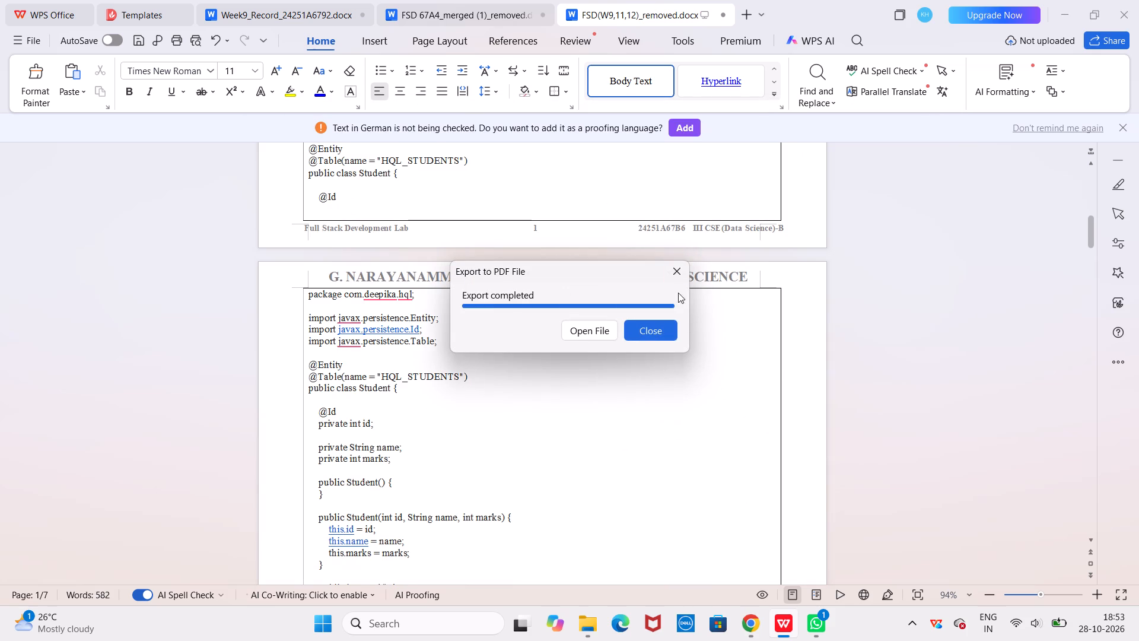
{"action": "left_click", "coordinate": [674, 268]}
Change the last digit of the roll number in the page footer to 0 and return to the body text.
{"action": "double_click", "coordinate": [678, 227]}
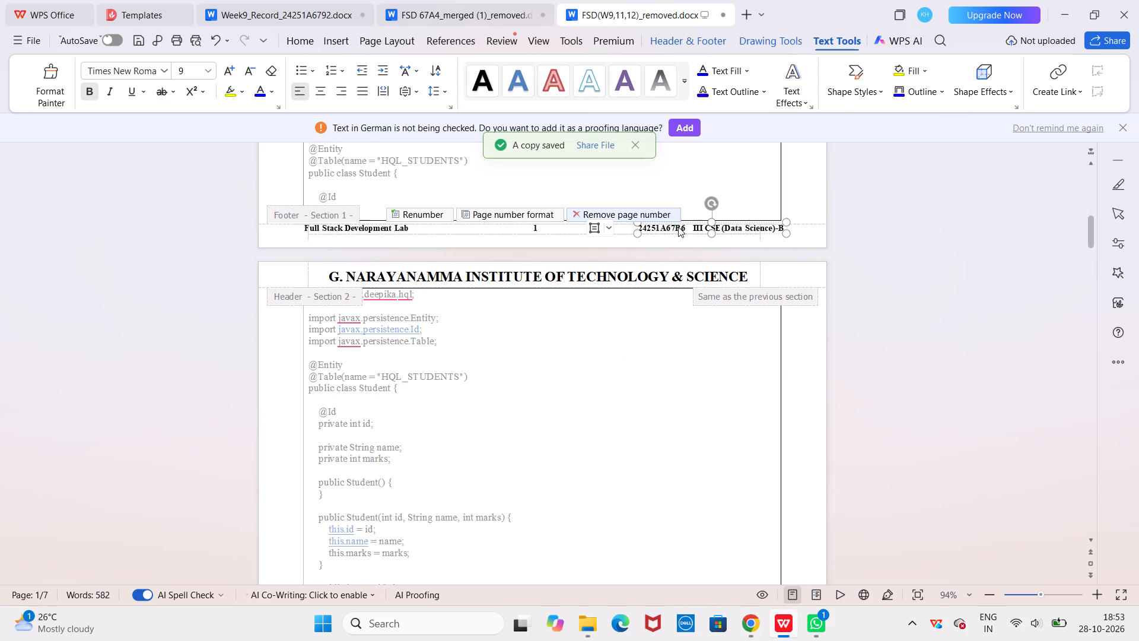
{"action": "left_click", "coordinate": [686, 227]}
{"action": "key", "text": "BackSpace"}
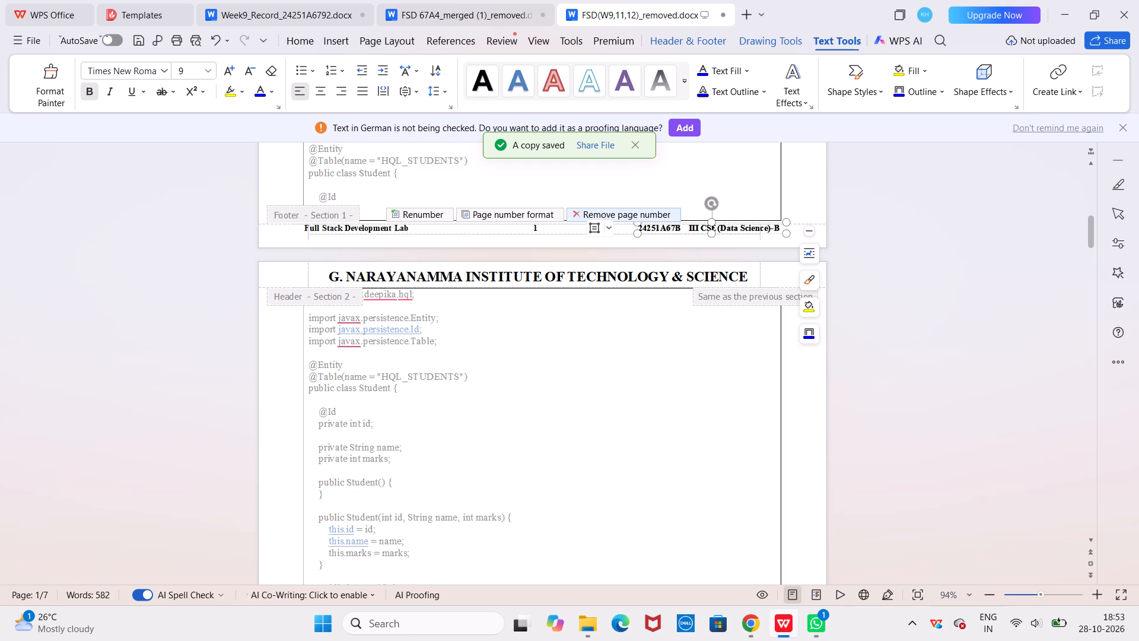
{"action": "key", "text": "0"}
{"action": "double_click", "coordinate": [767, 180]}
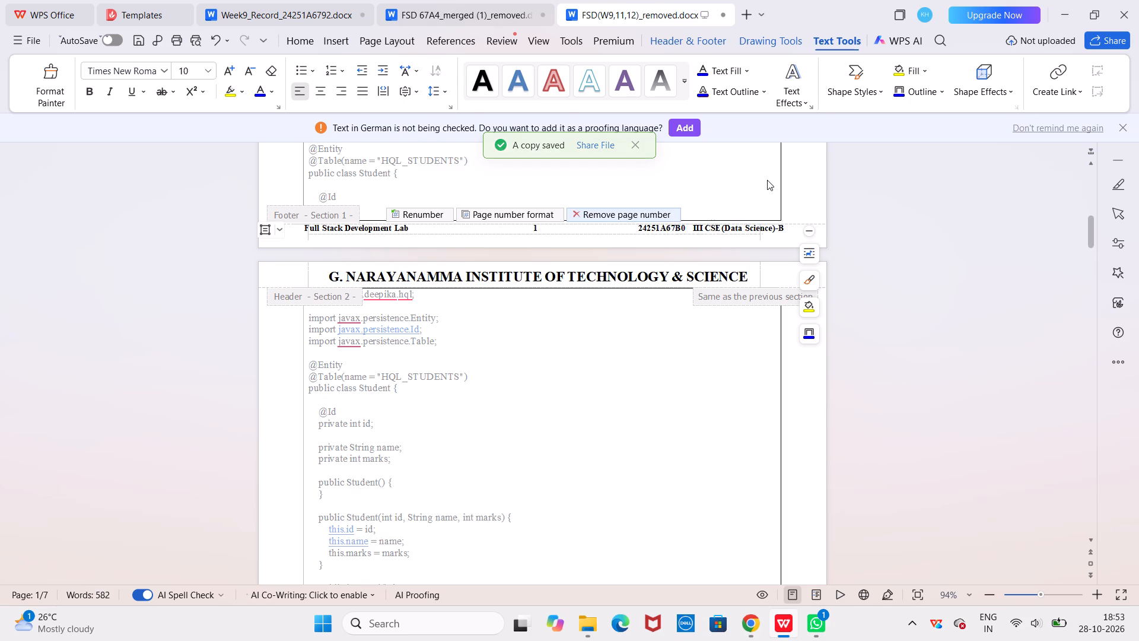
Save a PDF copy of the lab record in Downloads as "w10 fsd 67b0" and dismiss the export dialog.
{"action": "scroll", "coordinate": [682, 241], "scroll_direction": "up", "scroll_amount": 6}
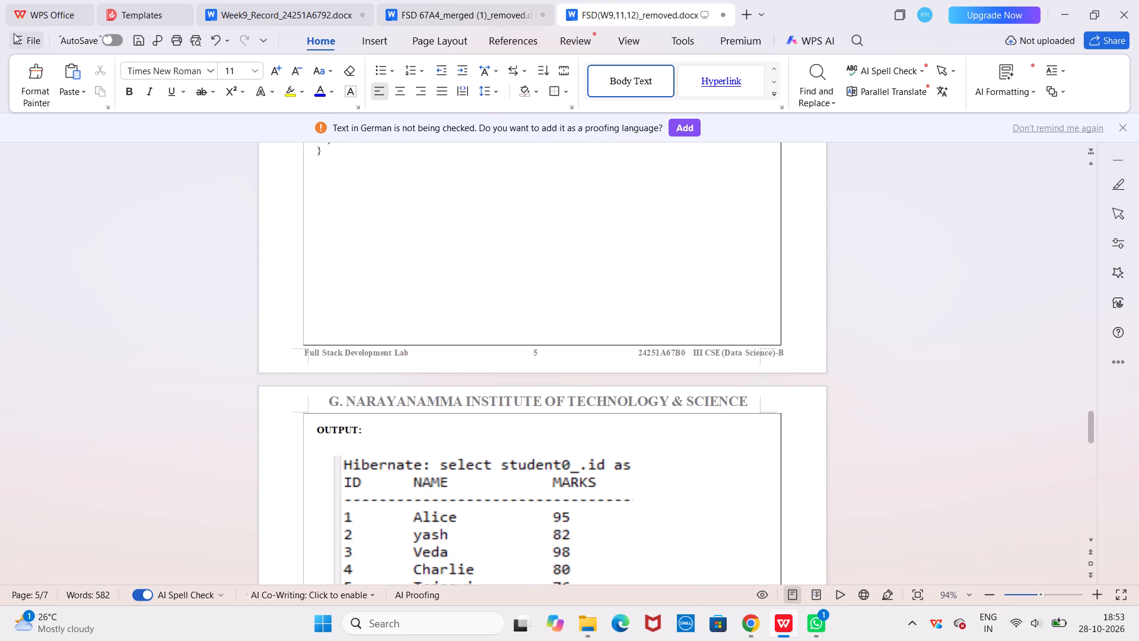
{"action": "left_click", "coordinate": [14, 33]}
{"action": "left_click", "coordinate": [146, 173]}
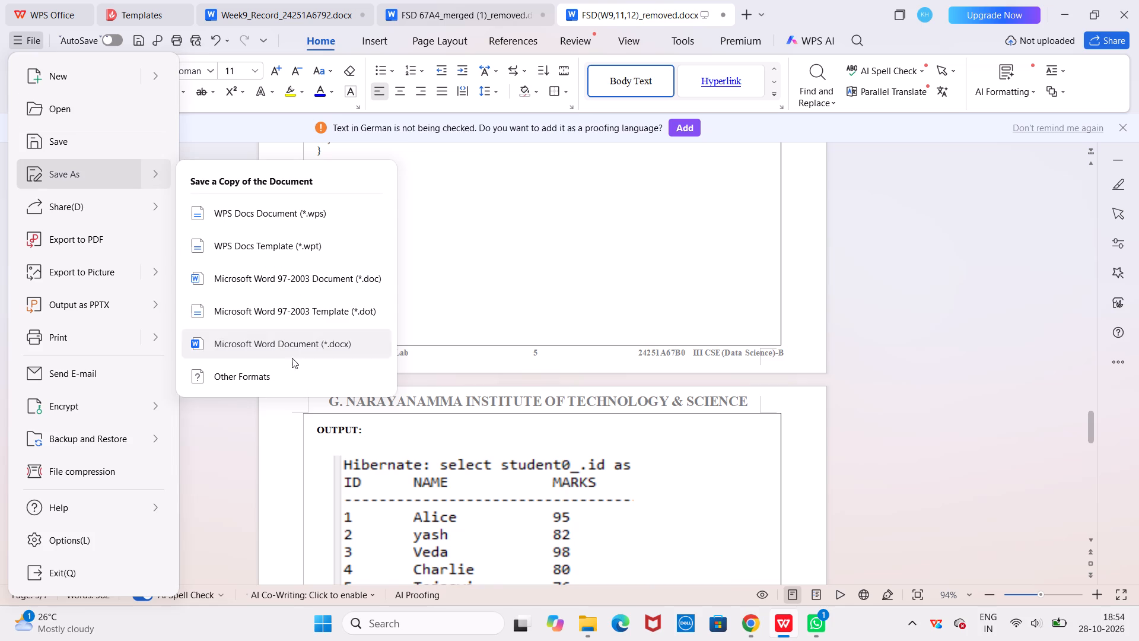
{"action": "left_click", "coordinate": [293, 369]}
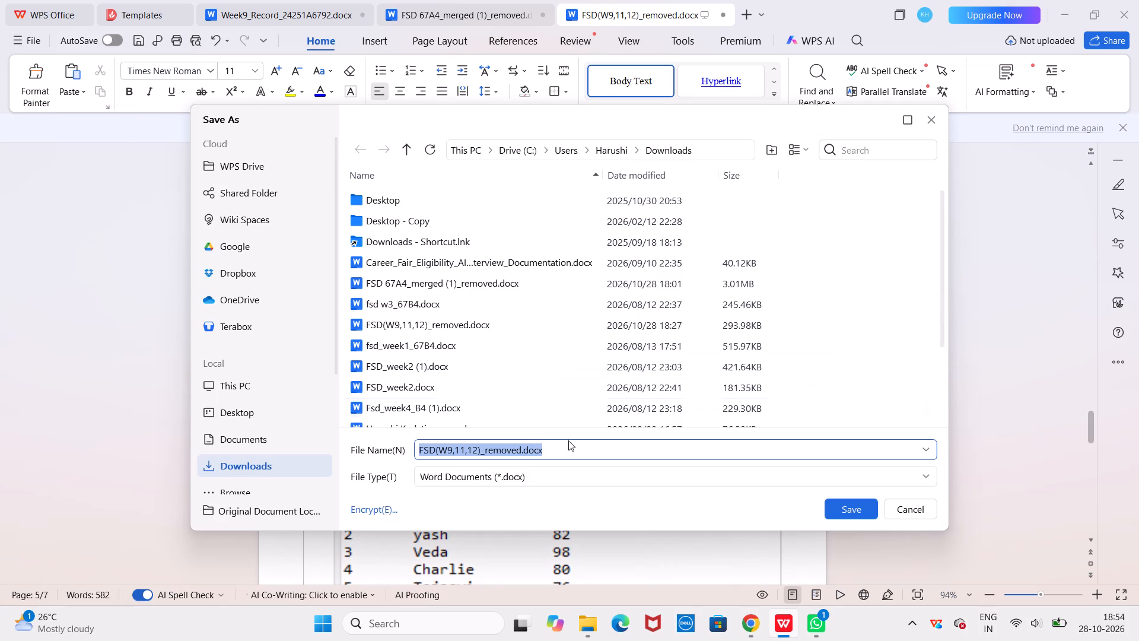
{"action": "key", "text": "BackSpace"}
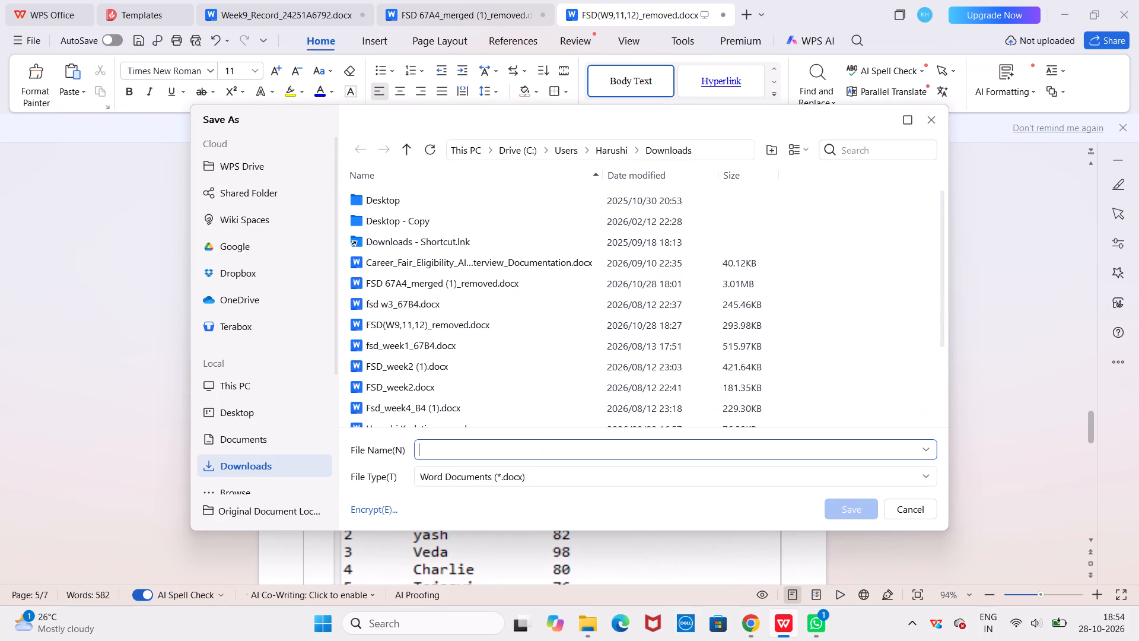
{"action": "type", "text": "w10 fsd 67b0"}
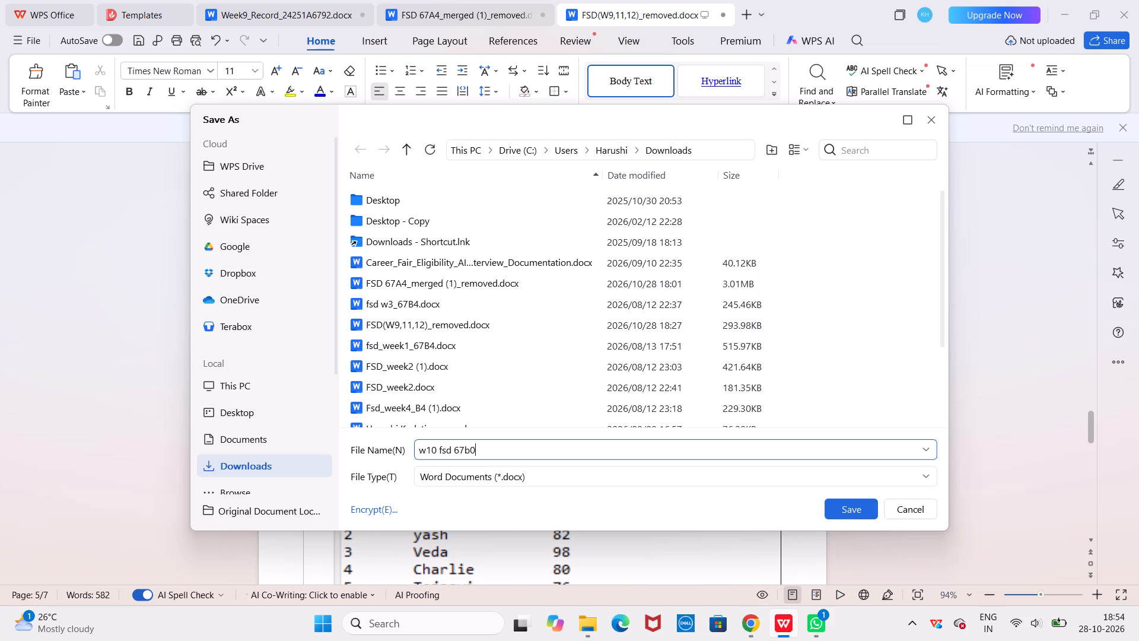
{"action": "key", "text": "space"}
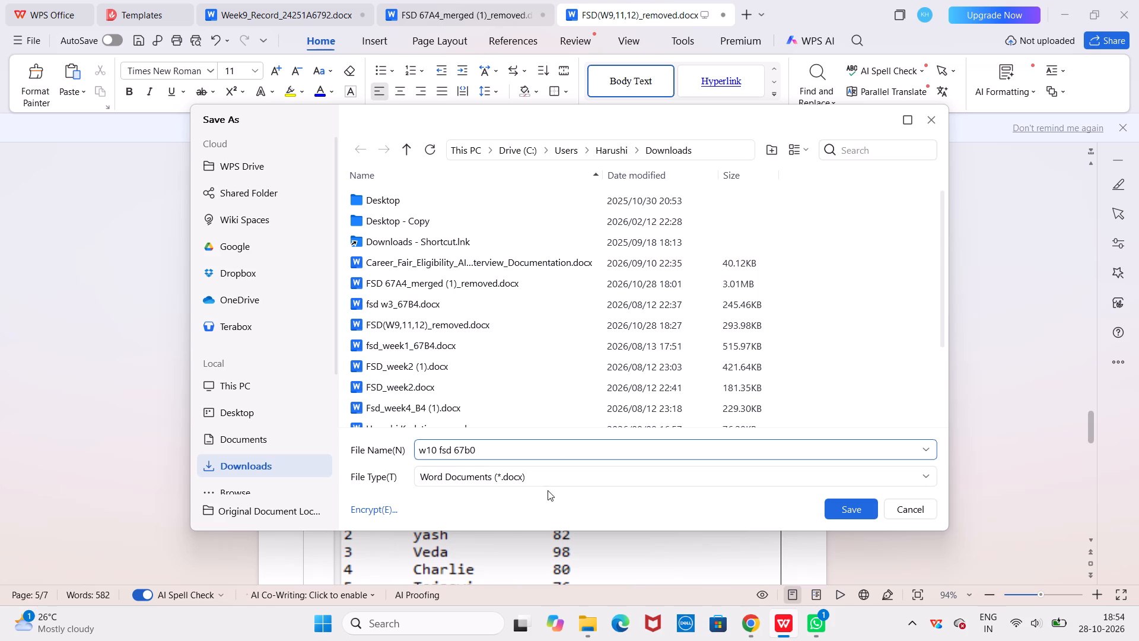
{"action": "left_click", "coordinate": [551, 476]}
{"action": "scroll", "coordinate": [551, 429], "scroll_direction": "down", "scroll_amount": 6}
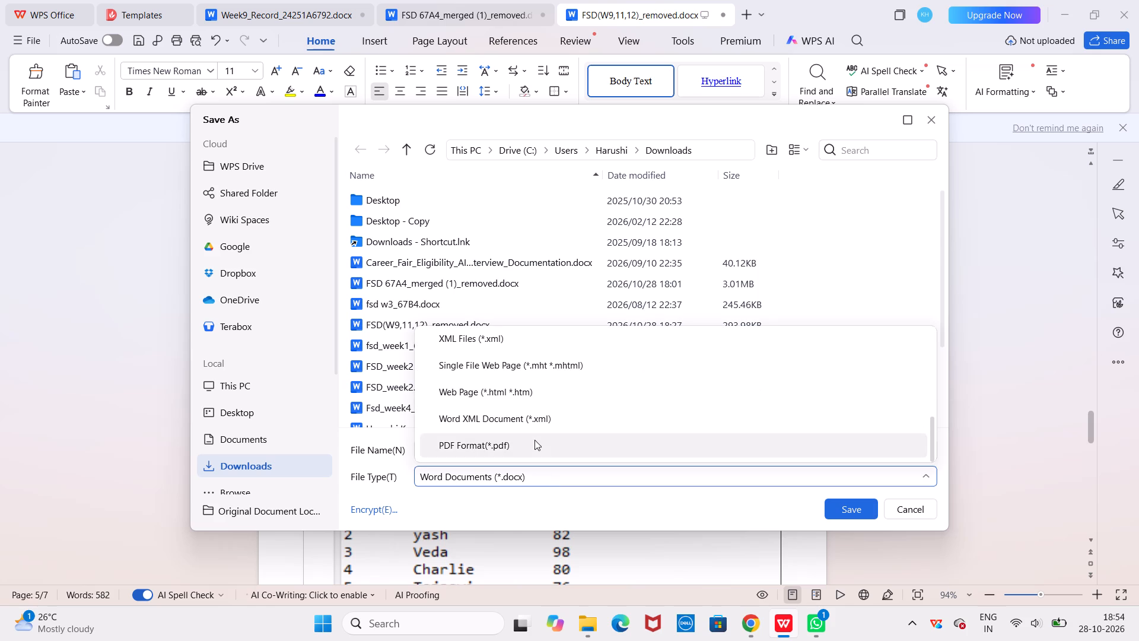
{"action": "left_click", "coordinate": [534, 440]}
{"action": "left_click", "coordinate": [832, 516]}
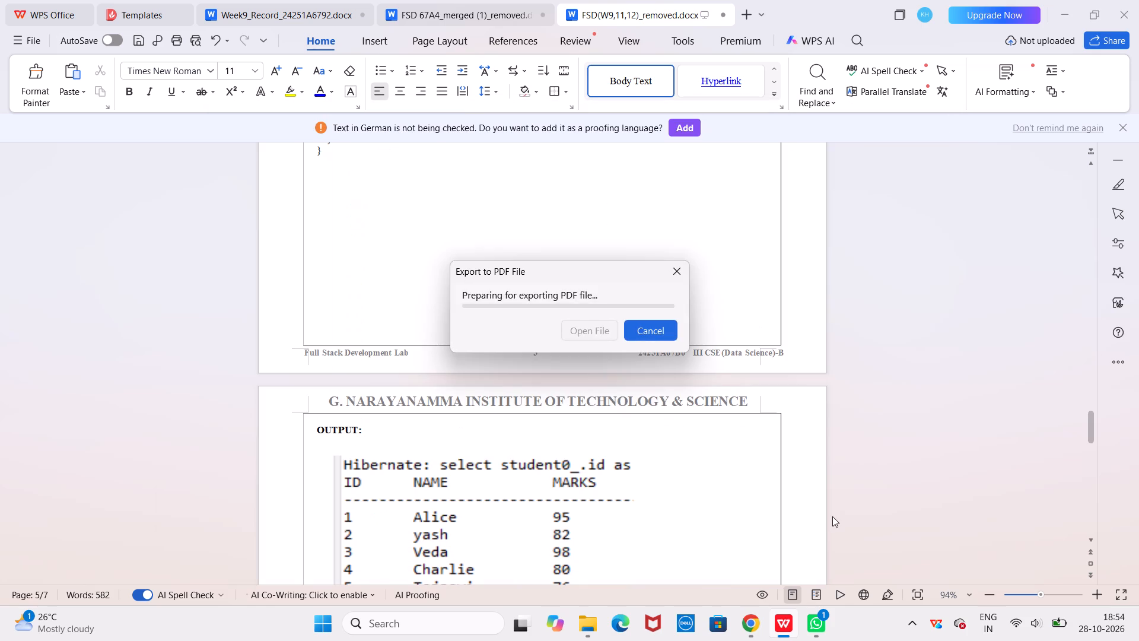
{"action": "left_click", "coordinate": [682, 272]}
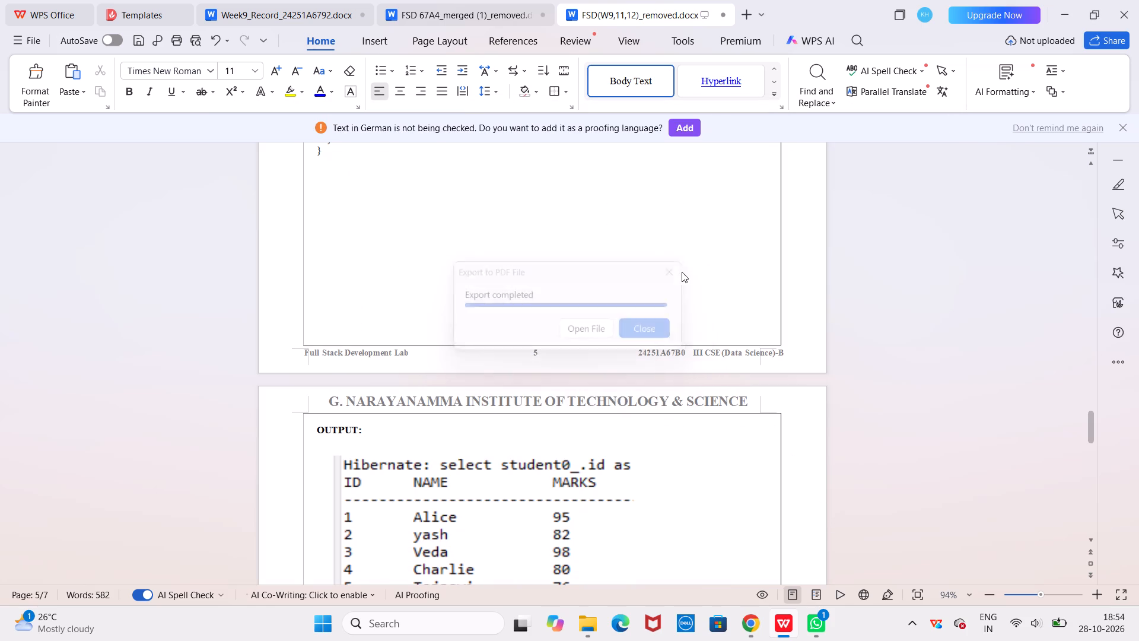
Change the last two characters of the roll number in the page footer to A3 and return to the body text.
{"action": "double_click", "coordinate": [683, 347]}
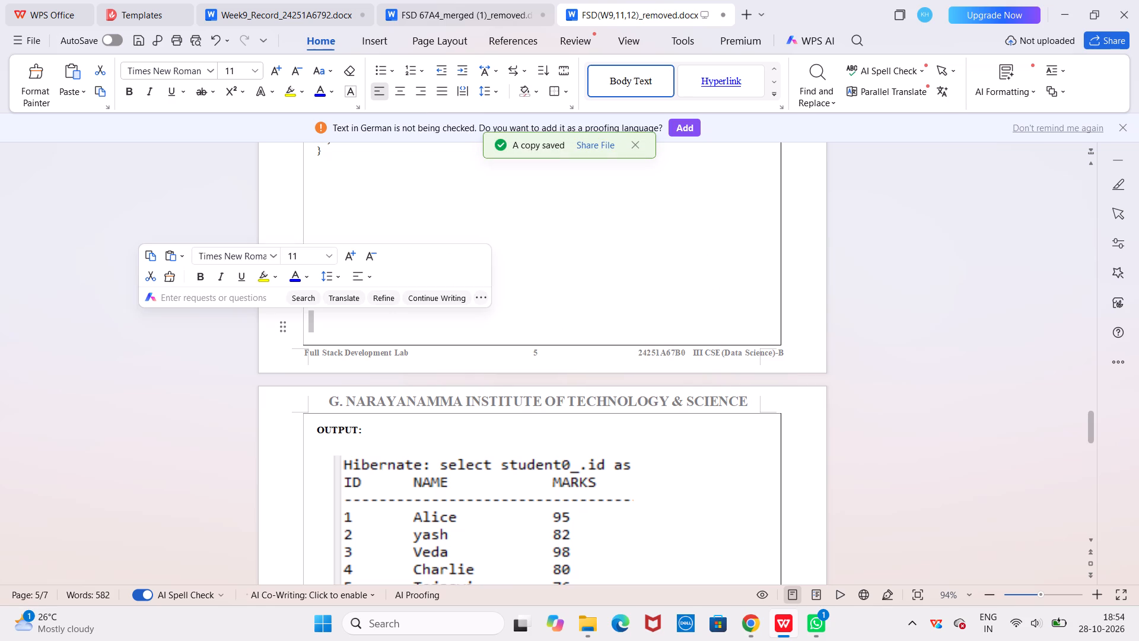
{"action": "double_click", "coordinate": [683, 350]}
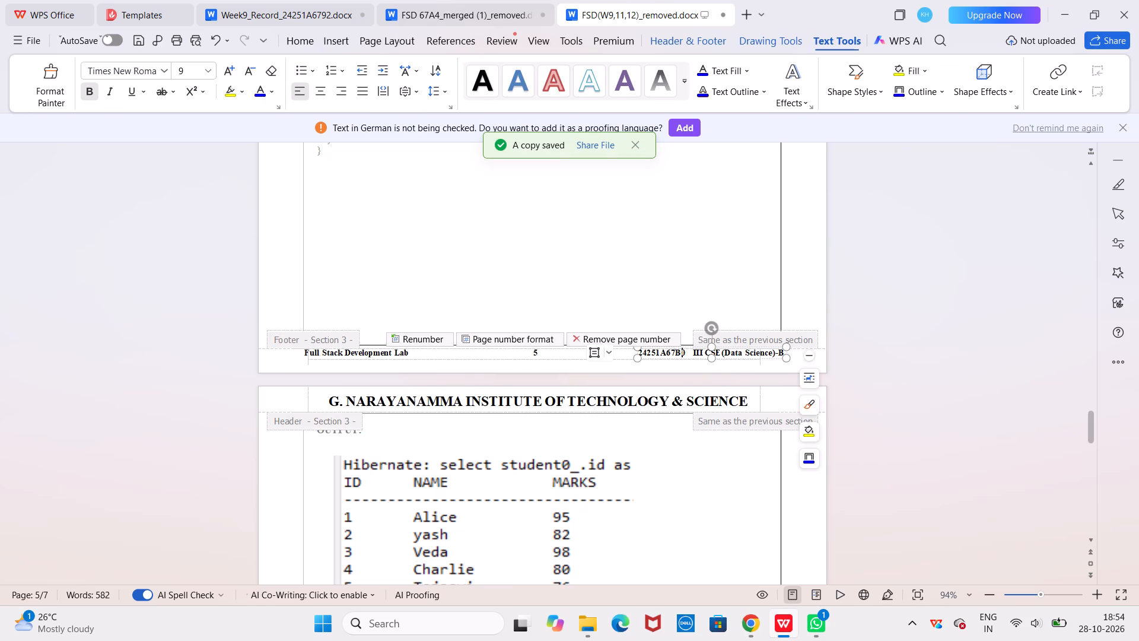
{"action": "left_click", "coordinate": [686, 351]}
{"action": "key", "text": "BackSpace"}
{"action": "key", "text": "BackSpace"}
{"action": "key", "text": "a"}
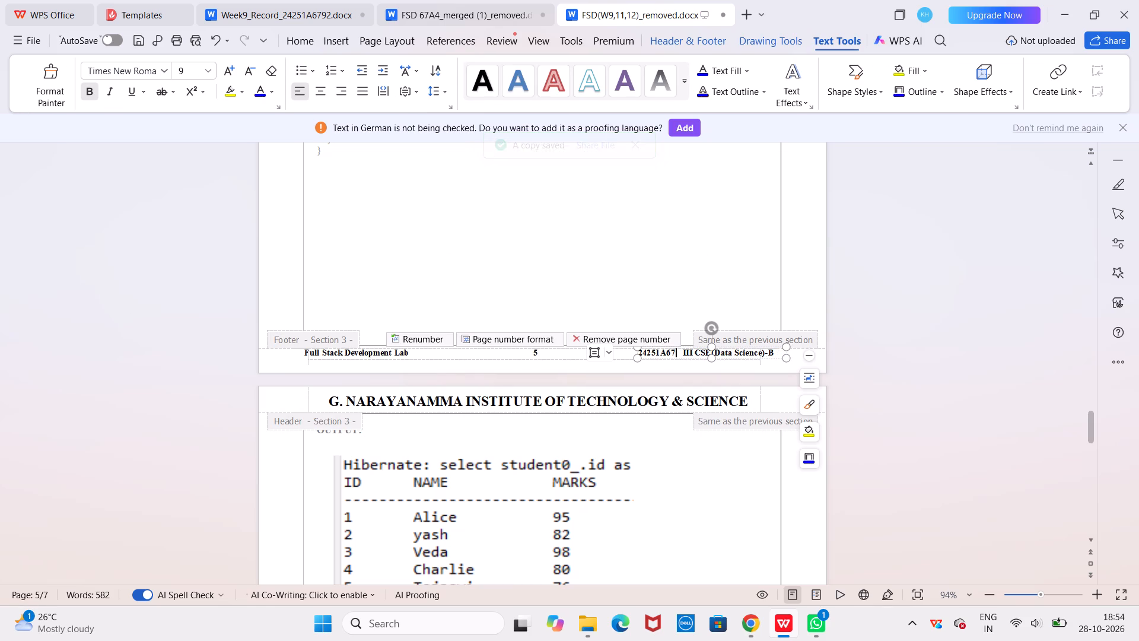
{"action": "key", "text": "BackSpace"}
{"action": "key", "text": "shift+a"}
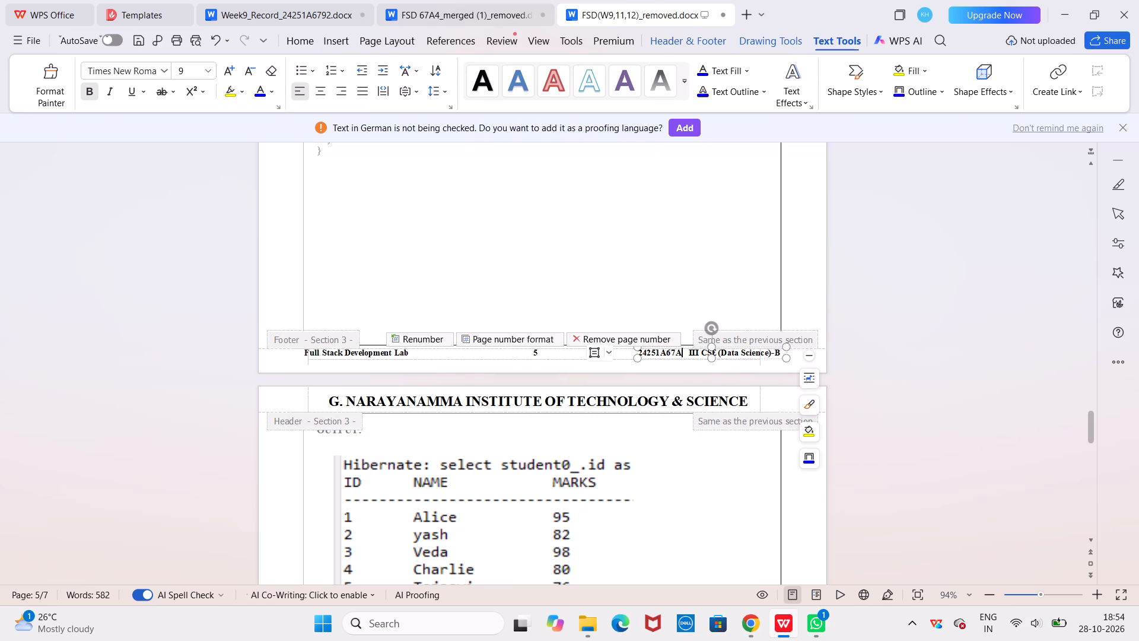
{"action": "key", "text": "3"}
{"action": "double_click", "coordinate": [780, 284]}
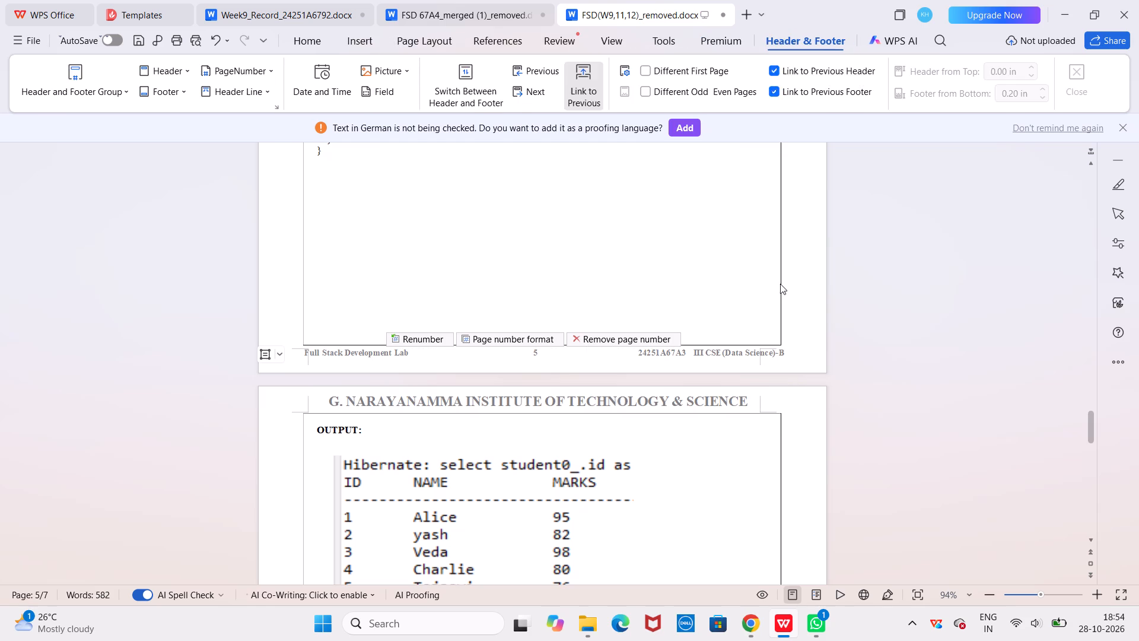
Save a PDF copy of the lab record in Downloads as "w10 fsd 67a3" and dismiss the export dialog.
{"action": "left_click", "coordinate": [745, 281]}
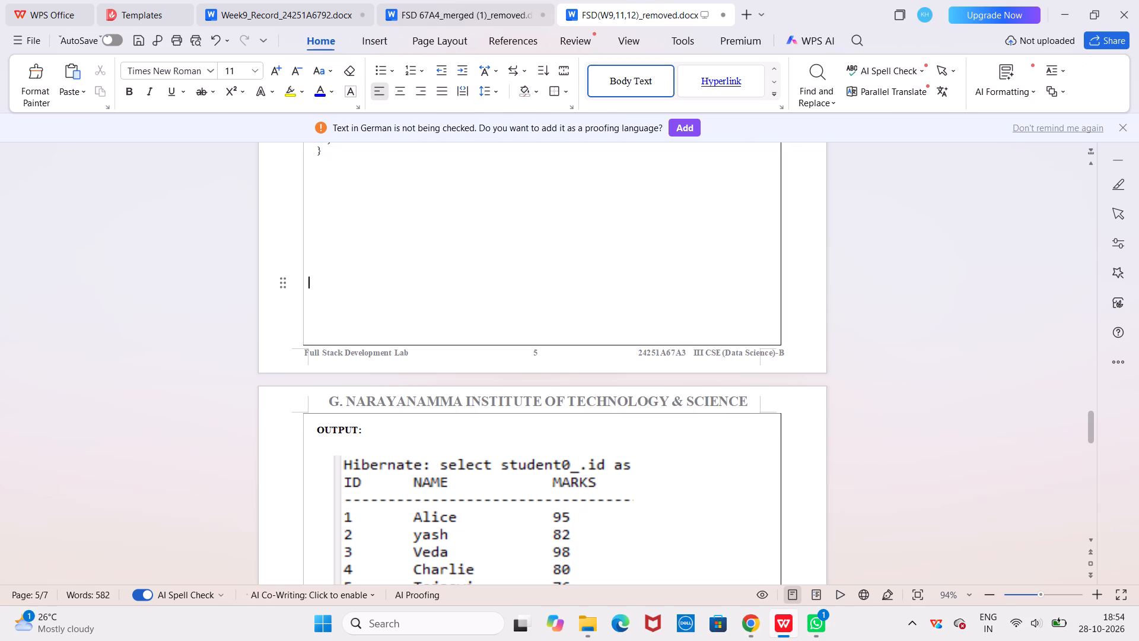
{"action": "left_click", "coordinate": [25, 45]}
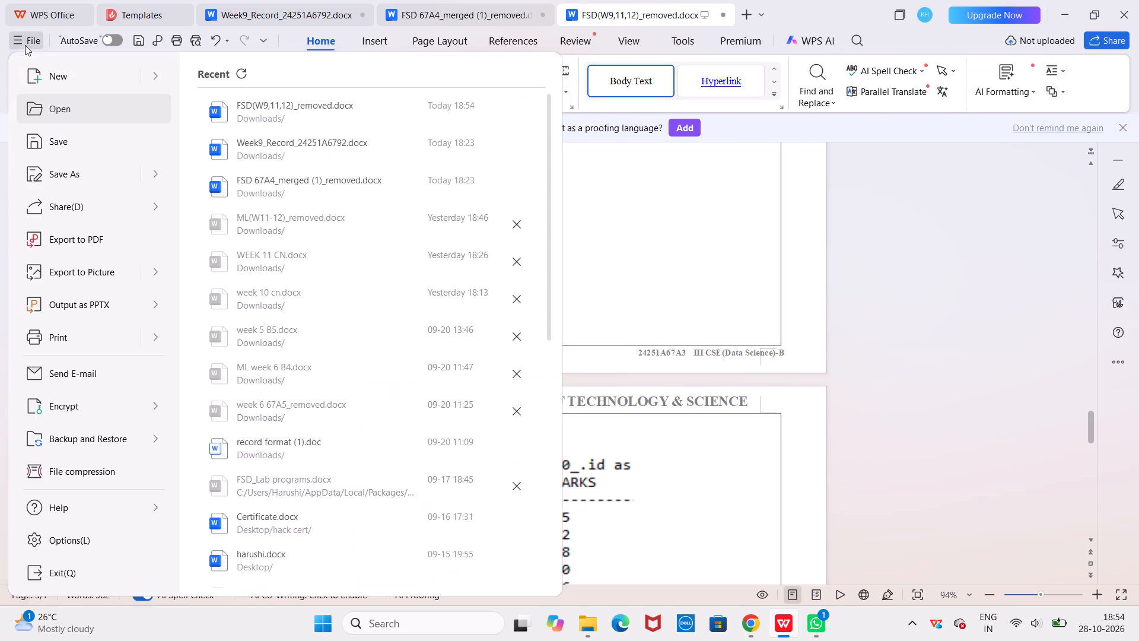
{"action": "left_click", "coordinate": [150, 178]}
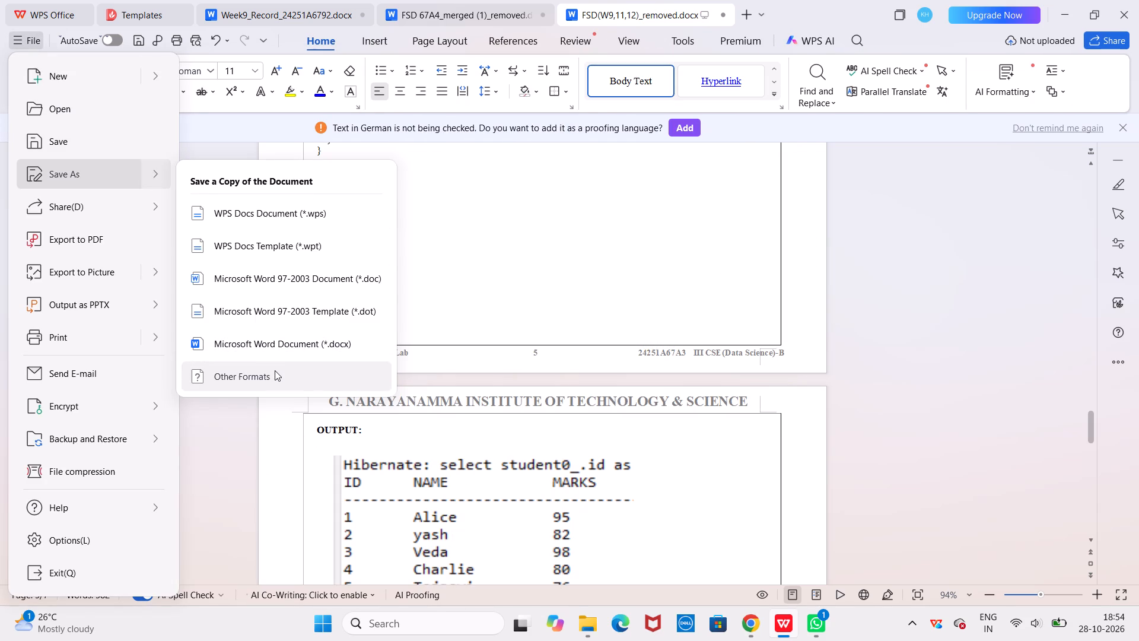
{"action": "left_click", "coordinate": [275, 370]}
{"action": "key", "text": "BackSpace"}
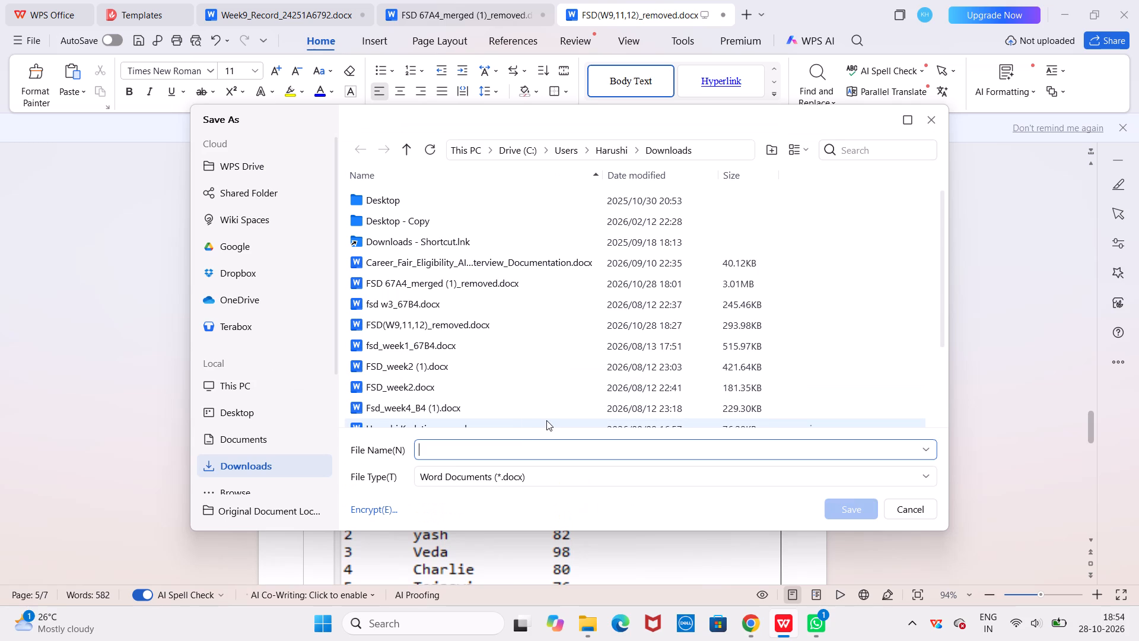
{"action": "type", "text": "w10 fsd 67"}
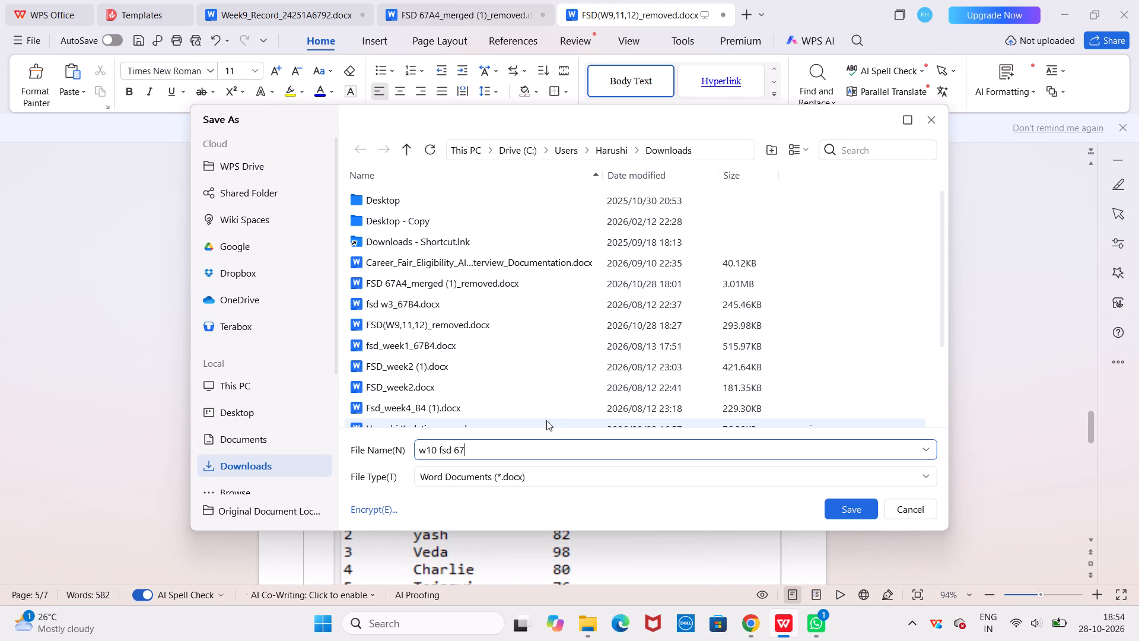
{"action": "type", "text": "a3"}
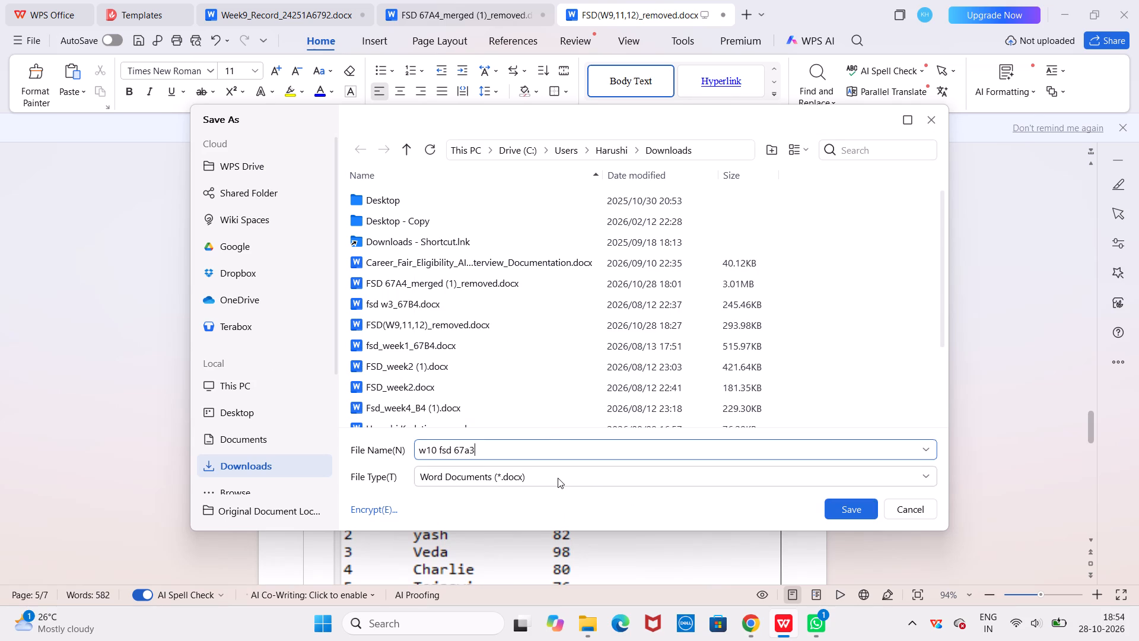
{"action": "left_click", "coordinate": [558, 478]}
{"action": "scroll", "coordinate": [544, 401], "scroll_direction": "down", "scroll_amount": 5}
{"action": "left_click", "coordinate": [526, 453]}
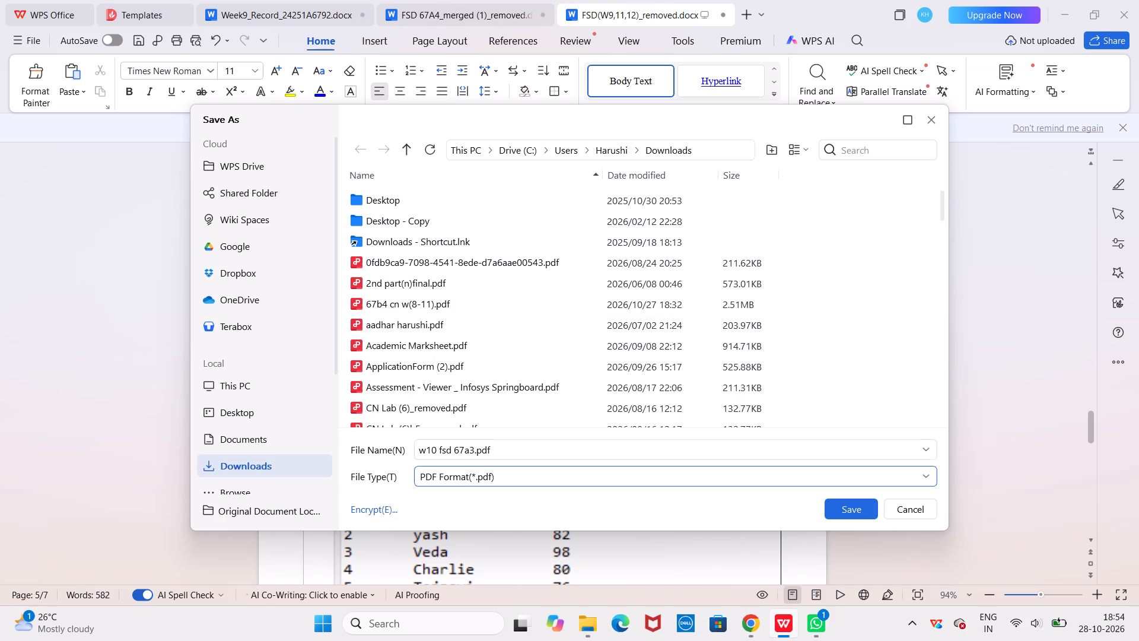
{"action": "left_click", "coordinate": [862, 513]}
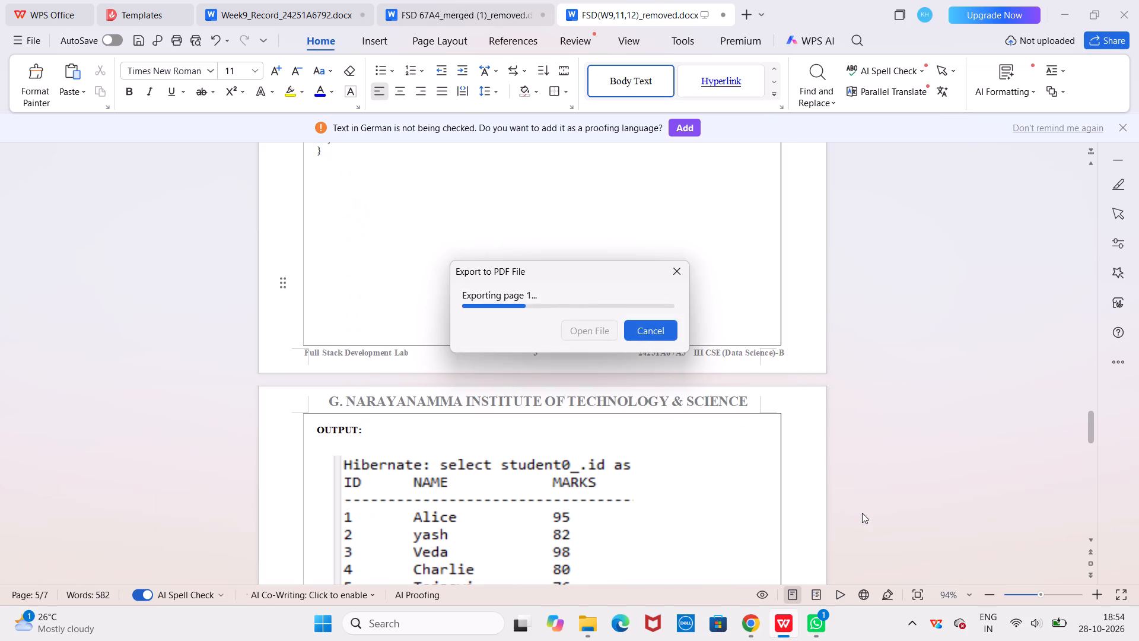
{"action": "left_click", "coordinate": [679, 269]}
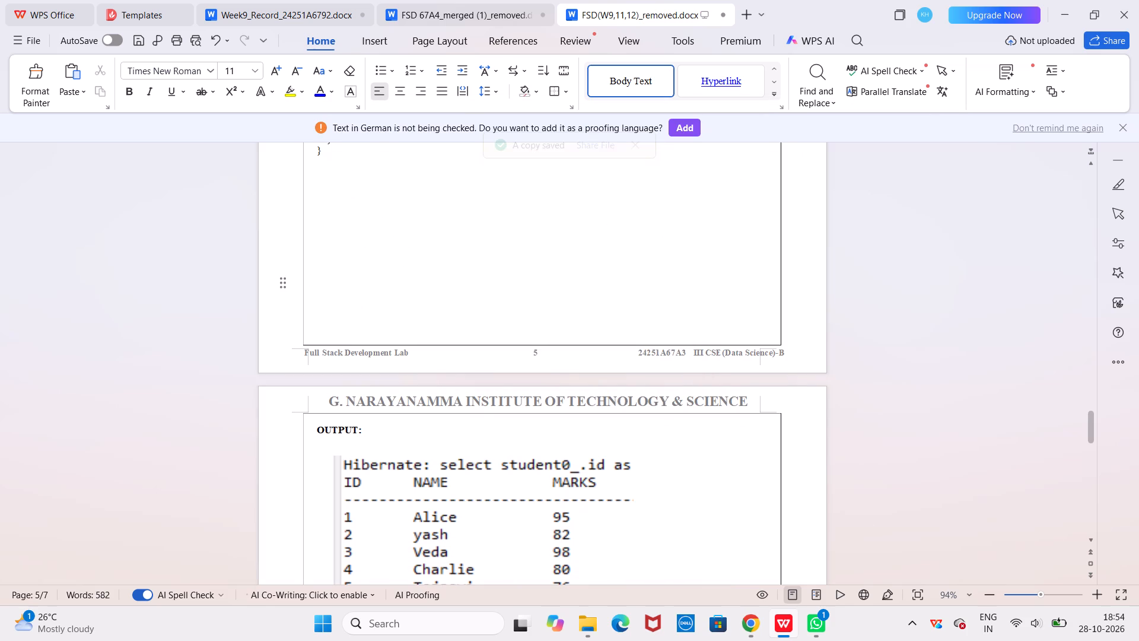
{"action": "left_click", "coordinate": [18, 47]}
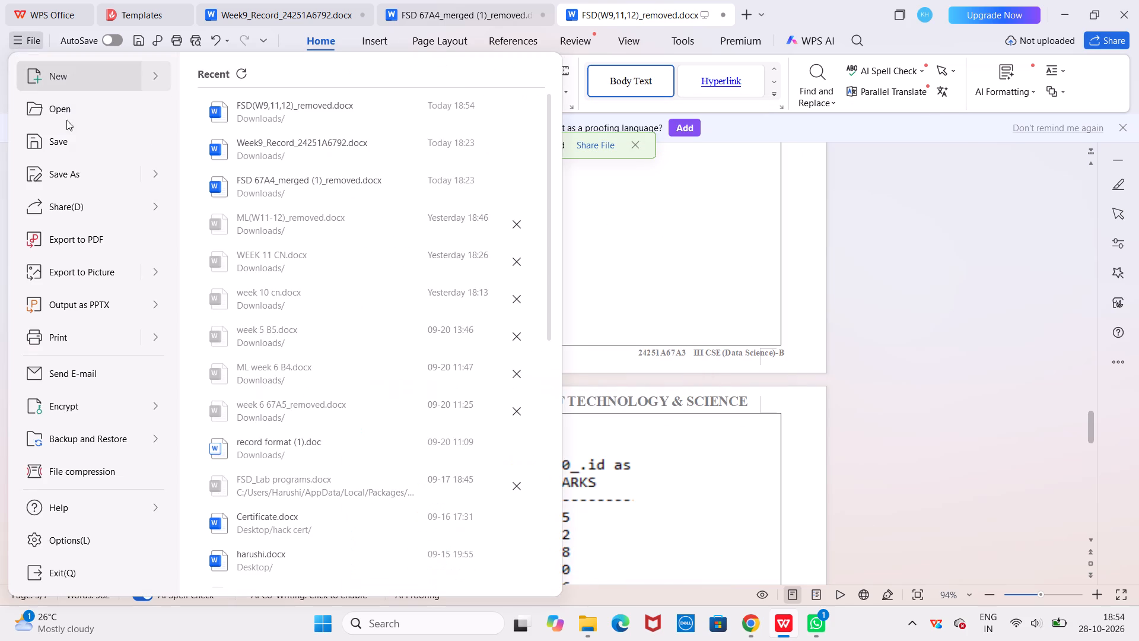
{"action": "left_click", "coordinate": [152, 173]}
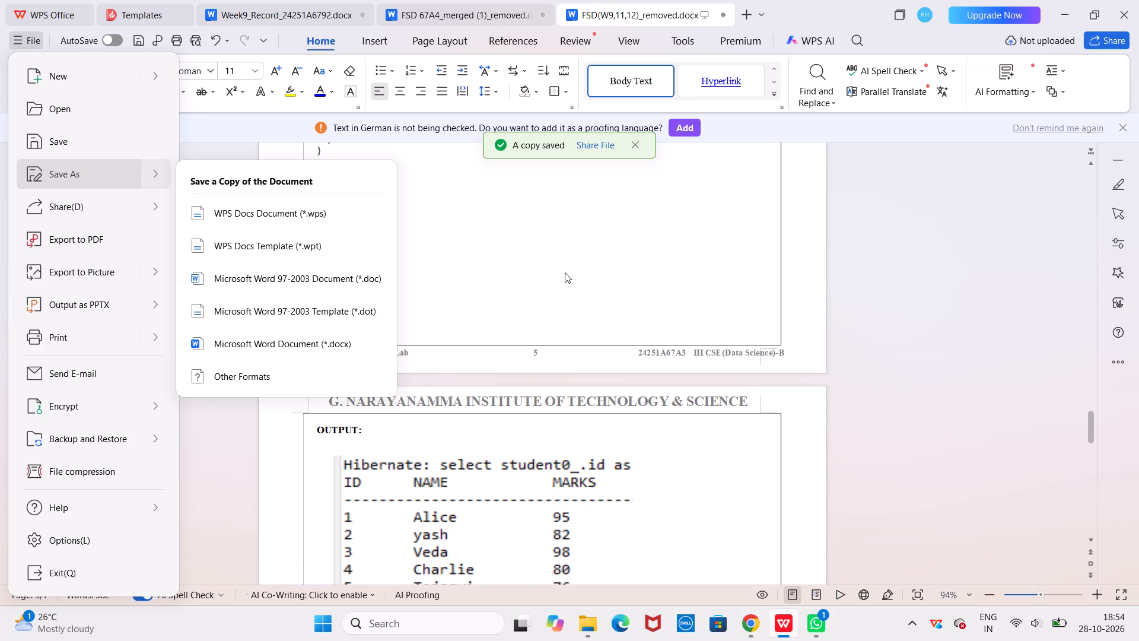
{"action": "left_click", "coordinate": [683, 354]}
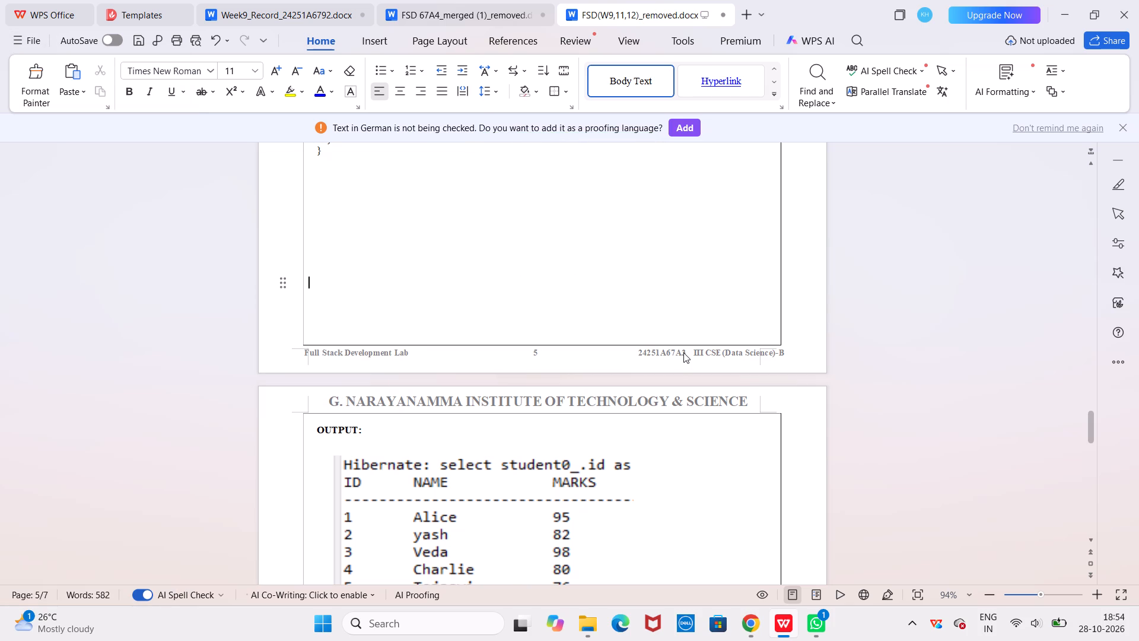
Change the last two characters of the roll number in the page footer to 92 and return to the body text.
{"action": "double_click", "coordinate": [683, 353]}
{"action": "key", "text": "Right"}
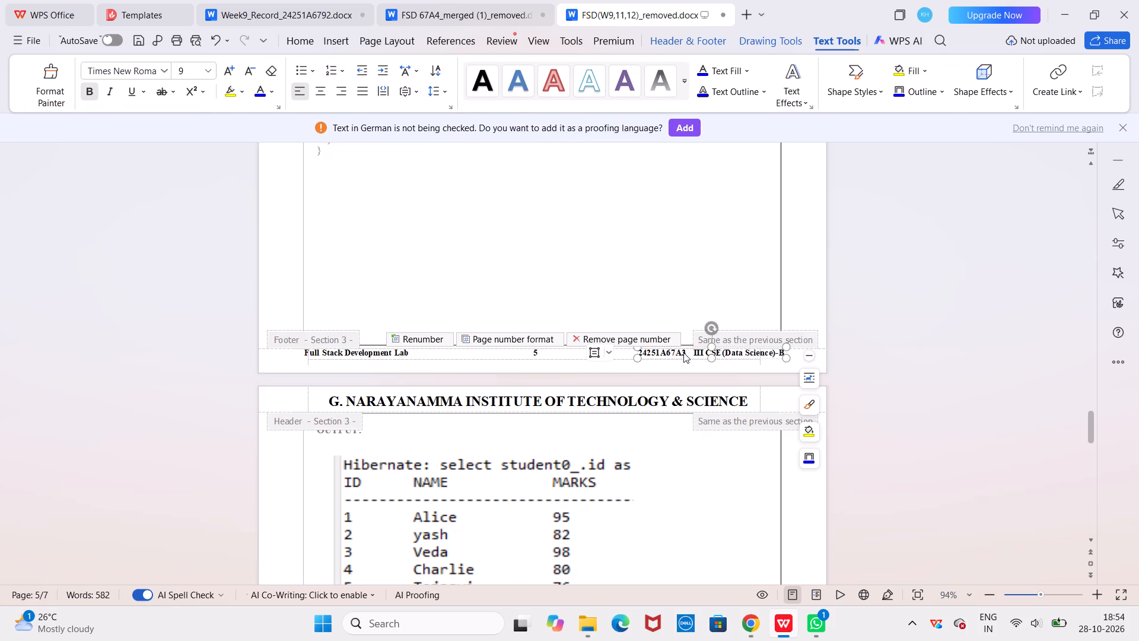
{"action": "key", "text": "BackSpace"}
{"action": "key", "text": "BackSpace"}
{"action": "type", "text": "92"}
{"action": "left_click", "coordinate": [771, 299]}
{"action": "left_click", "coordinate": [771, 299]}
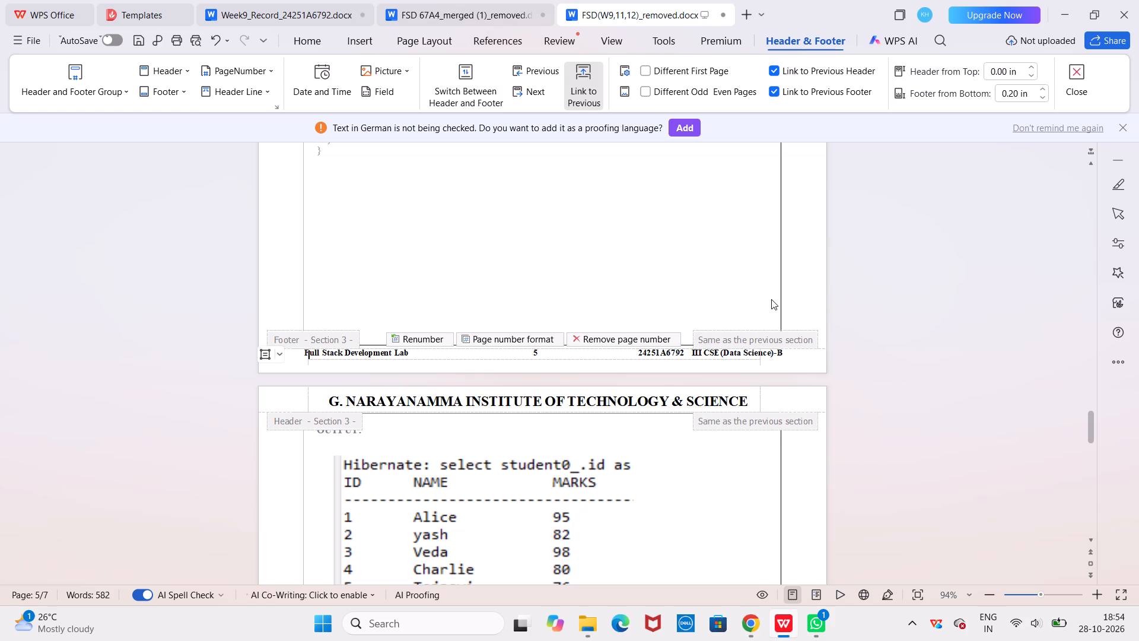
{"action": "double_click", "coordinate": [771, 299]}
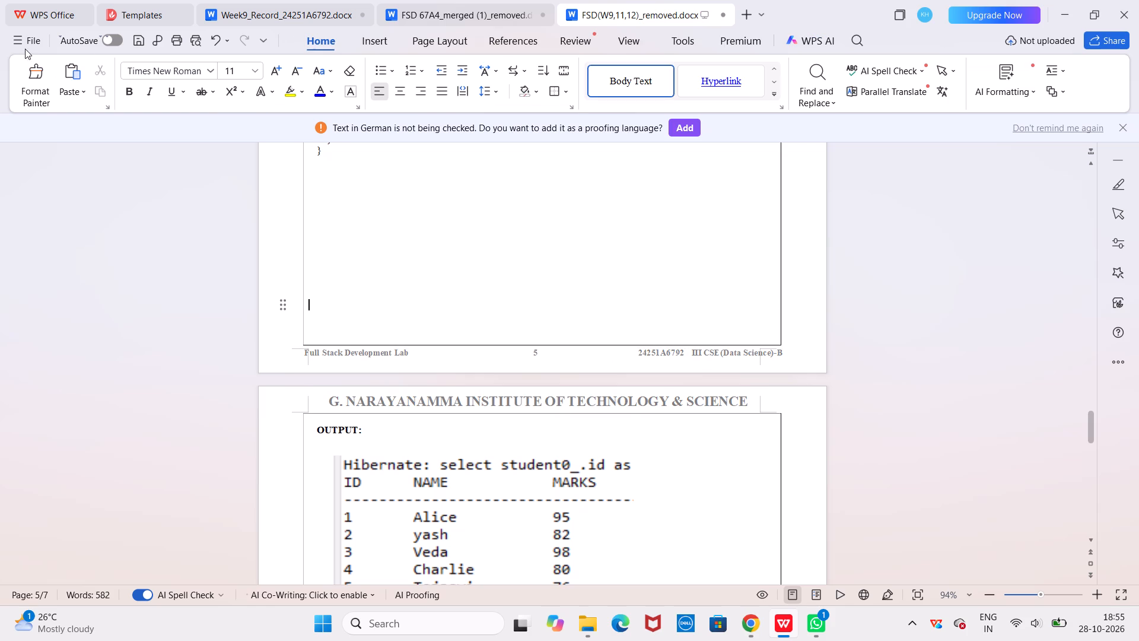
Save a PDF copy of the lab record in Downloads as "w10 fsd 6792" and dismiss the export dialog.
{"action": "left_click", "coordinate": [25, 49]}
{"action": "left_click", "coordinate": [164, 175]}
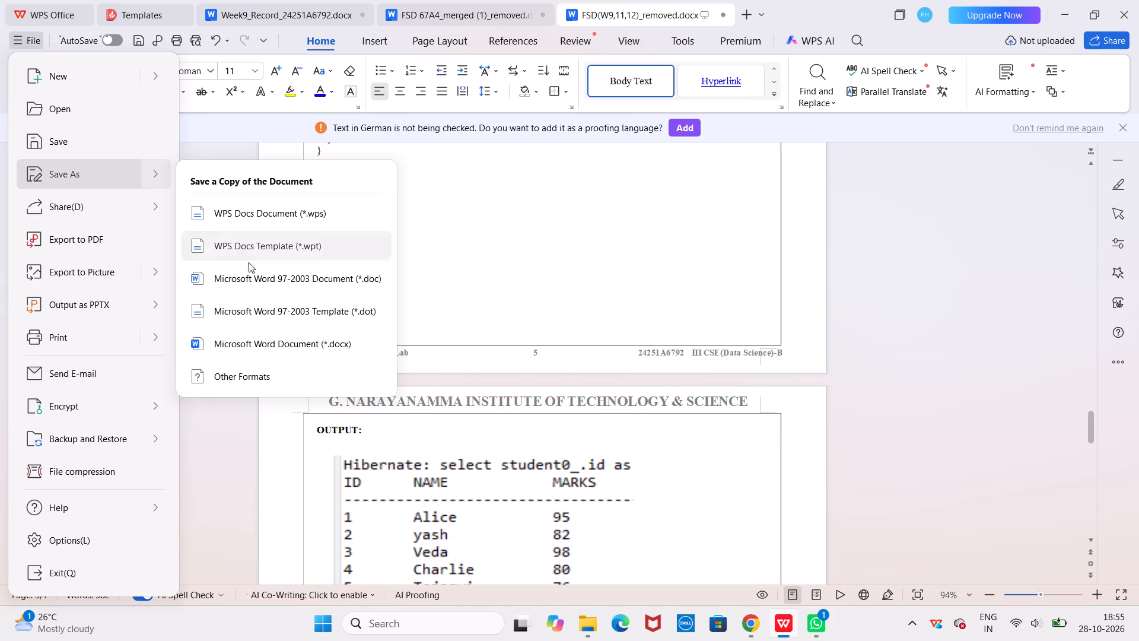
{"action": "left_click", "coordinate": [278, 380]}
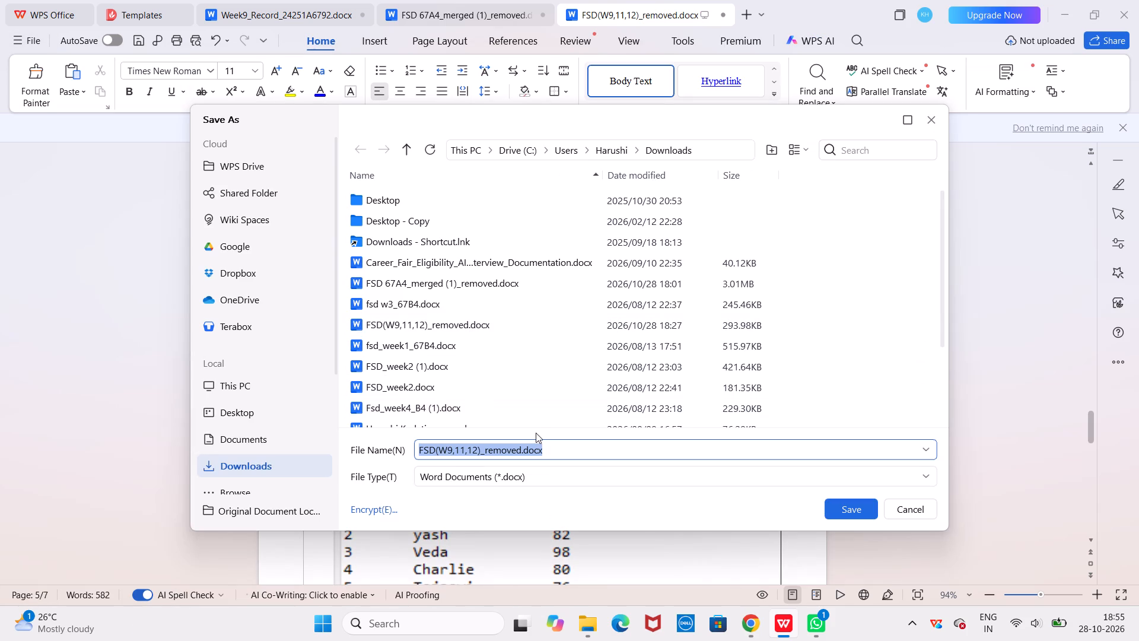
{"action": "key", "text": "BackSpace"}
{"action": "type", "text": "w10 fsd"}
{"action": "key", "text": "space"}
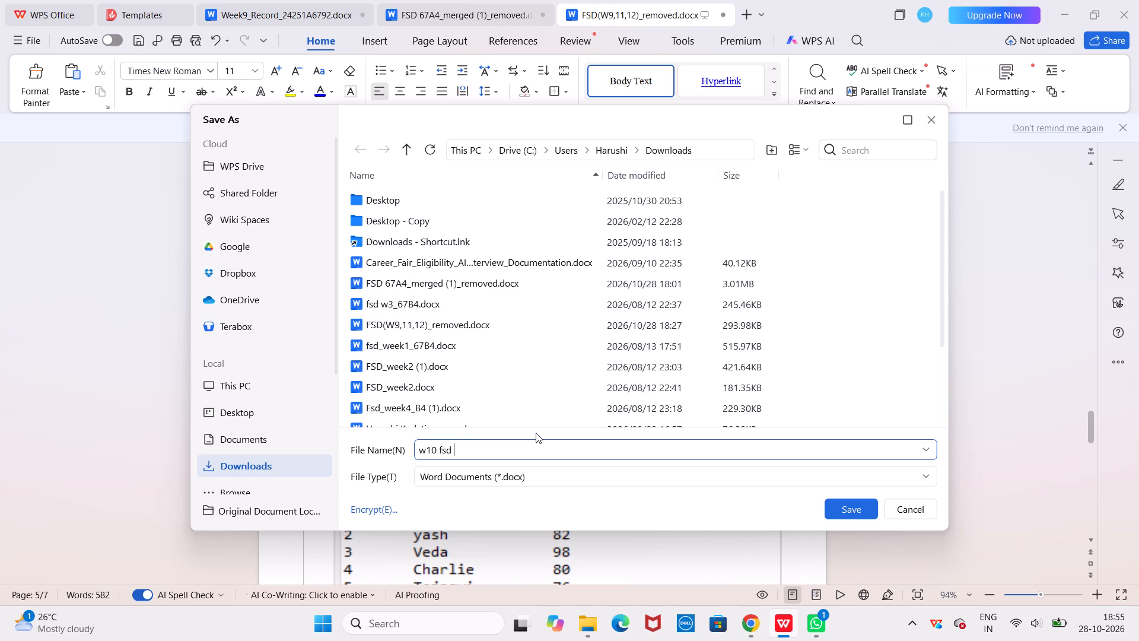
{"action": "type", "text": "67"}
{"action": "type", "text": "92"}
{"action": "left_click", "coordinate": [758, 477]}
{"action": "scroll", "coordinate": [758, 477], "scroll_direction": "down", "scroll_amount": 1}
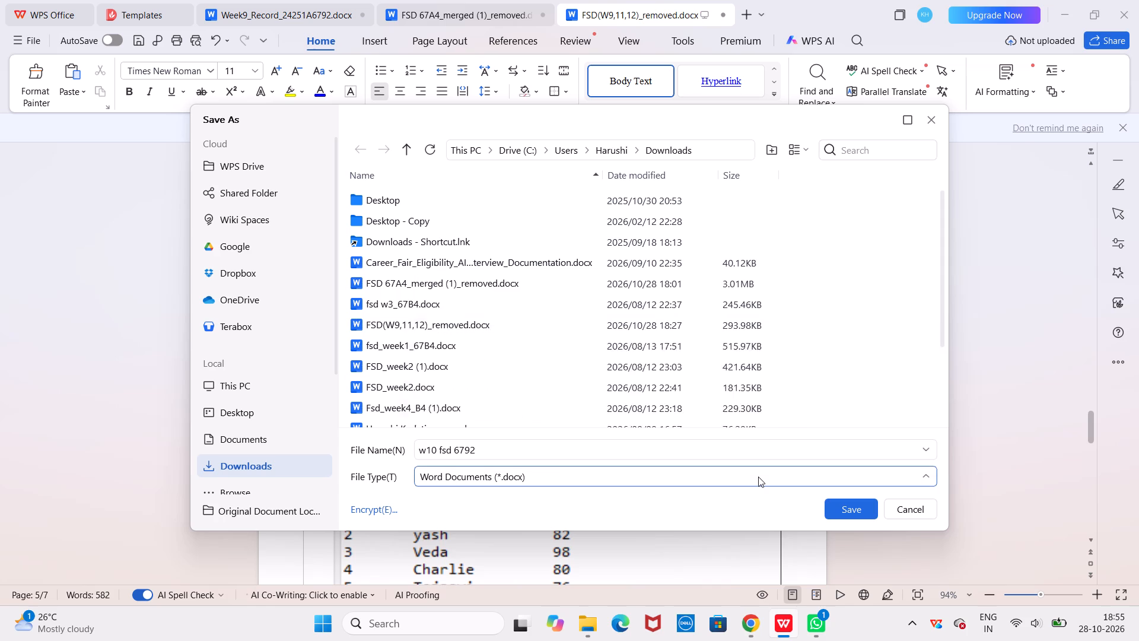
{"action": "scroll", "coordinate": [758, 477], "scroll_direction": "down", "scroll_amount": 1}
{"action": "left_click", "coordinate": [707, 474]}
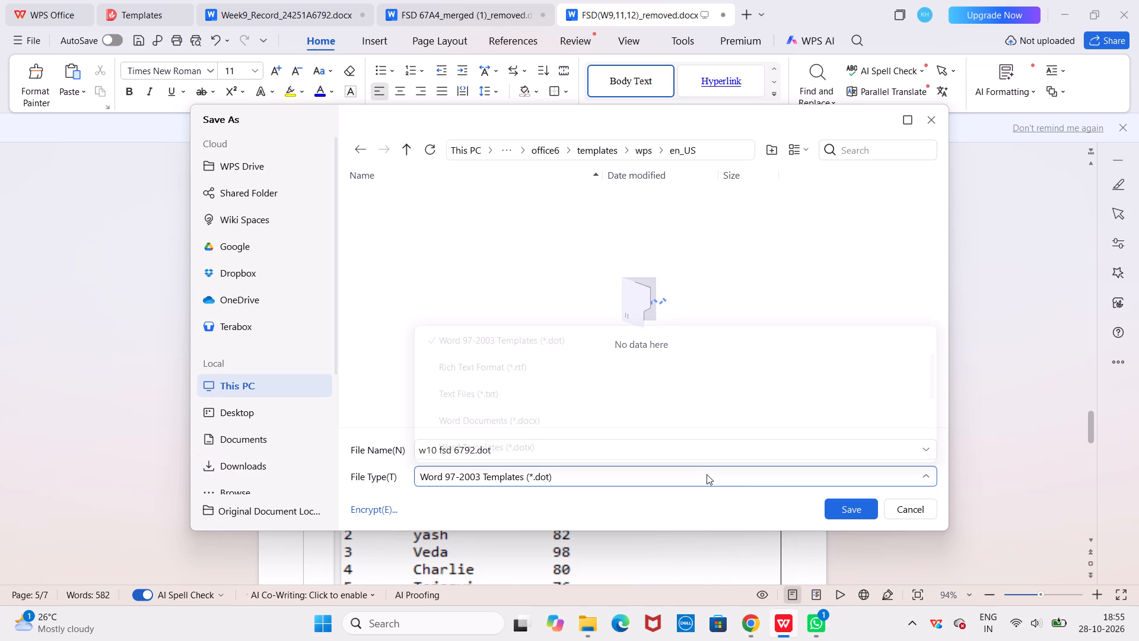
{"action": "scroll", "coordinate": [691, 409], "scroll_direction": "down", "scroll_amount": 5}
{"action": "left_click", "coordinate": [659, 461]}
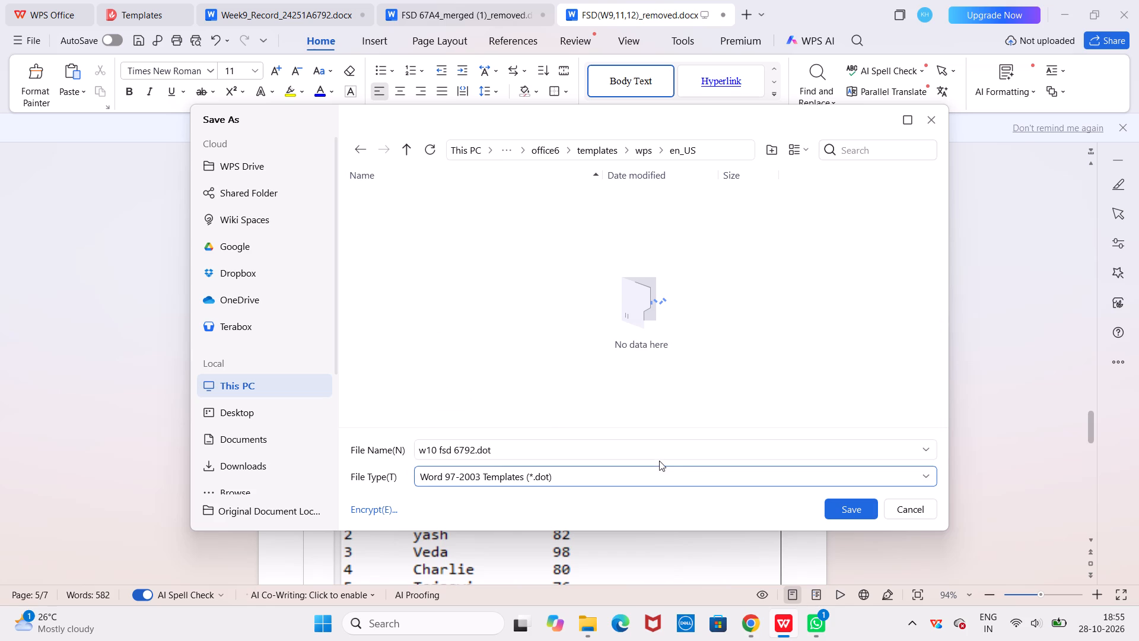
{"action": "left_click", "coordinate": [647, 474]}
{"action": "scroll", "coordinate": [632, 414], "scroll_direction": "down", "scroll_amount": 1}
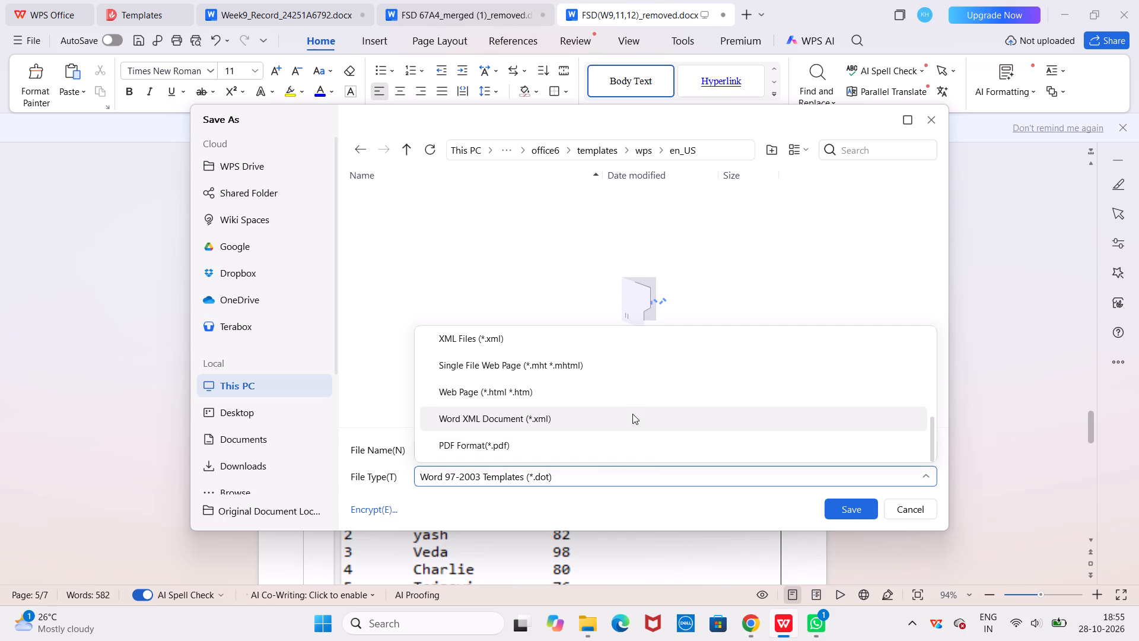
{"action": "left_click", "coordinate": [622, 446]}
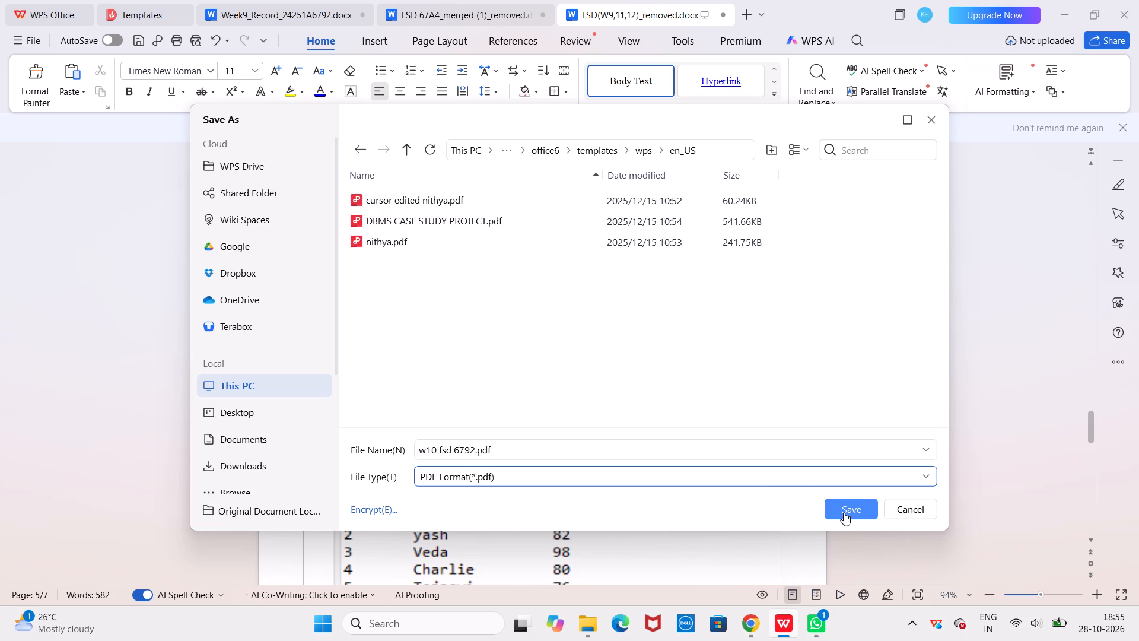
{"action": "left_click", "coordinate": [266, 467]}
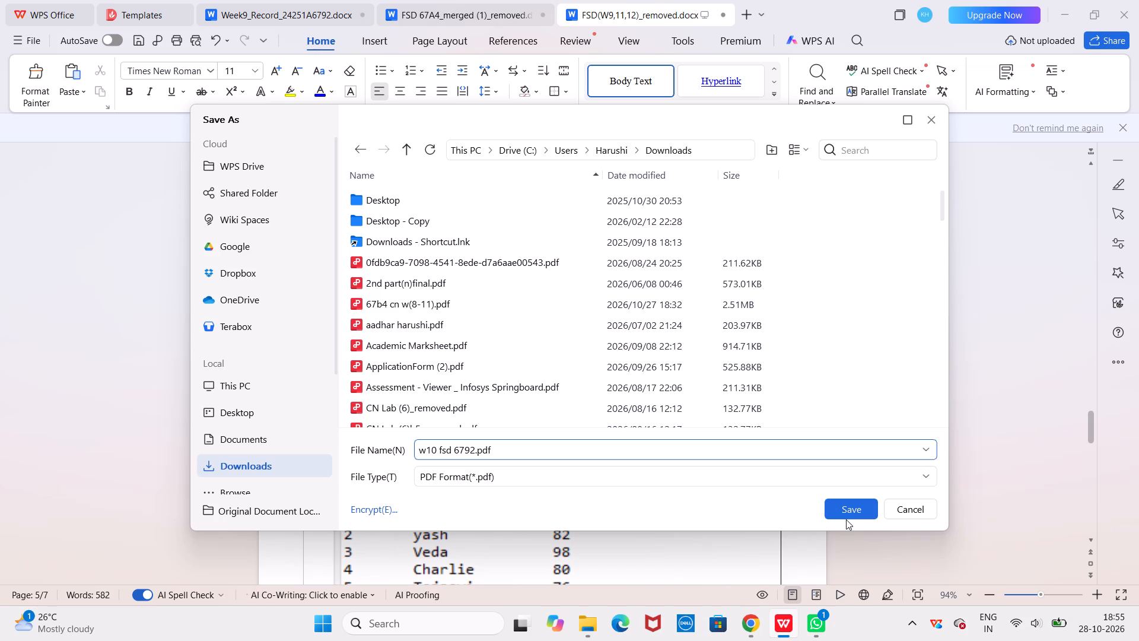
{"action": "left_click", "coordinate": [844, 509]}
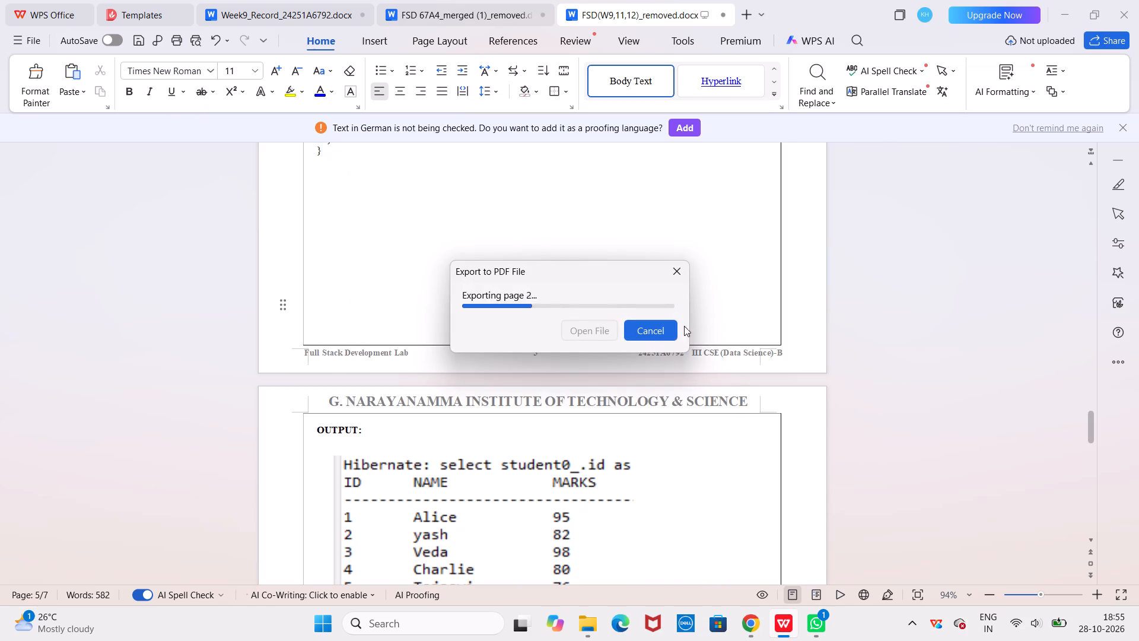
{"action": "left_click", "coordinate": [672, 271]}
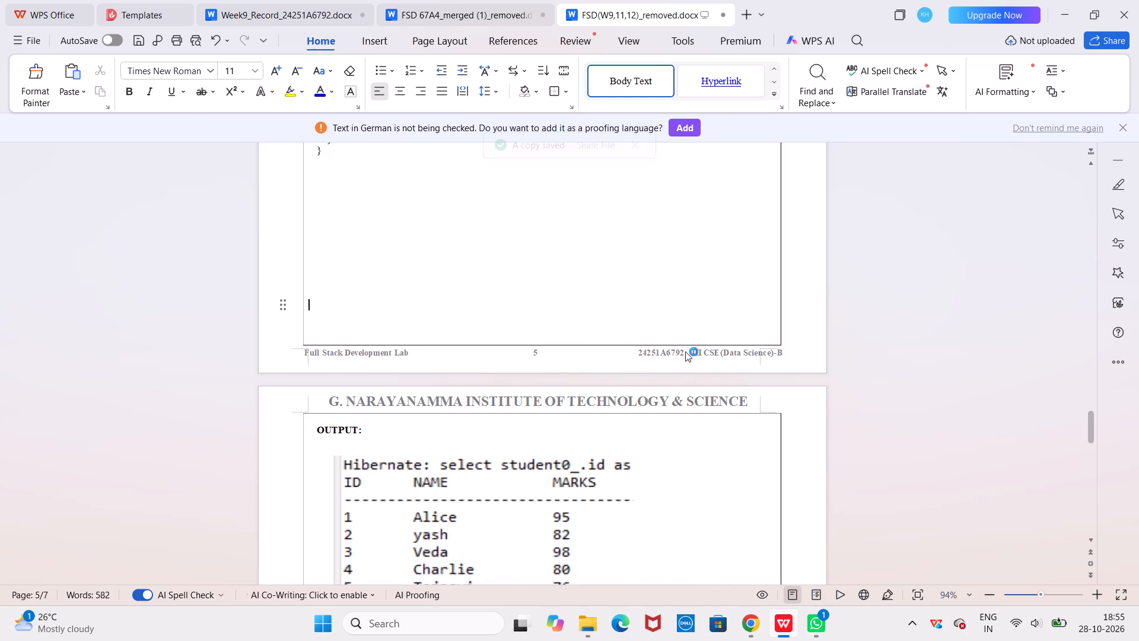
Change the last two digits of the roll number in the page footer to 88 and return to the body text.
{"action": "double_click", "coordinate": [685, 351]}
{"action": "key", "text": "BackSpace"}
{"action": "key", "text": "BackSpace"}
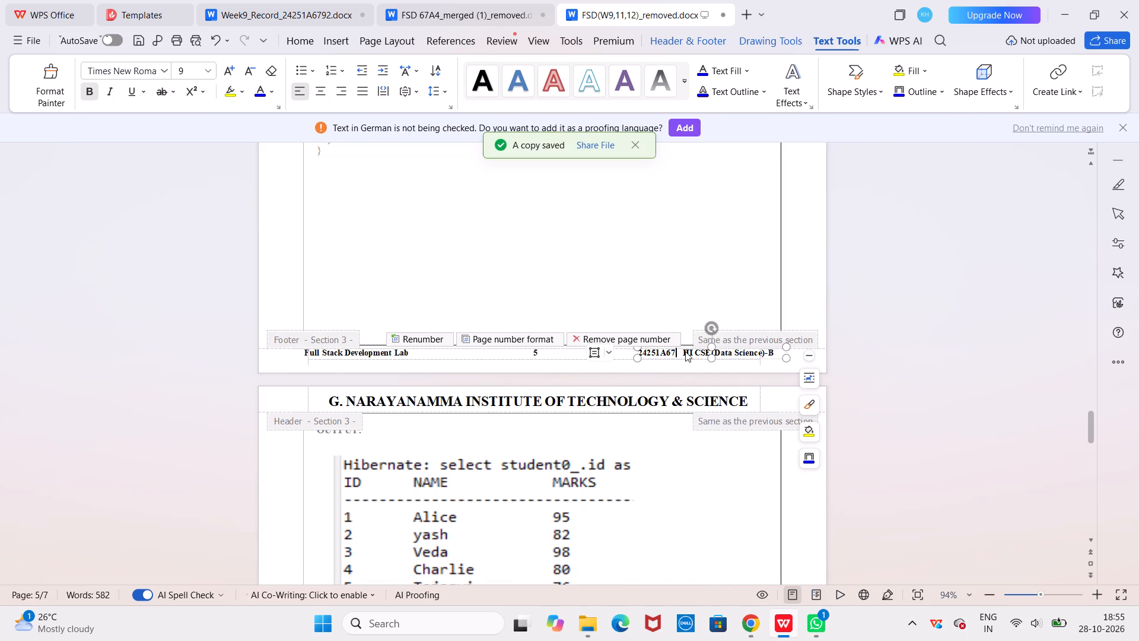
{"action": "type", "text": "88"}
{"action": "double_click", "coordinate": [752, 286]}
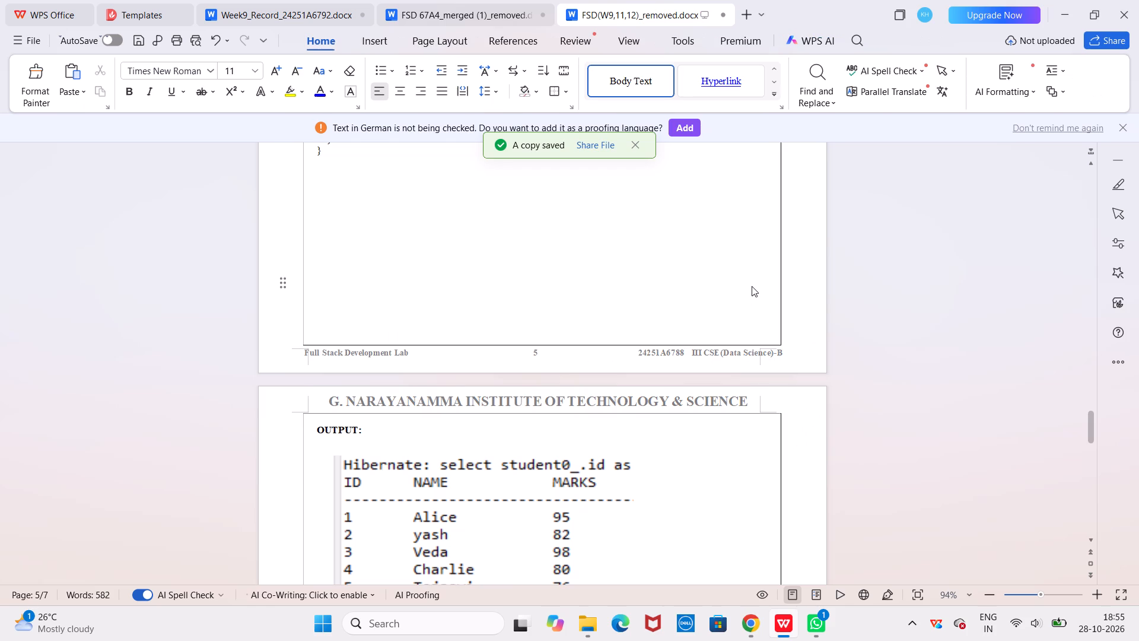
Save a PDF copy of the lab record in Downloads as "w10 fsd 6788" and dismiss the export dialog.
{"action": "left_click", "coordinate": [23, 41]}
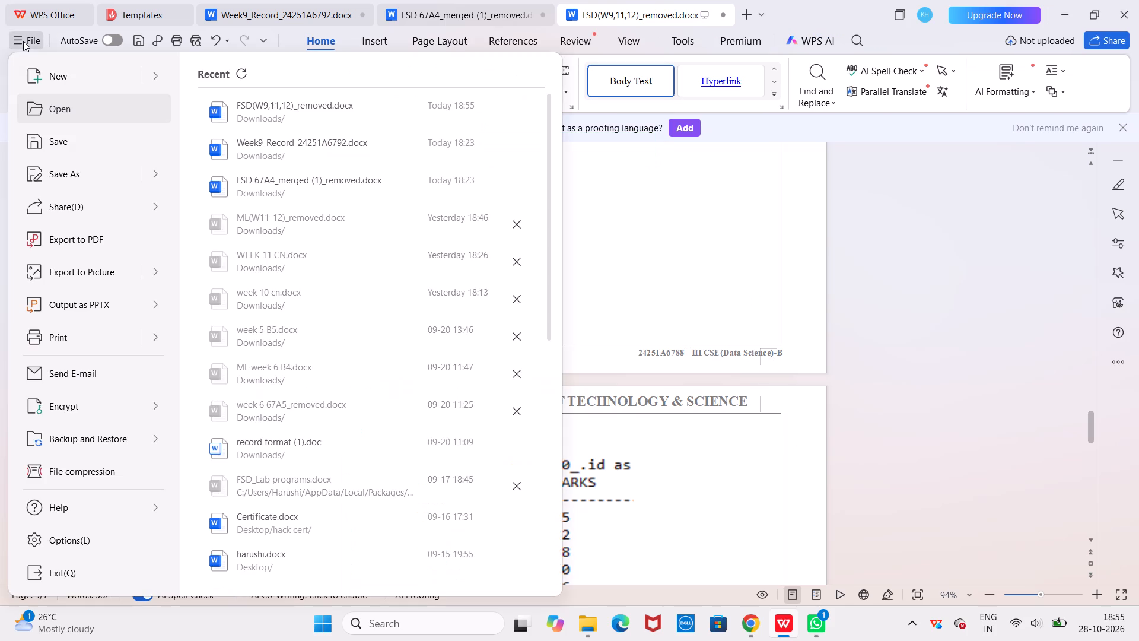
{"action": "left_click", "coordinate": [155, 177]}
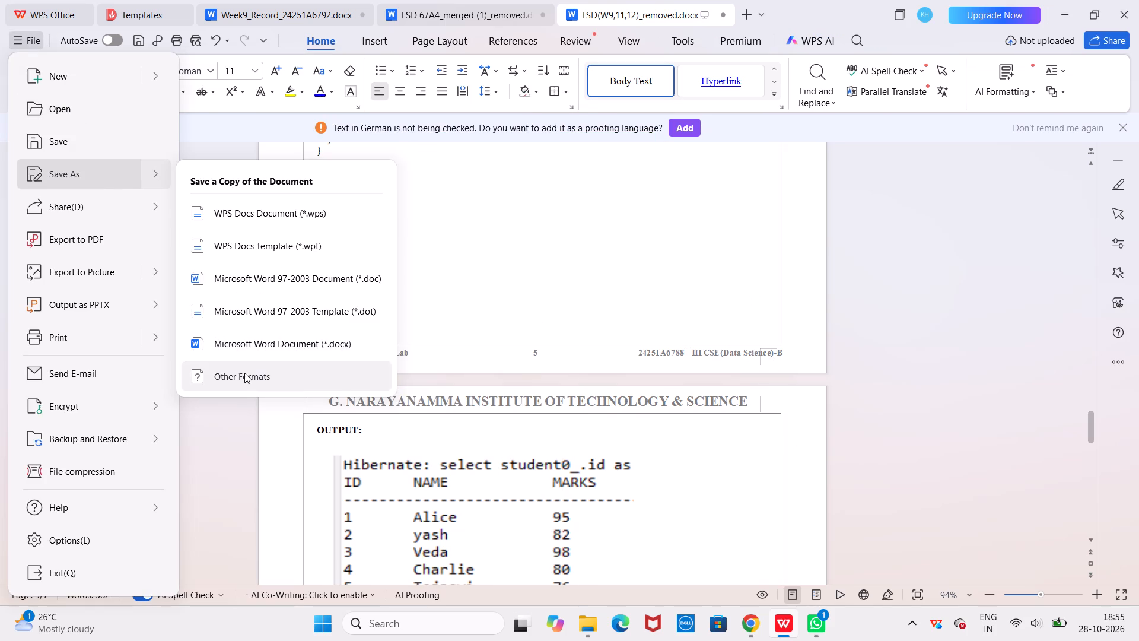
{"action": "left_click", "coordinate": [244, 373]}
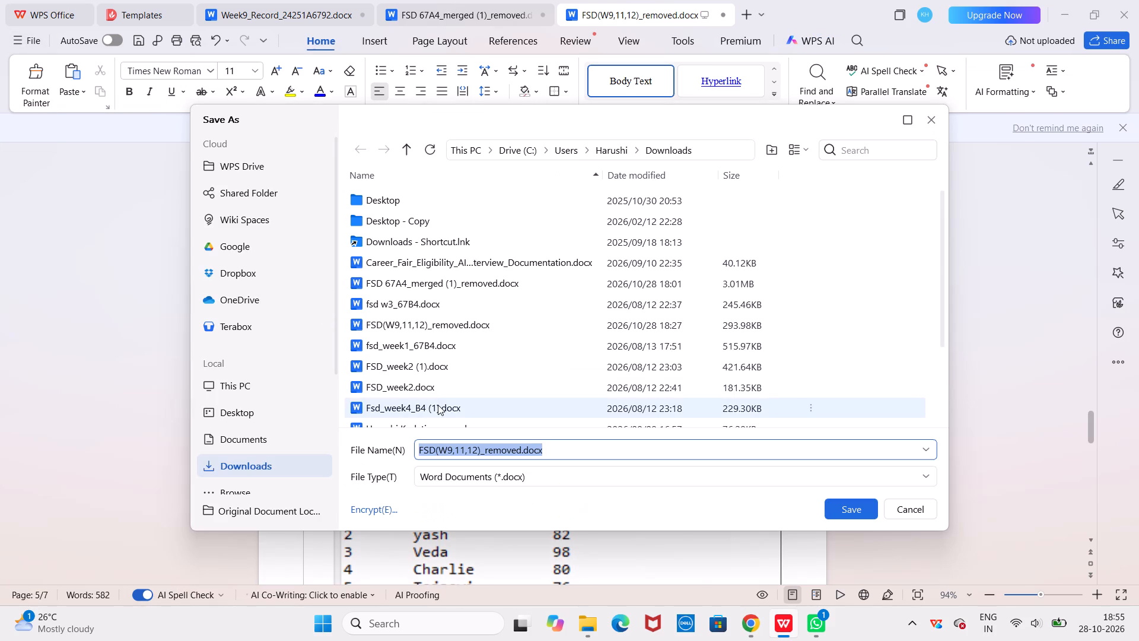
{"action": "scroll", "coordinate": [438, 405], "scroll_direction": "down", "scroll_amount": 4}
{"action": "left_click", "coordinate": [565, 450]}
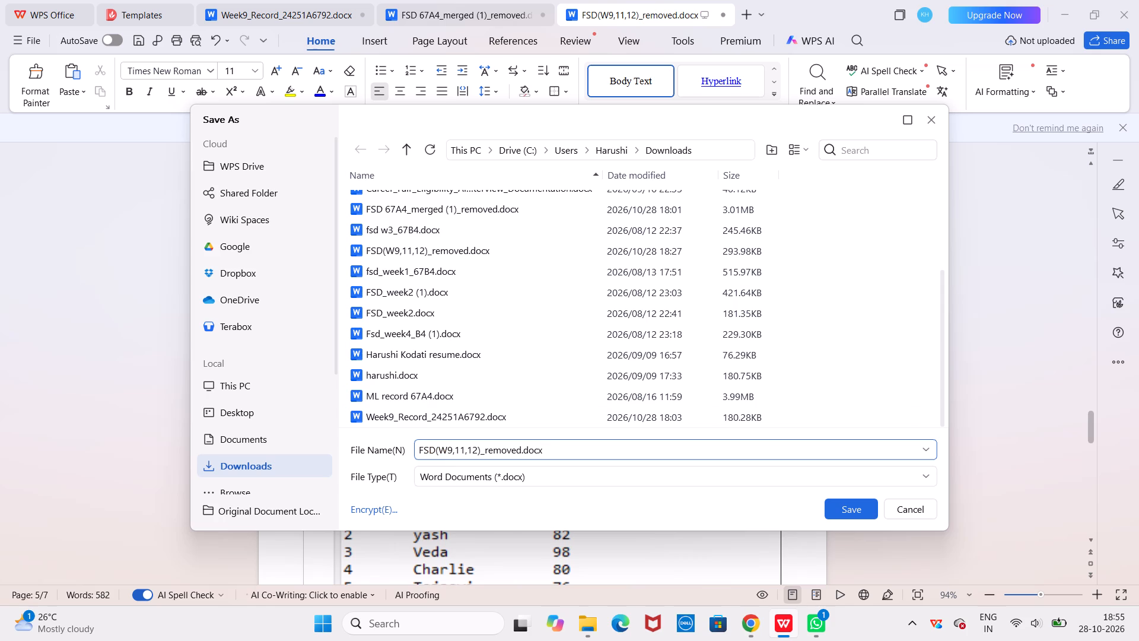
{"action": "key", "text": "BackSpace"}
{"action": "key", "text": "BackSpace"}
{"action": "key", "text": "BackSpace"}
{"action": "key", "text": "BackSpace"}
{"action": "key", "text": "BackSpace"}
{"action": "key", "text": "BackSpace"}
{"action": "key", "text": "BackSpace"}
{"action": "key", "text": "BackSpace"}
{"action": "key", "text": "BackSpace"}
{"action": "key", "text": "BackSpace"}
{"action": "key", "text": "BackSpace"}
{"action": "key", "text": "BackSpace"}
{"action": "key", "text": "BackSpace"}
{"action": "key", "text": "BackSpace"}
{"action": "key", "text": "BackSpace"}
{"action": "key", "text": "BackSpace"}
{"action": "key", "text": "BackSpace"}
{"action": "key", "text": "BackSpace"}
{"action": "key", "text": "BackSpace"}
{"action": "key", "text": "BackSpace"}
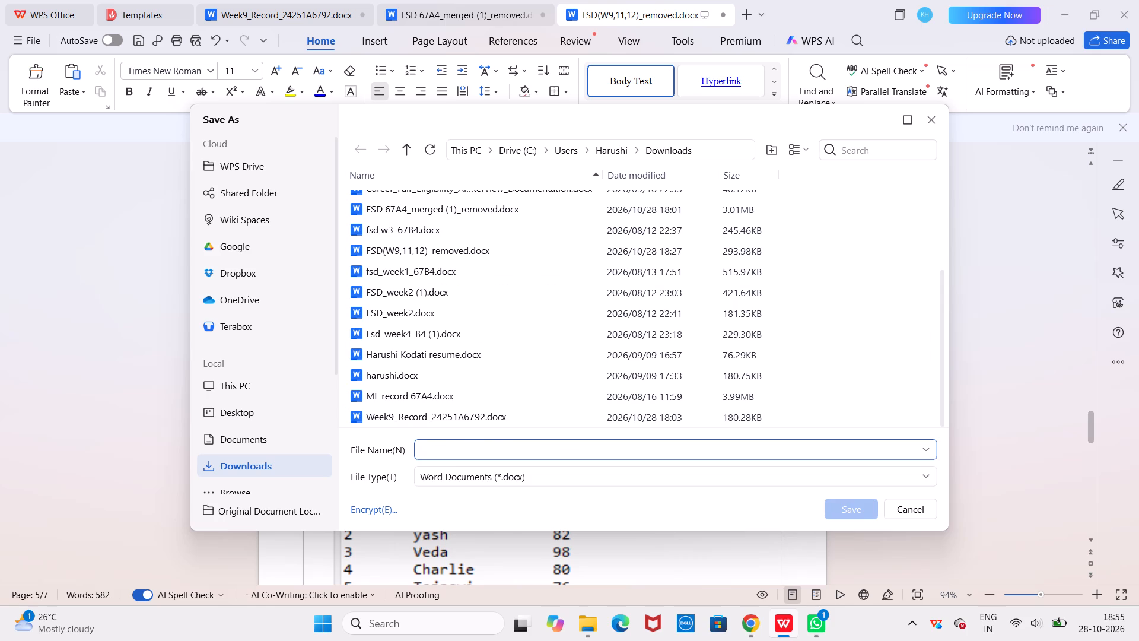
{"action": "type", "text": "w10 fsd 67"}
{"action": "type", "text": "88"}
{"action": "left_click", "coordinate": [558, 485]}
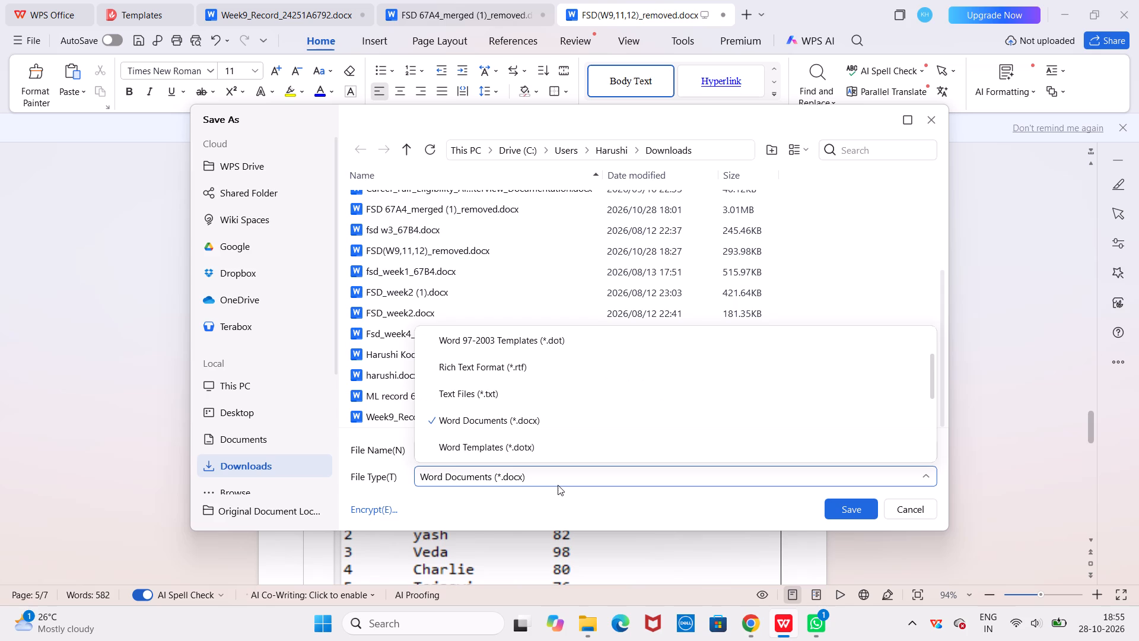
{"action": "scroll", "coordinate": [555, 423], "scroll_direction": "down", "scroll_amount": 7}
{"action": "left_click", "coordinate": [533, 449]}
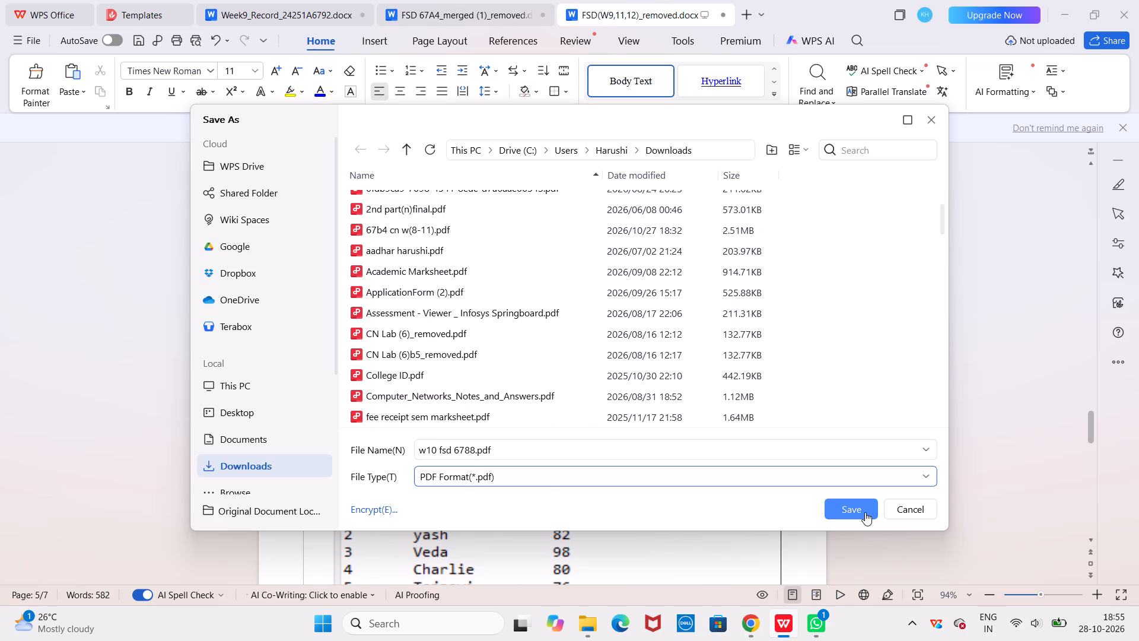
{"action": "left_click", "coordinate": [865, 512]}
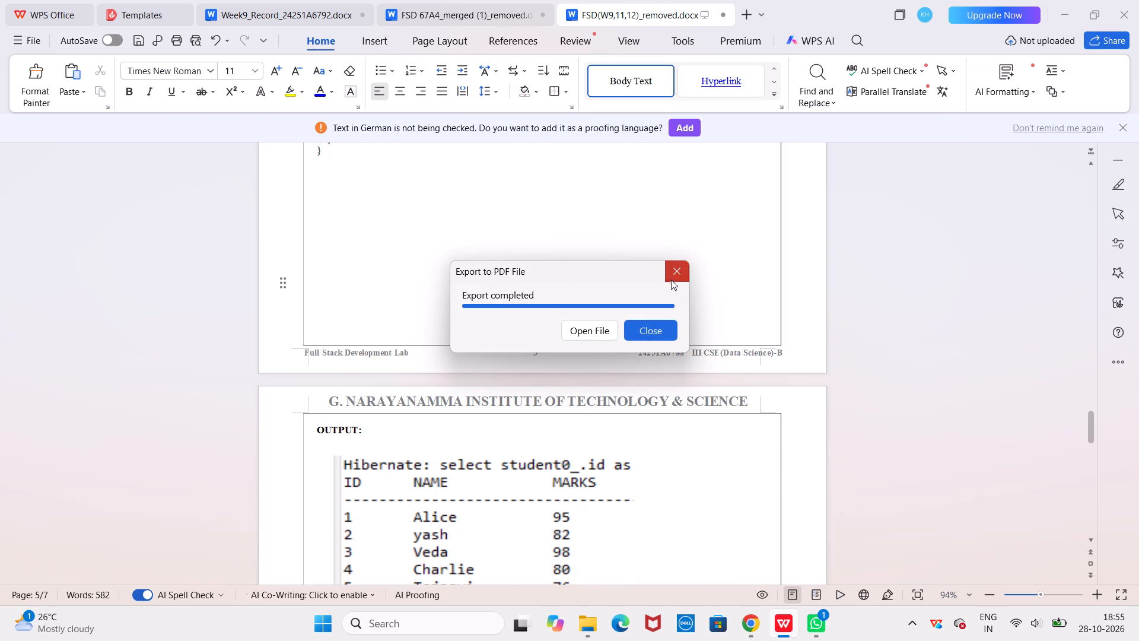
{"action": "left_click", "coordinate": [670, 278]}
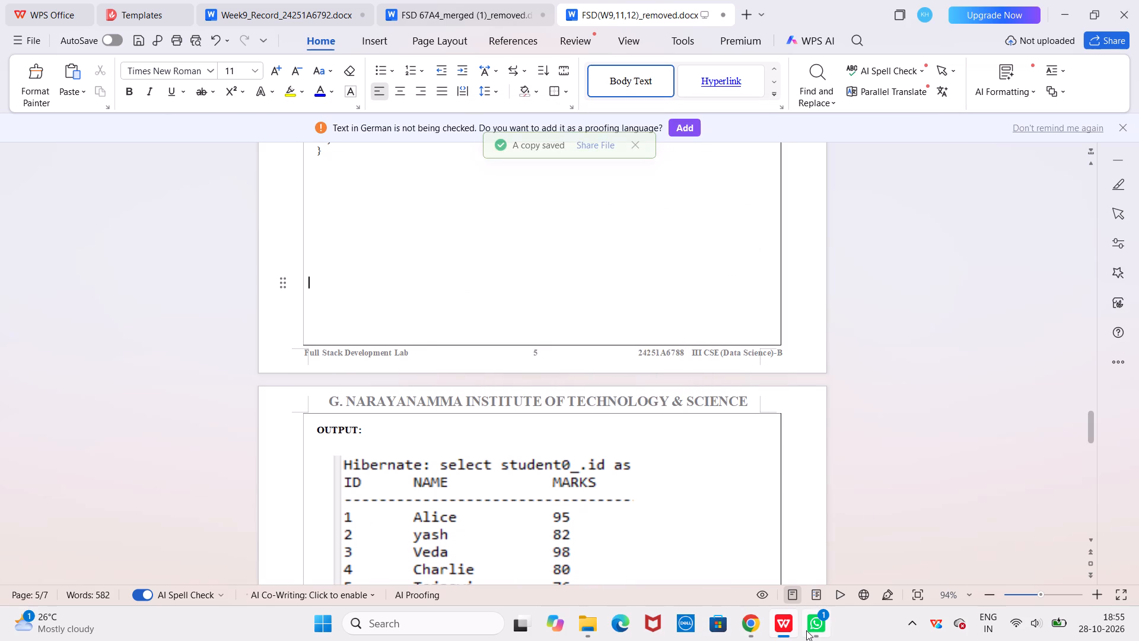
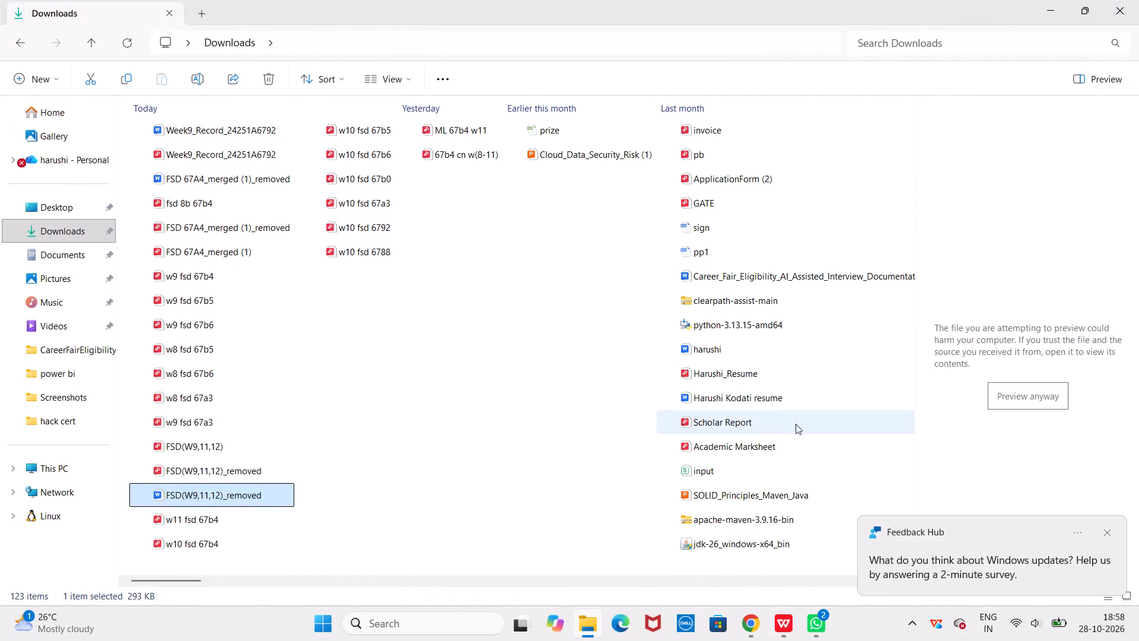
Dismiss the Feedback Hub survey notification.
{"action": "left_click", "coordinate": [1107, 534]}
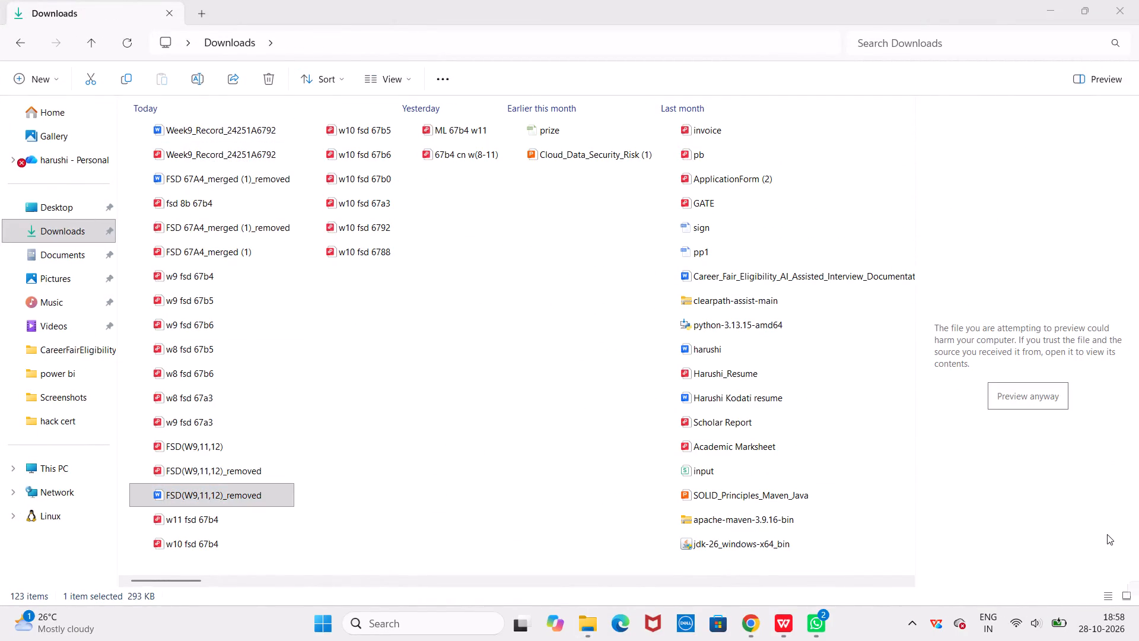
Delete the Week9_Record PDF, the FSD 67A4_merged (1)_removed PDF and the FSD 67A4_merged (1) PDF from Downloads, one at a time.
{"action": "left_click", "coordinate": [256, 154]}
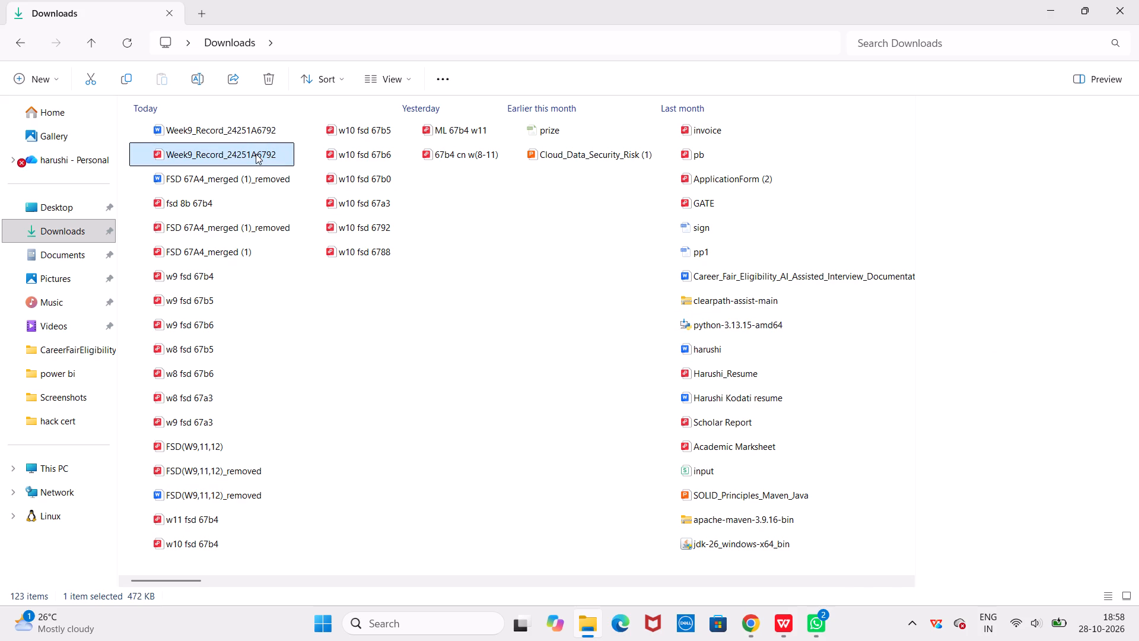
{"action": "left_click", "coordinate": [272, 87]}
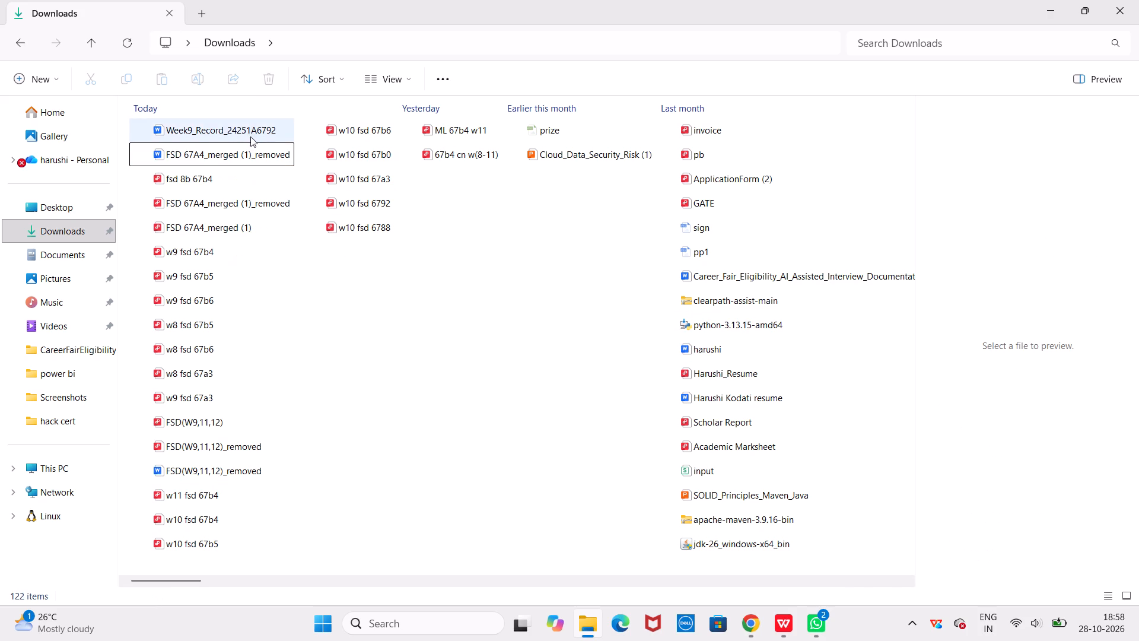
{"action": "left_click", "coordinate": [242, 199]}
{"action": "left_click", "coordinate": [266, 82]}
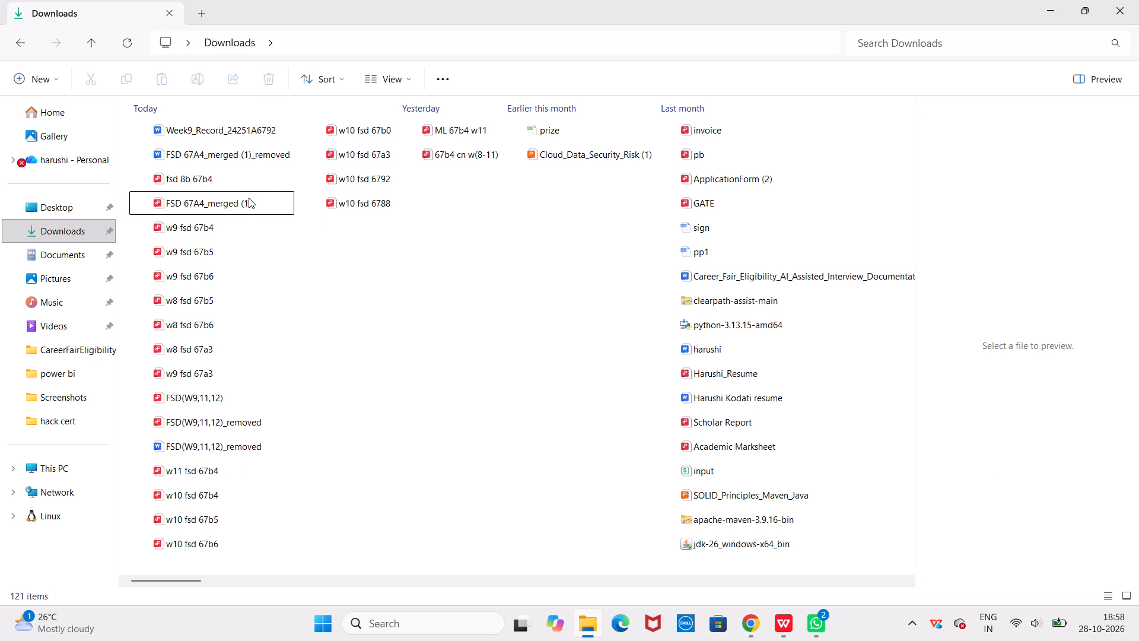
{"action": "left_click", "coordinate": [249, 198]}
{"action": "left_click", "coordinate": [263, 92]}
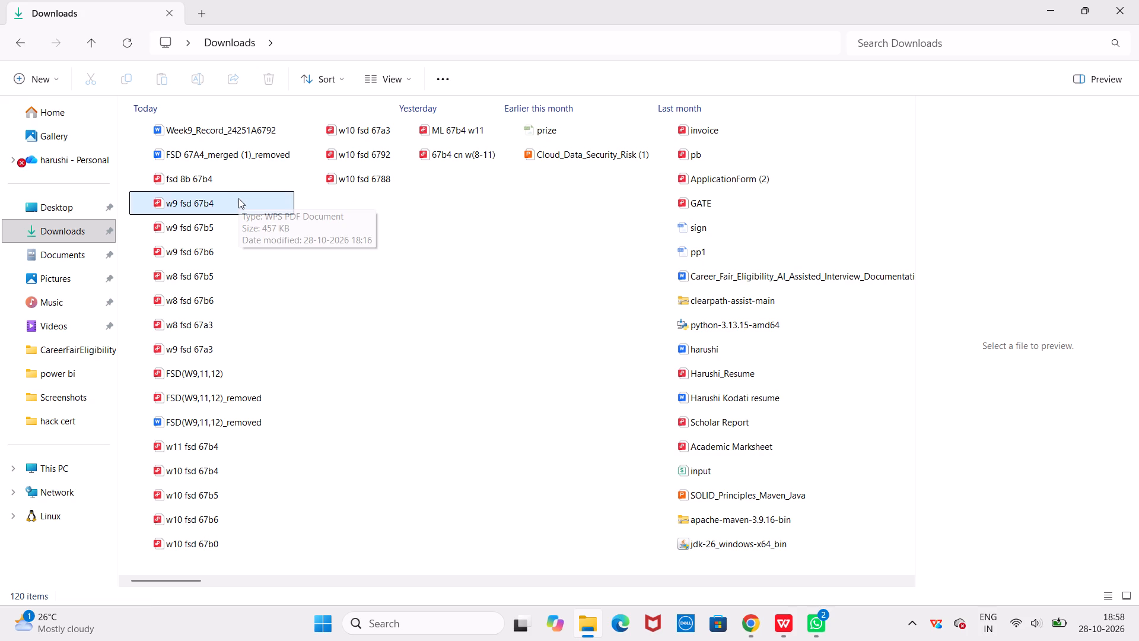
Delete the w8 and w9 fsd PDFs for 67b5, 67b6 and 67a3, both FSD(W9,11,12) PDFs, and the w10 fsd PDFs for 67b5, 67b6 and 67b0.
{"action": "left_click", "coordinate": [222, 227]}
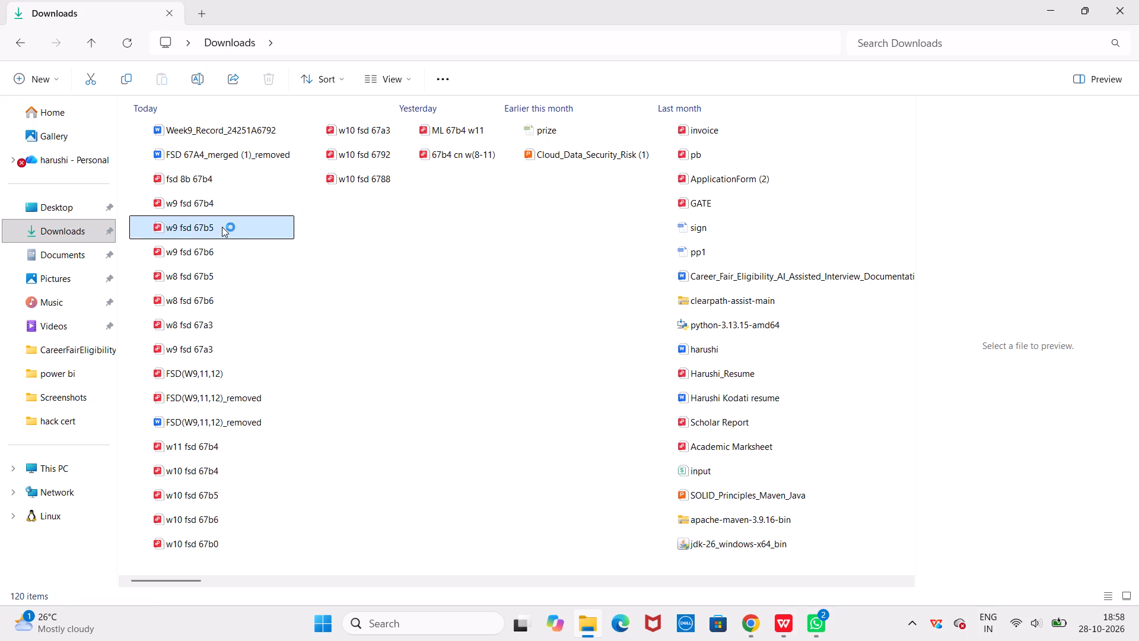
{"action": "left_click", "coordinate": [209, 250], "text": "ctrl"}
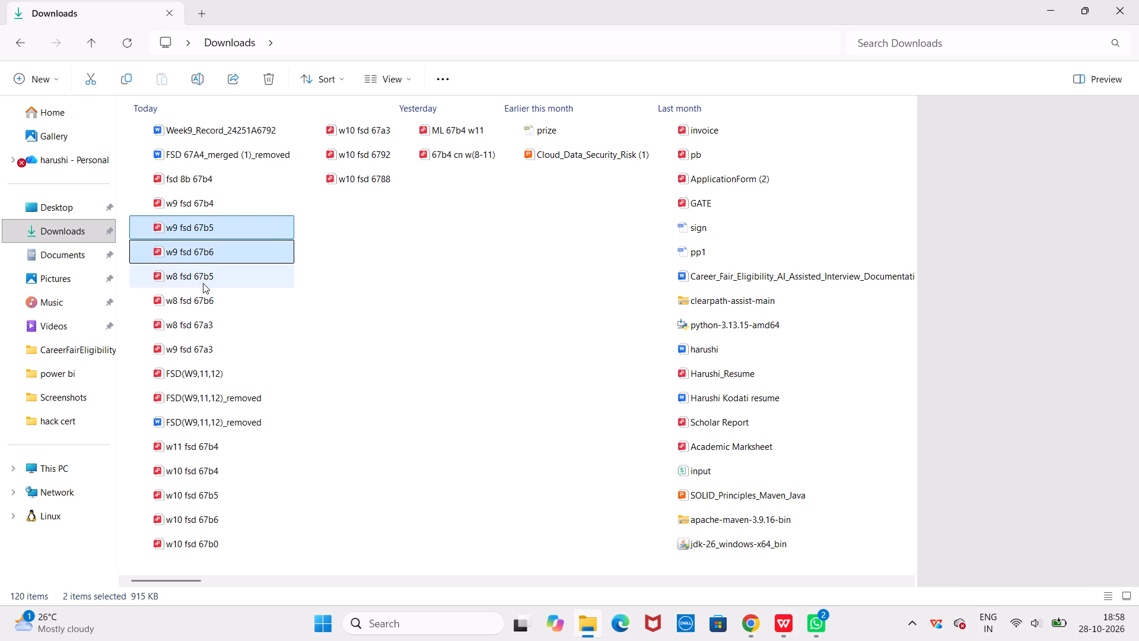
{"action": "left_click", "coordinate": [203, 283], "text": "ctrl"}
{"action": "left_click", "coordinate": [201, 301], "text": "ctrl"}
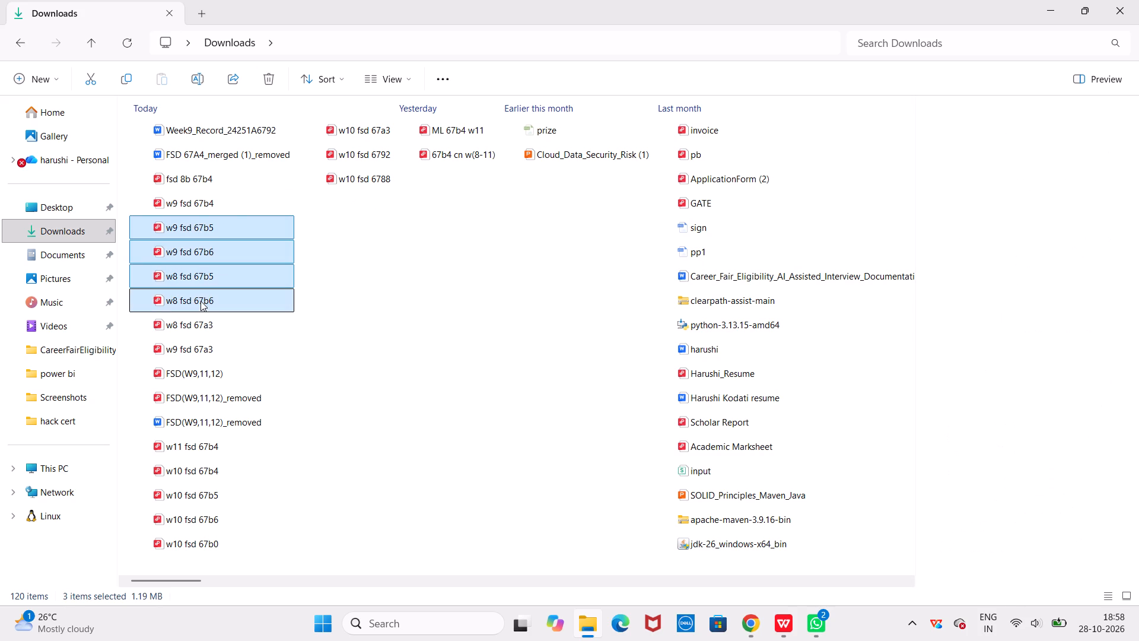
{"action": "left_click", "coordinate": [203, 326], "text": "ctrl"}
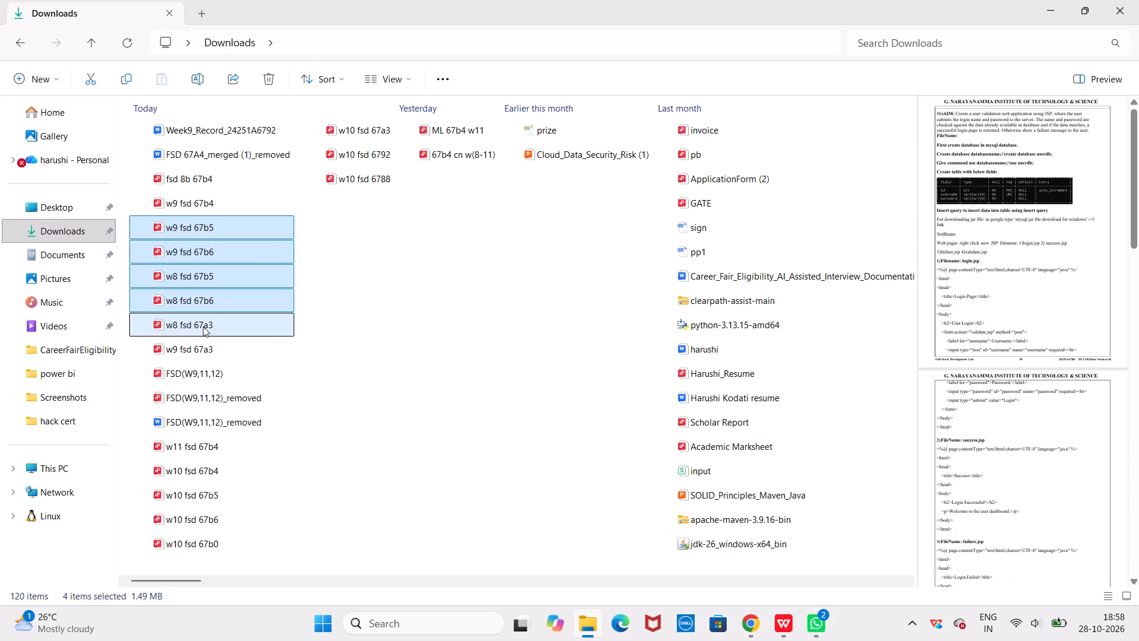
{"action": "left_click", "coordinate": [203, 347], "text": "ctrl"}
{"action": "left_click", "coordinate": [205, 368], "text": "ctrl"}
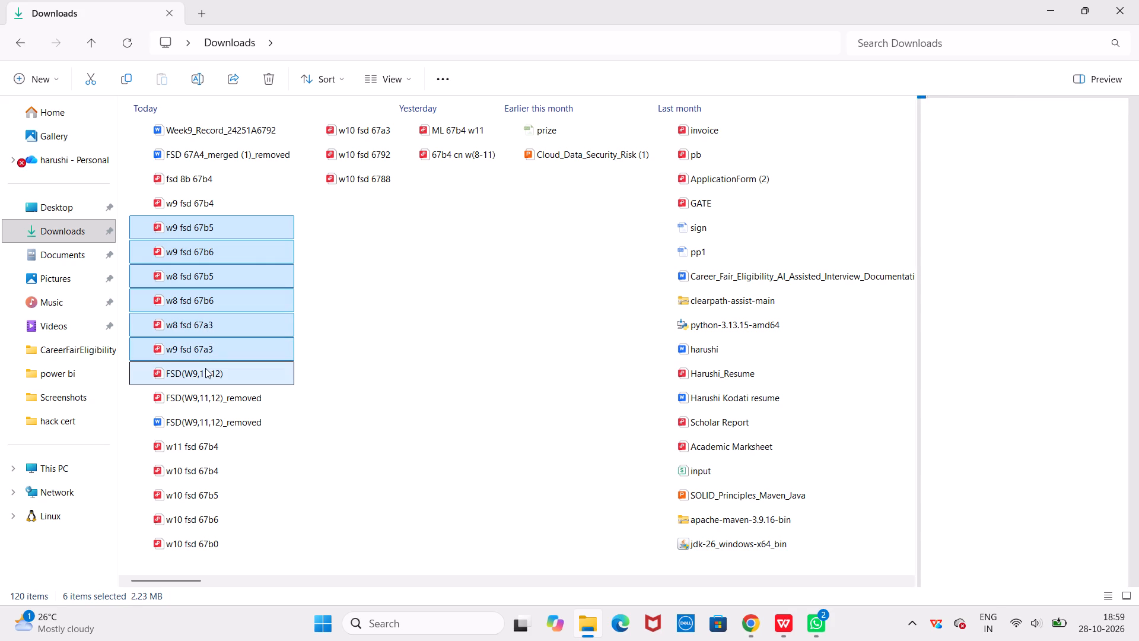
{"action": "left_click", "coordinate": [210, 386], "text": "ctrl"}
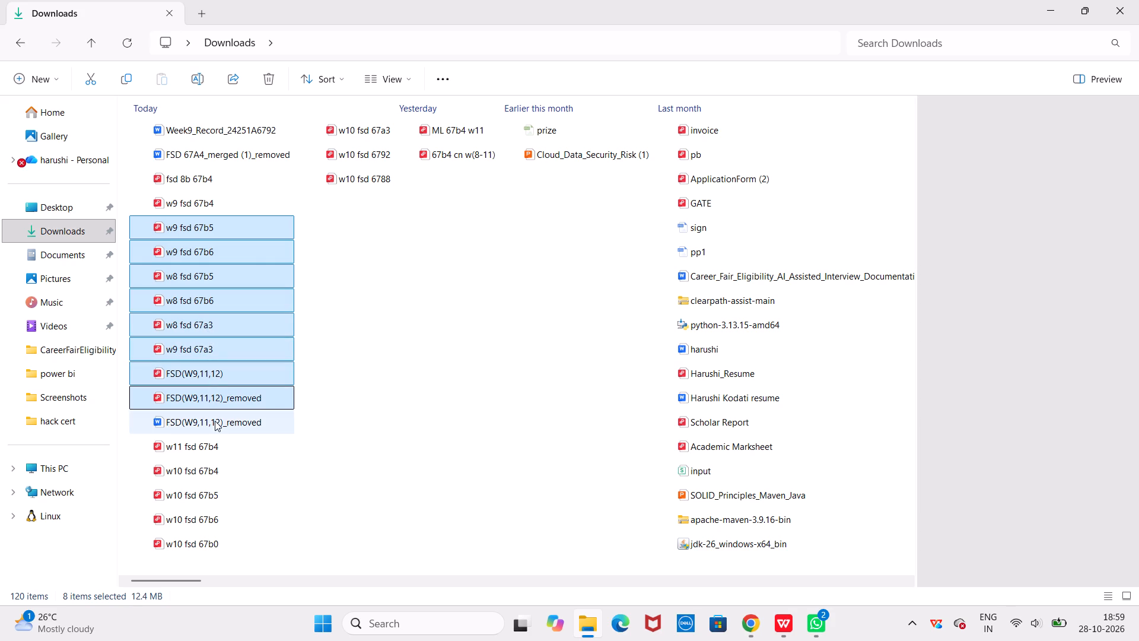
{"action": "left_click", "coordinate": [210, 464], "text": "ctrl"}
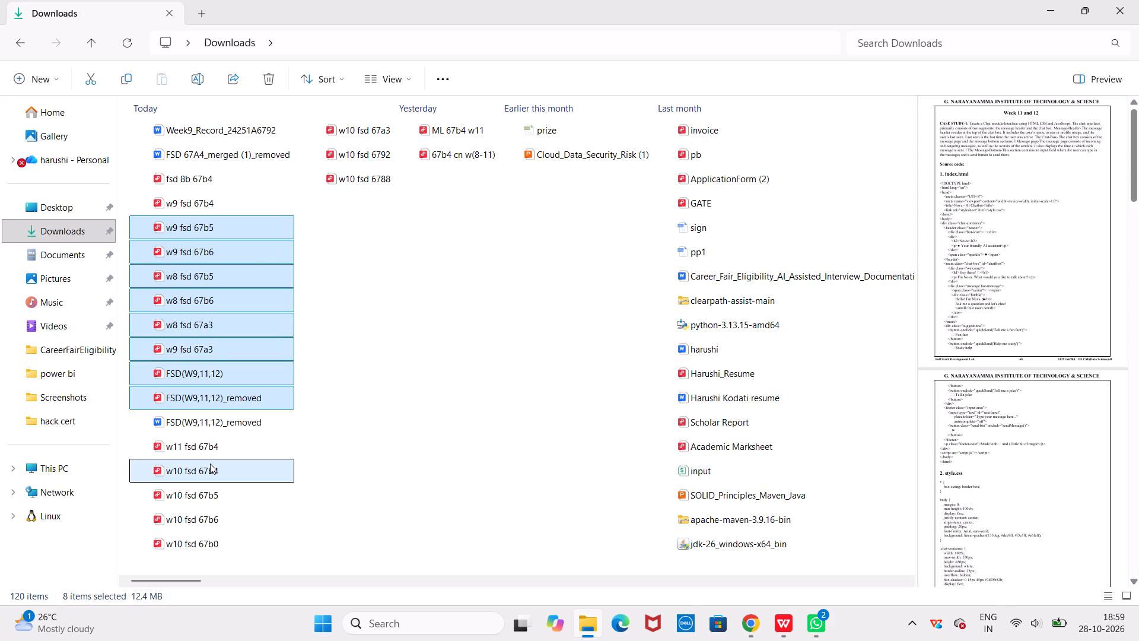
{"action": "left_click", "coordinate": [217, 468], "text": "ctrl"}
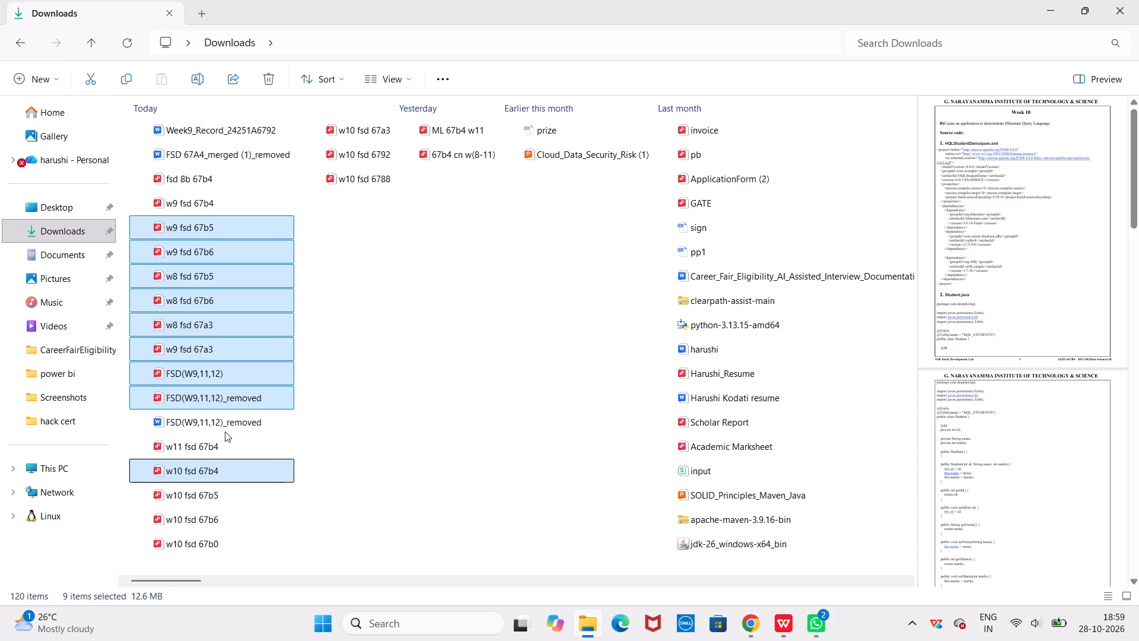
{"action": "left_click", "coordinate": [217, 476], "text": "ctrl"}
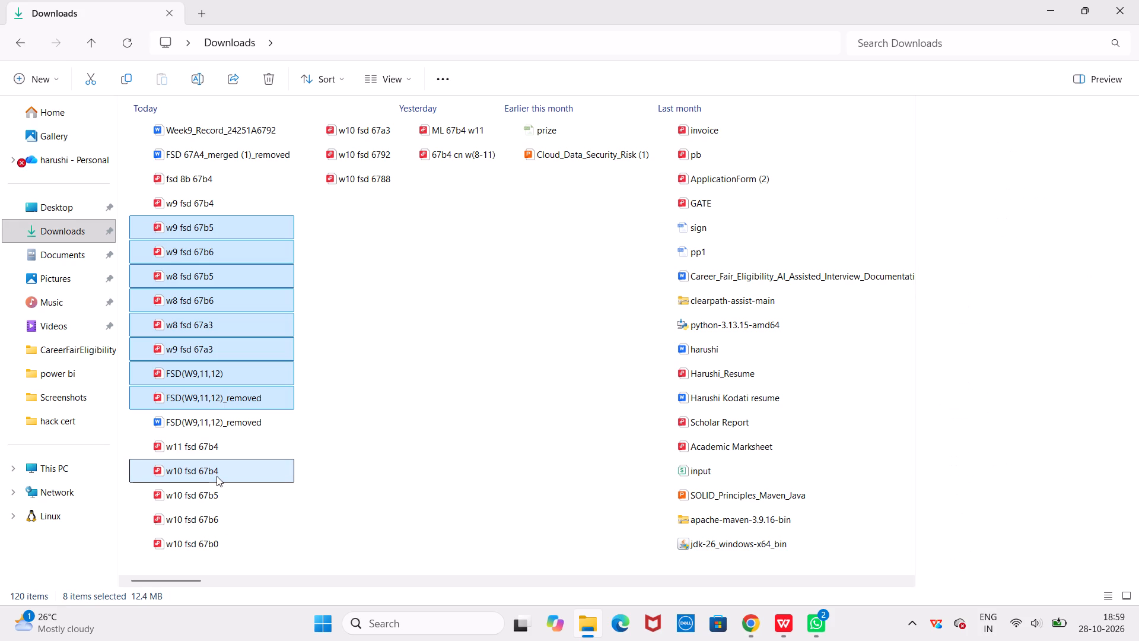
{"action": "left_click", "coordinate": [209, 503], "text": "ctrl"}
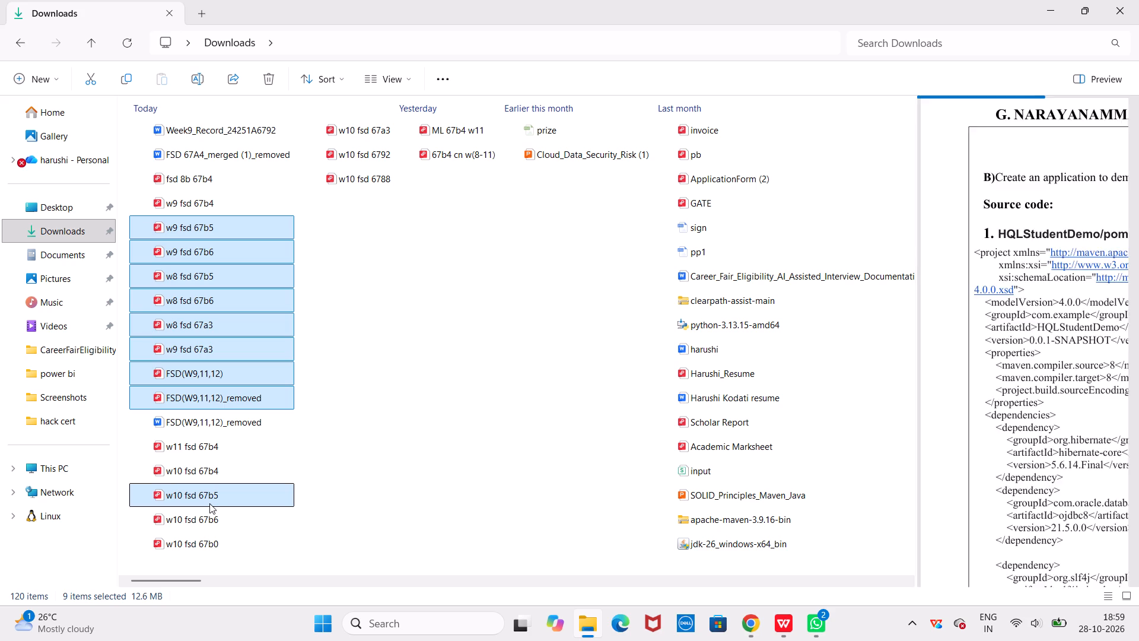
{"action": "left_click", "coordinate": [207, 522], "text": "ctrl"}
{"action": "left_click", "coordinate": [207, 546], "text": "ctrl"}
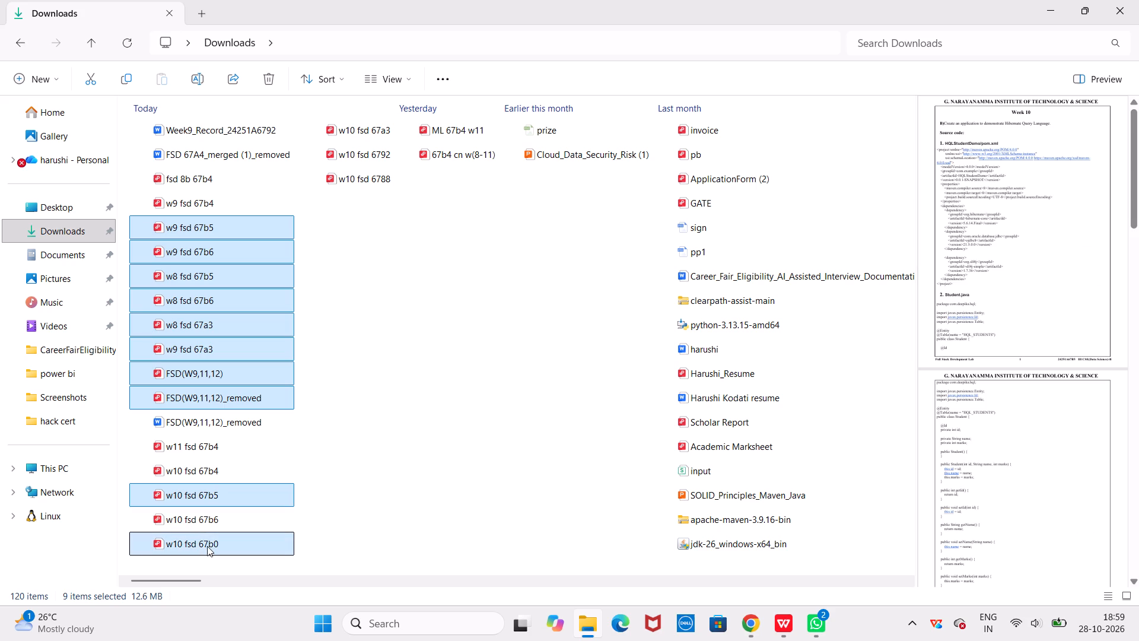
{"action": "left_click", "coordinate": [213, 511], "text": "ctrl"}
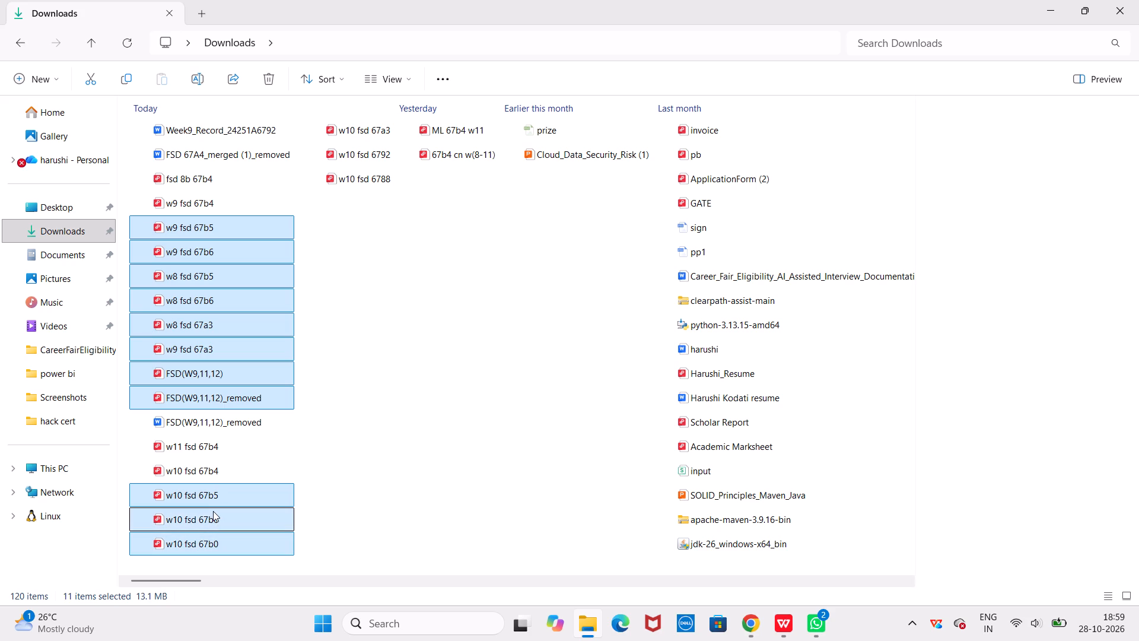
{"action": "scroll", "coordinate": [213, 511], "scroll_direction": "down", "scroll_amount": 1}
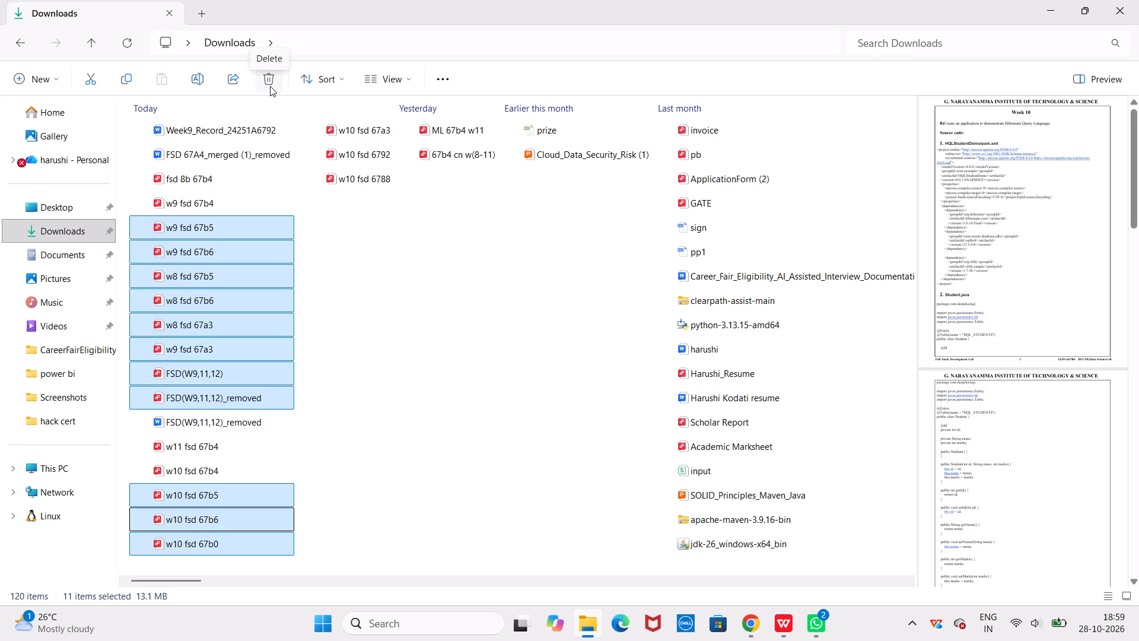
{"action": "left_click", "coordinate": [270, 86]}
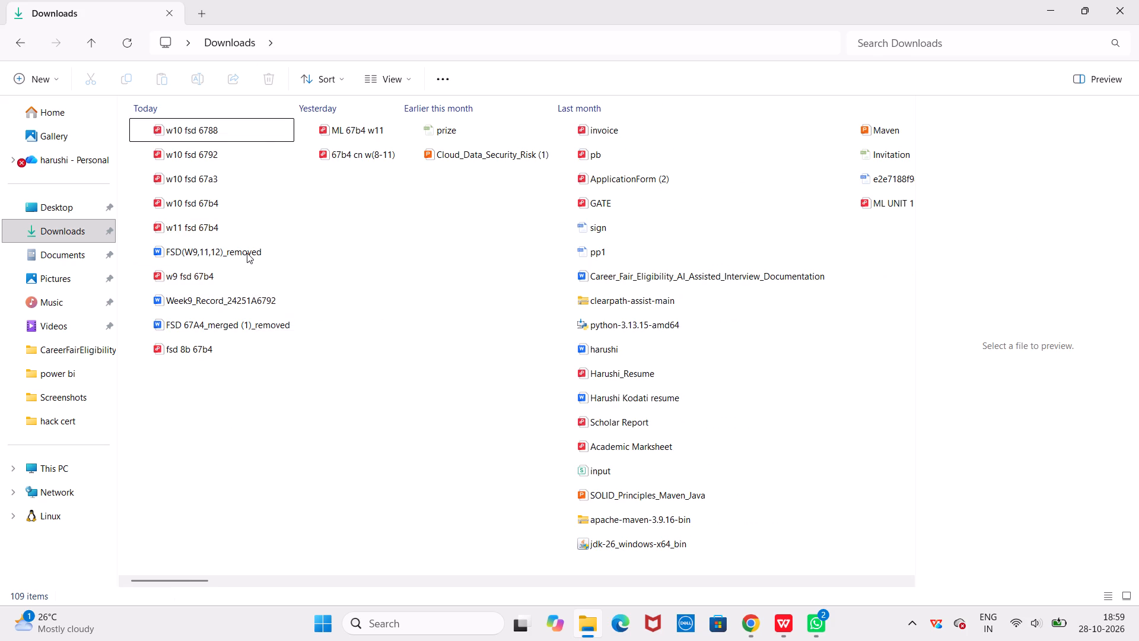
Delete the PDFs w10 fsd 67a3, w10 fsd 6792 and w10 fsd 6788 from Downloads.
{"action": "left_click", "coordinate": [225, 181], "text": "ctrl"}
{"action": "left_click", "coordinate": [218, 157], "text": "ctrl"}
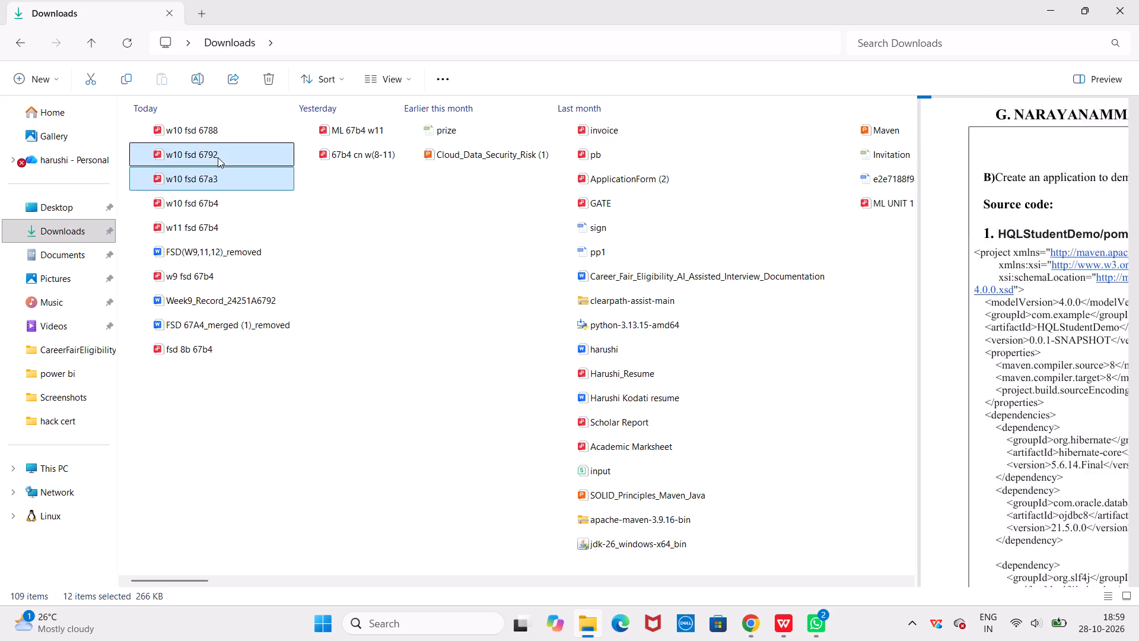
{"action": "left_click", "coordinate": [213, 132], "text": "ctrl"}
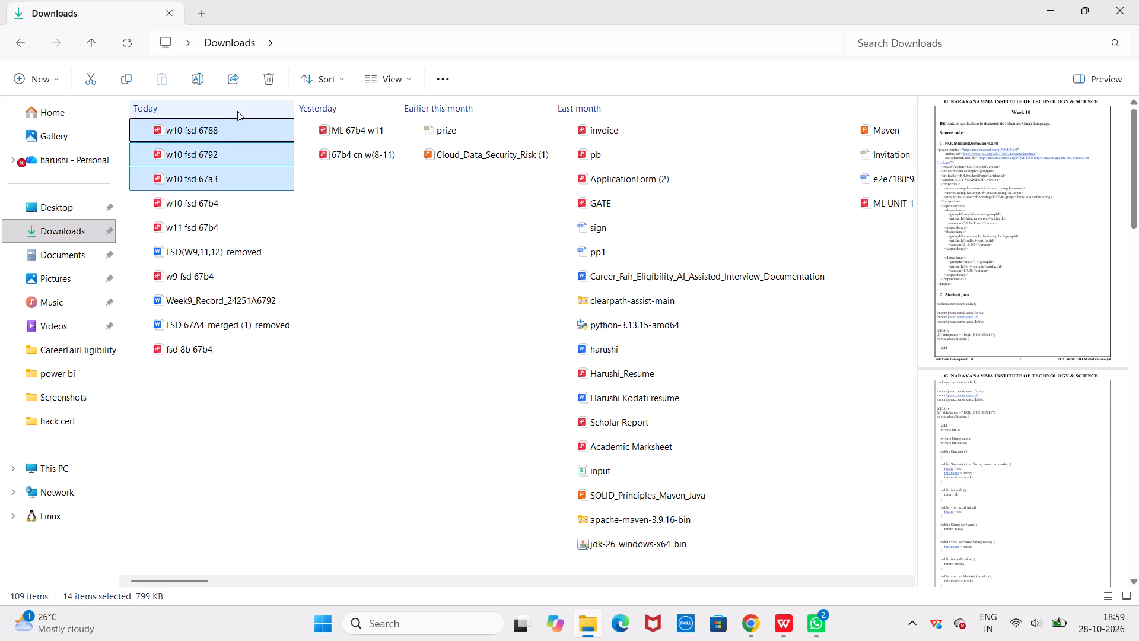
{"action": "left_click", "coordinate": [266, 80]}
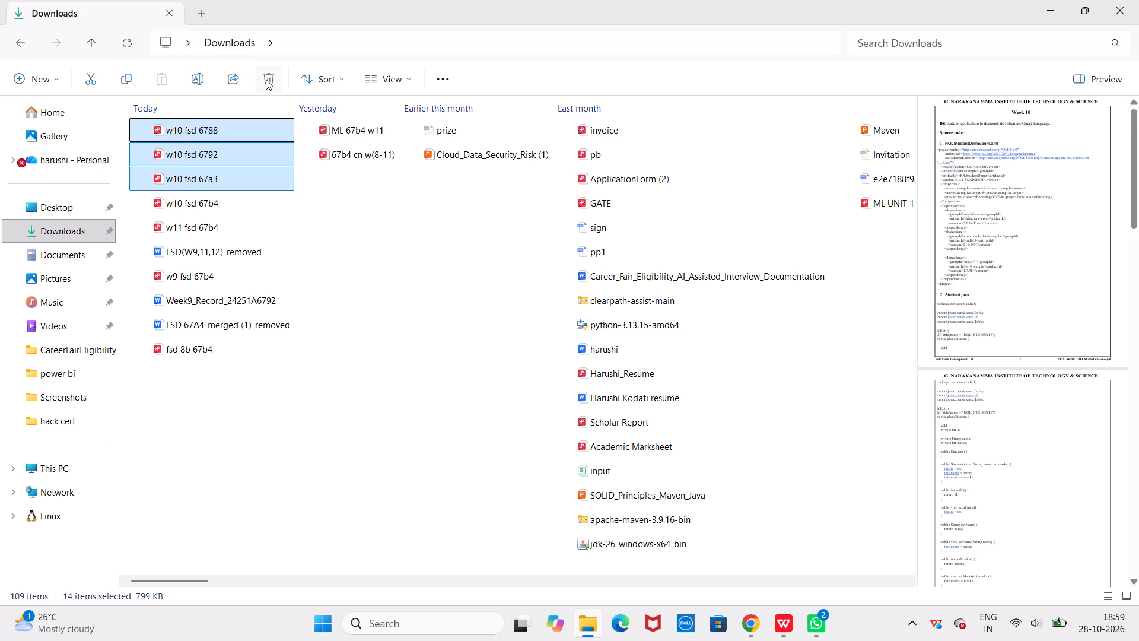
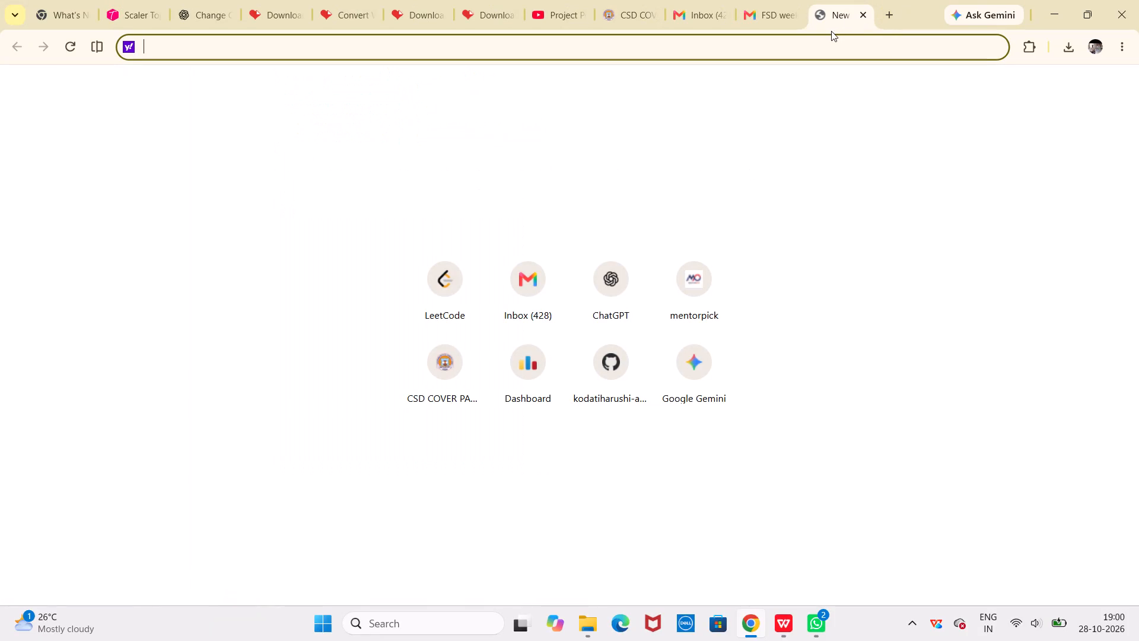
Open the iLovePDF Merge PDF page in the new browser tab.
{"action": "type", "text": "ilove"}
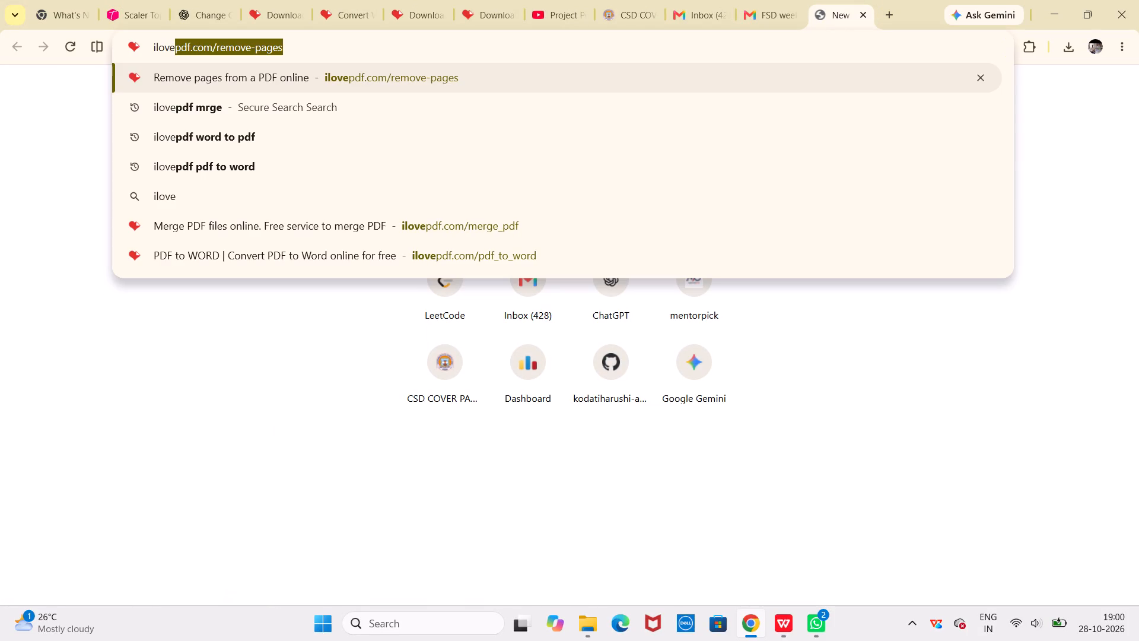
{"action": "key", "text": "o"}
{"action": "key", "text": "BackSpace"}
{"action": "type", "text": "pdf"}
{"action": "key", "text": "space"}
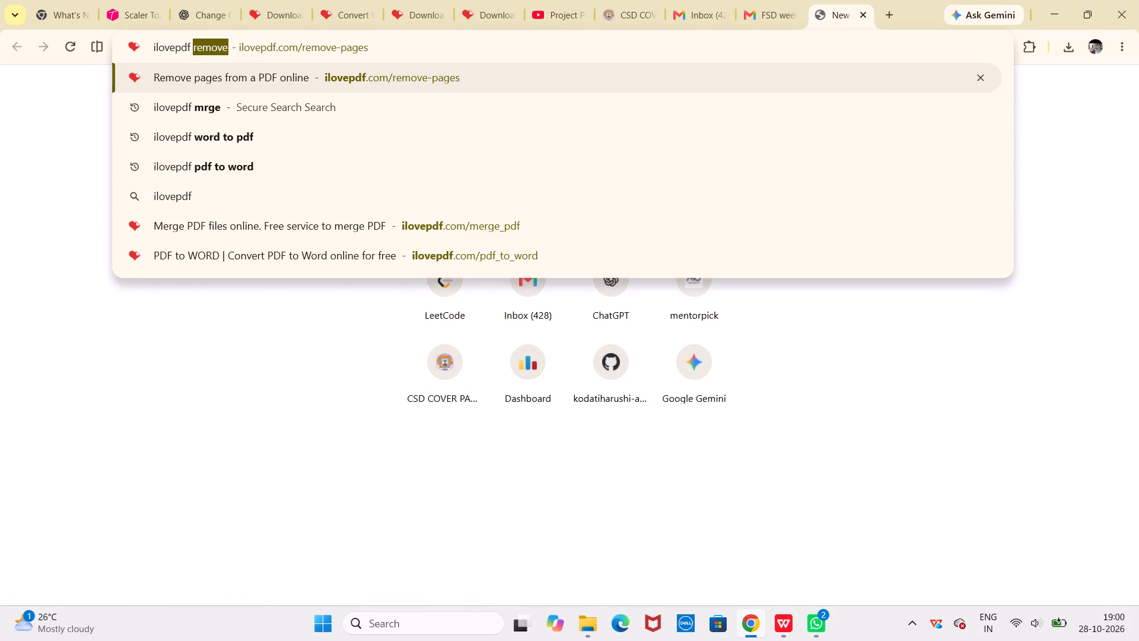
{"action": "left_click", "coordinate": [611, 231]}
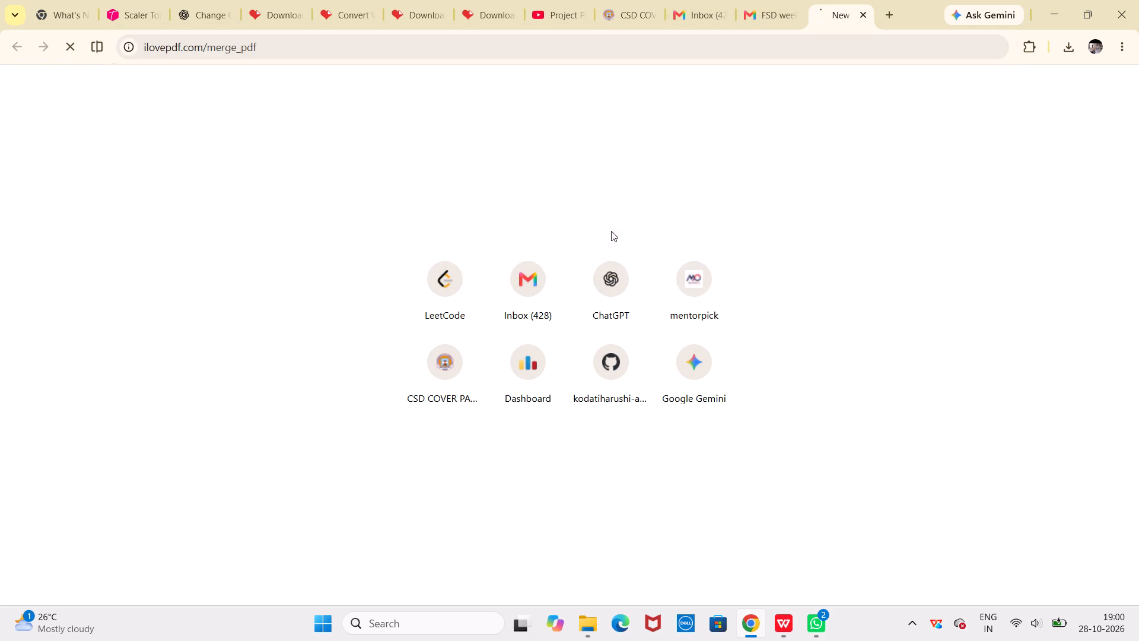
Add the PDFs 67b4 cn w(8-11), certificate fsd cn, fsd 8b 67b4, ML 67b4 w11, and w9, w10 and w11 fsd 67b4 from Downloads.
{"action": "left_click", "coordinate": [602, 255]}
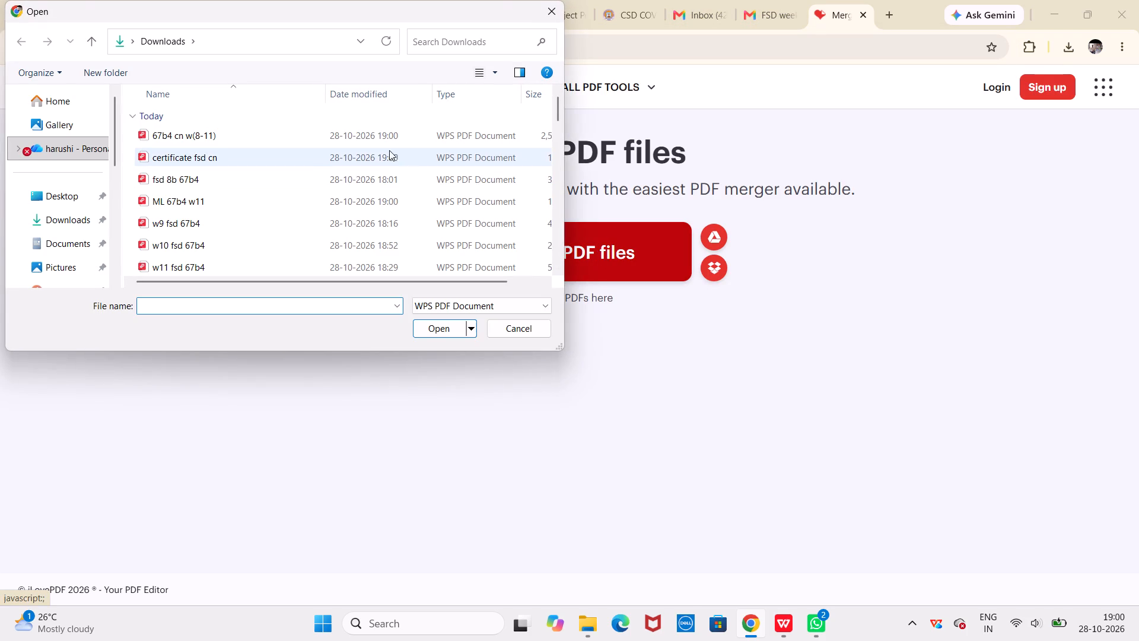
{"action": "left_click", "coordinate": [375, 129]}
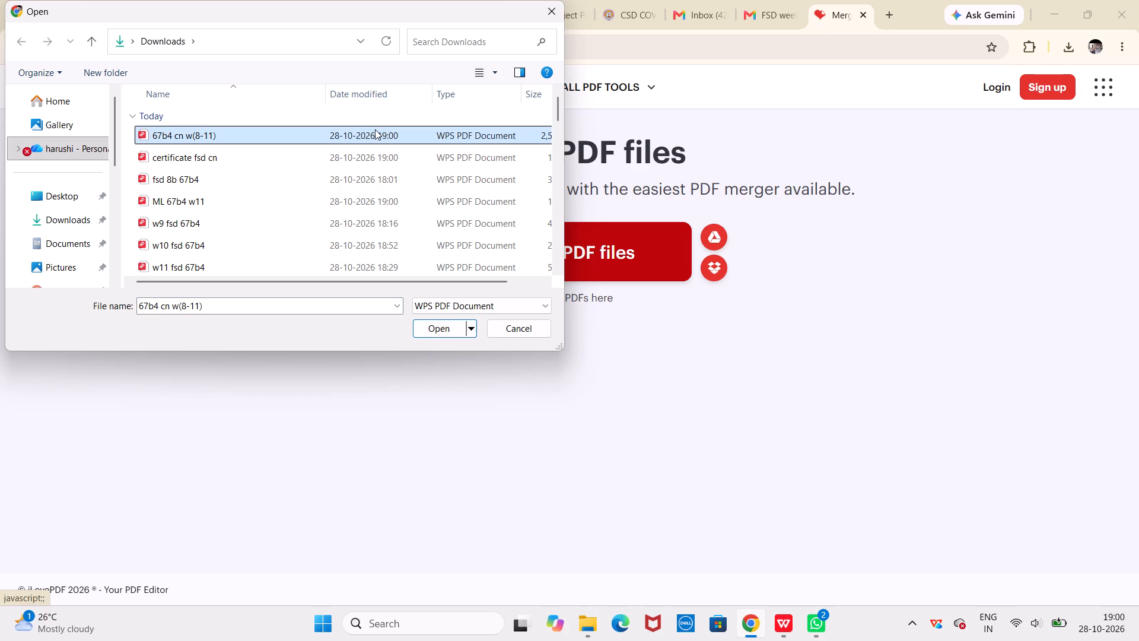
{"action": "left_click", "coordinate": [349, 155], "text": "ctrl"}
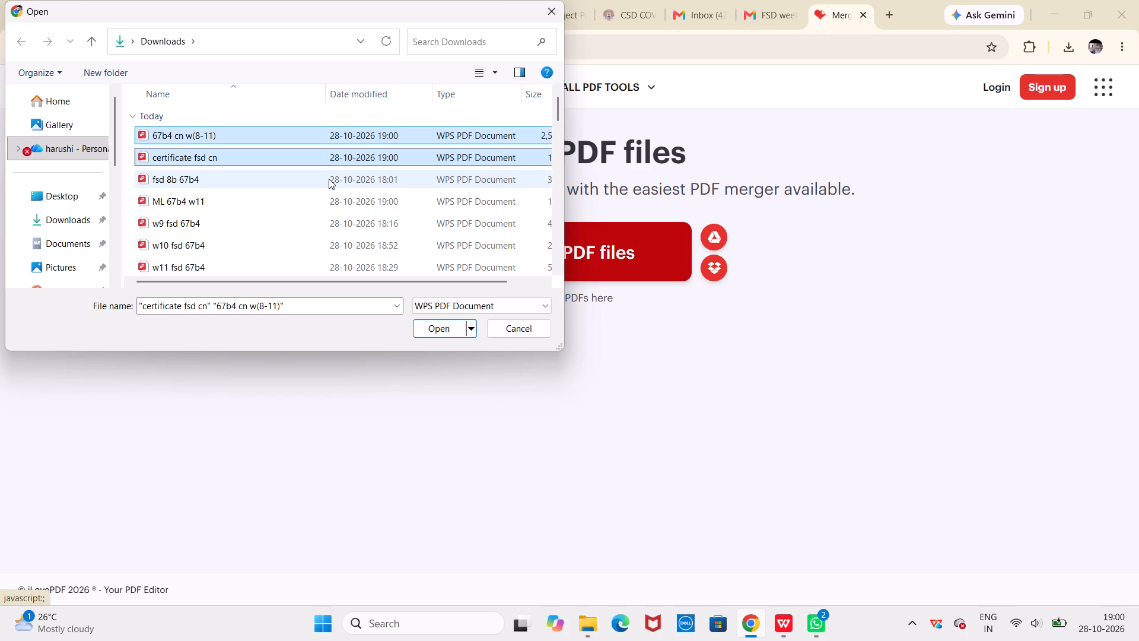
{"action": "left_click", "coordinate": [324, 200], "text": "ctrl"}
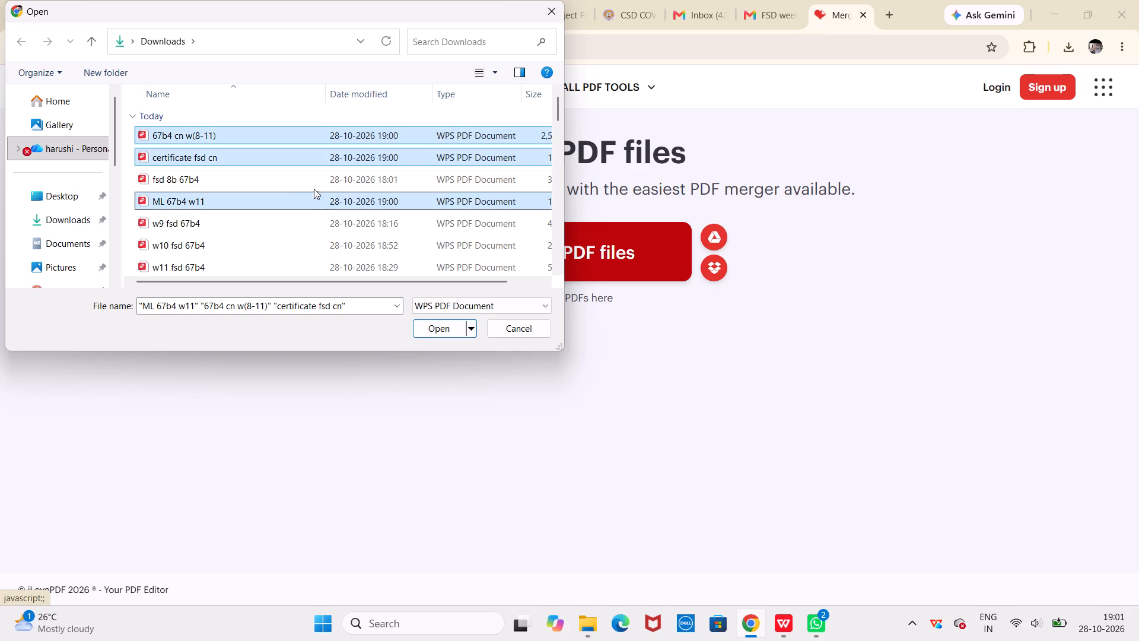
{"action": "left_click", "coordinate": [306, 180], "text": "ctrl"}
{"action": "left_click", "coordinate": [297, 226], "text": "ctrl"}
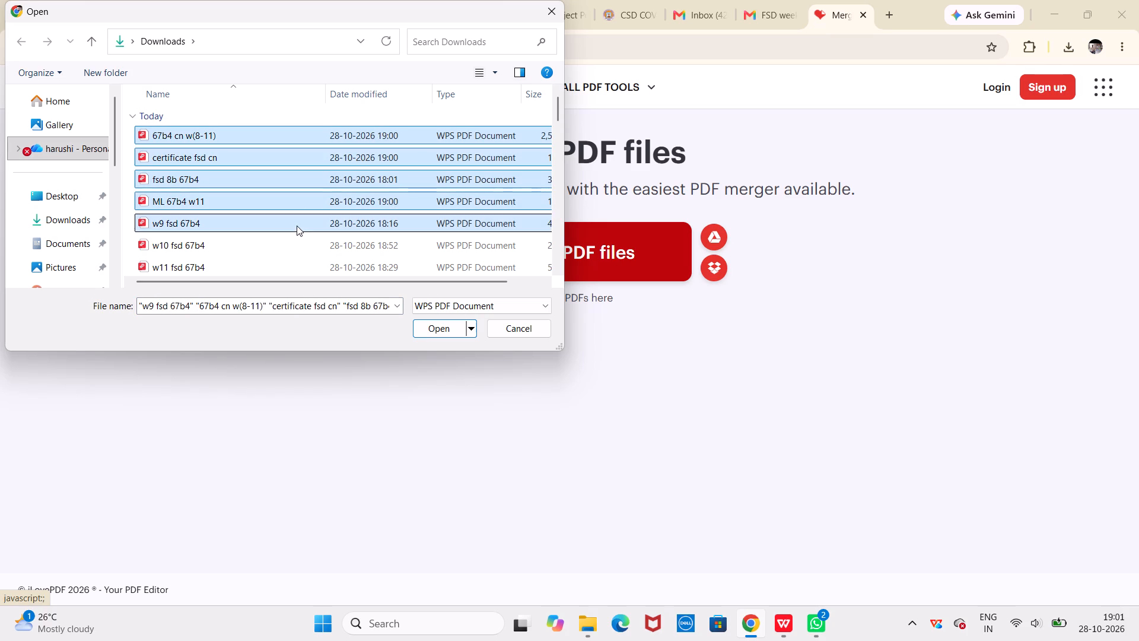
{"action": "left_click", "coordinate": [296, 240], "text": "ctrl"}
{"action": "left_click", "coordinate": [295, 262], "text": "ctrl"}
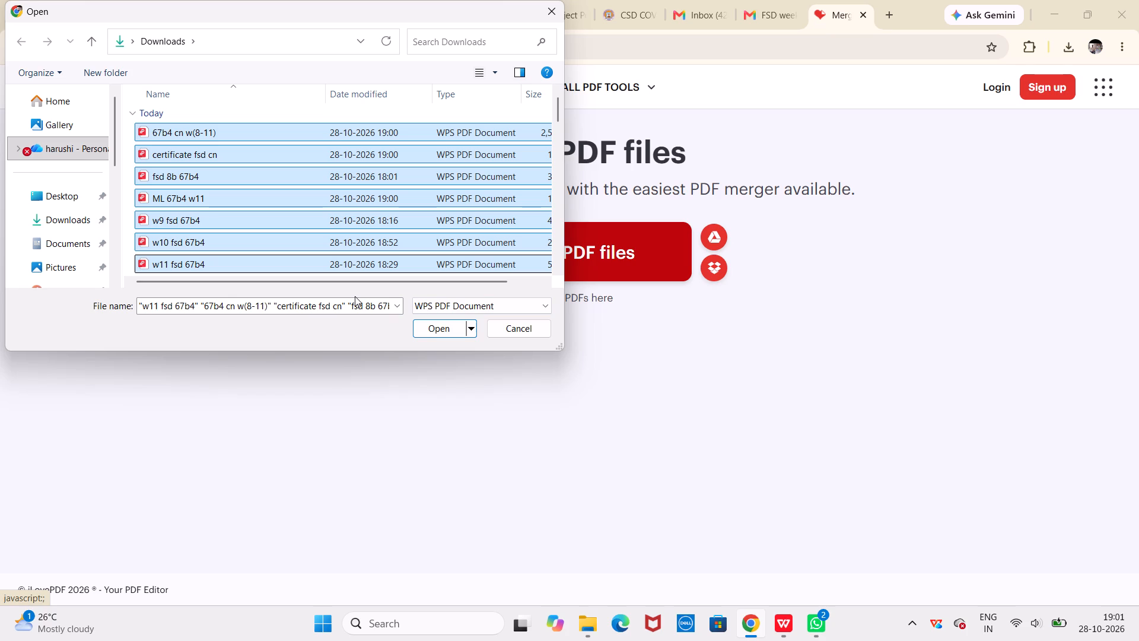
{"action": "left_click", "coordinate": [428, 332]}
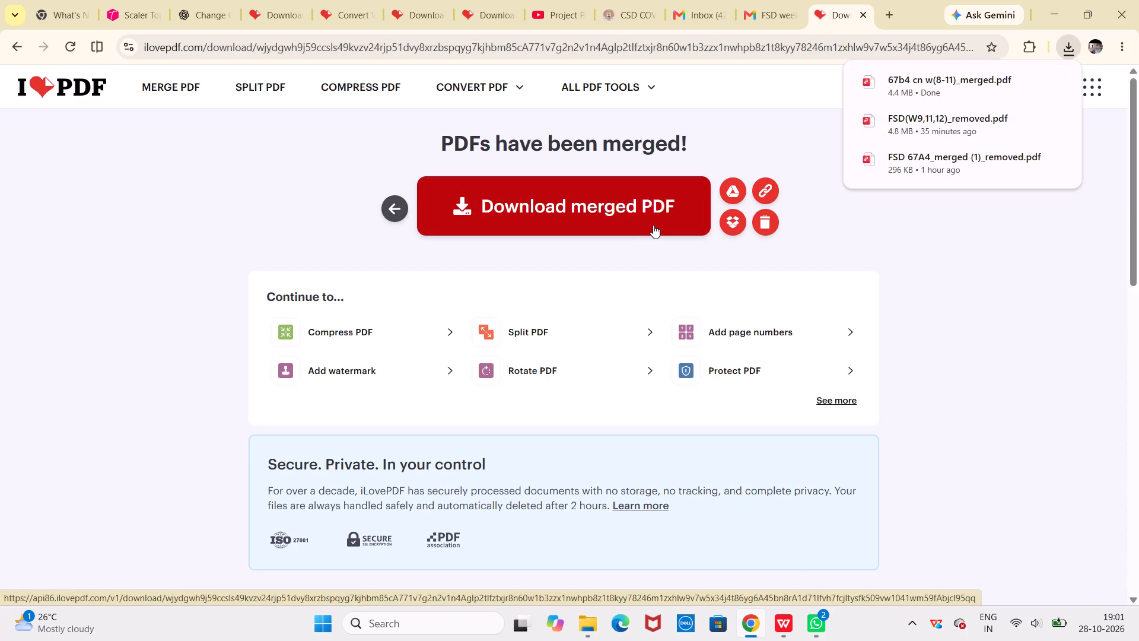
Open the downloaded 67b4 cn w(8-11)_merged.pdf and look through its Computer Networks and Full Stack Development lab pages.
{"action": "double_click", "coordinate": [975, 93]}
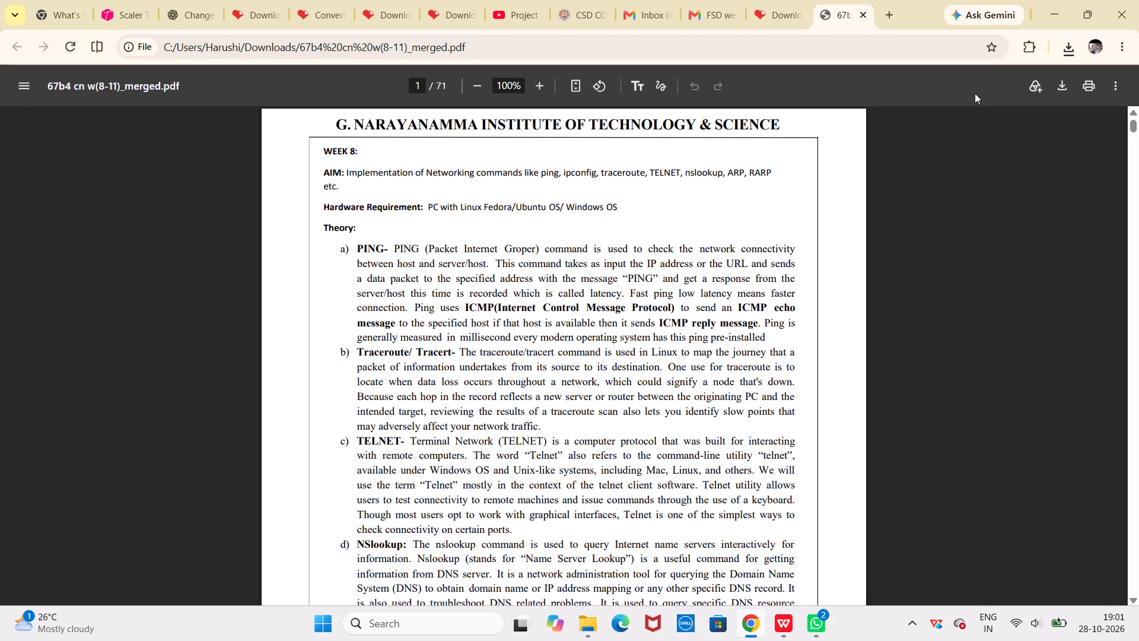
{"action": "scroll", "coordinate": [809, 257], "scroll_direction": "down", "scroll_amount": 11}
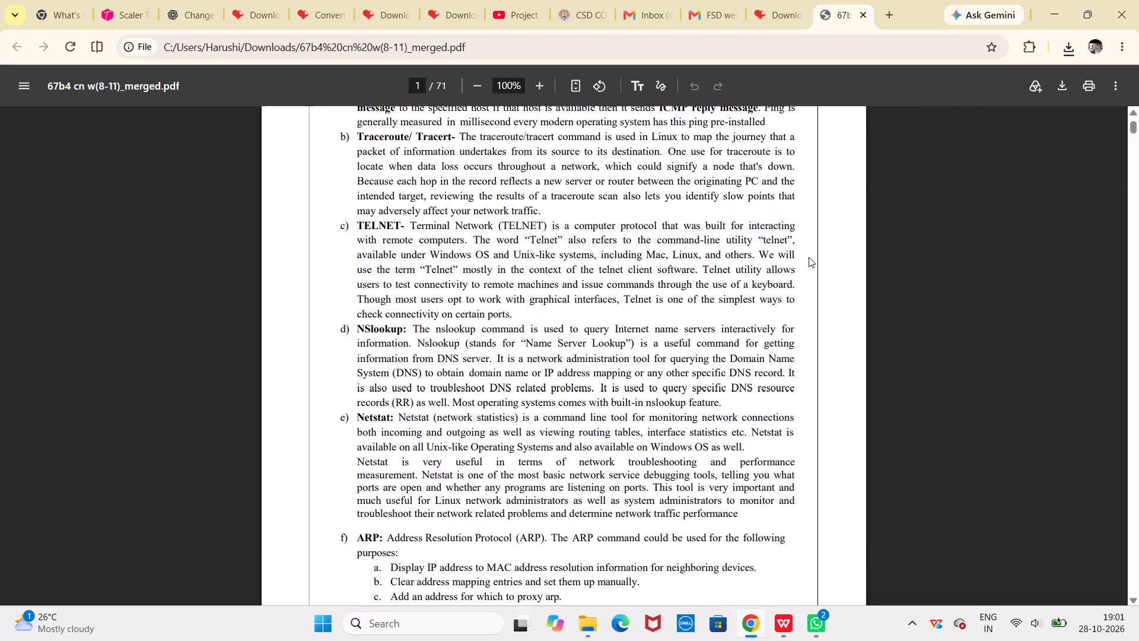
{"action": "scroll", "coordinate": [809, 257], "scroll_direction": "down", "scroll_amount": 20}
{"action": "scroll", "coordinate": [809, 257], "scroll_direction": "down", "scroll_amount": 3}
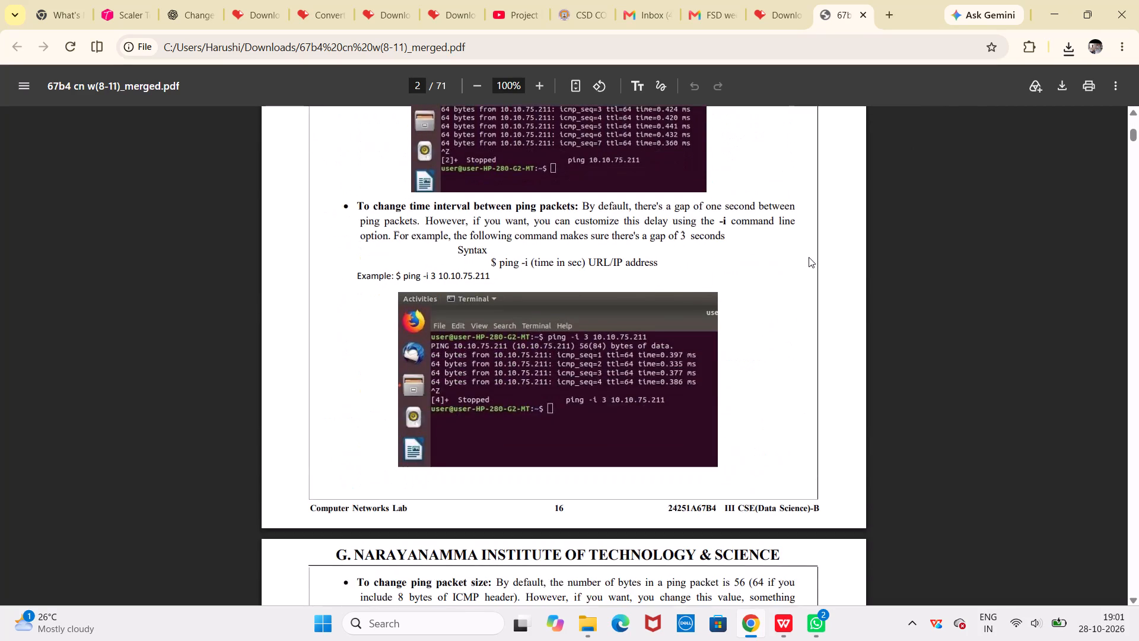
{"action": "scroll", "coordinate": [809, 257], "scroll_direction": "down", "scroll_amount": 20}
{"action": "scroll", "coordinate": [809, 257], "scroll_direction": "down", "scroll_amount": 3}
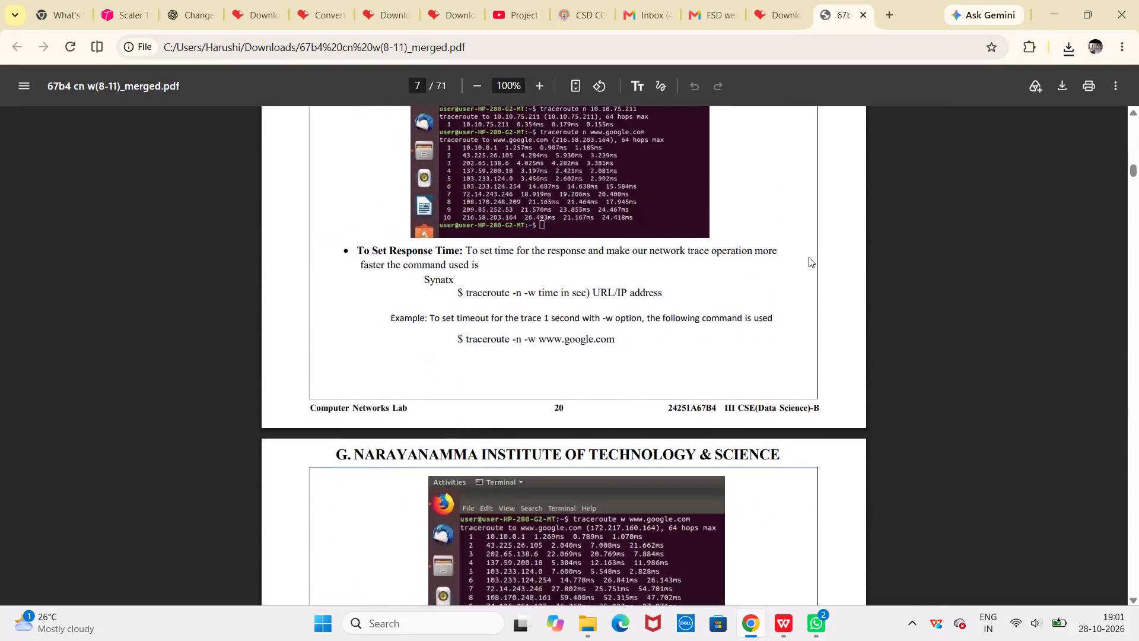